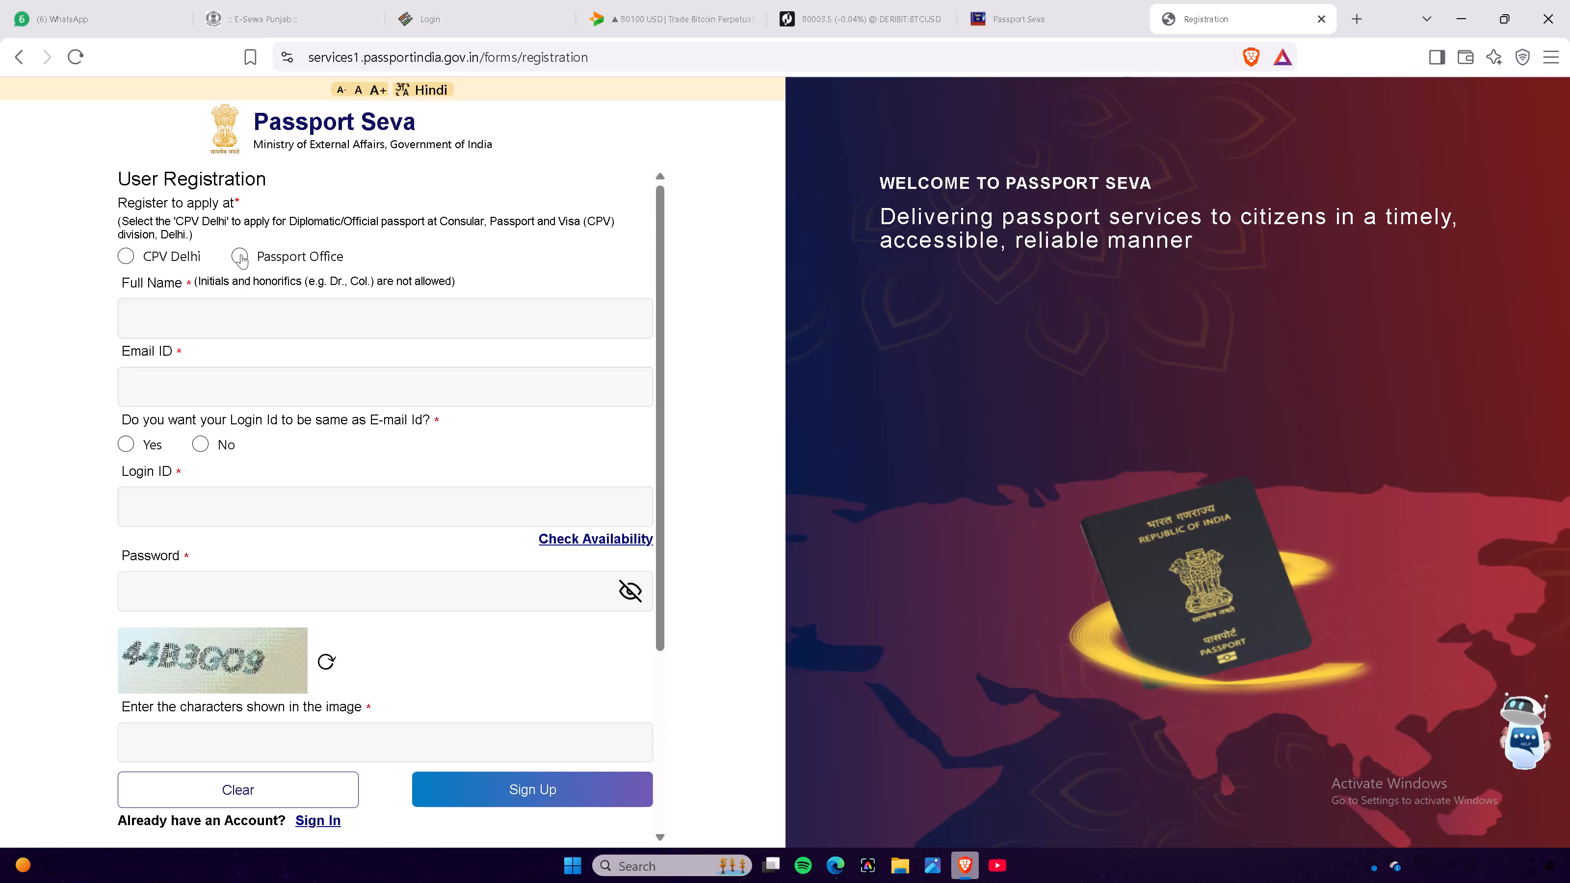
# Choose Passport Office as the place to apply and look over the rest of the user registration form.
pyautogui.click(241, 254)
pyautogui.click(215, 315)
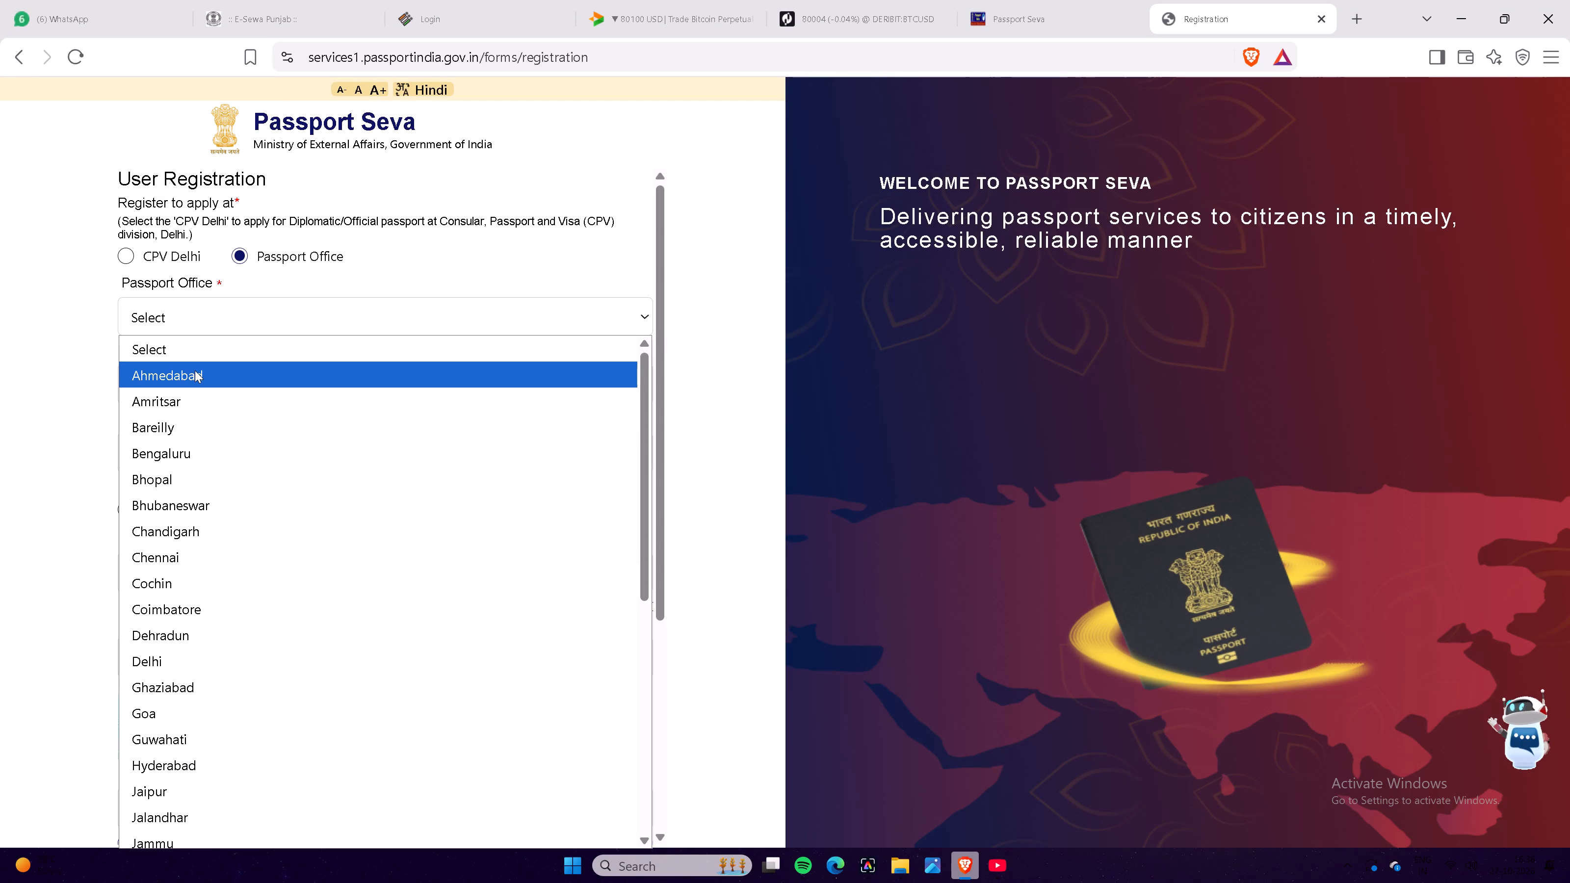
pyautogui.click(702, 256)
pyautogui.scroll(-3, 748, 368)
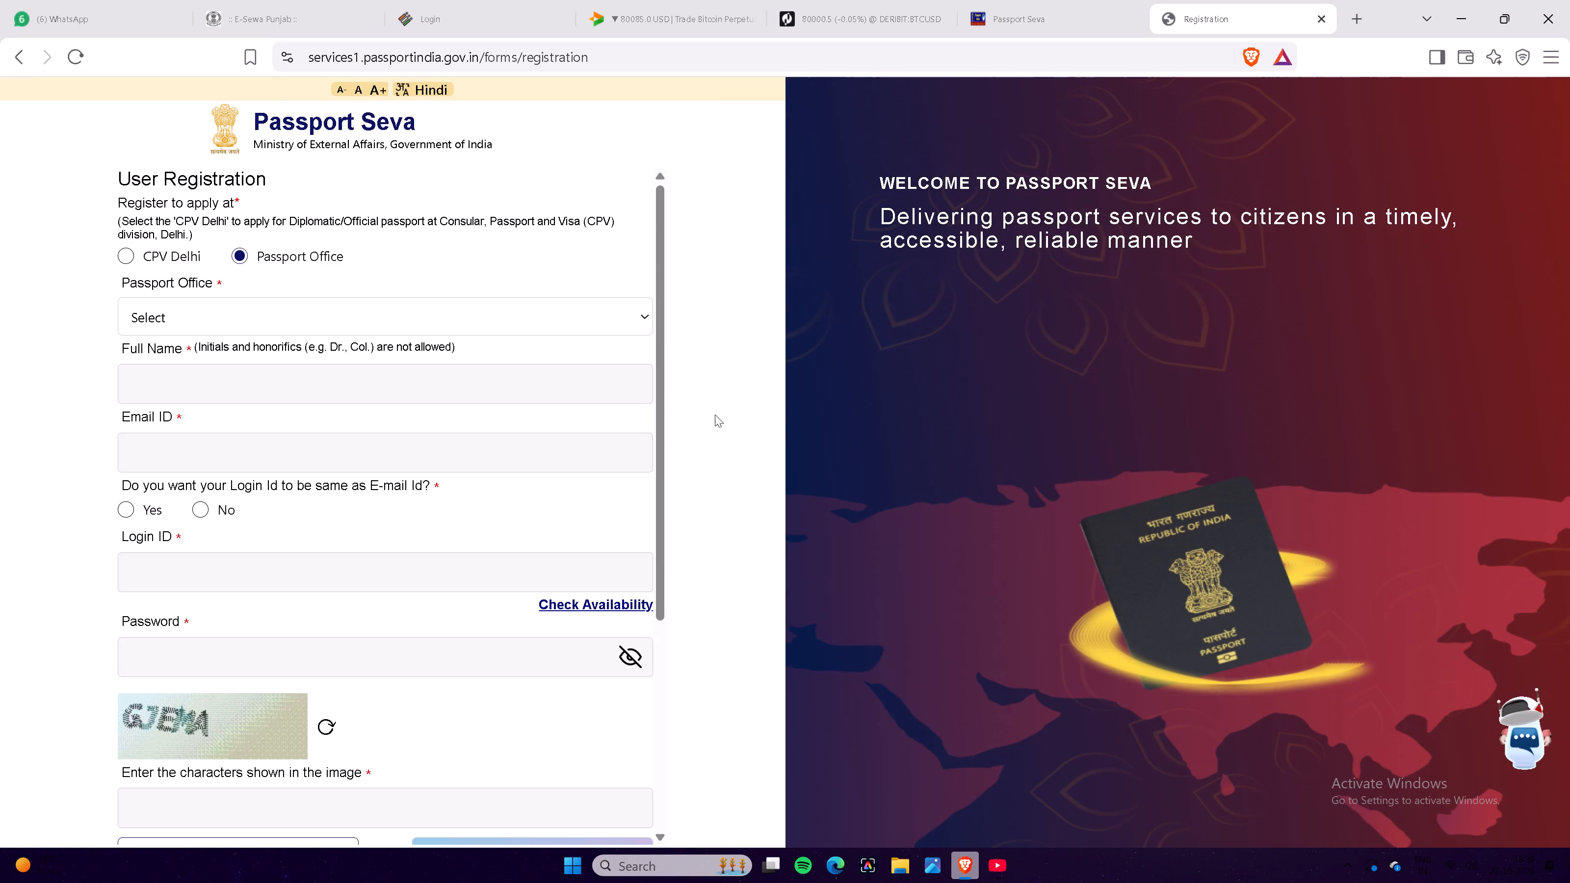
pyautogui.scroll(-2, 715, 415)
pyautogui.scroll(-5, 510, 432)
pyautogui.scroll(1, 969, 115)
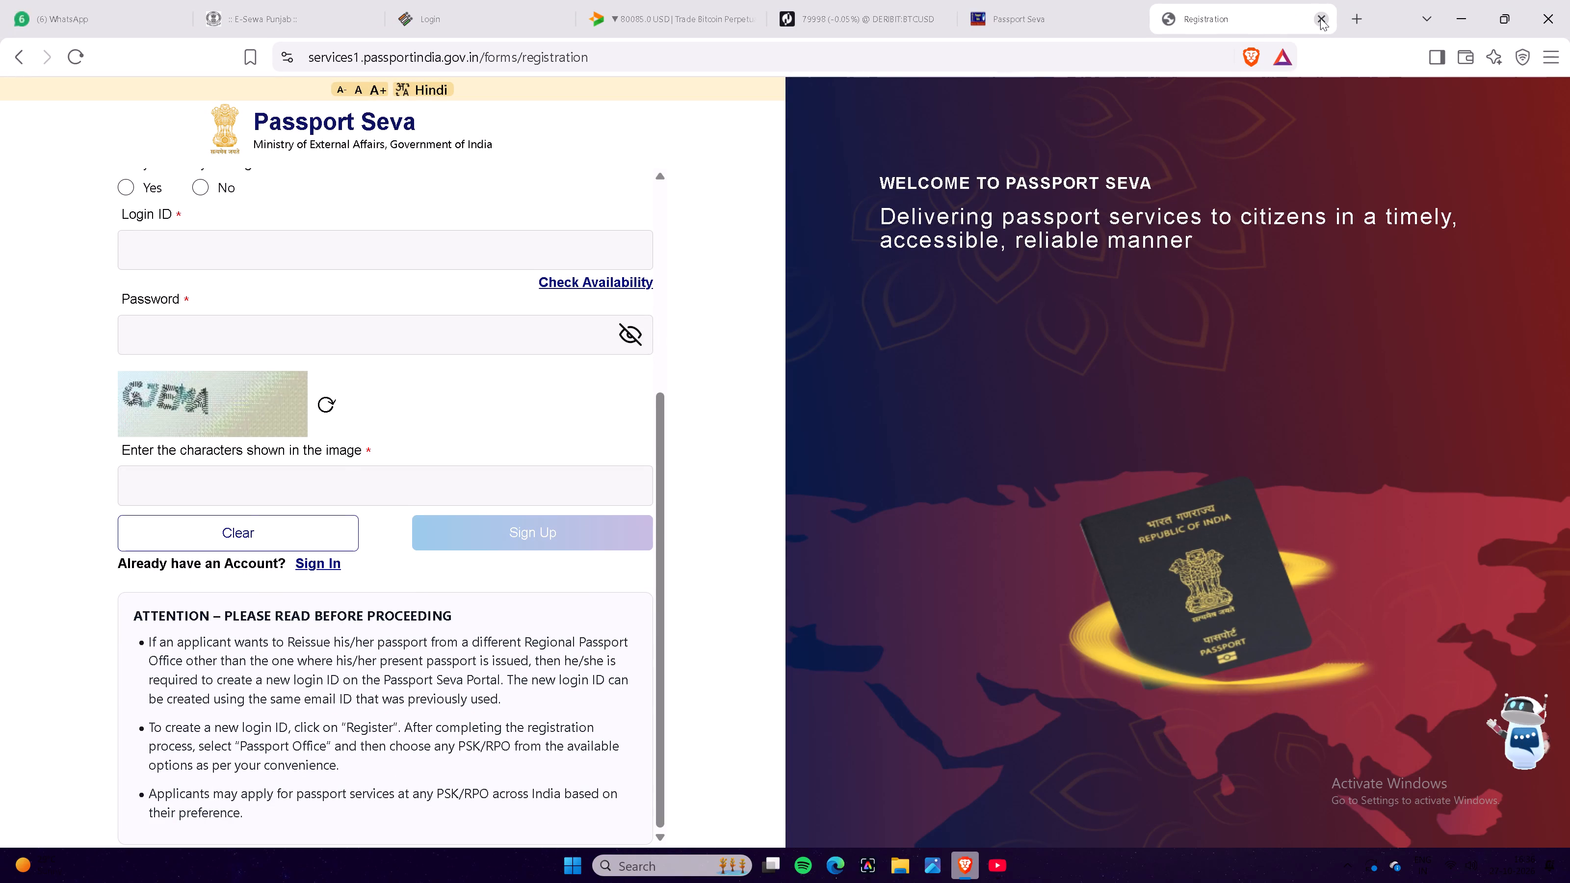
# Close the Registration and Passport Seva pages to return to the DERIBIT:BTCUSD chart.
pyautogui.click(1321, 18)
pyautogui.click(1321, 16)
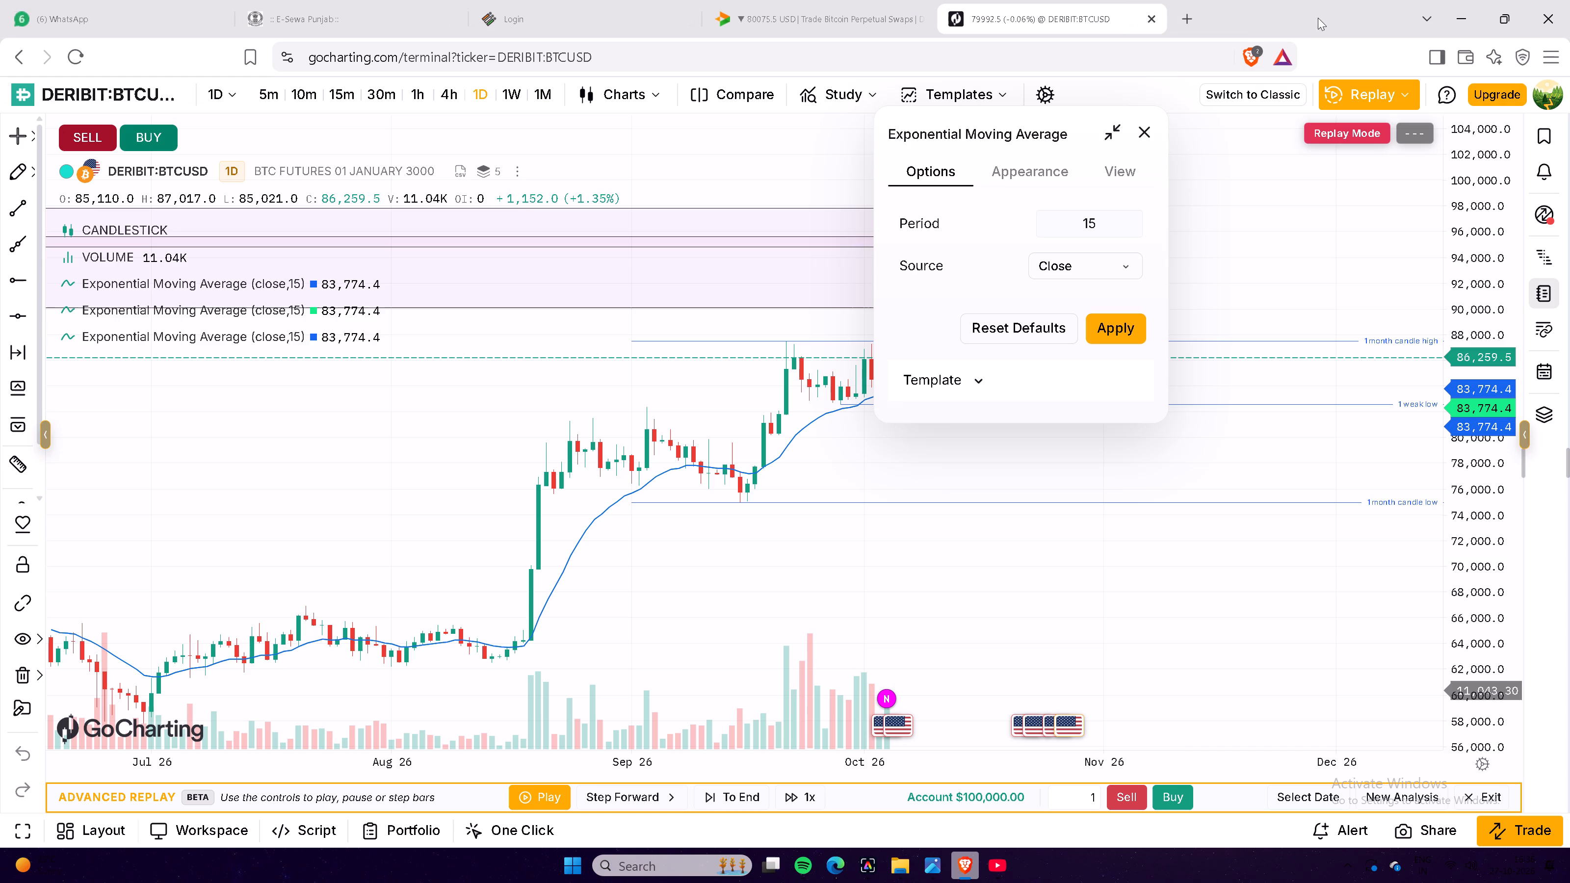
# Apply the Exponential Moving Average settings with period 15 and source Close, and leave the settings.
pyautogui.doubleClick(1127, 328)
pyautogui.click(1127, 328)
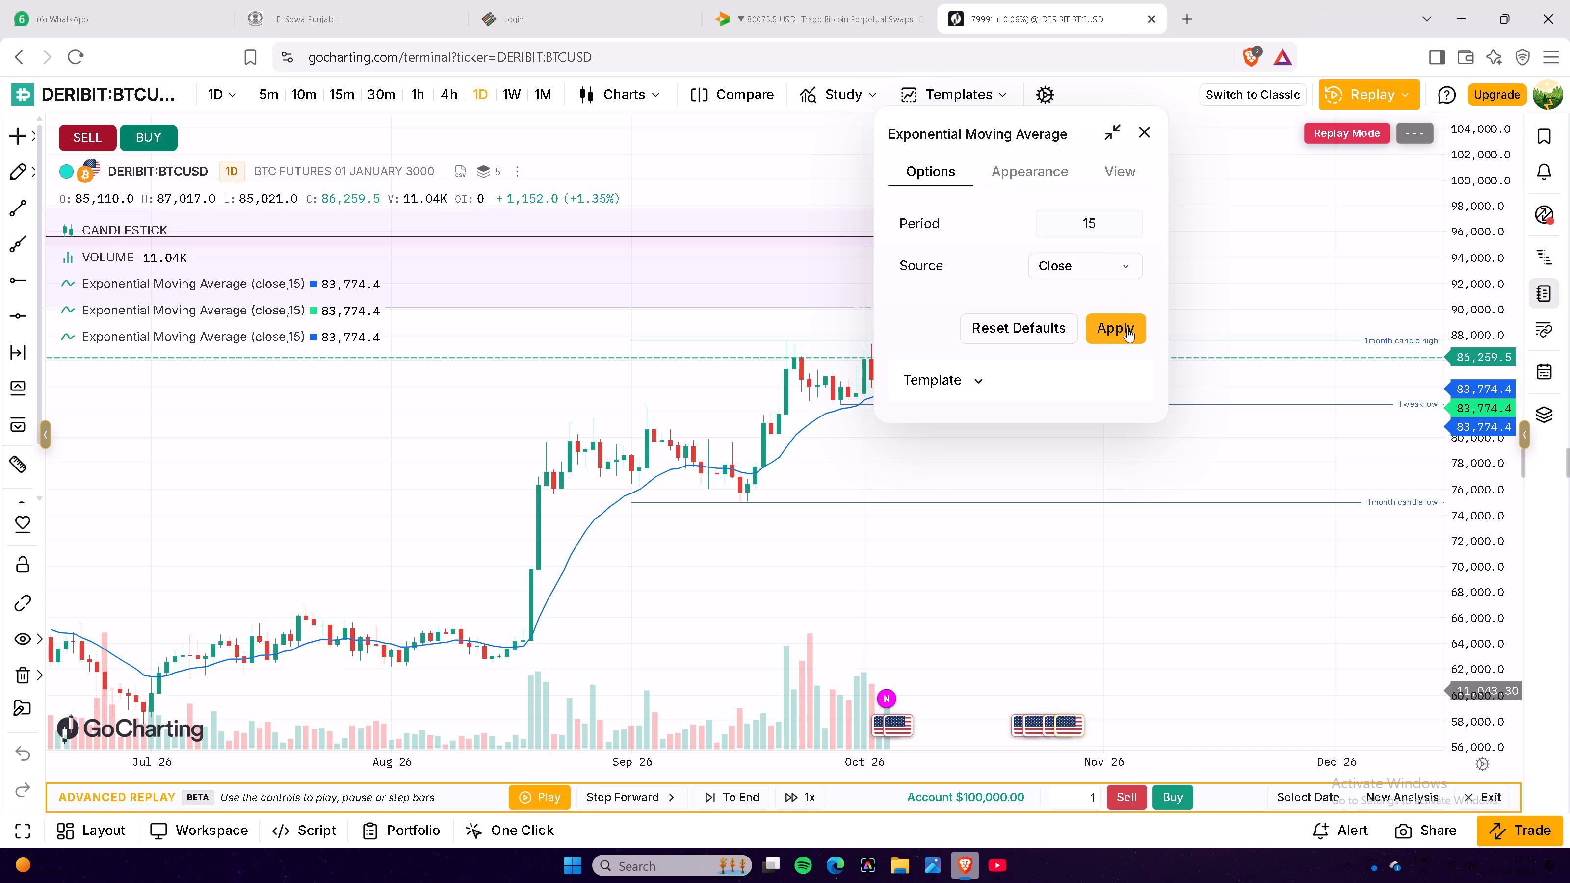
pyautogui.click(1207, 186)
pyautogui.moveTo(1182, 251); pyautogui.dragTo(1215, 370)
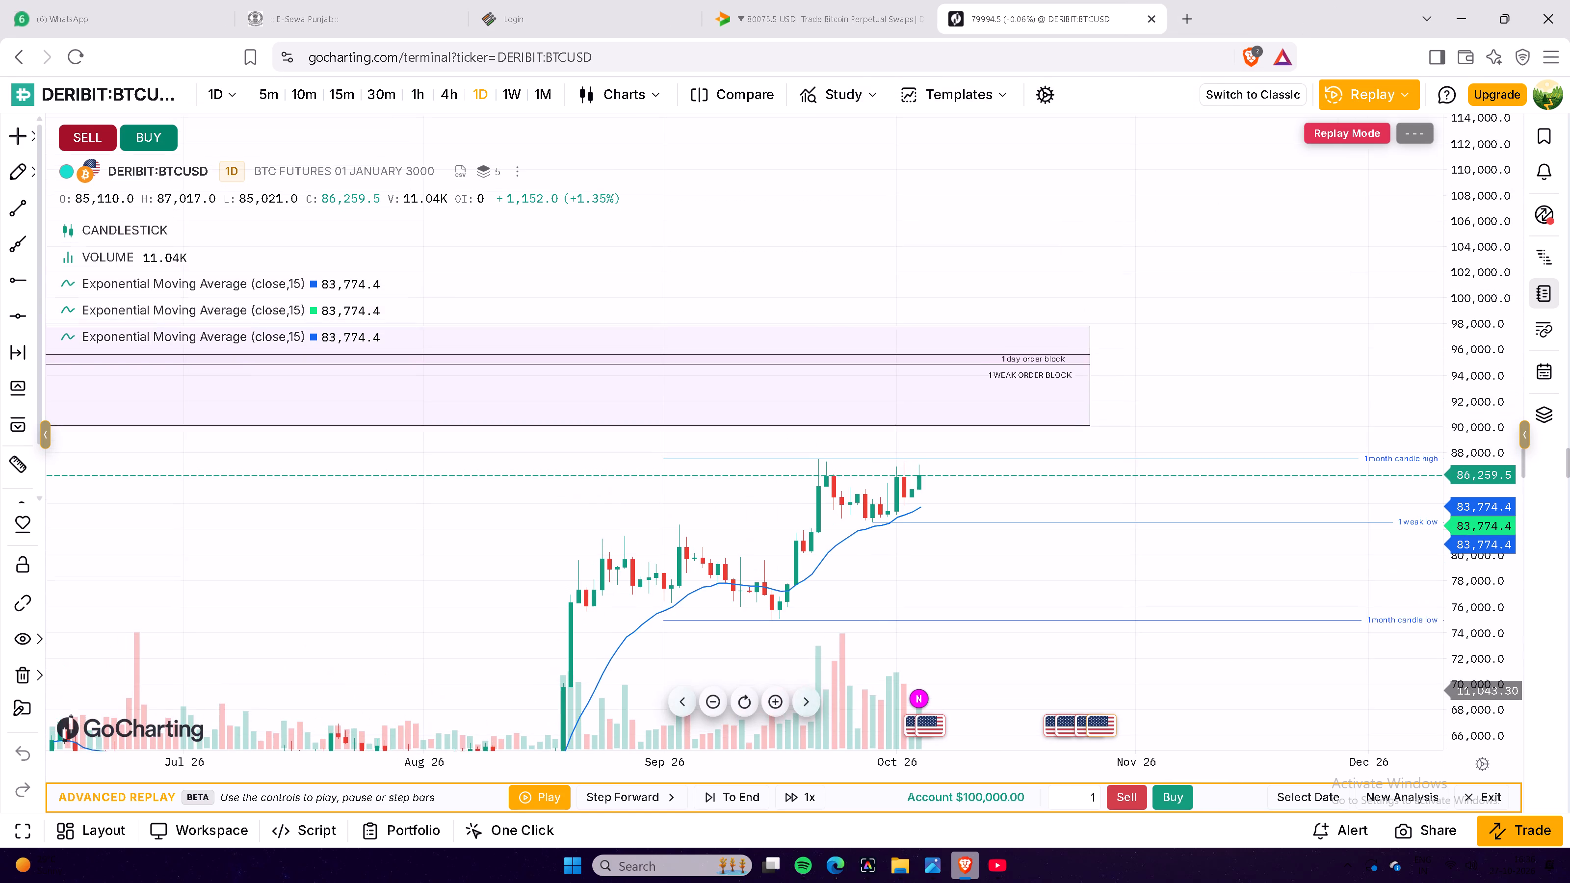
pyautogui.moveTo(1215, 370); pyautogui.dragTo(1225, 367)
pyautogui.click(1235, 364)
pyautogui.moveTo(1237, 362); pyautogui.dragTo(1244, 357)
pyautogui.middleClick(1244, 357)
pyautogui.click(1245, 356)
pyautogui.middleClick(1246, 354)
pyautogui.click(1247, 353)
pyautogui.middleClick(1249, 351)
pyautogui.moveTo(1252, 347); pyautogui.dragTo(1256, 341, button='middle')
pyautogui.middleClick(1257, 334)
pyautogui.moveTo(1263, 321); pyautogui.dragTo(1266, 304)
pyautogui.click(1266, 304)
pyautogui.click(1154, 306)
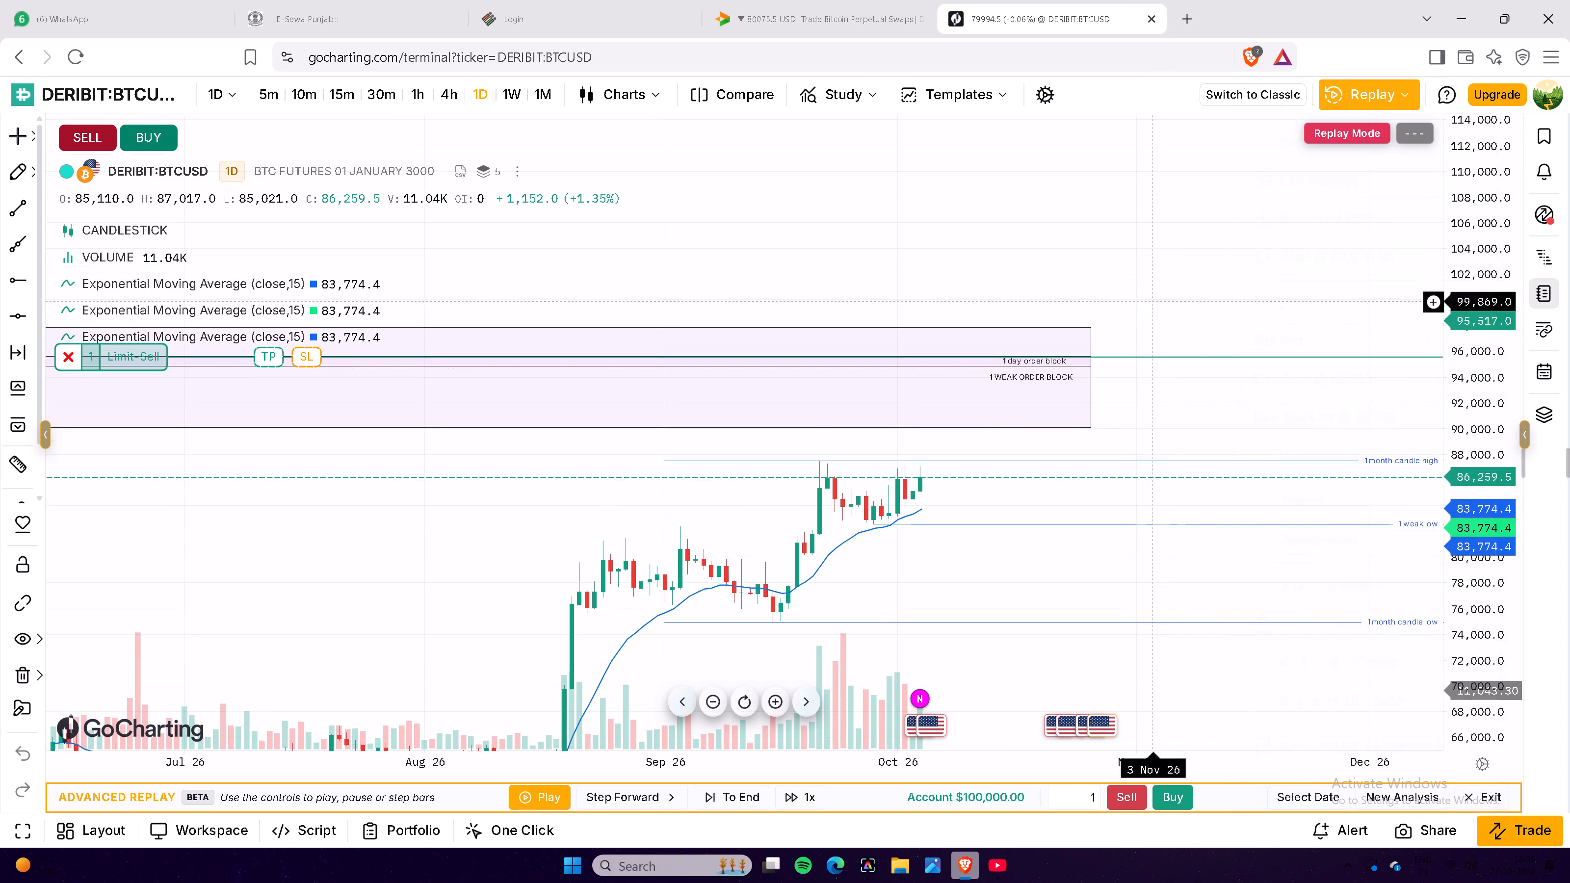
# Delete one of the overlapping limit-sell orders at 95,517 on the chart and confirm the deletion.
pyautogui.moveTo(987, 218); pyautogui.dragTo(1406, 214)
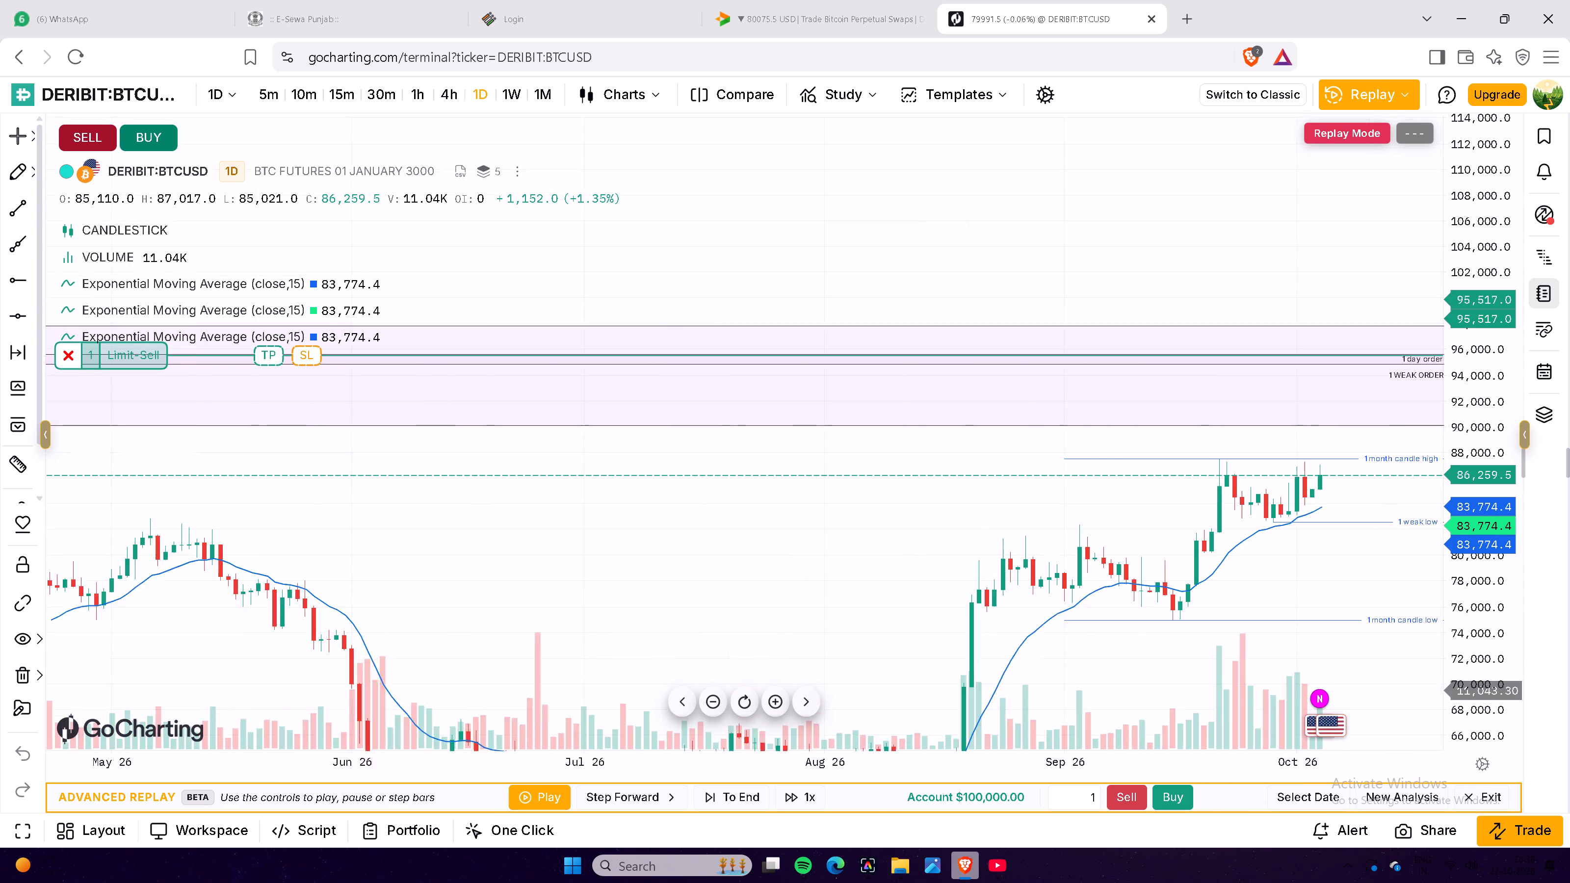
pyautogui.moveTo(1406, 214); pyautogui.dragTo(1313, 352)
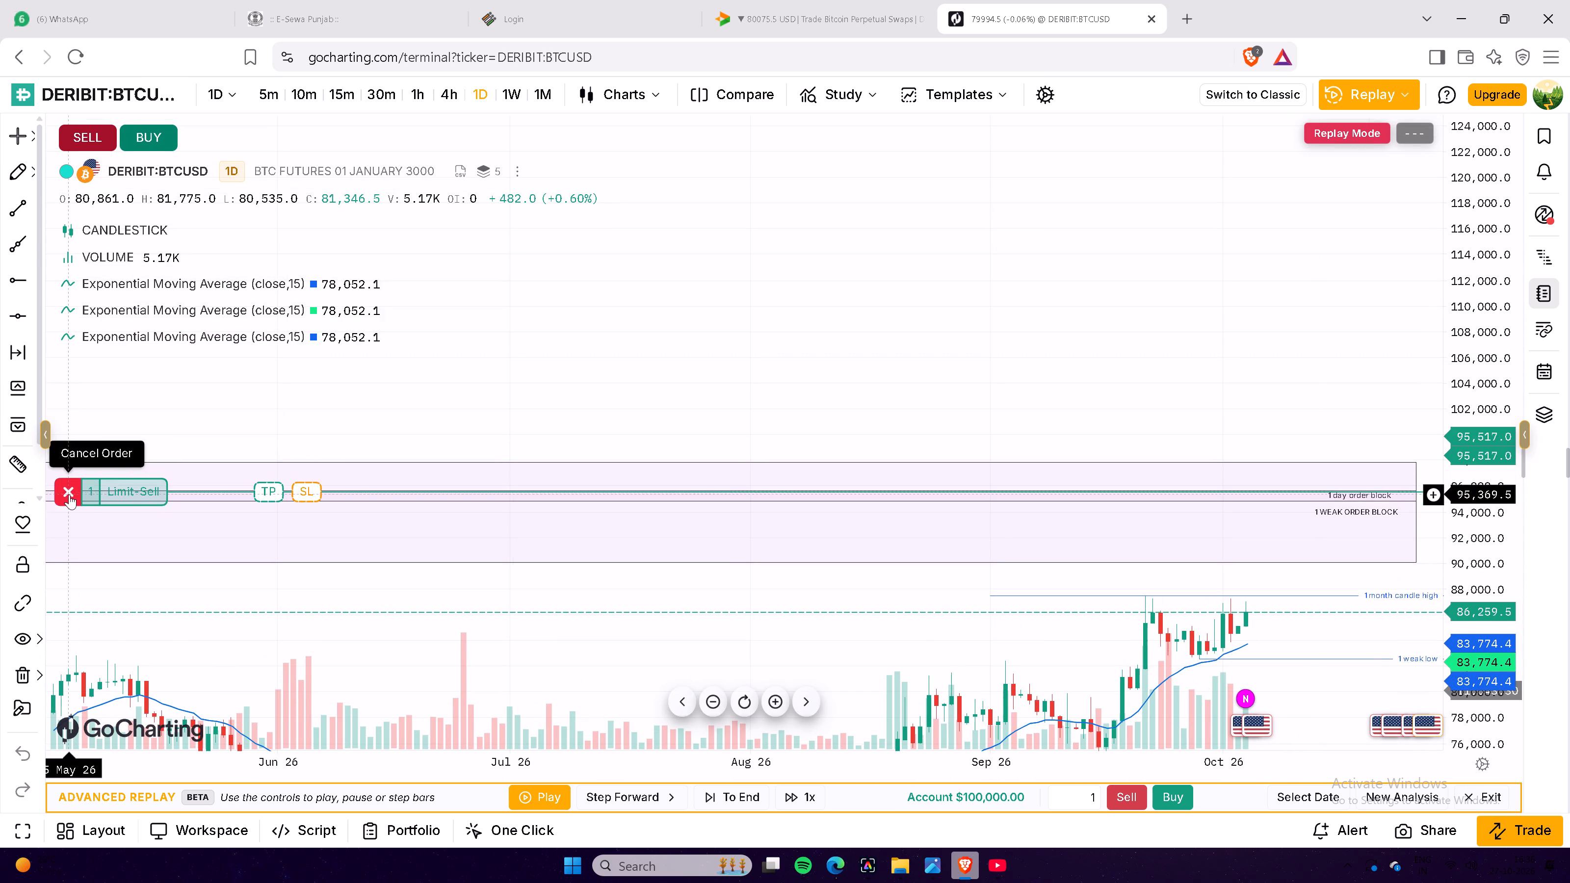
pyautogui.click(69, 495)
pyautogui.click(928, 496)
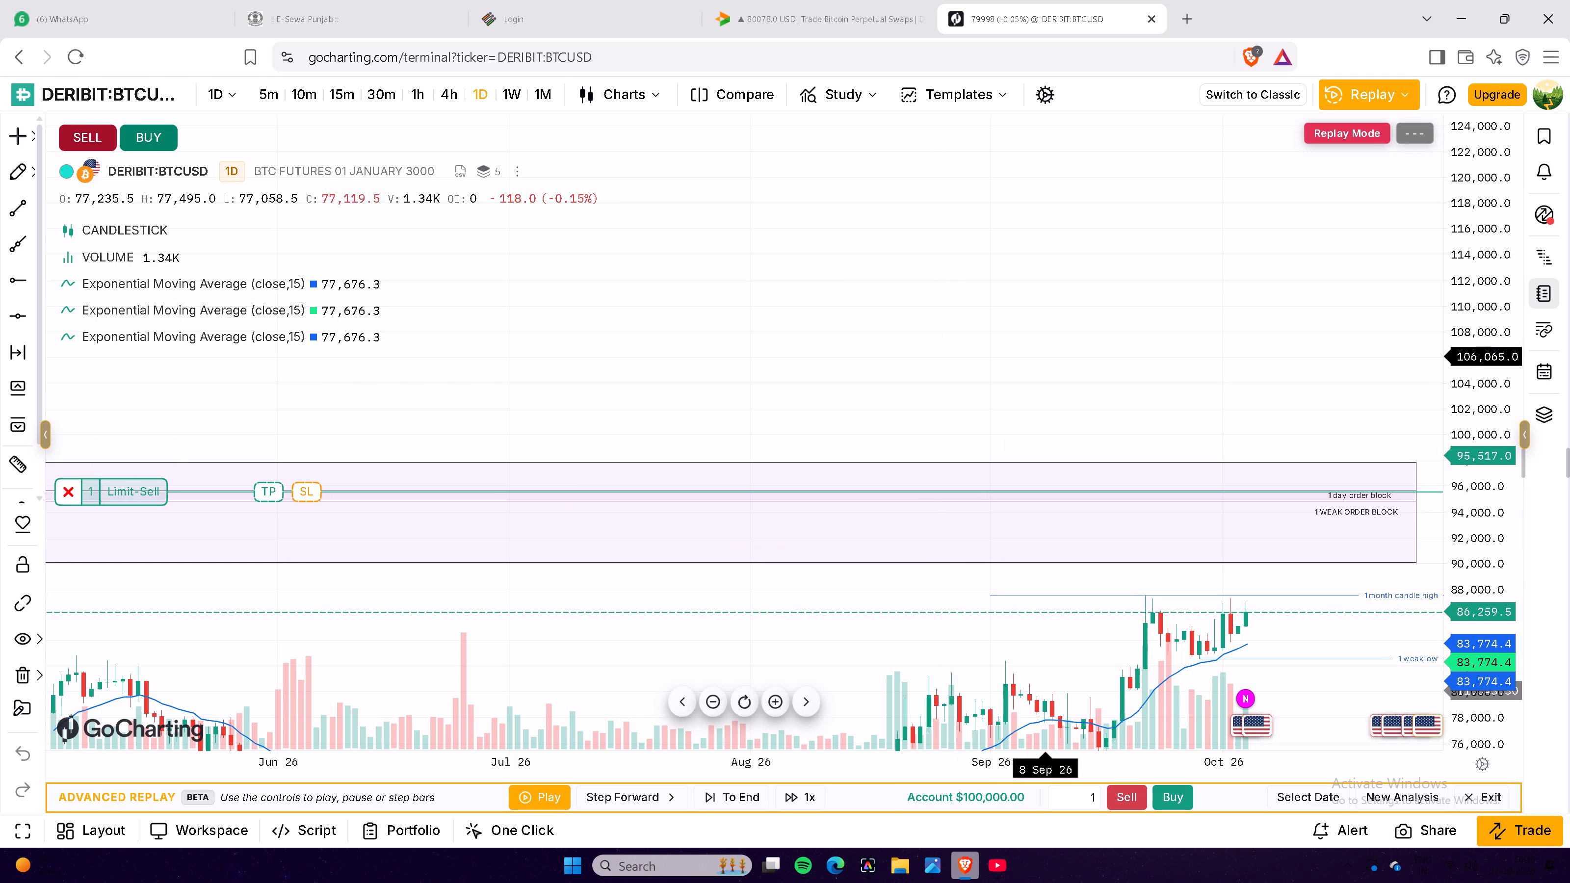
# Hide the Volume indicator on the chart, leaving its fill and width settings as they are.
pyautogui.moveTo(1213, 375); pyautogui.dragTo(1045, 195)
pyautogui.click(1045, 195)
pyautogui.scroll(3, 1194, 560)
pyautogui.moveTo(1079, 536); pyautogui.dragTo(1035, 467)
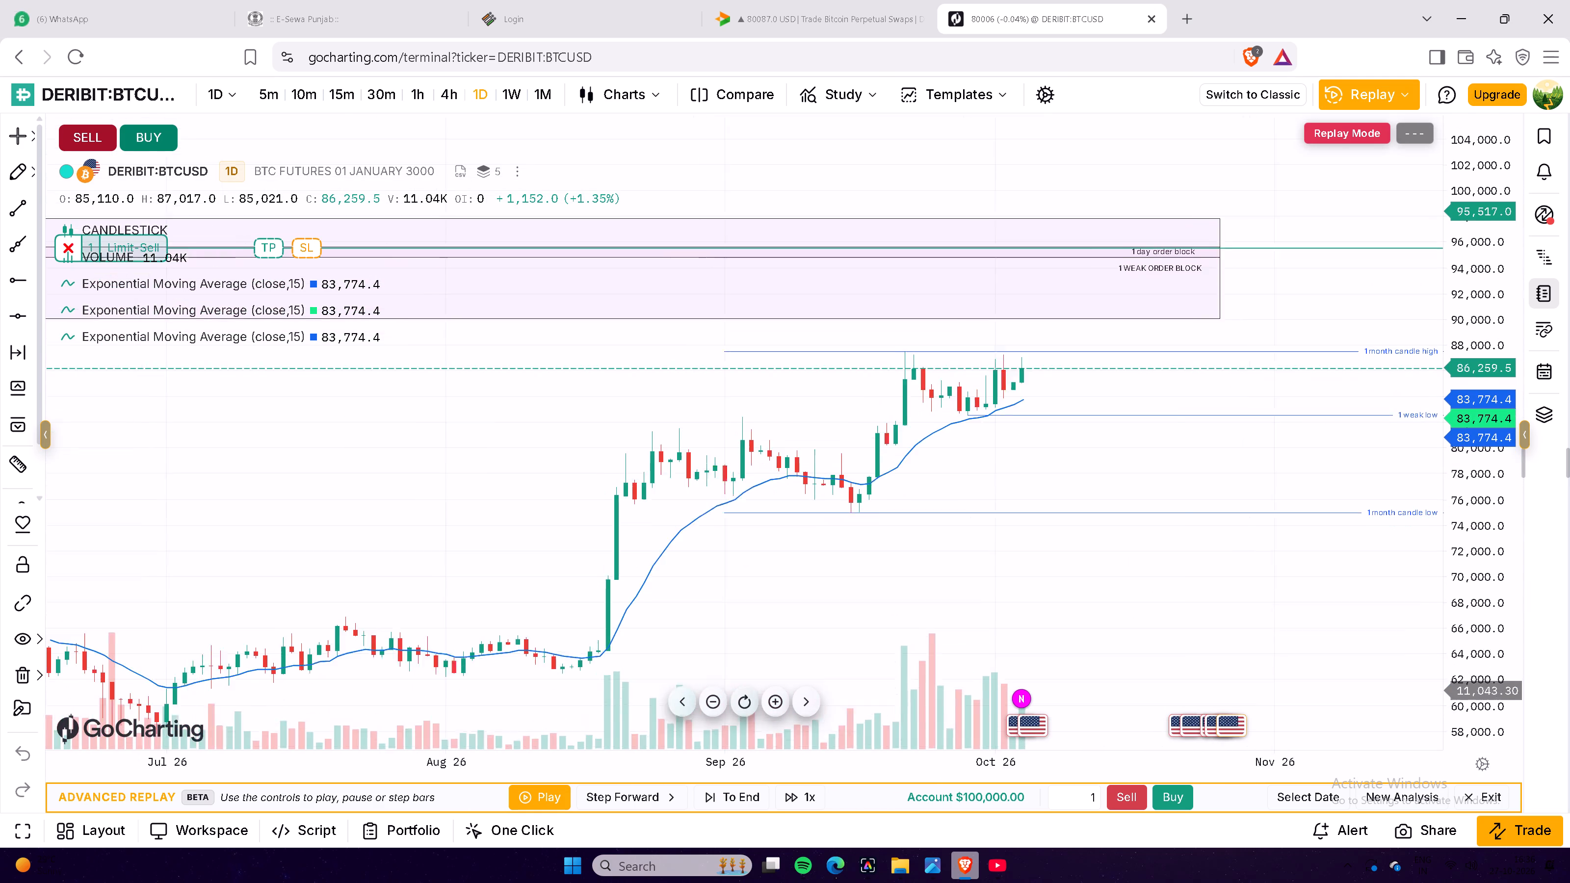
pyautogui.moveTo(1035, 467); pyautogui.dragTo(1055, 460)
pyautogui.click(1055, 460)
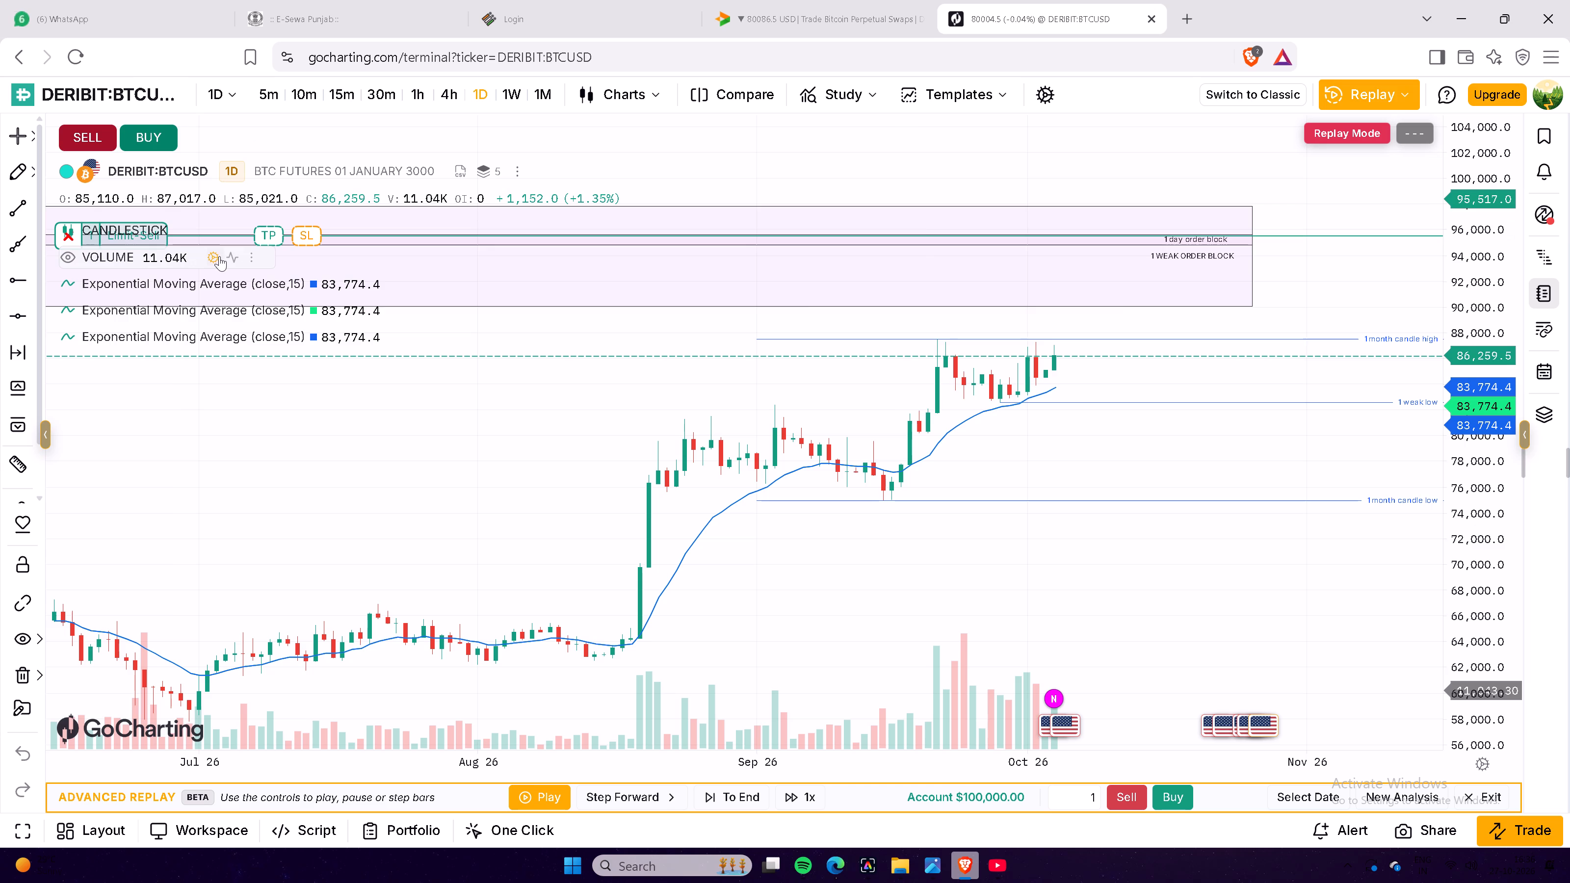
pyautogui.click(219, 256)
pyautogui.doubleClick(69, 259)
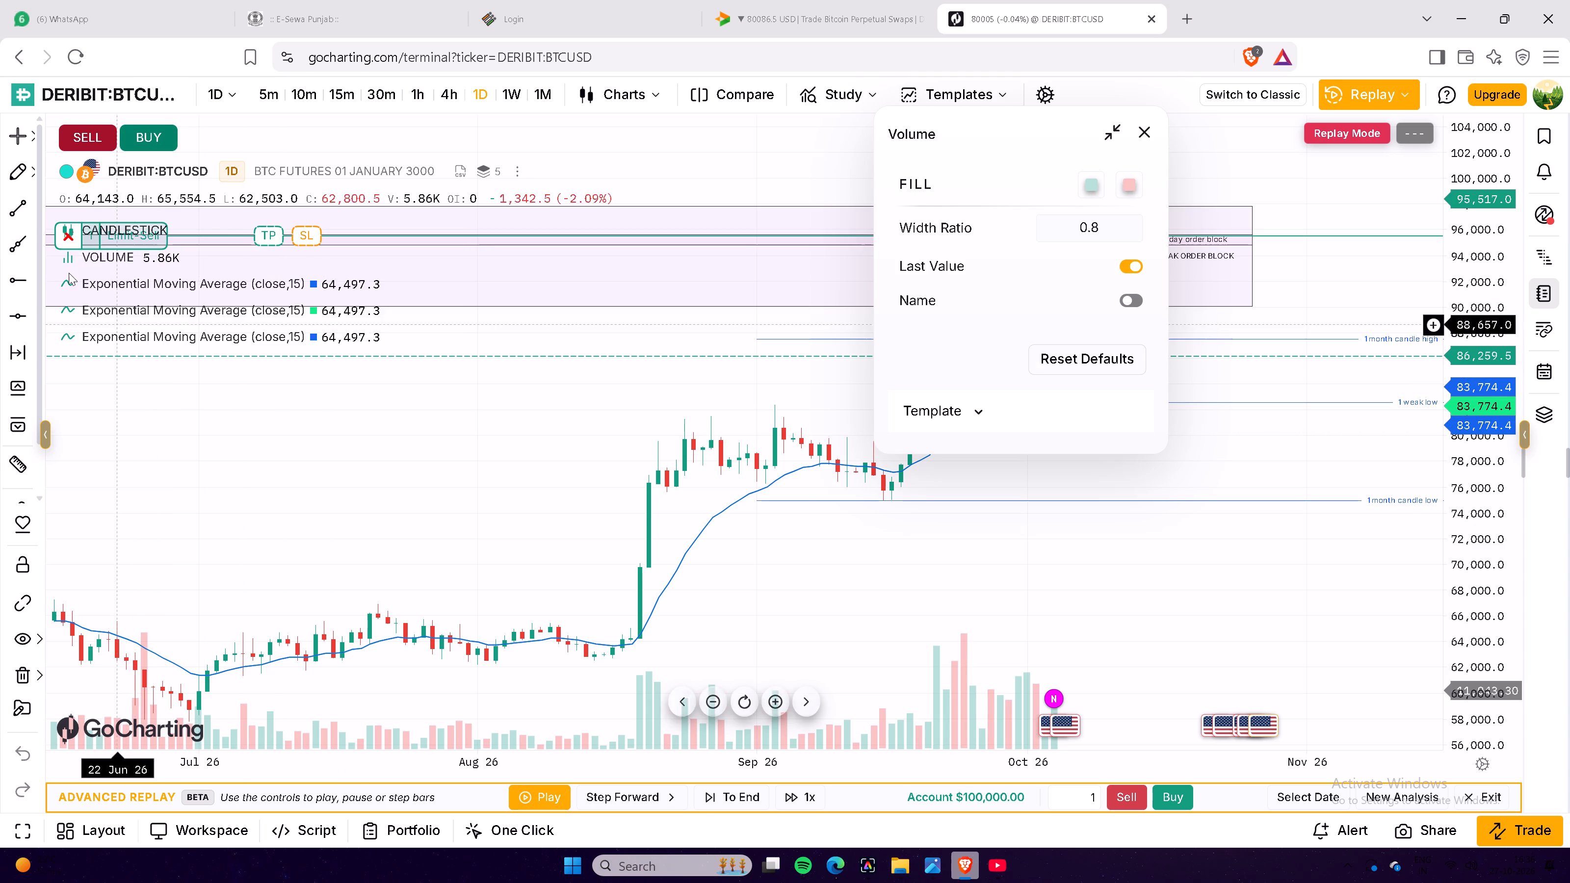
pyautogui.click(73, 255)
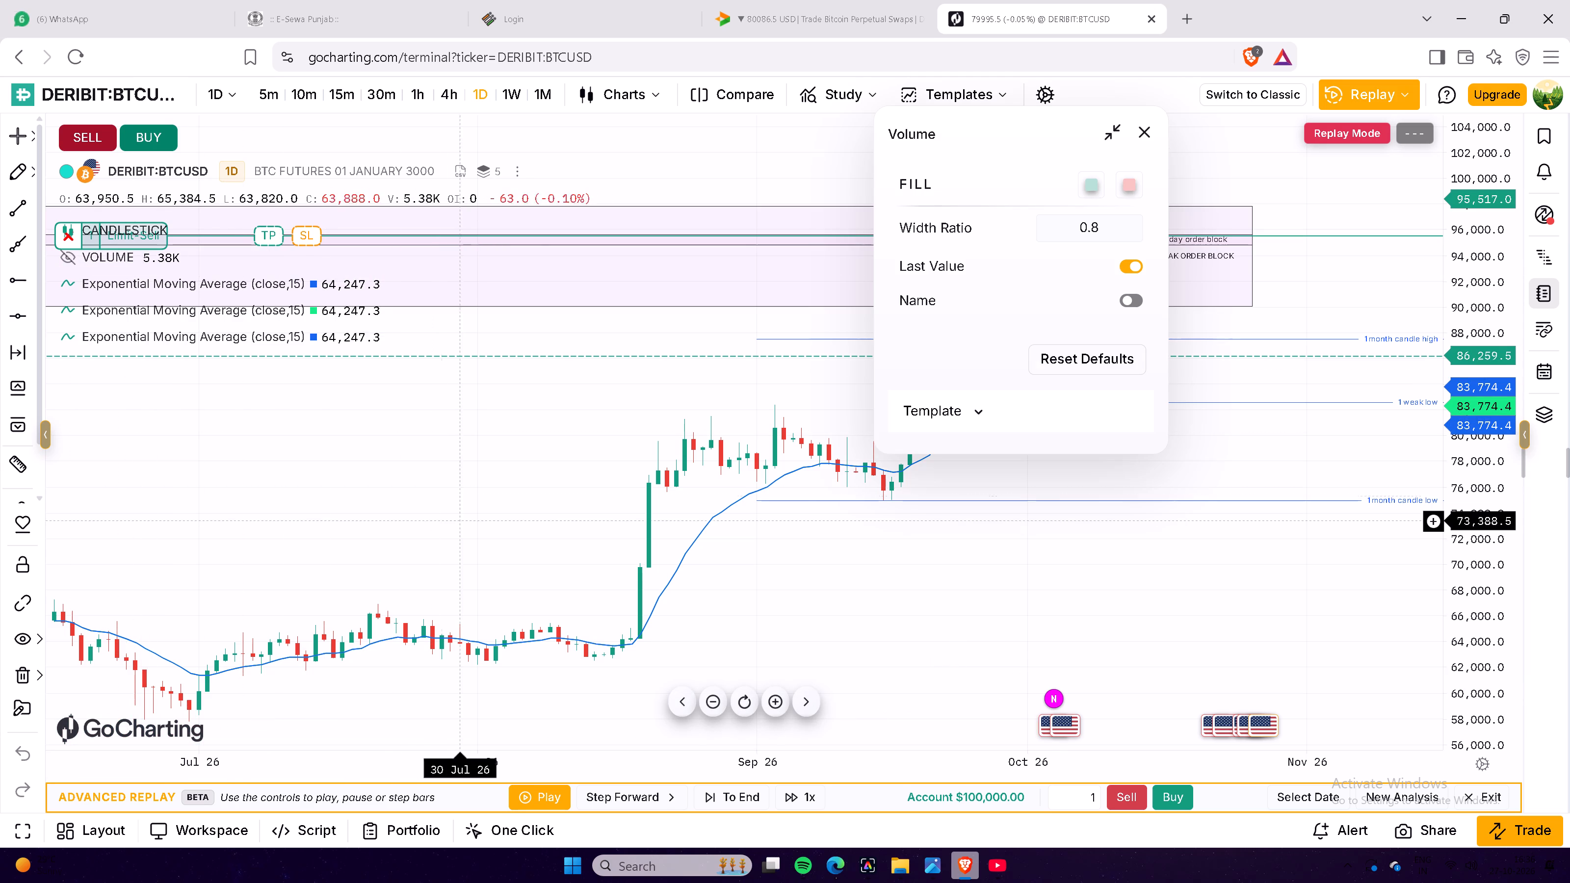
pyautogui.click(469, 525)
# Delete the remaining limit-sell order at 95,517 and confirm the deletion.
pyautogui.moveTo(392, 465); pyautogui.dragTo(455, 683)
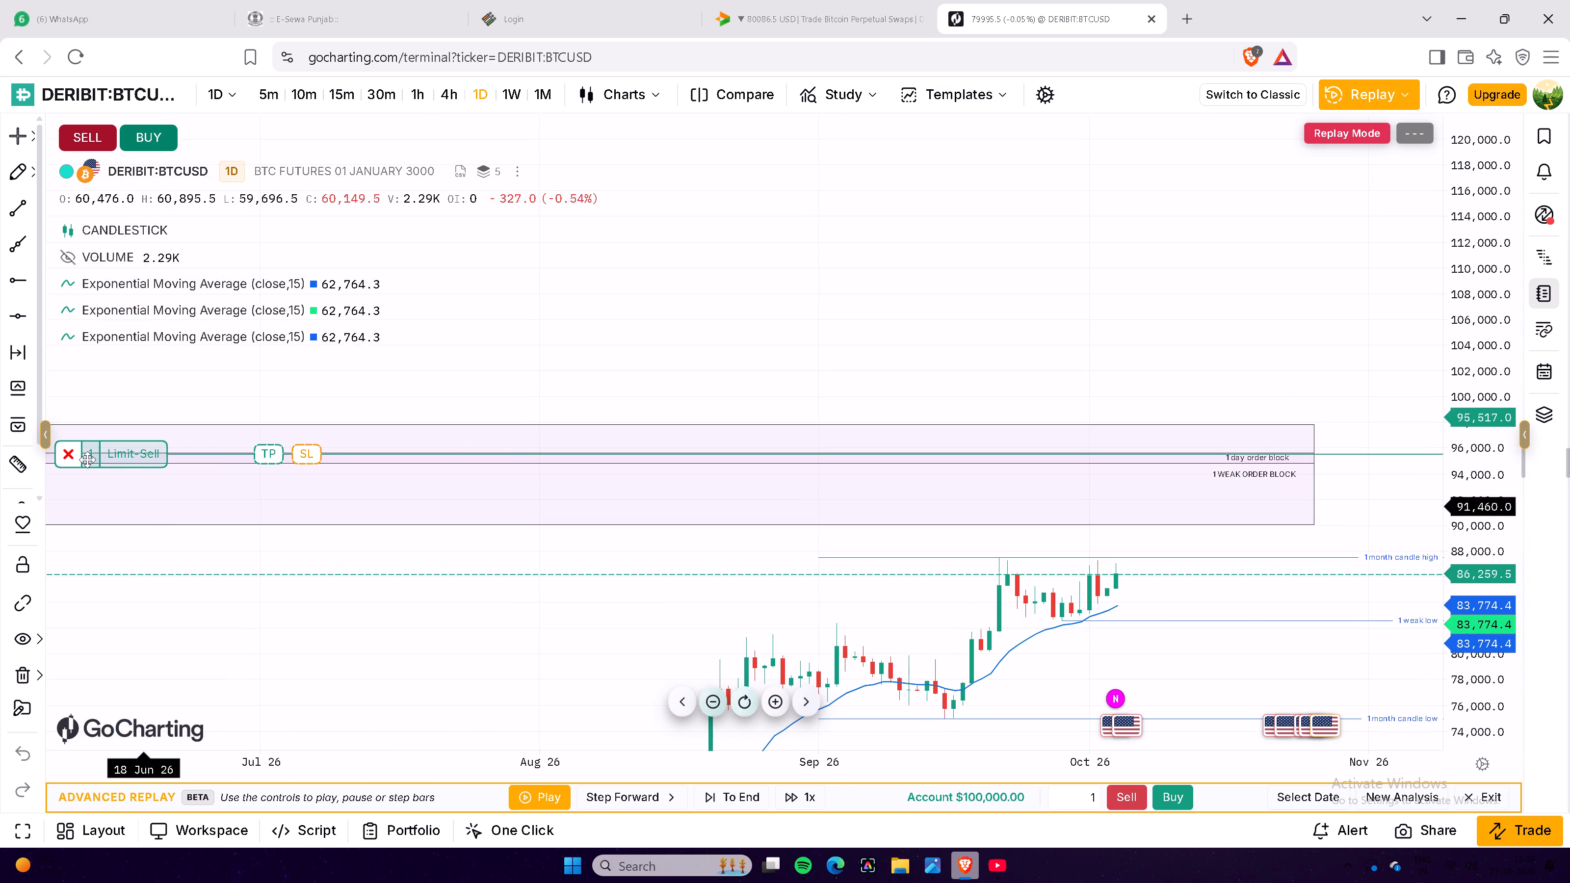
pyautogui.click(76, 453)
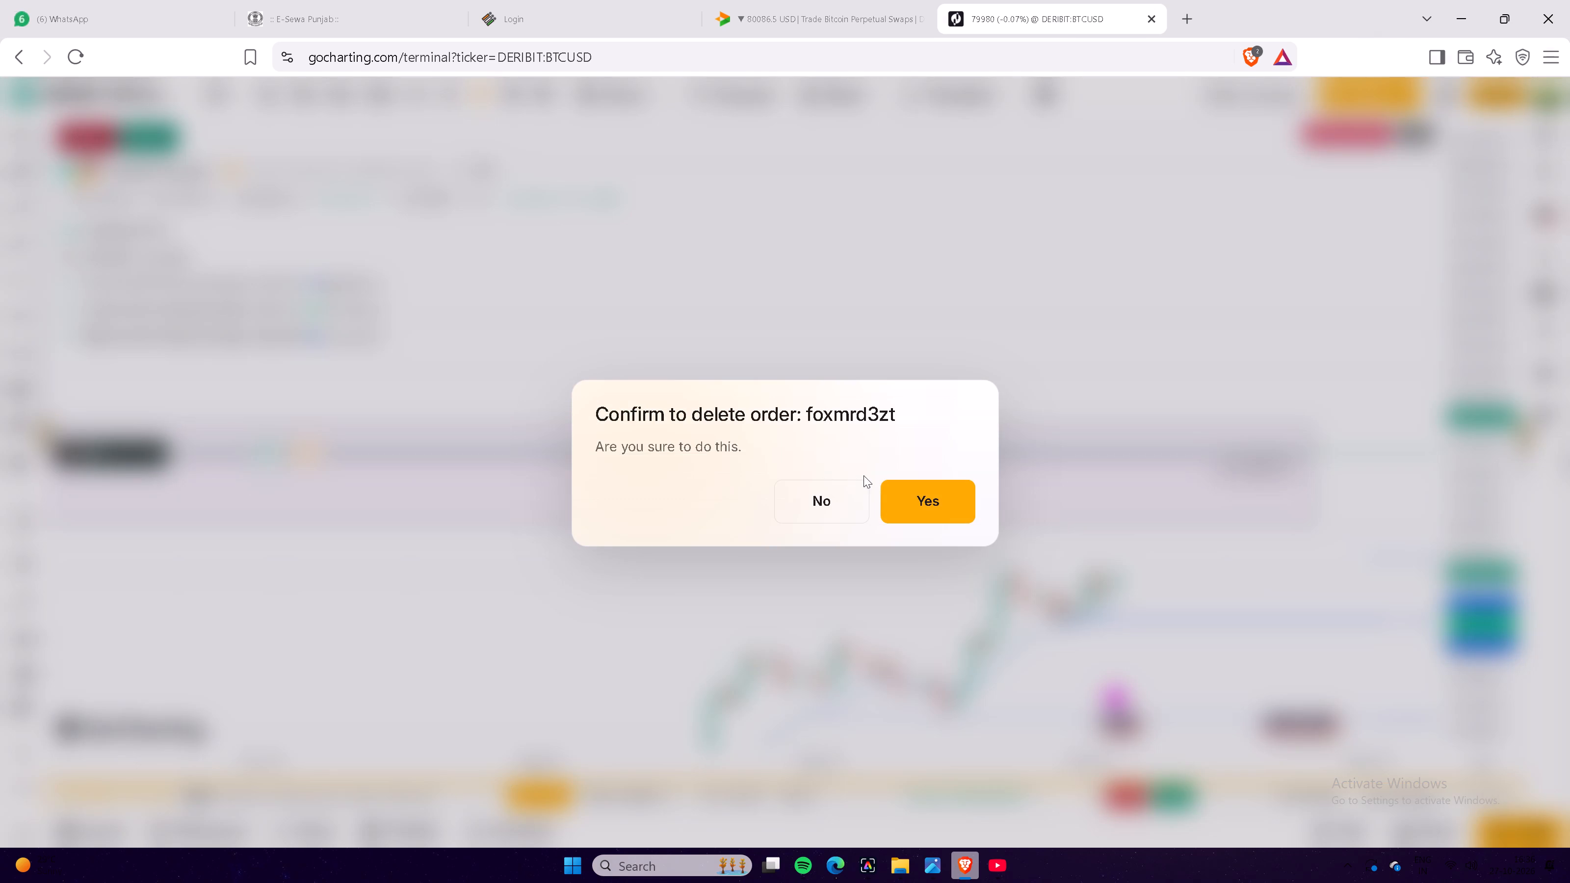
pyautogui.click(927, 505)
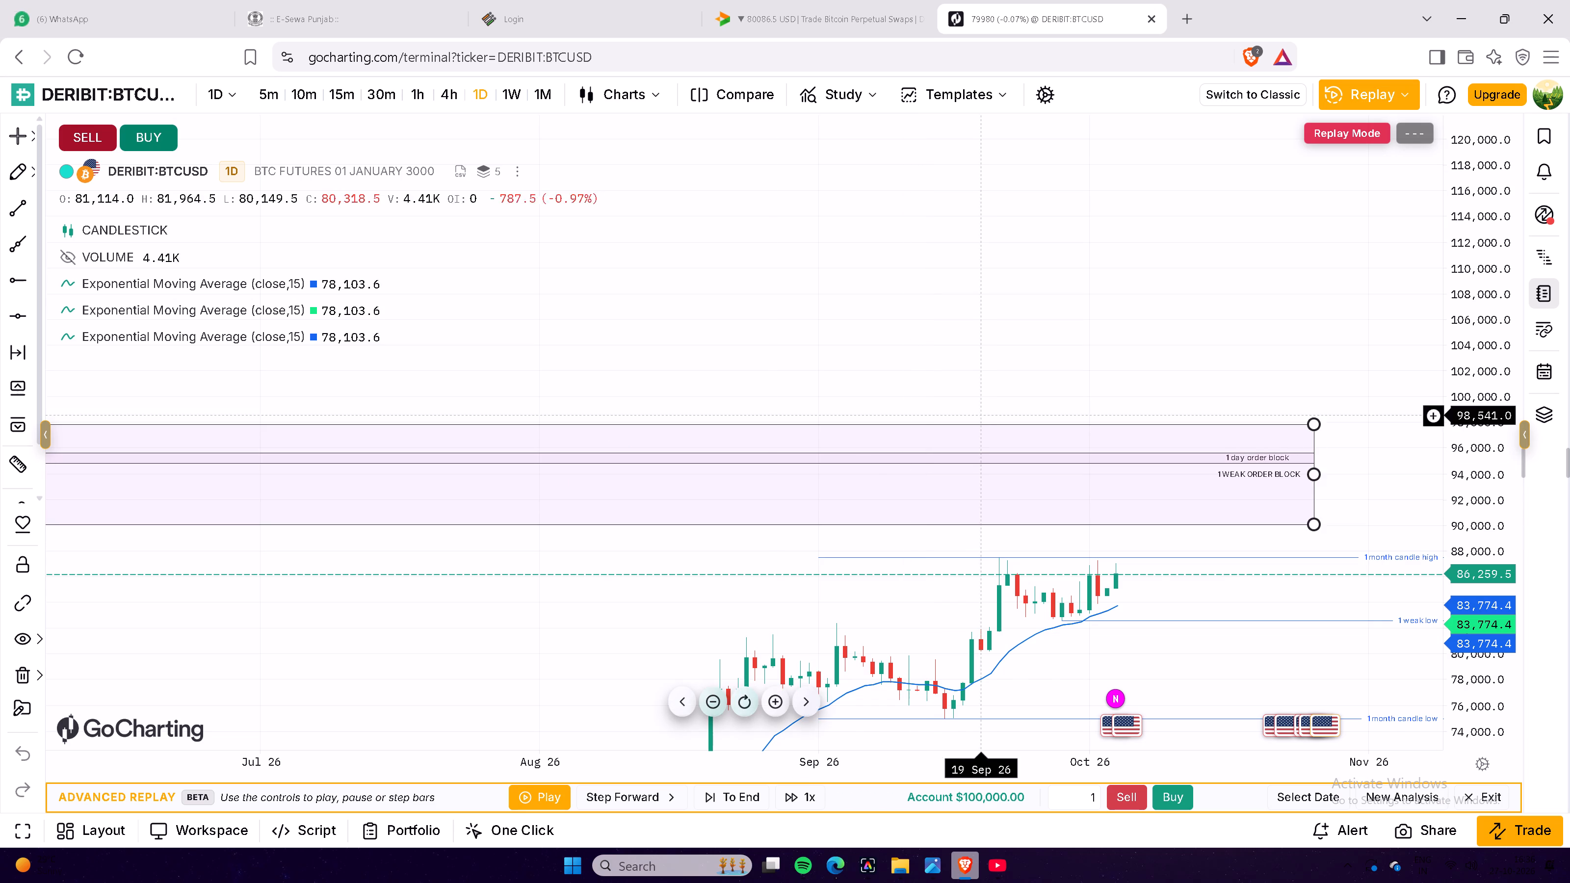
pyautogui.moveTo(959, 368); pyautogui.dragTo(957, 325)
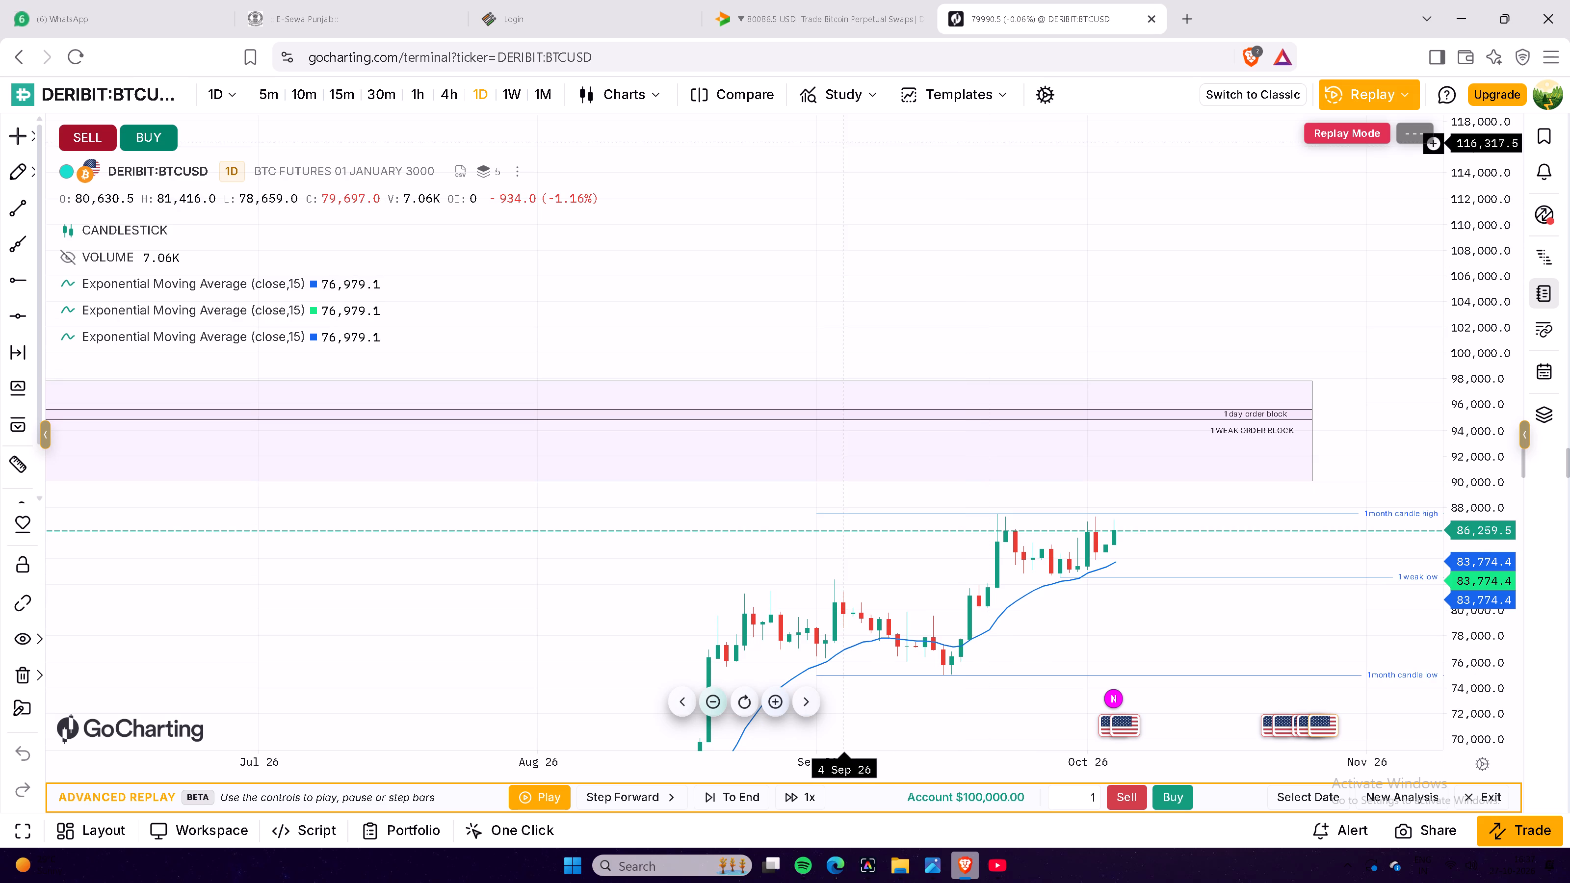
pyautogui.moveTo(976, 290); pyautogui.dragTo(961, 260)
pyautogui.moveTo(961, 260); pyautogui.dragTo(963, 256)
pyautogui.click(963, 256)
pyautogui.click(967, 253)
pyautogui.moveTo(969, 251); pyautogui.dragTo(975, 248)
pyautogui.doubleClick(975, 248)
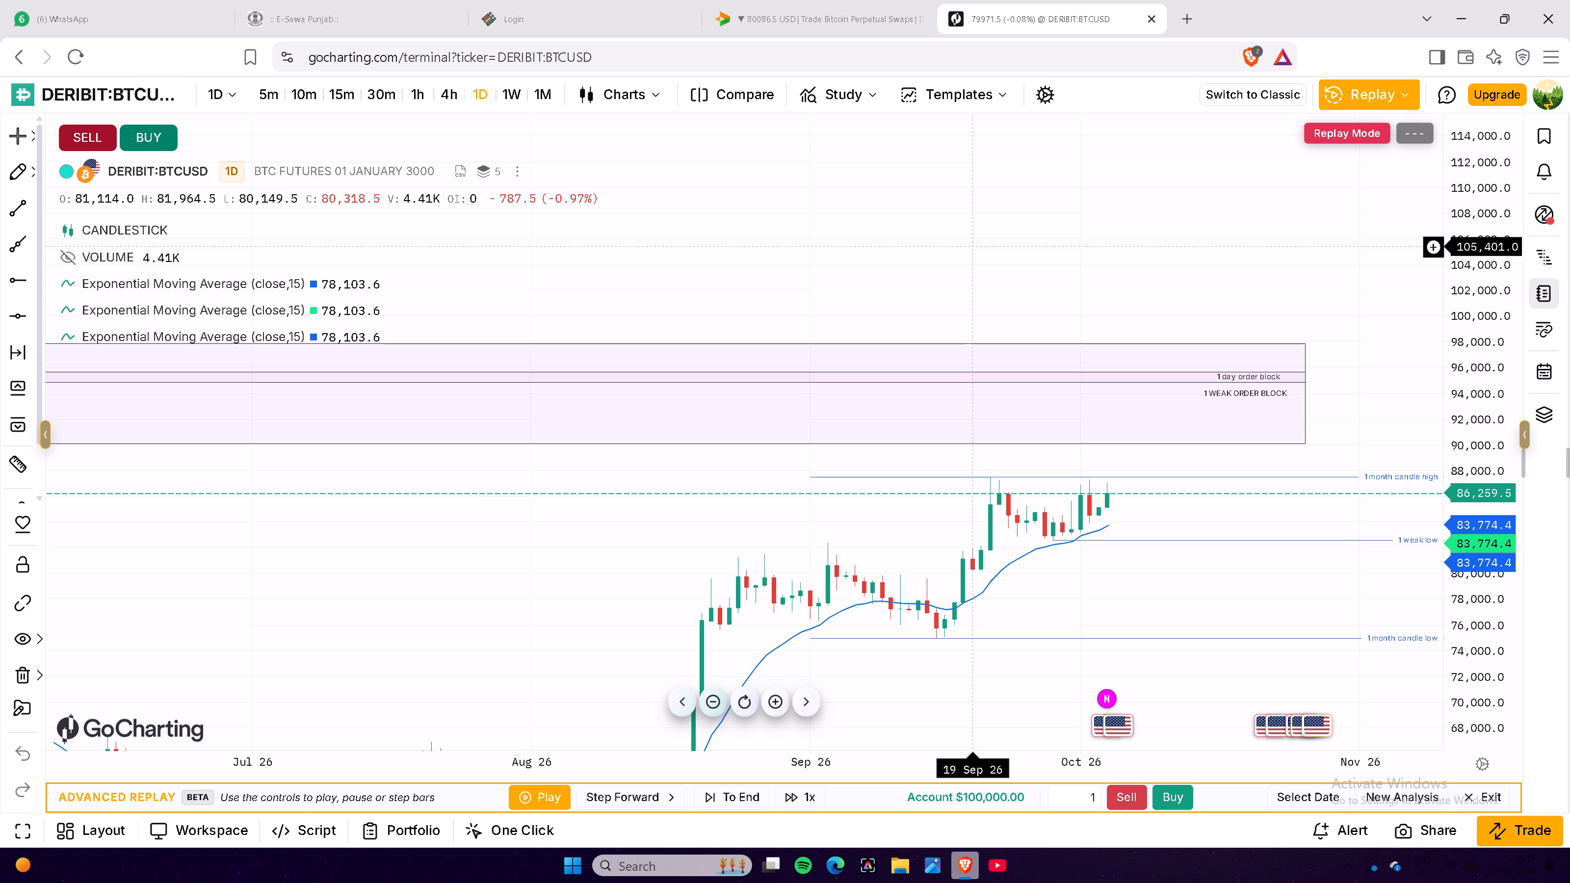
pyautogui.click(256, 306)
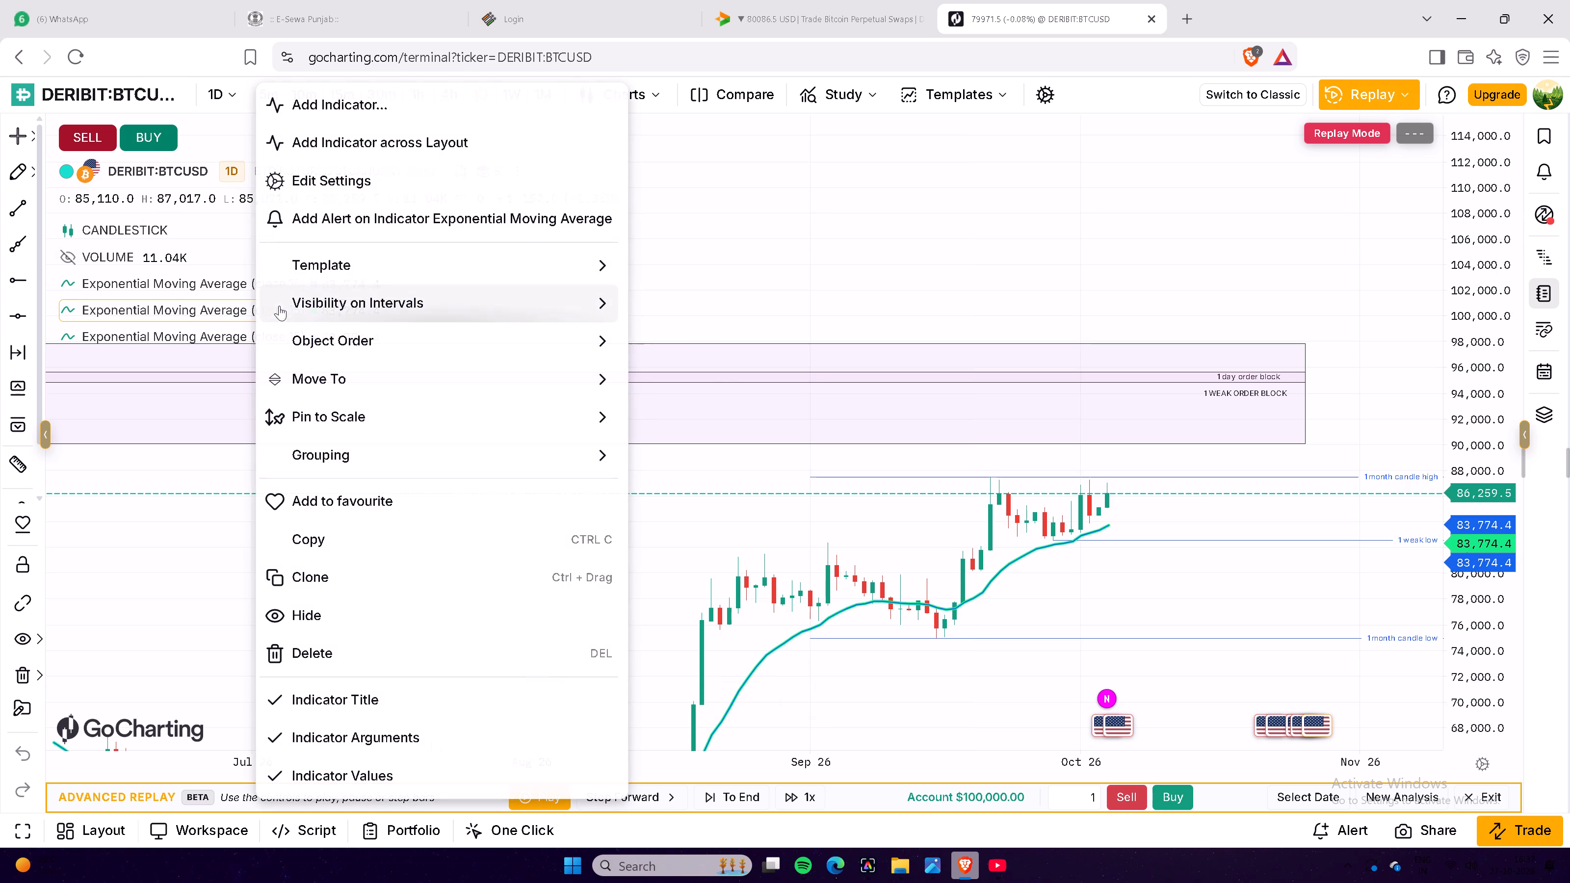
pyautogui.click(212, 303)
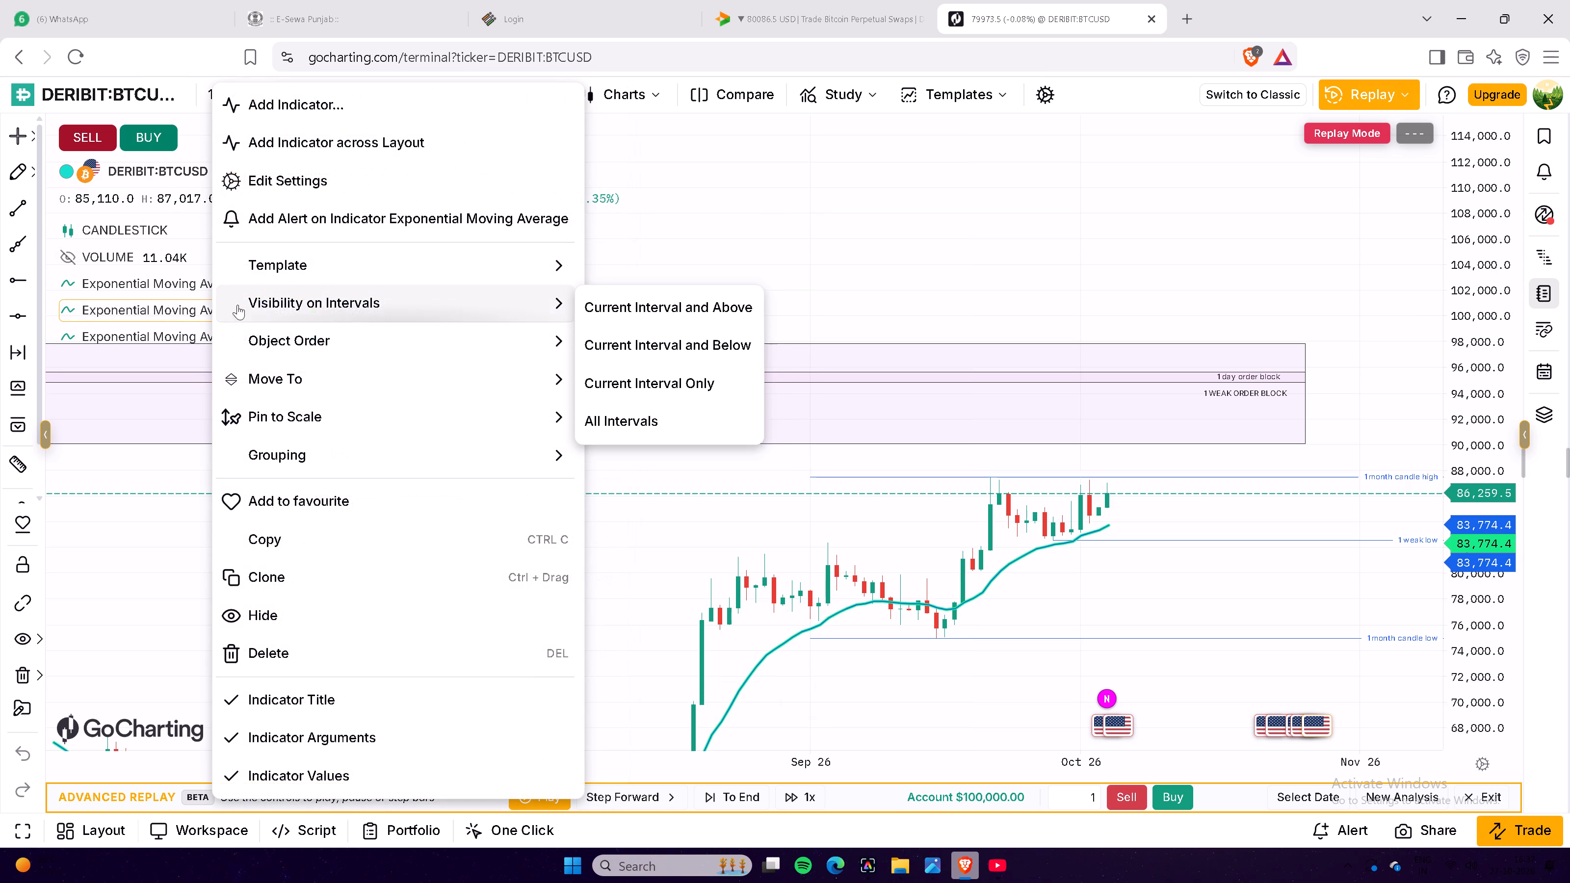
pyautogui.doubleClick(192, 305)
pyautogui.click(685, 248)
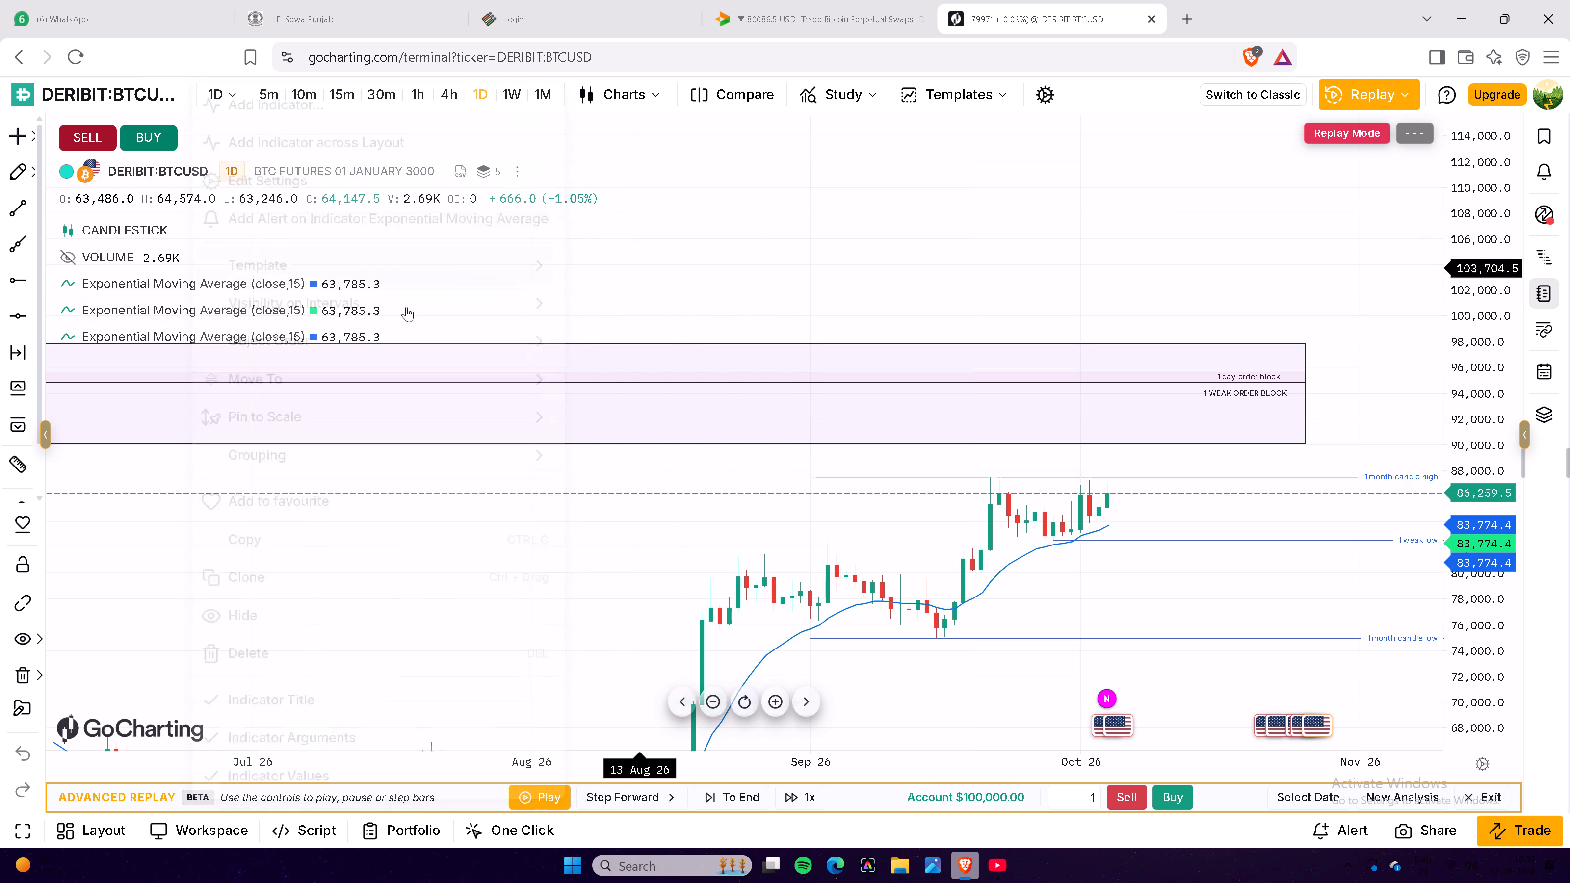
# Enter a period of 15 in the settings of the second, green Exponential Moving Average.
pyautogui.click(405, 308)
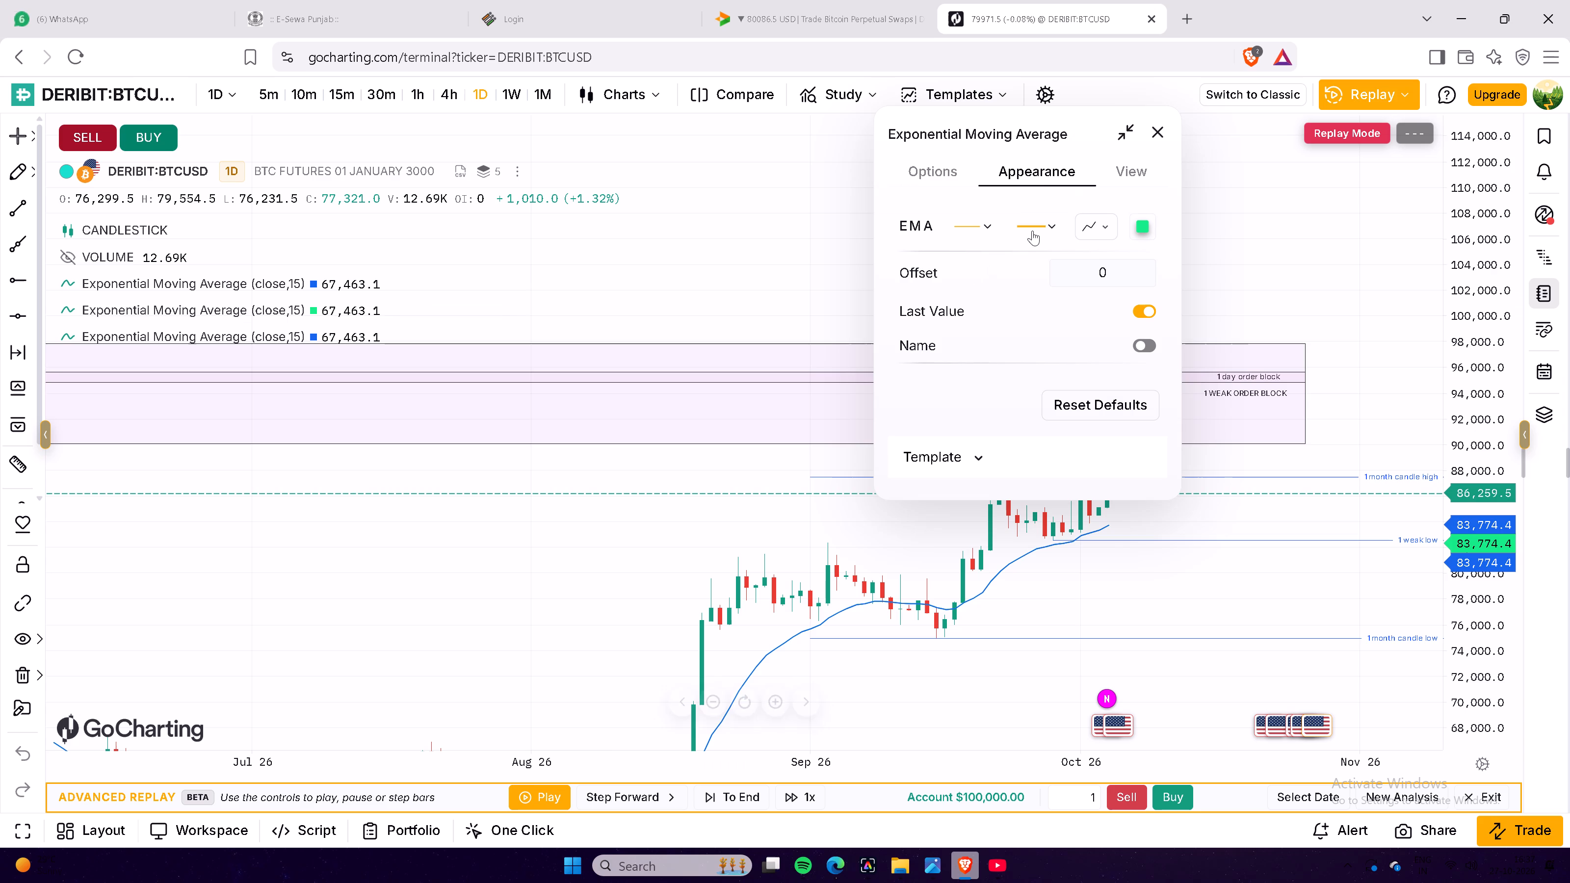
pyautogui.click(1127, 177)
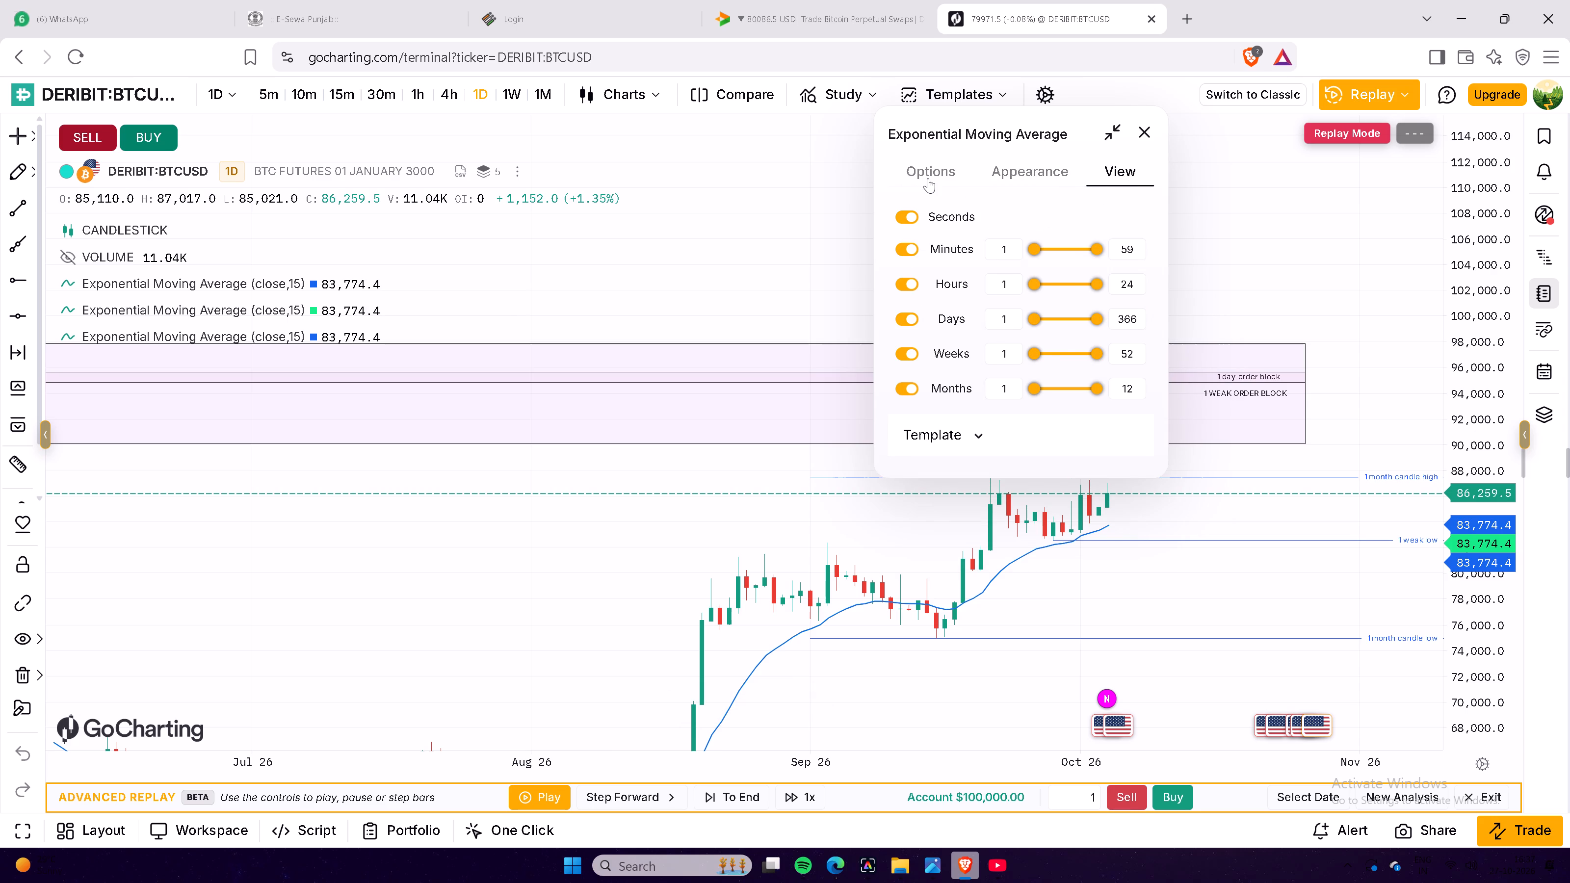
pyautogui.click(928, 178)
pyautogui.click(1105, 219)
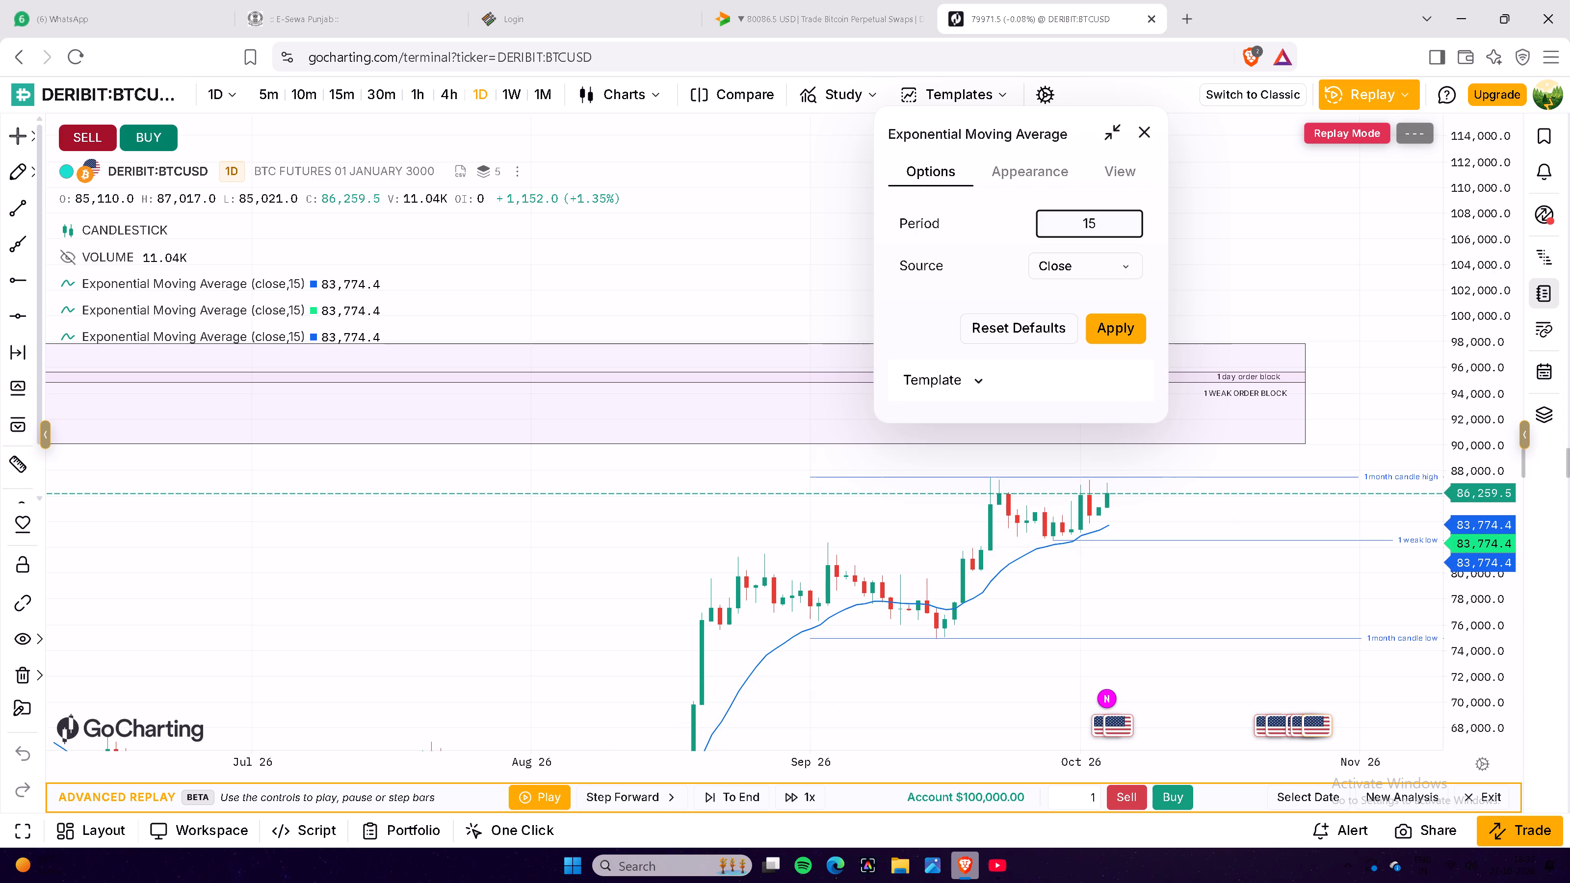
pyautogui.press('BackSpace')
pyautogui.press('BackSpace')
pyautogui.press('BackSpace')
pyautogui.press('BackSpace')
pyautogui.press('BackSpace')
pyautogui.press('BackSpace')
pyautogui.write('15')
# Select Close as the source of the green Exponential Moving Average and apply the settings.
pyautogui.click(1095, 271)
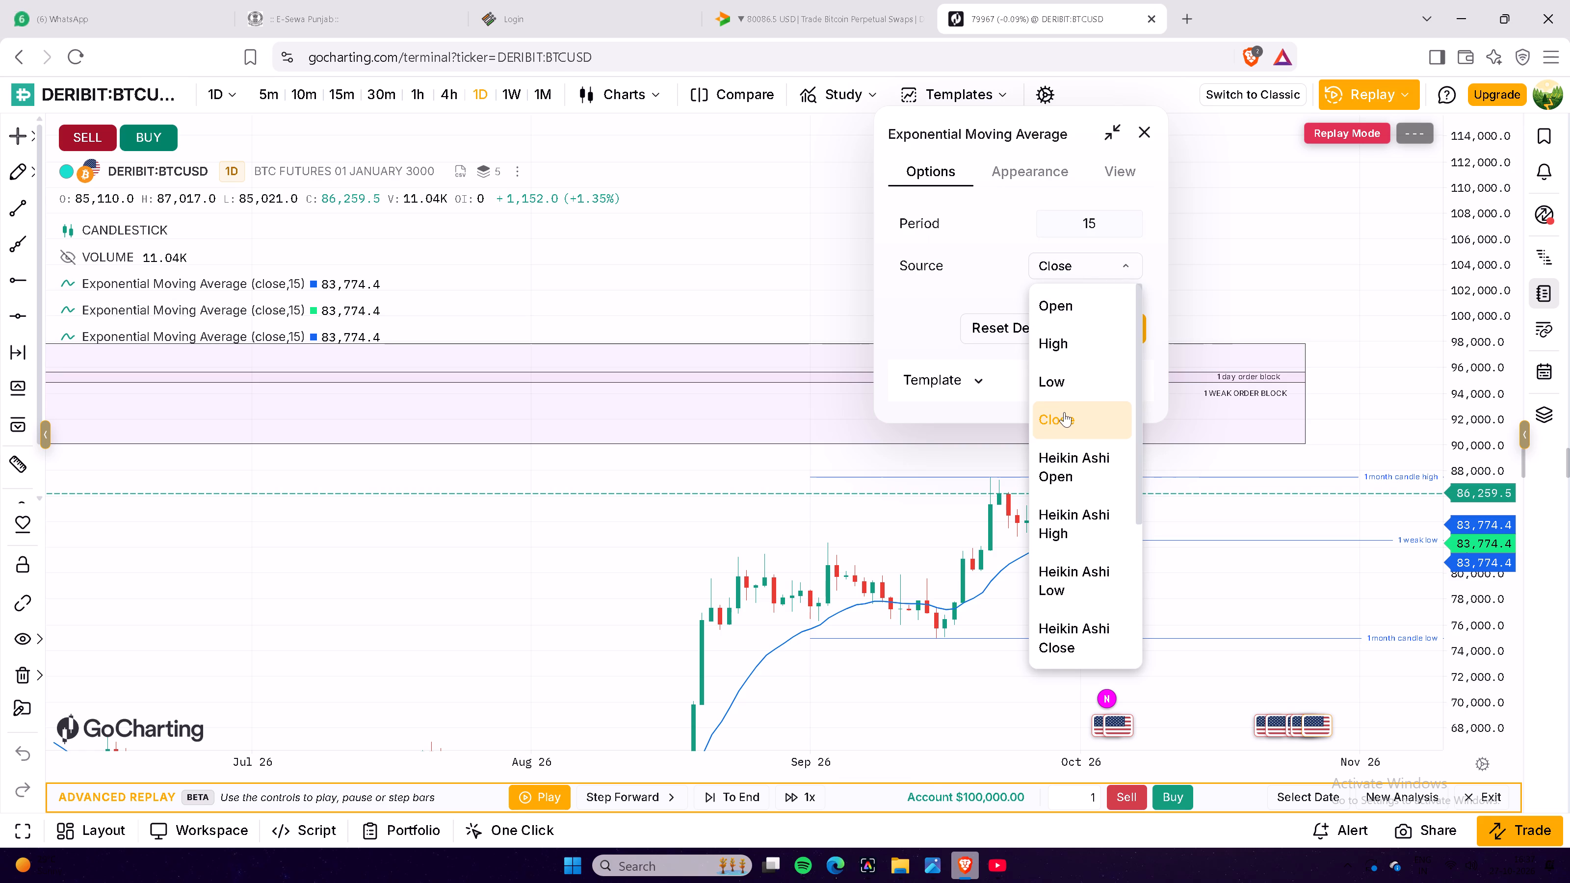
pyautogui.scroll(-3, 1076, 509)
pyautogui.scroll(3, 1076, 509)
pyautogui.click(1070, 431)
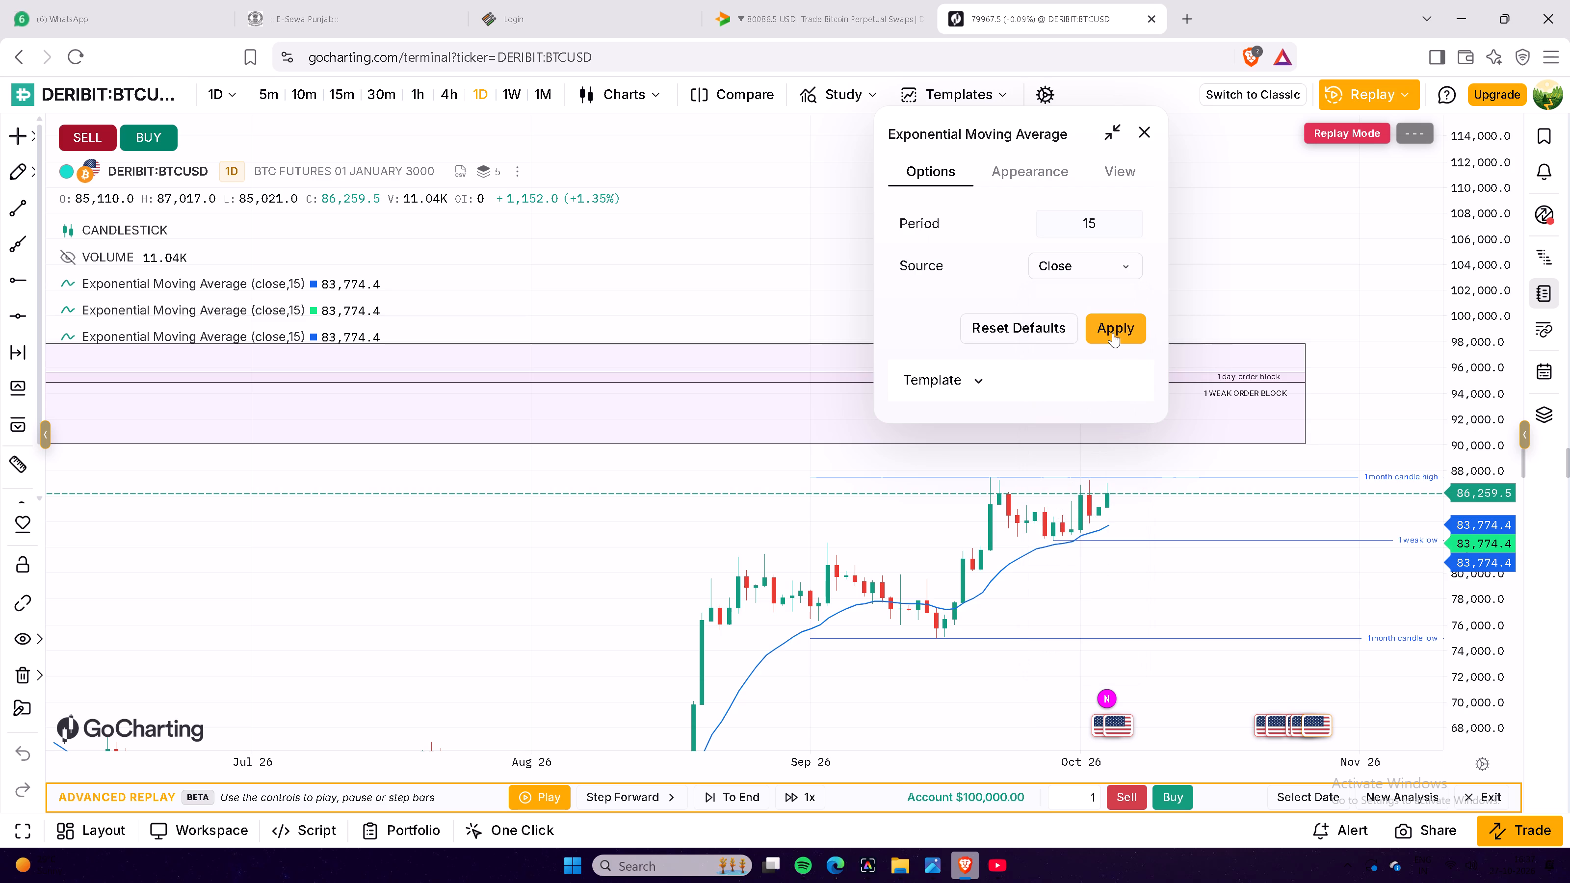
pyautogui.click(1113, 332)
pyautogui.click(1113, 331)
pyautogui.click(1222, 243)
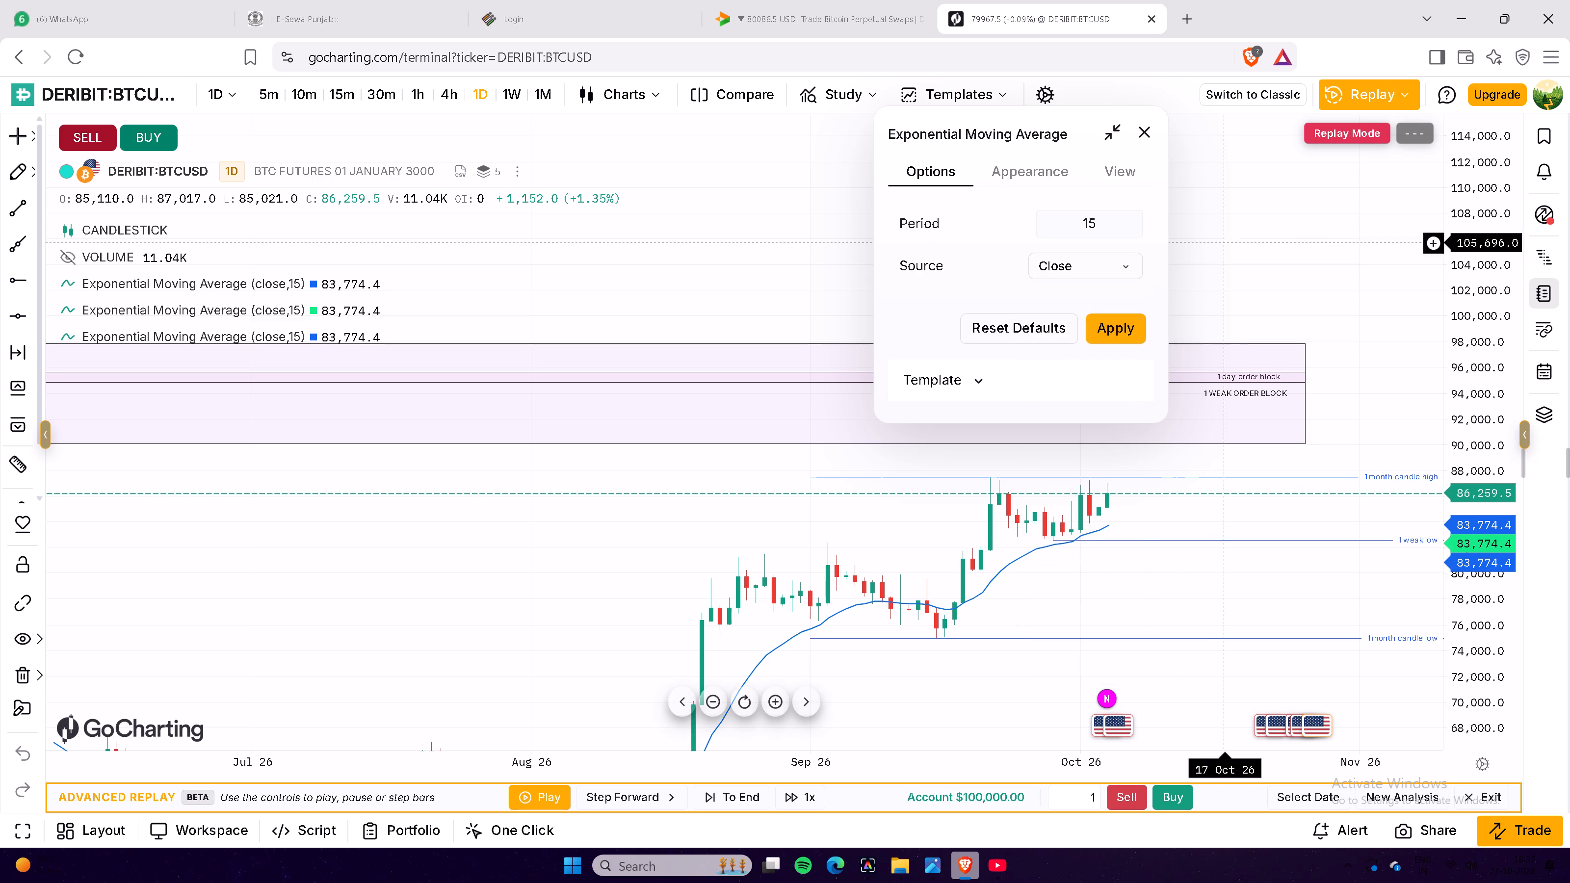
# Hide the second, green Exponential Moving Average on the chart.
pyautogui.moveTo(854, 531); pyautogui.dragTo(835, 514)
pyautogui.click(831, 512)
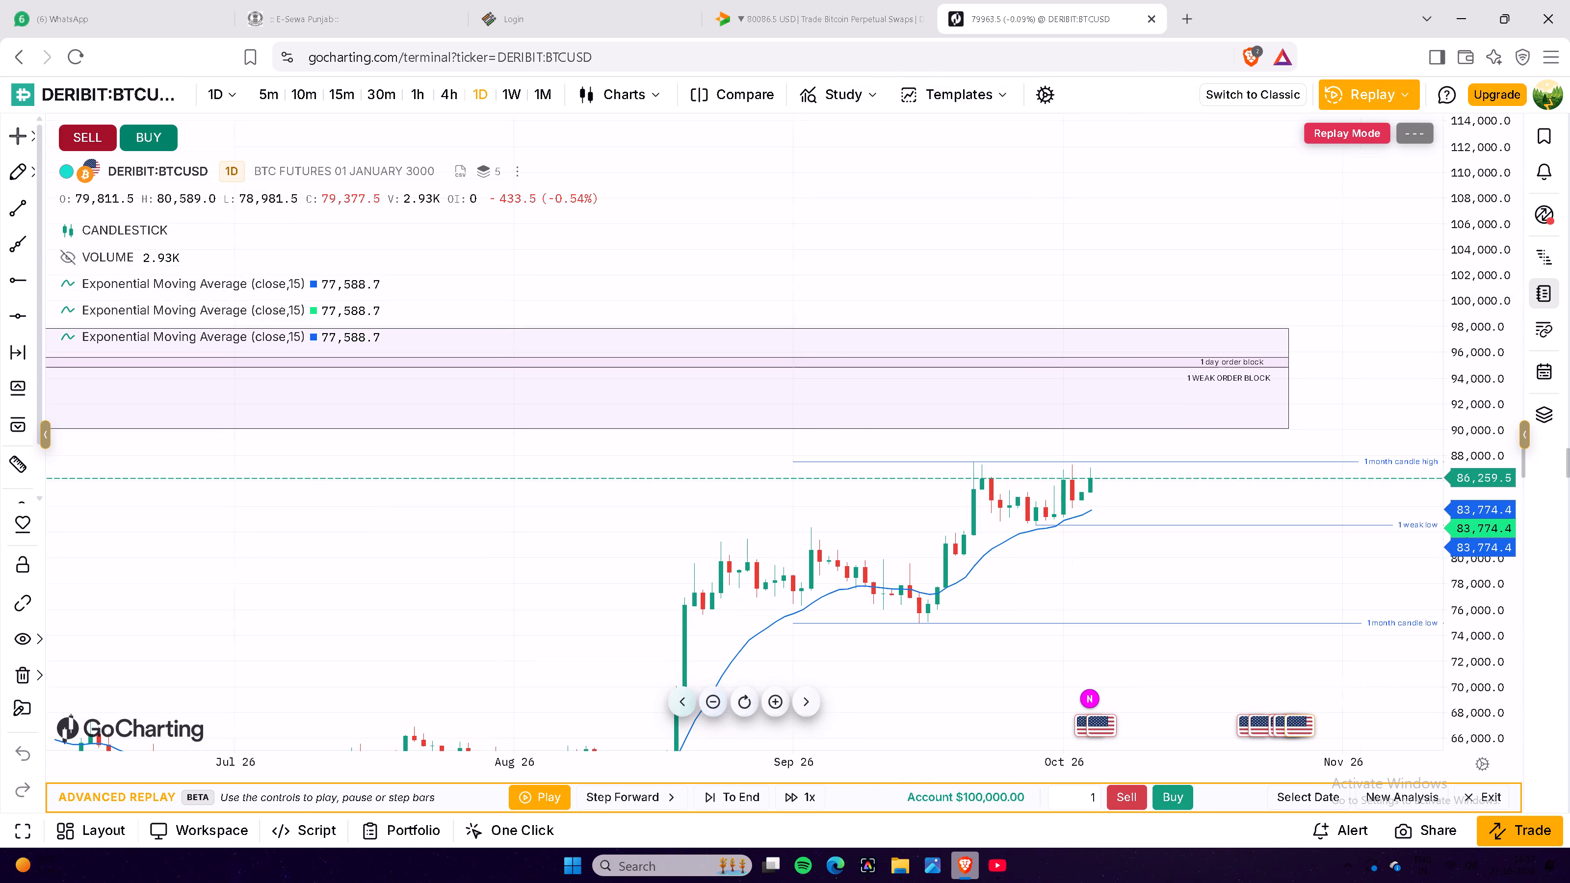
pyautogui.click(64, 308)
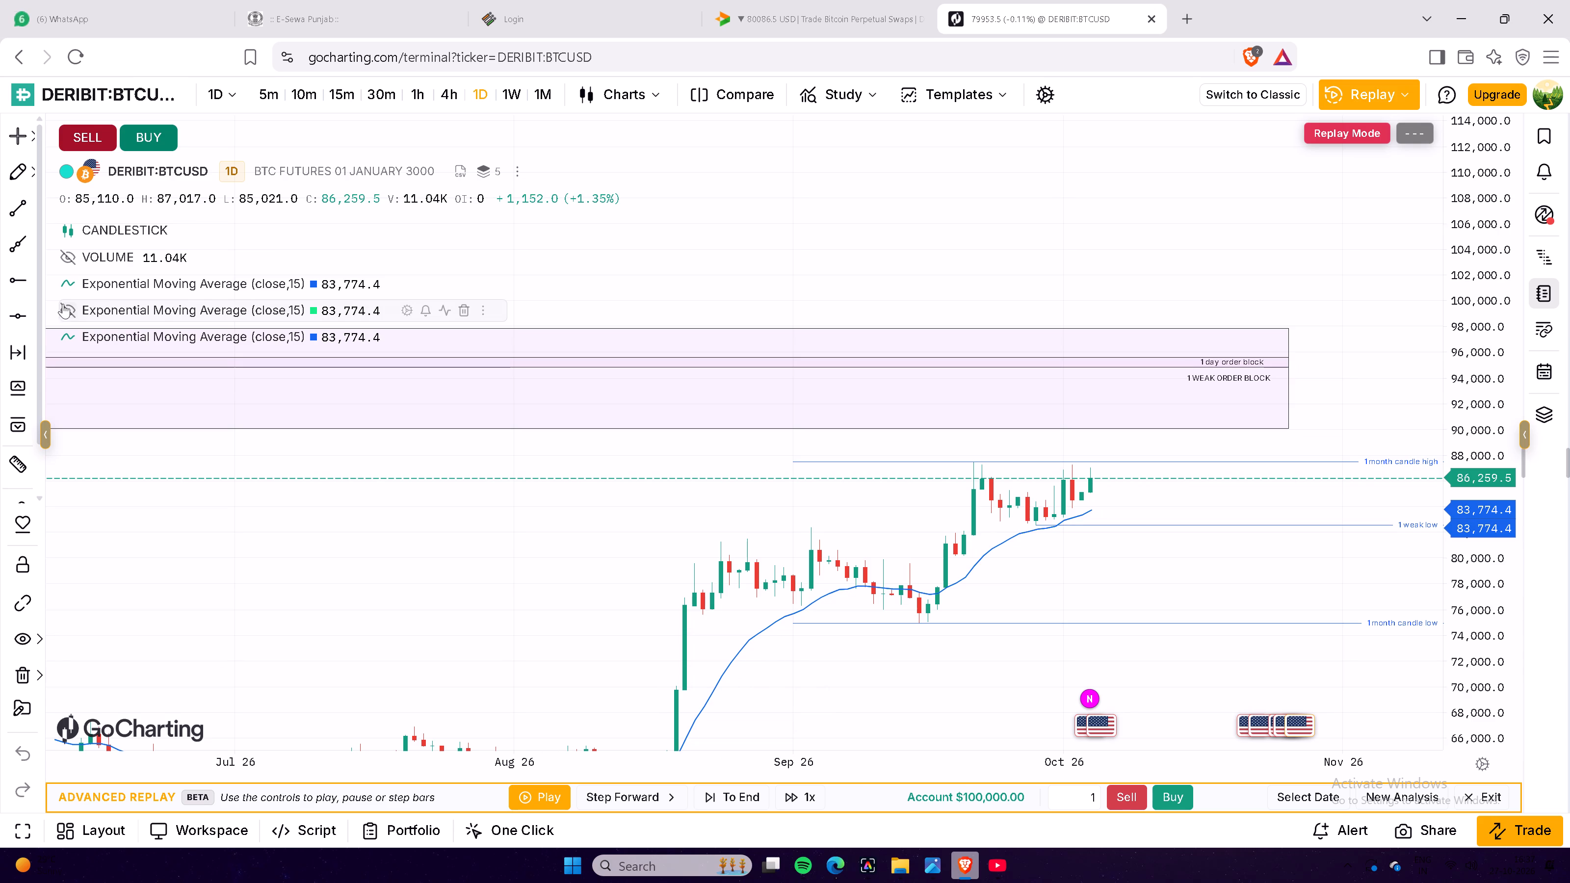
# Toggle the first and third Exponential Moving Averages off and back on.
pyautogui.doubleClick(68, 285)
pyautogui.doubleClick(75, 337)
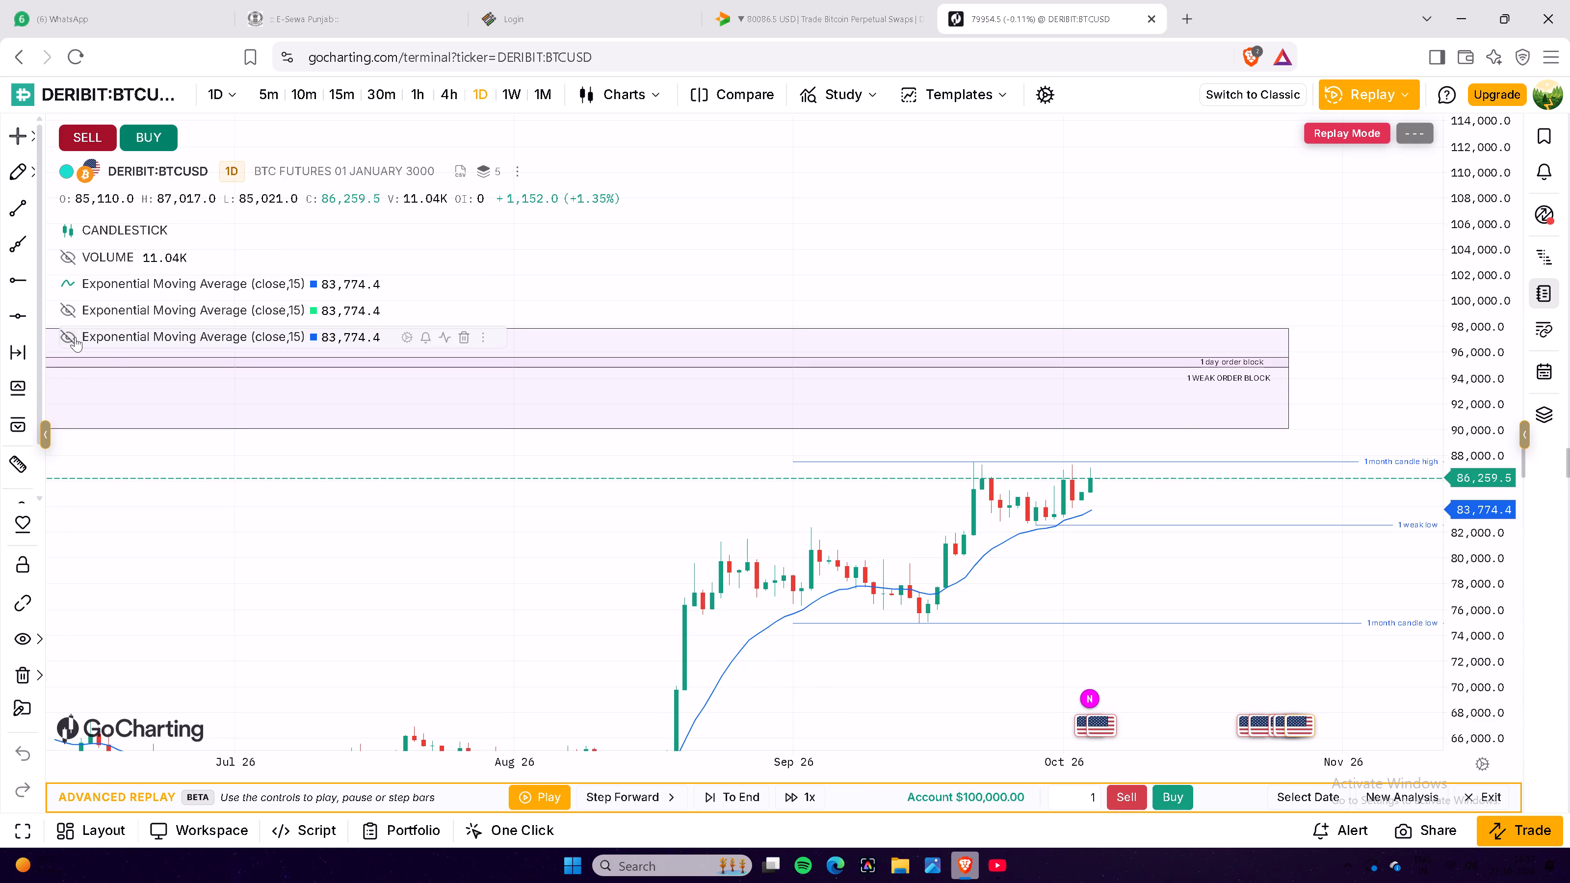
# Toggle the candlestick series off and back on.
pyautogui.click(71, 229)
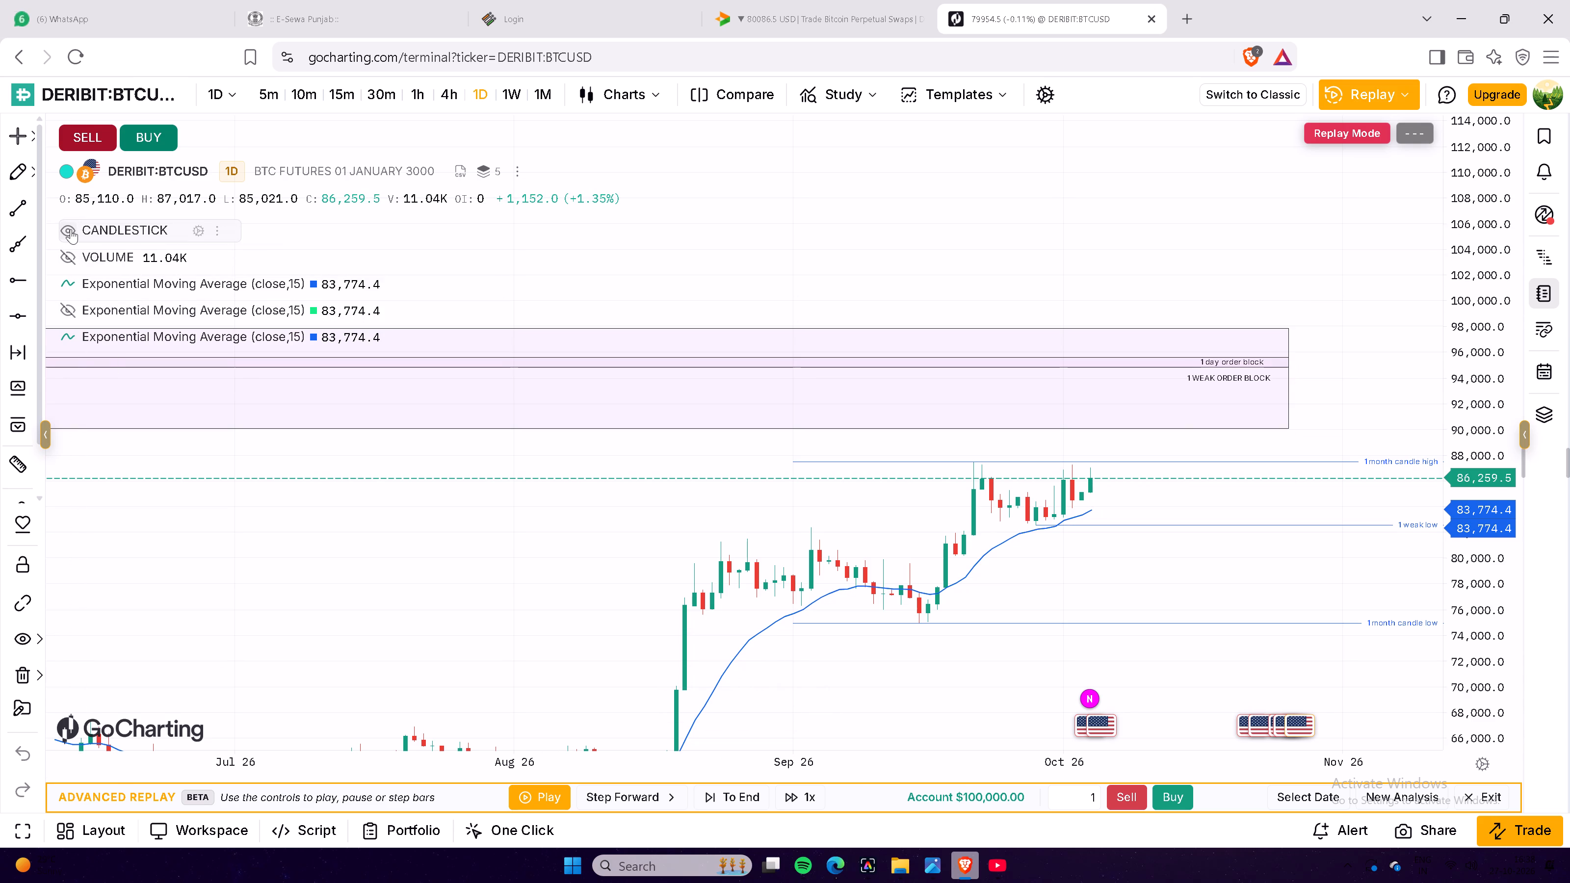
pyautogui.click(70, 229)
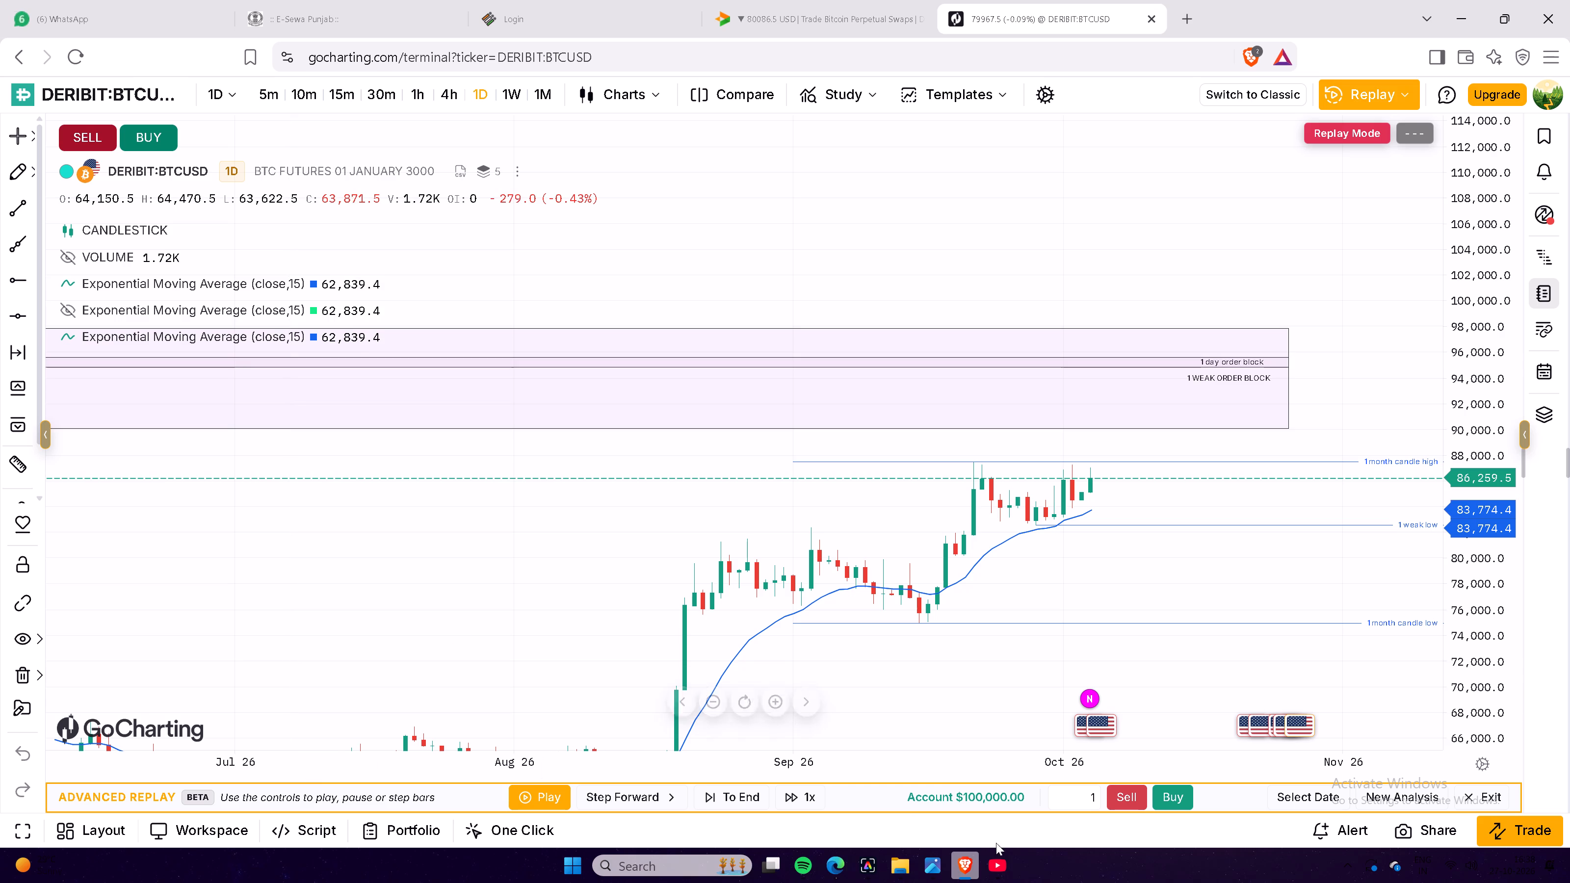
# Switch to YouTube, restart the SHUBH - Supreme slowed and reverb video from the beginning, and return to the GoCharting chart.
pyautogui.click(1010, 865)
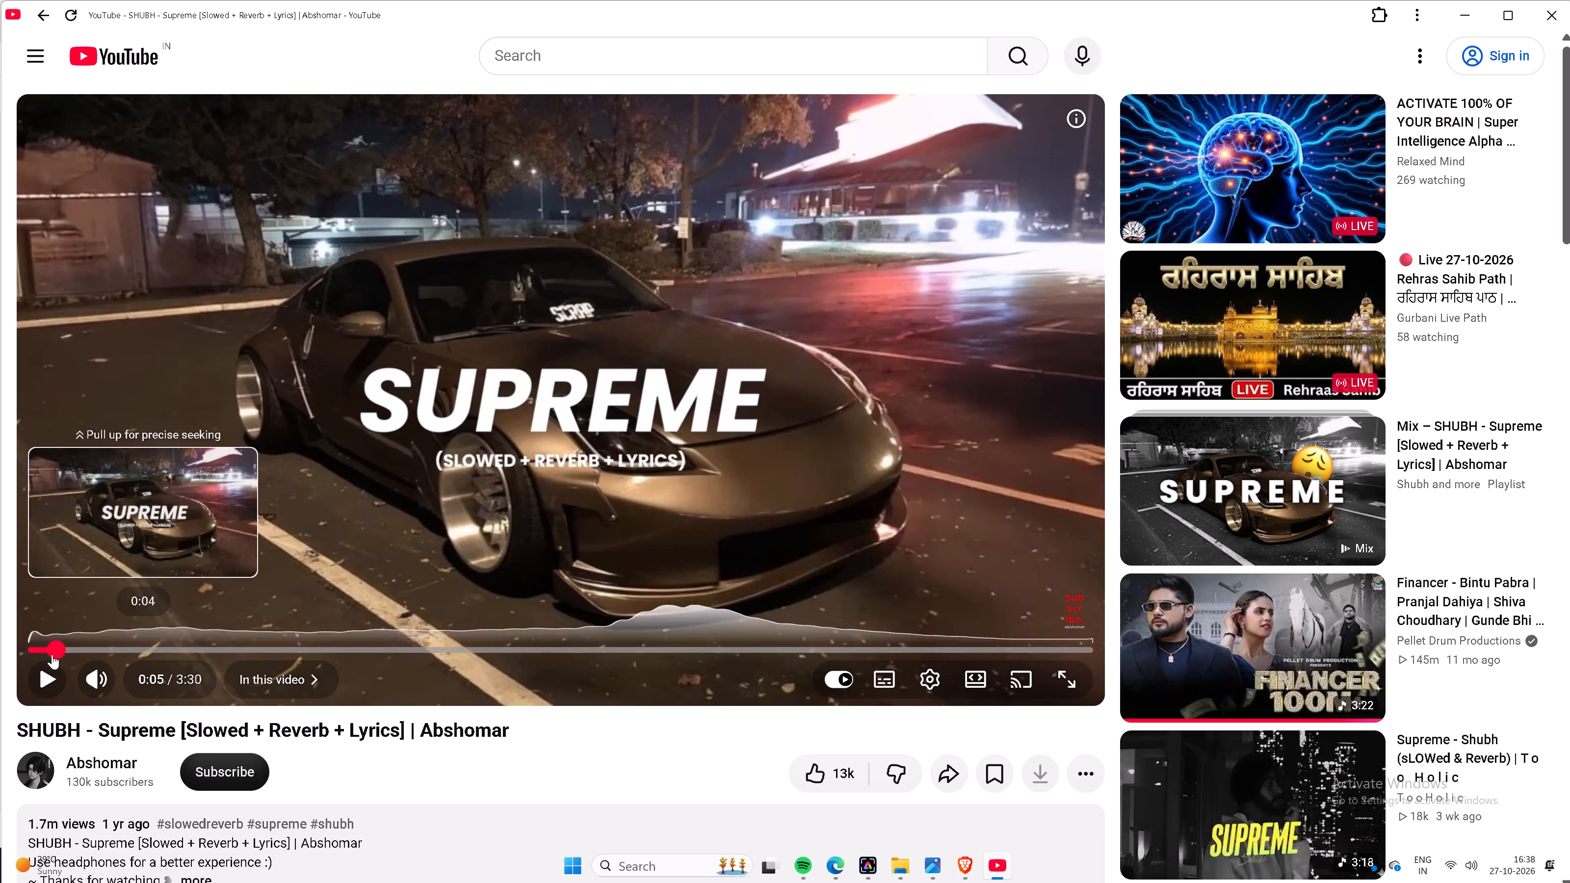
pyautogui.click(41, 659)
pyautogui.moveTo(28, 656); pyautogui.dragTo(23, 654)
pyautogui.moveTo(52, 653); pyautogui.dragTo(6, 646)
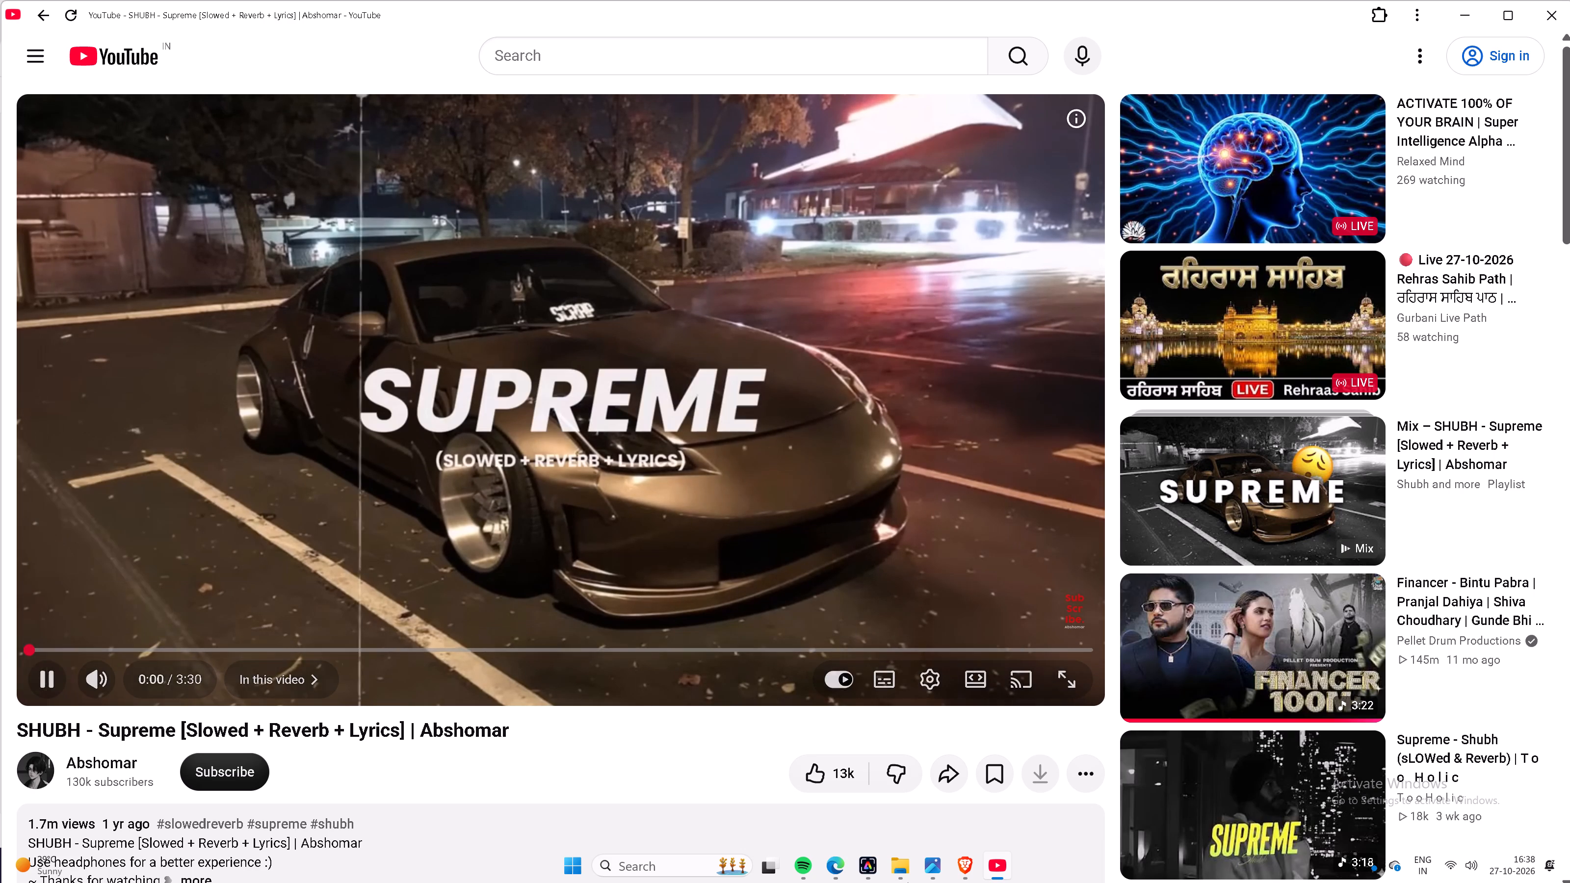
pyautogui.click(994, 862)
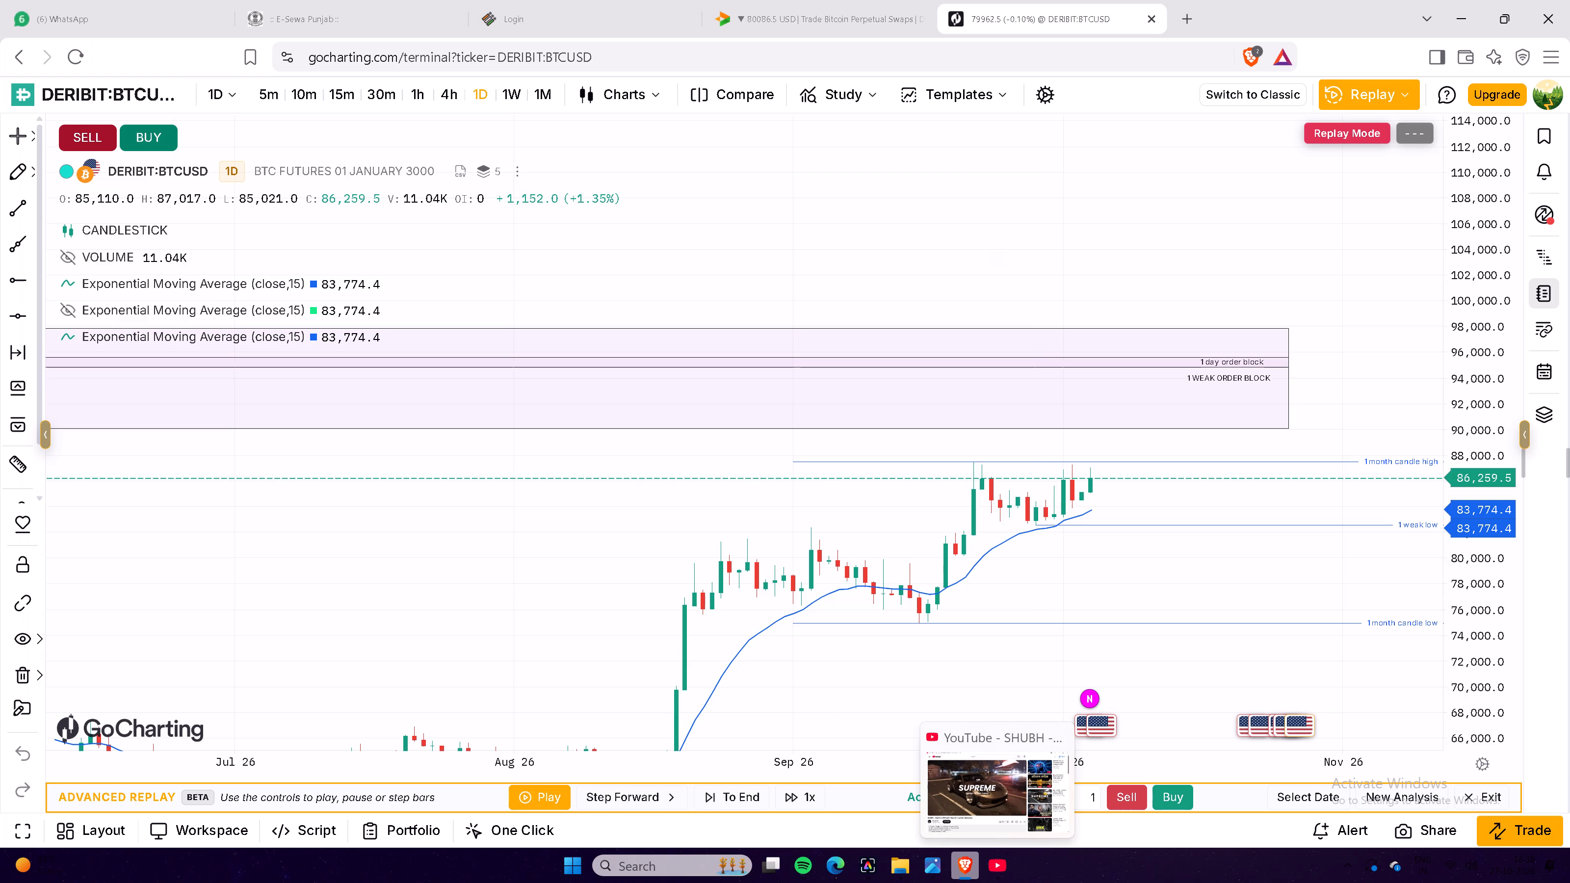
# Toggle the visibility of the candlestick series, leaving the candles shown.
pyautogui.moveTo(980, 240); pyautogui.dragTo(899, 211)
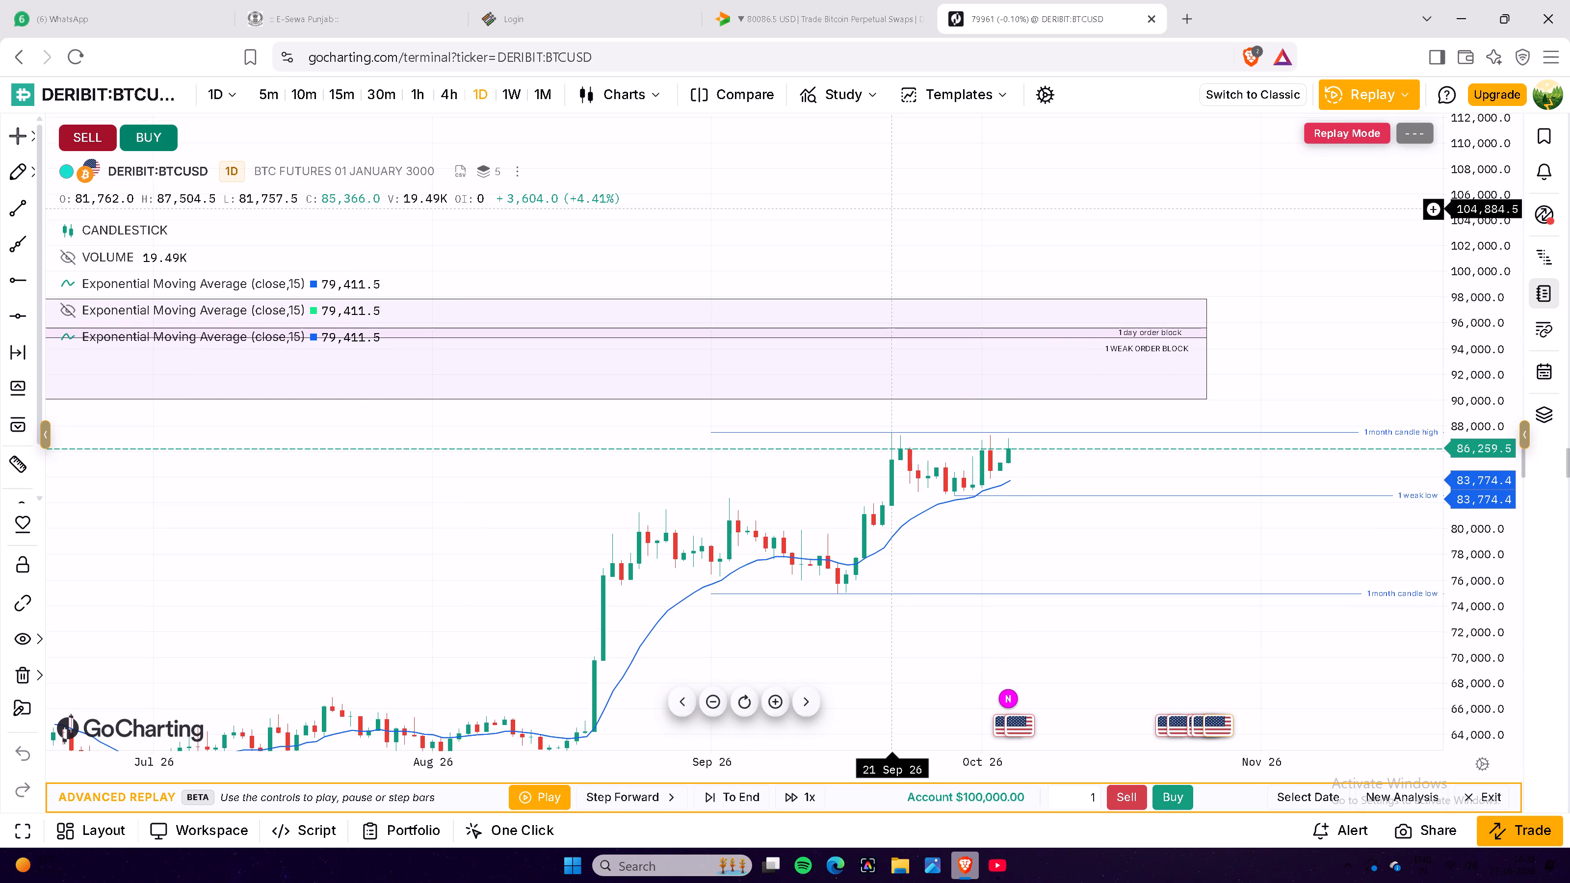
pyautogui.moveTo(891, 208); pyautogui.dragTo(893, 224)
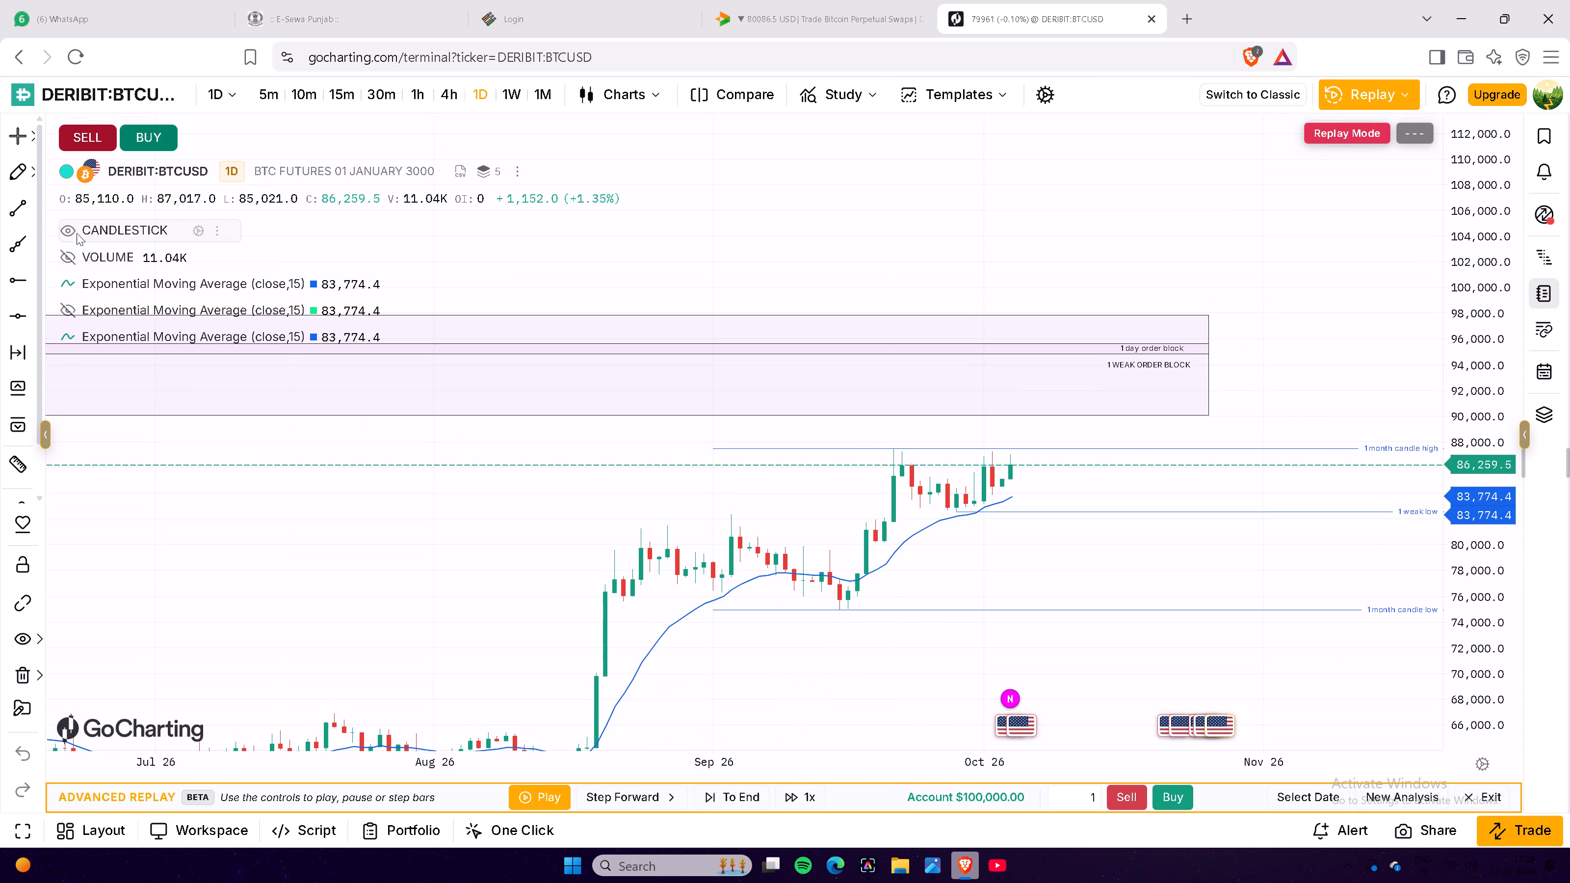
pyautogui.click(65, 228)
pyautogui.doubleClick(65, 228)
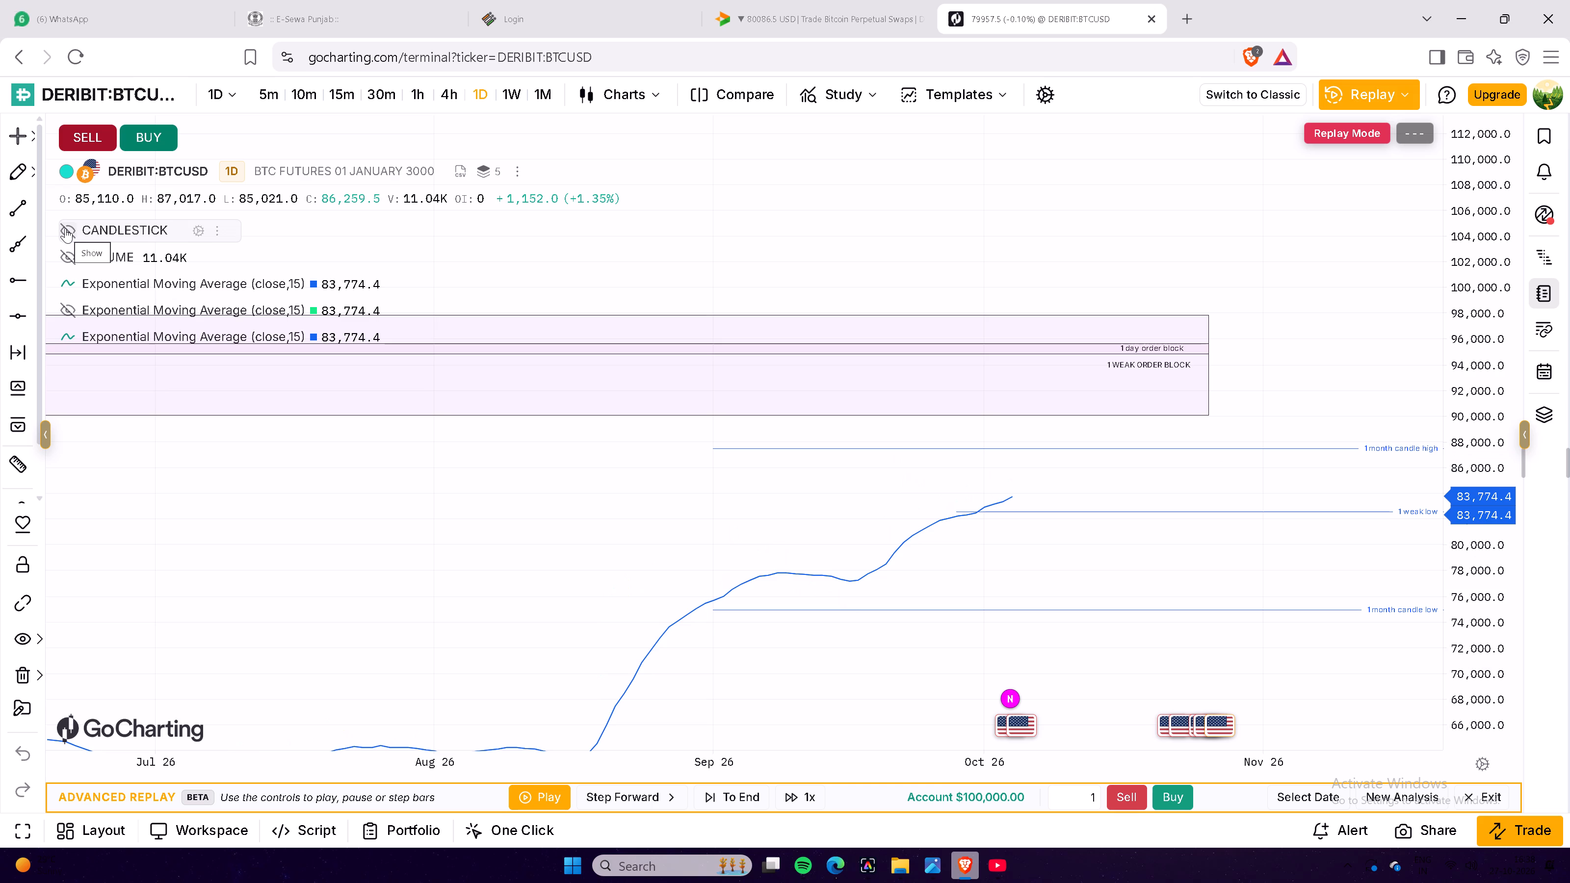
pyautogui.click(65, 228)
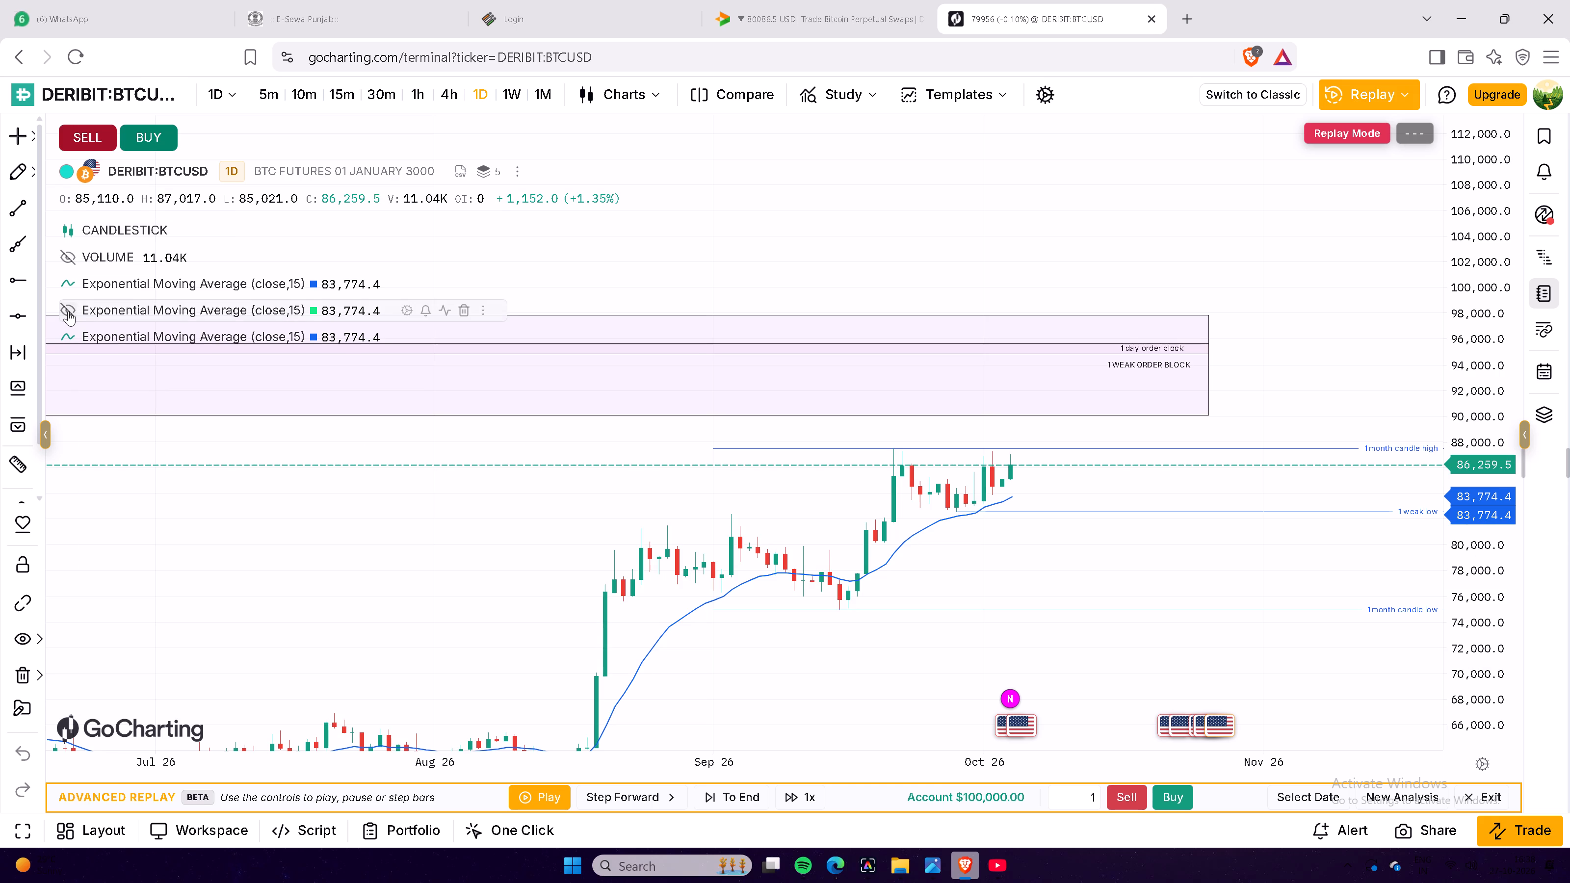
# Show the second, green Exponential Moving Average on the chart.
pyautogui.click(68, 311)
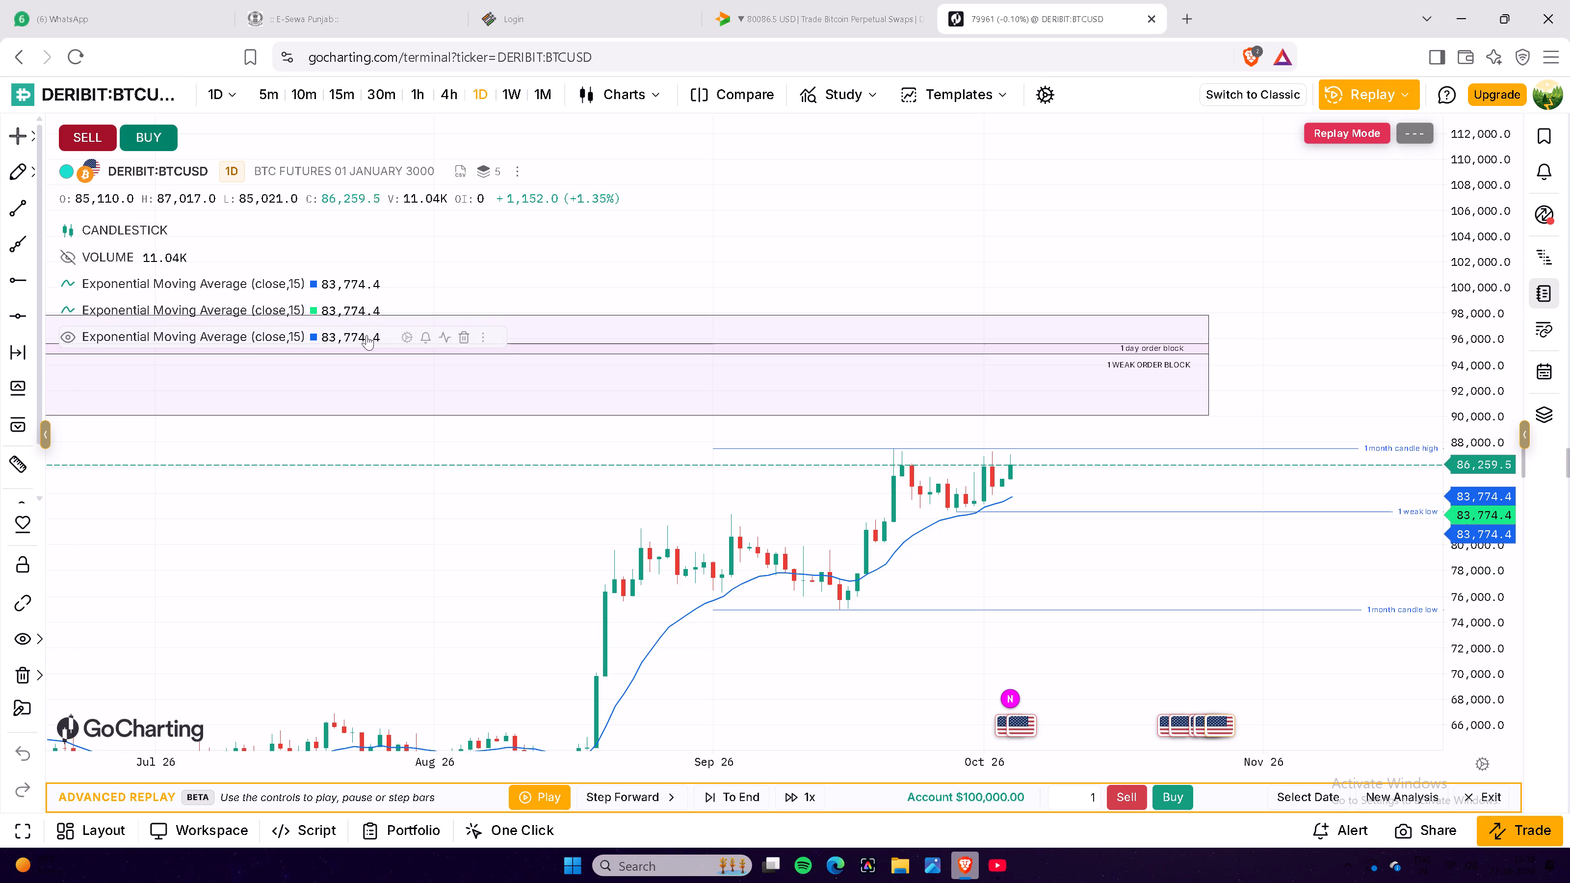
# Delete the third, blue Exponential Moving Average from the chart.
pyautogui.click(465, 342)
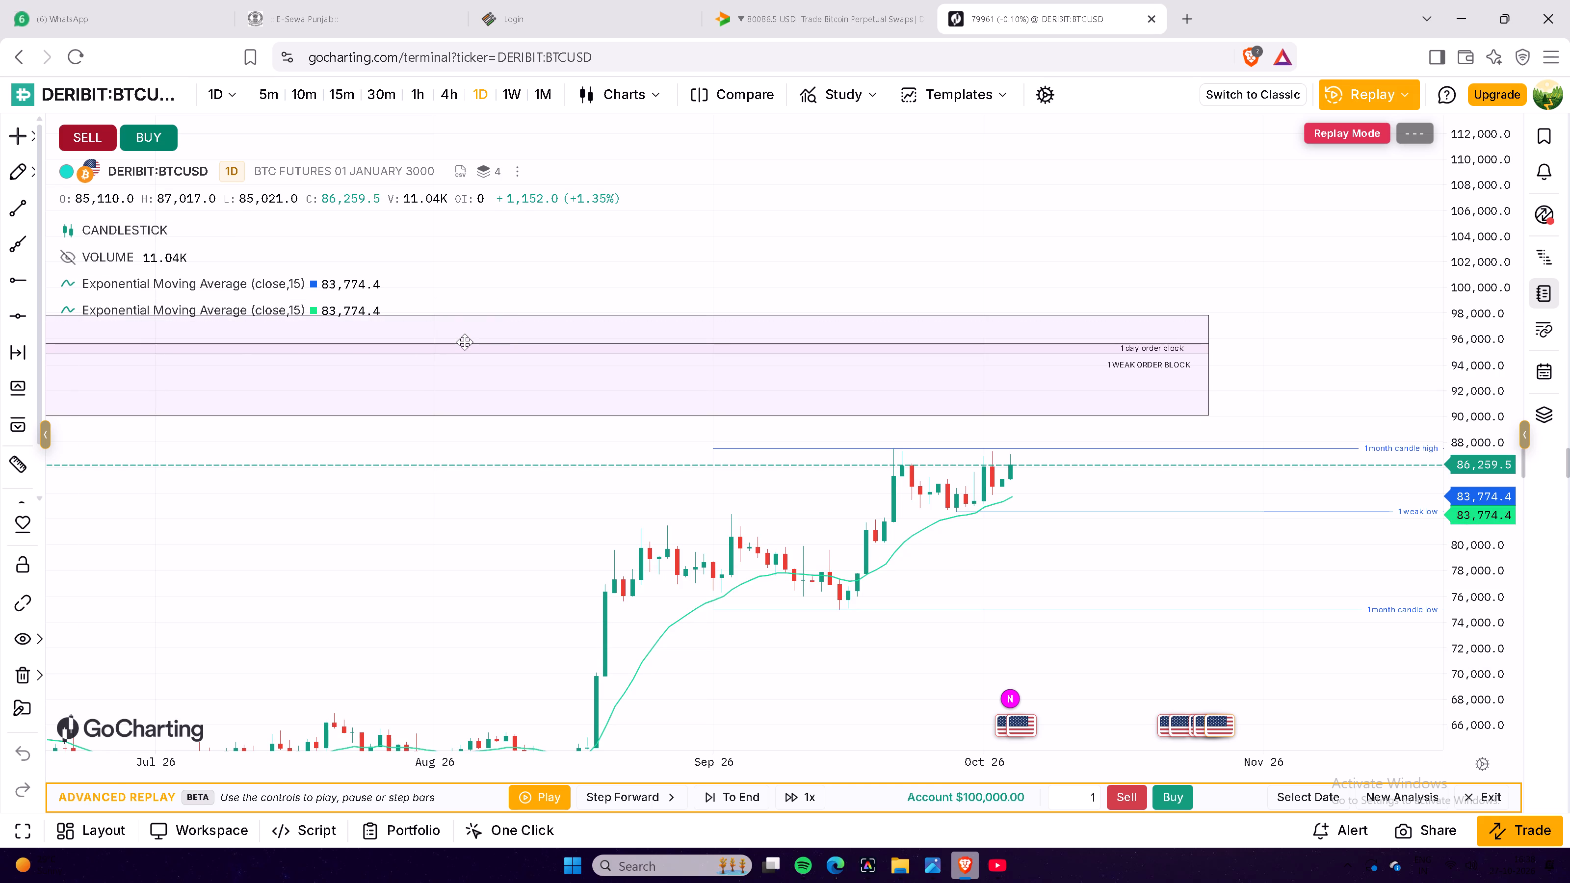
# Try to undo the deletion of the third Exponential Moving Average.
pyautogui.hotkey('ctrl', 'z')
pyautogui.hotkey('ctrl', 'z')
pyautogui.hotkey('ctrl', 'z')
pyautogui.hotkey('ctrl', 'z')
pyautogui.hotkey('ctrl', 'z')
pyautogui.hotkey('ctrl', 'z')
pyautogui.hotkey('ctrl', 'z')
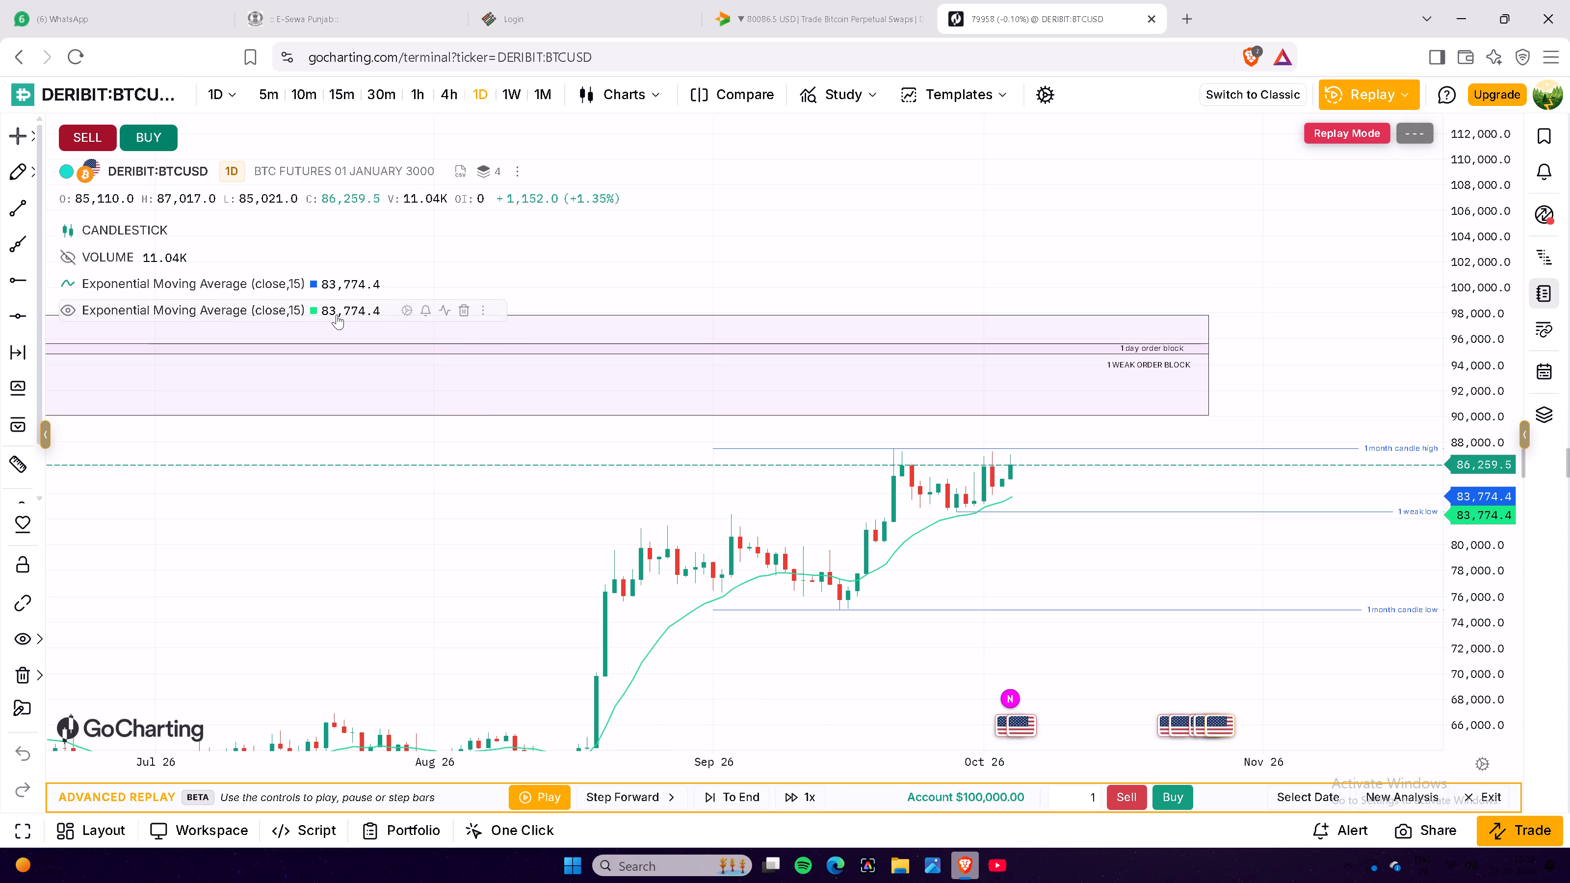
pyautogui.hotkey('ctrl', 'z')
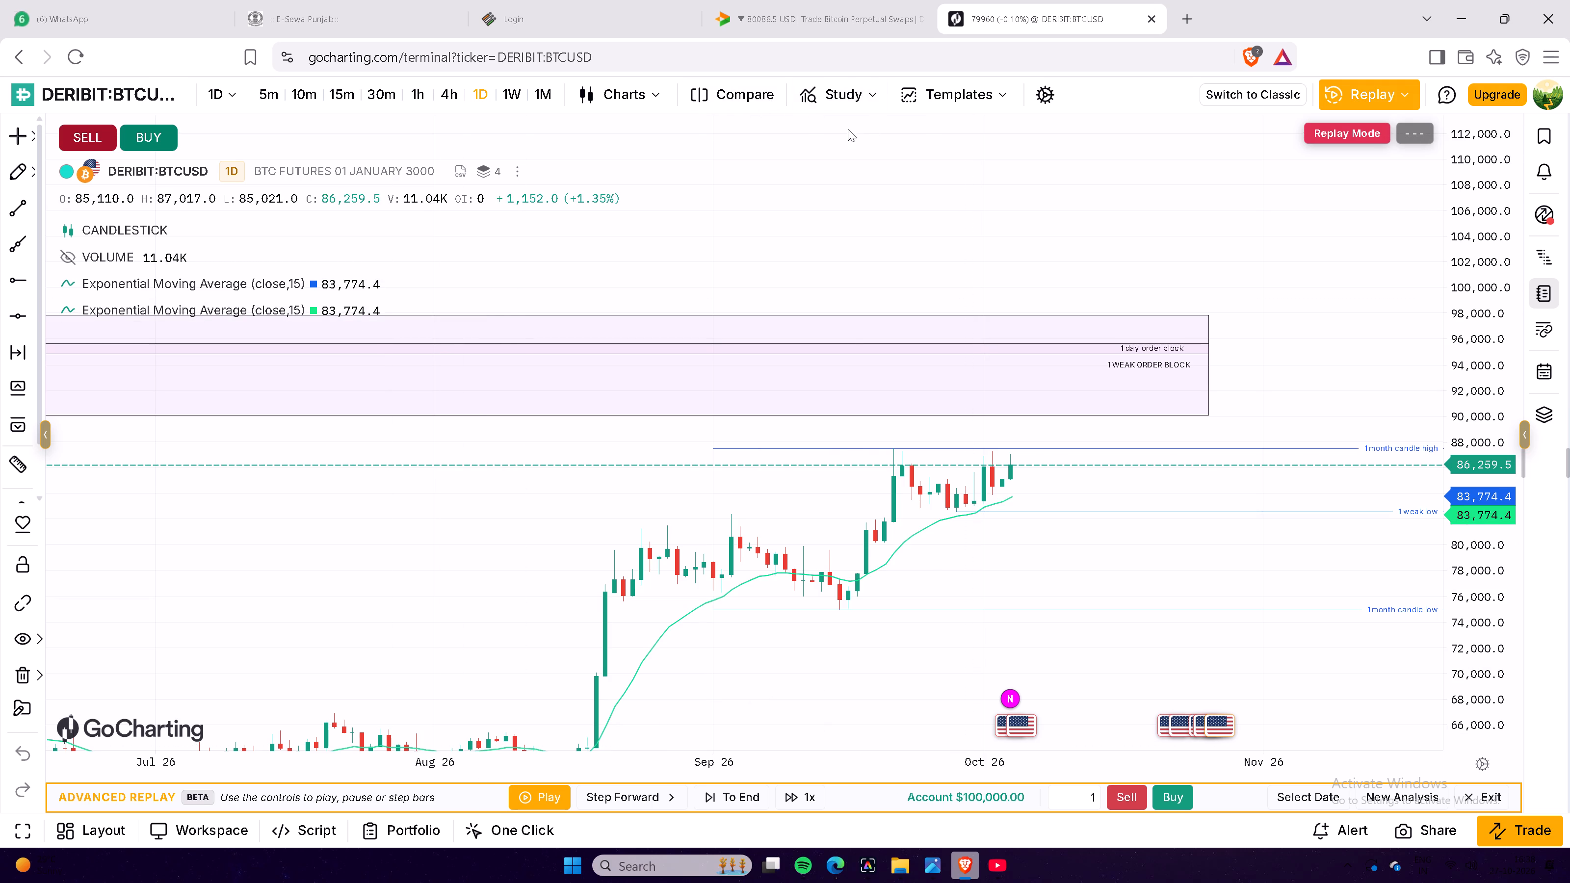
# Search the studies for the Exponential Moving Average and add another one to the chart.
pyautogui.click(841, 104)
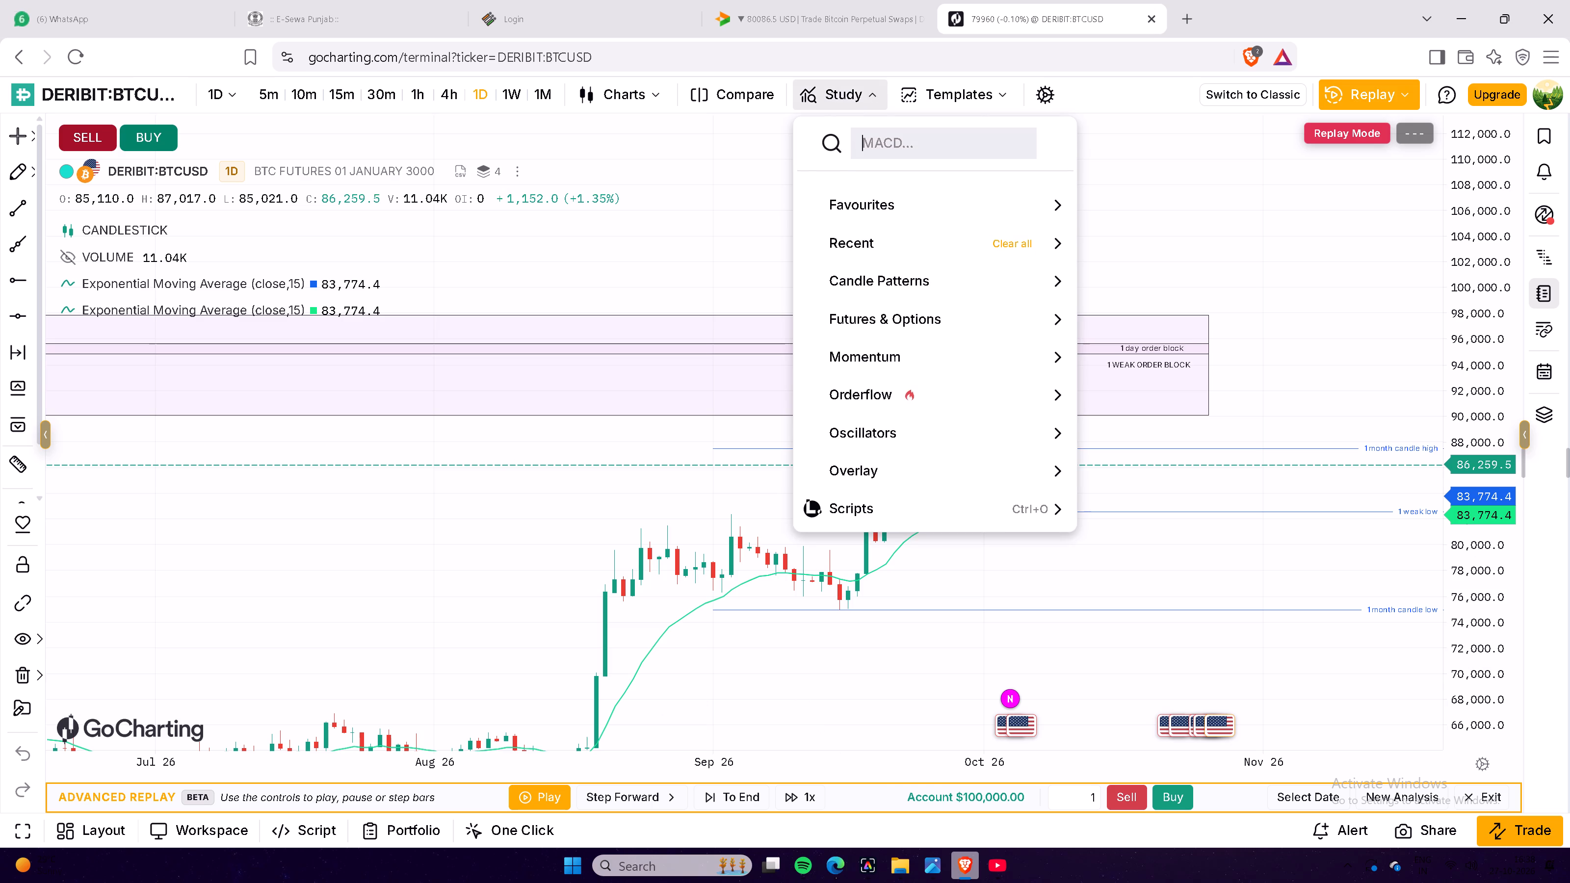
pyautogui.write('ex')
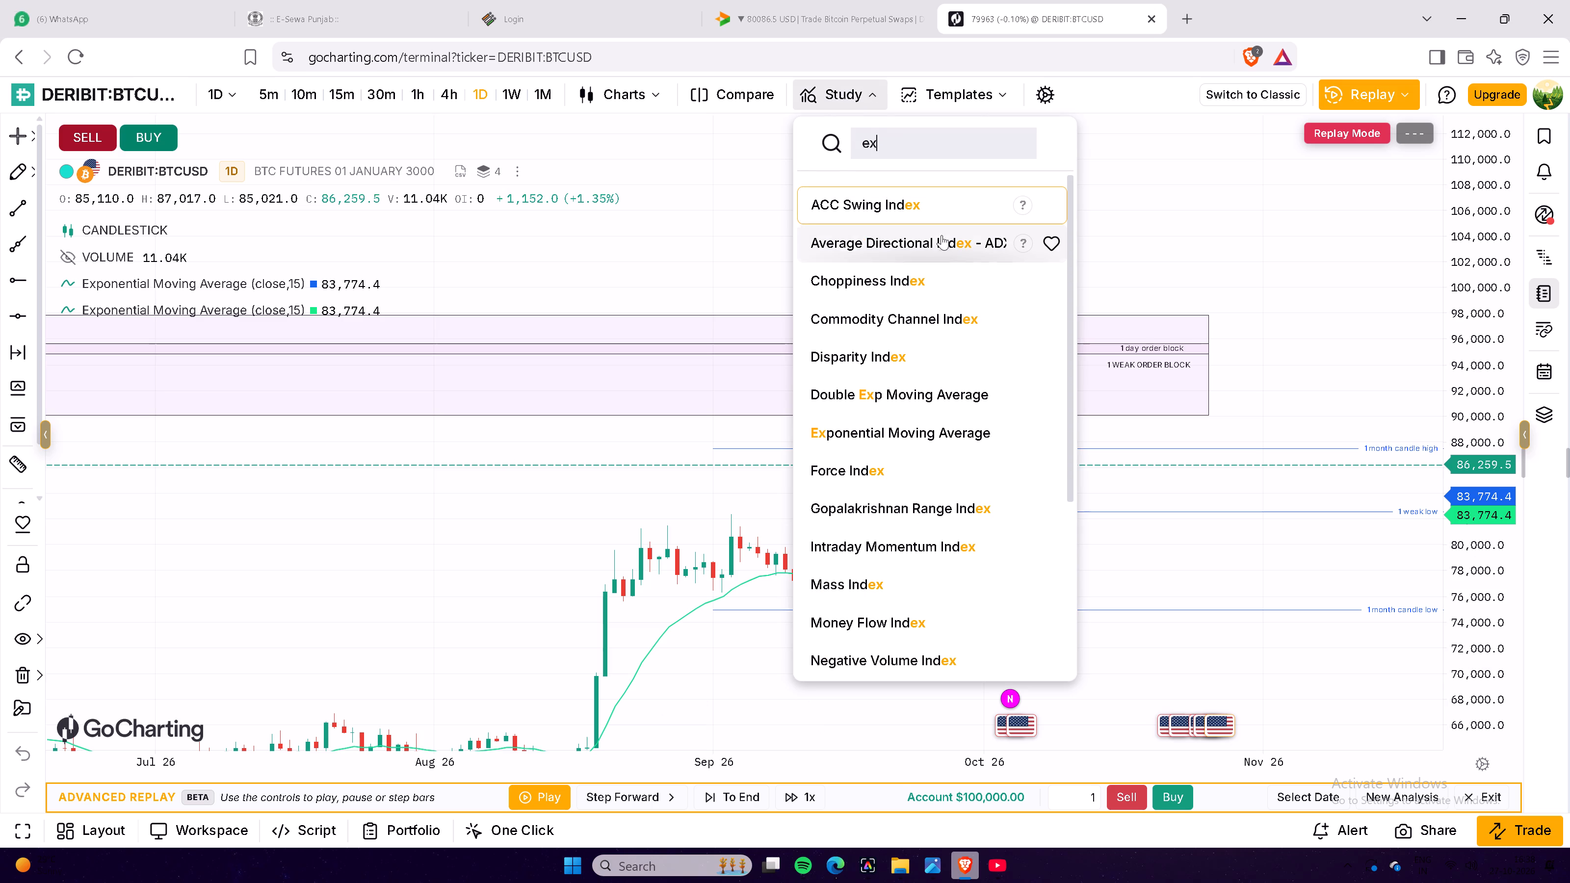
pyautogui.press('o')
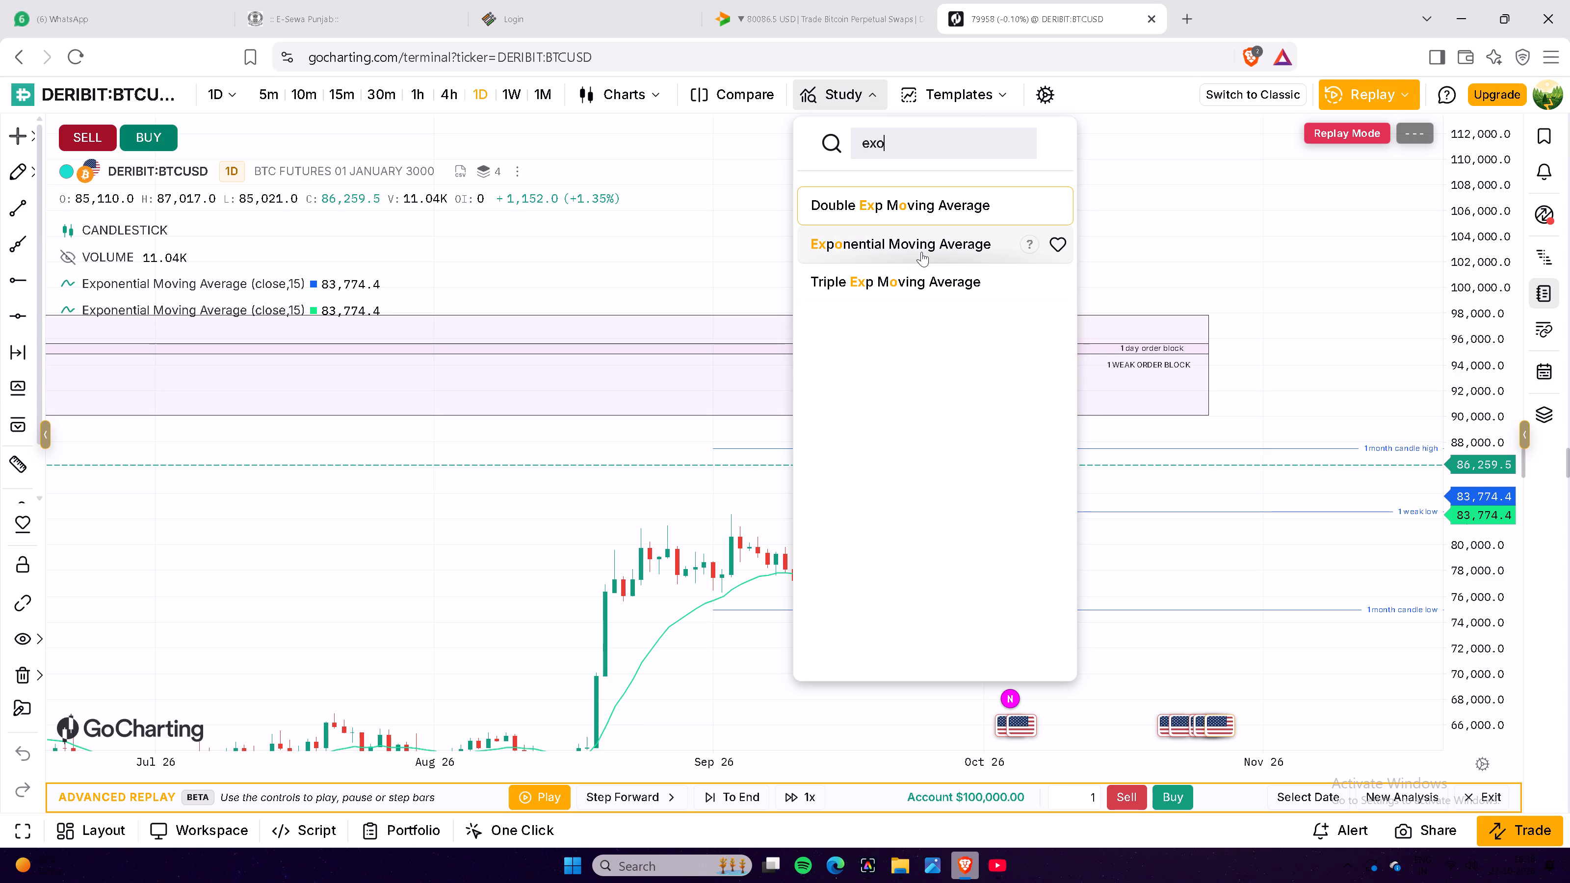
pyautogui.click(921, 245)
pyautogui.click(694, 234)
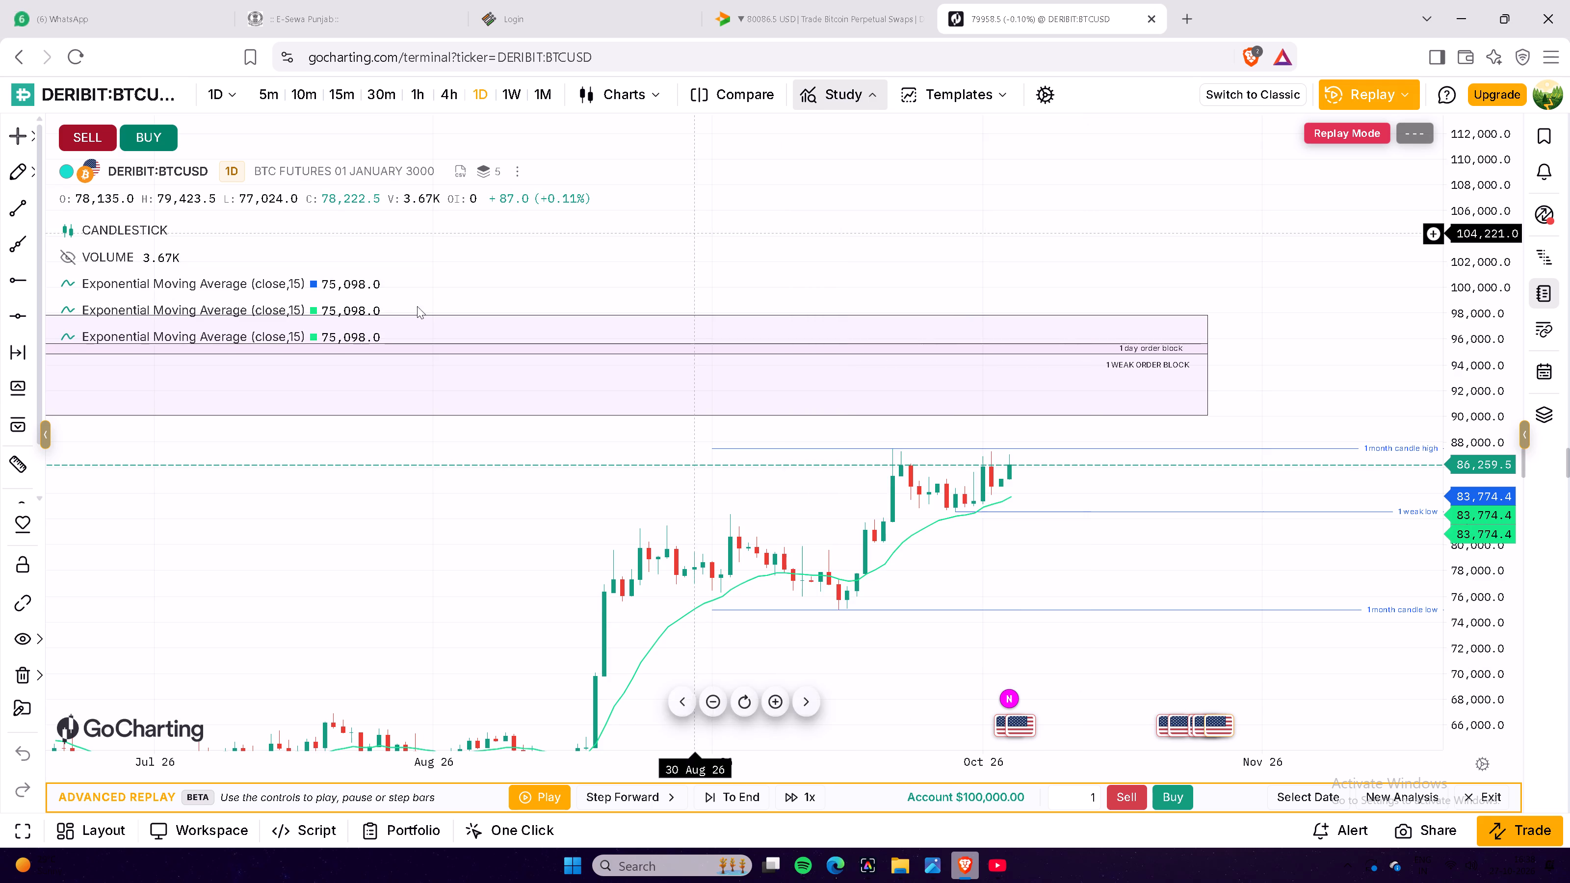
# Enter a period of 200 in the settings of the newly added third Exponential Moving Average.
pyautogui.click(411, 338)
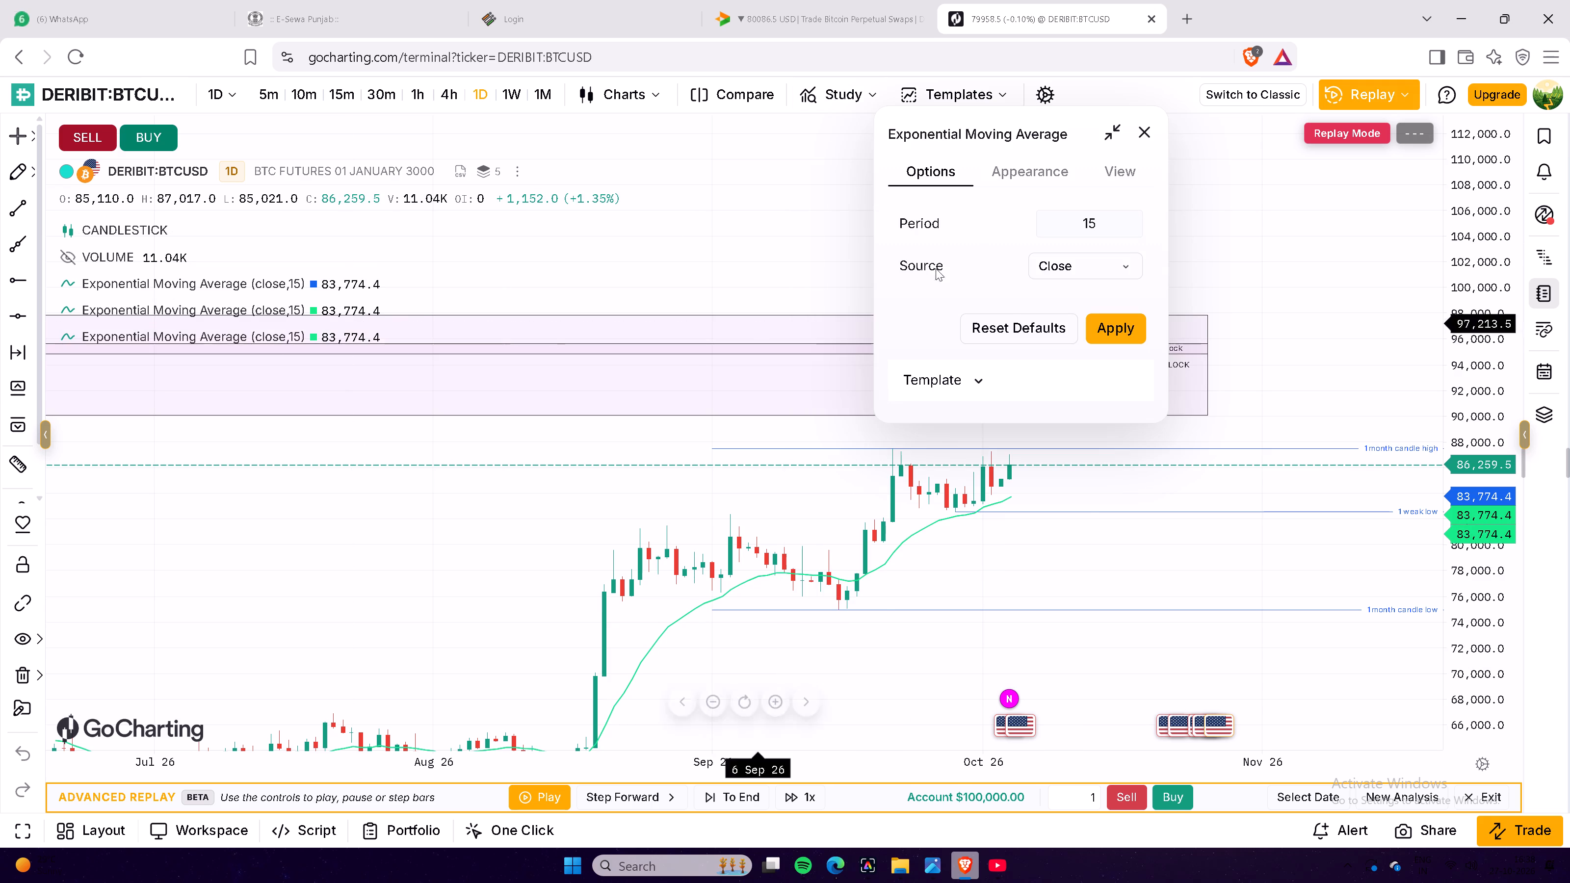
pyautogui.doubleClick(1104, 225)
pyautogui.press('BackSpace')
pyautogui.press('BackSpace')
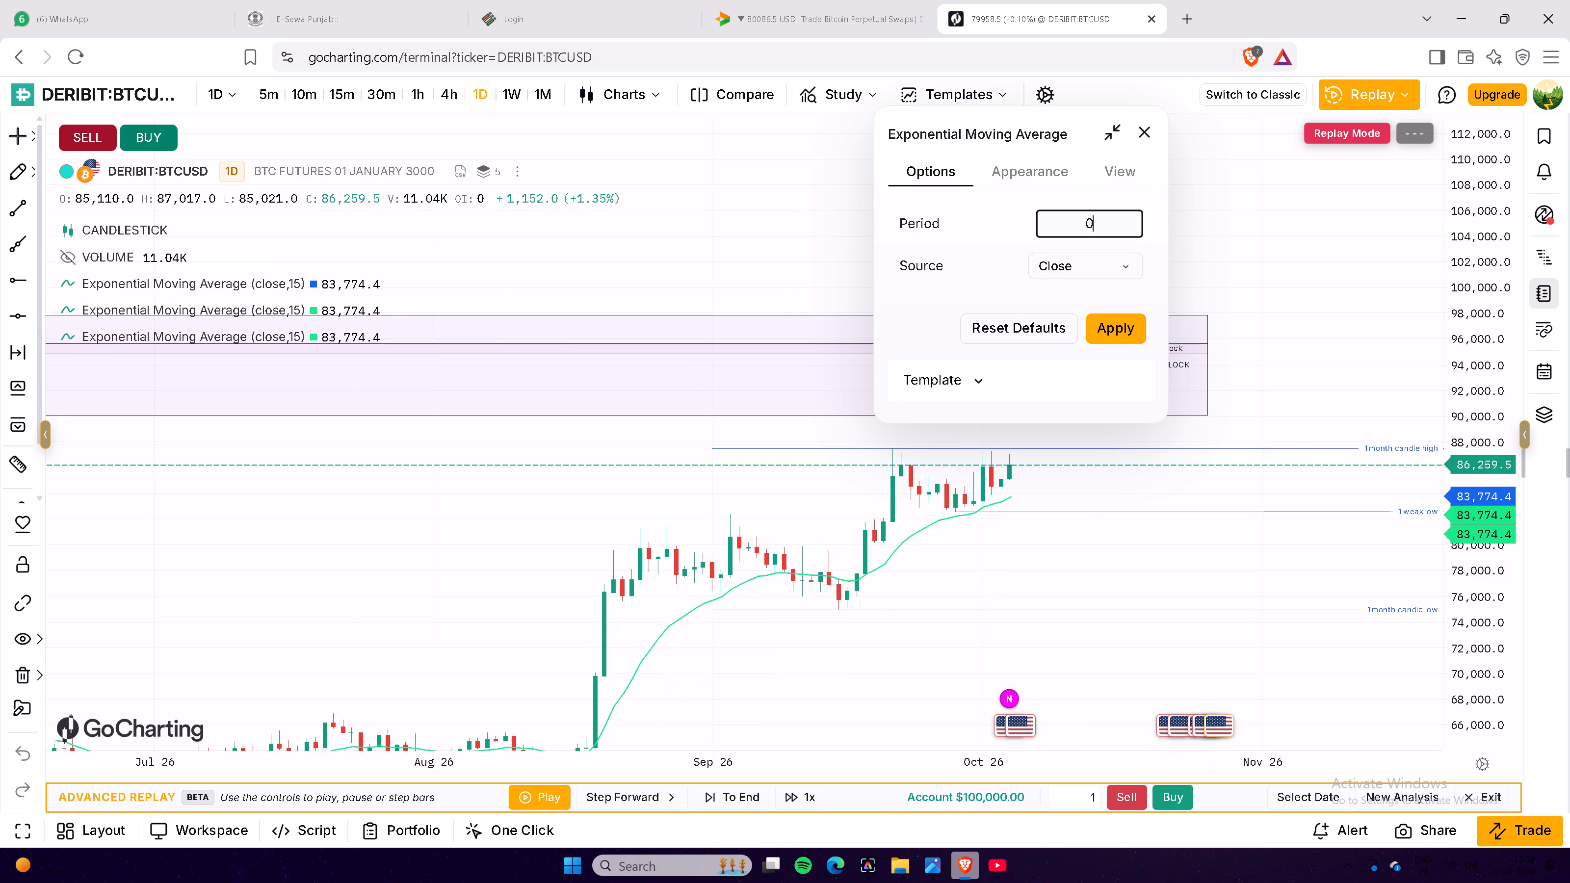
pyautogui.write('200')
# Change the line colour of the third Exponential Moving Average to red #d30000 in its appearance settings.
pyautogui.click(1020, 175)
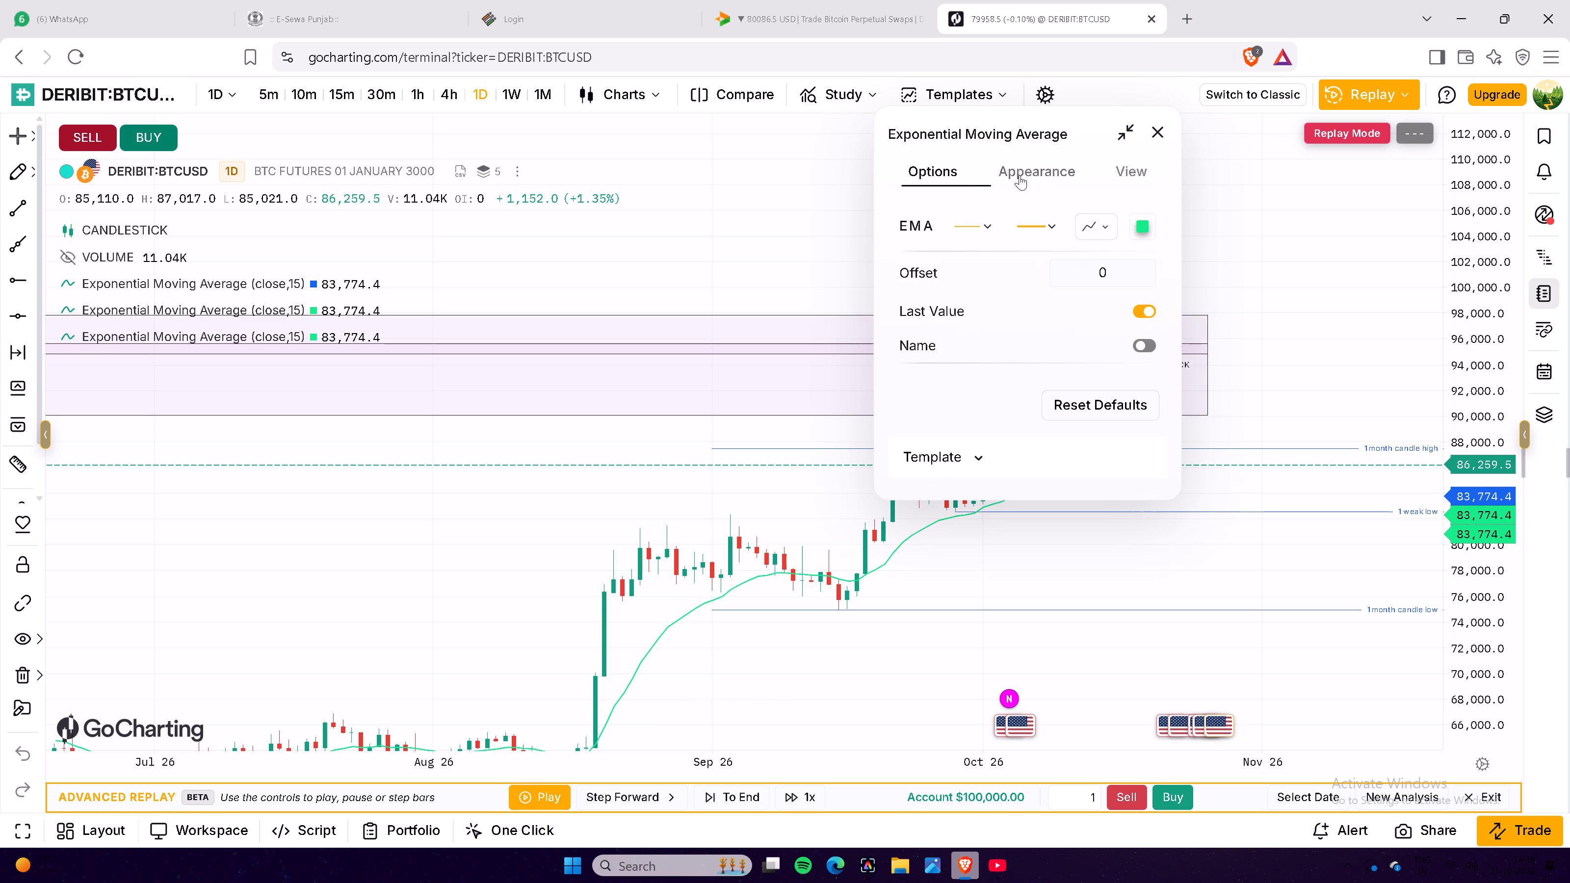
pyautogui.click(1138, 178)
pyautogui.doubleClick(1040, 169)
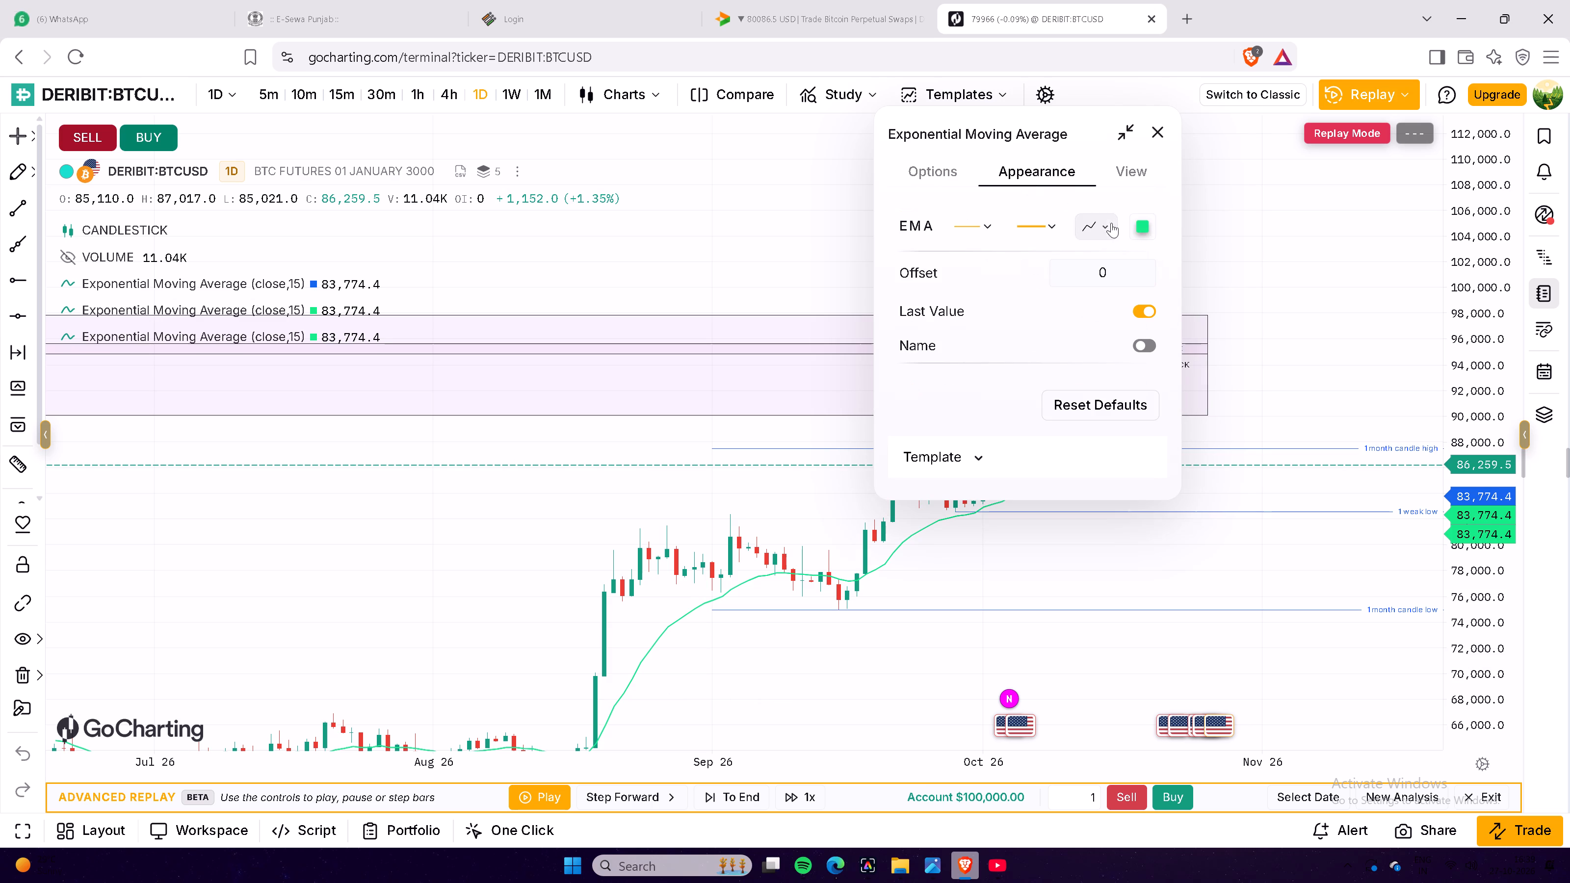
pyautogui.click(1141, 222)
pyautogui.moveTo(1315, 256); pyautogui.dragTo(1151, 350)
pyautogui.click(1151, 350)
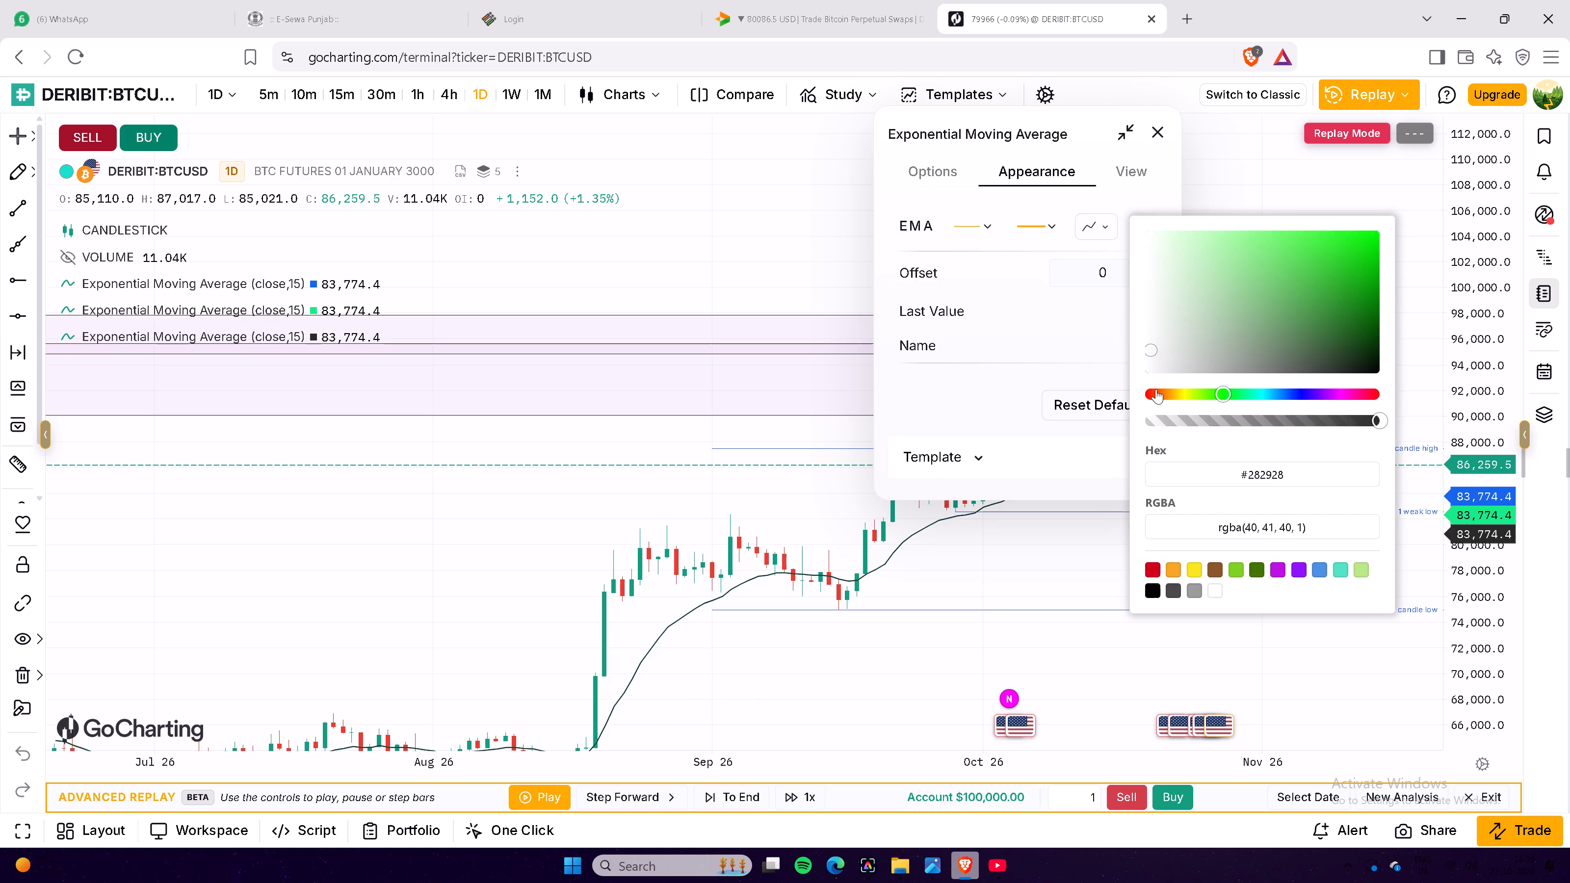
pyautogui.moveTo(1156, 389); pyautogui.dragTo(1141, 390)
pyautogui.moveTo(1161, 343); pyautogui.dragTo(1404, 255)
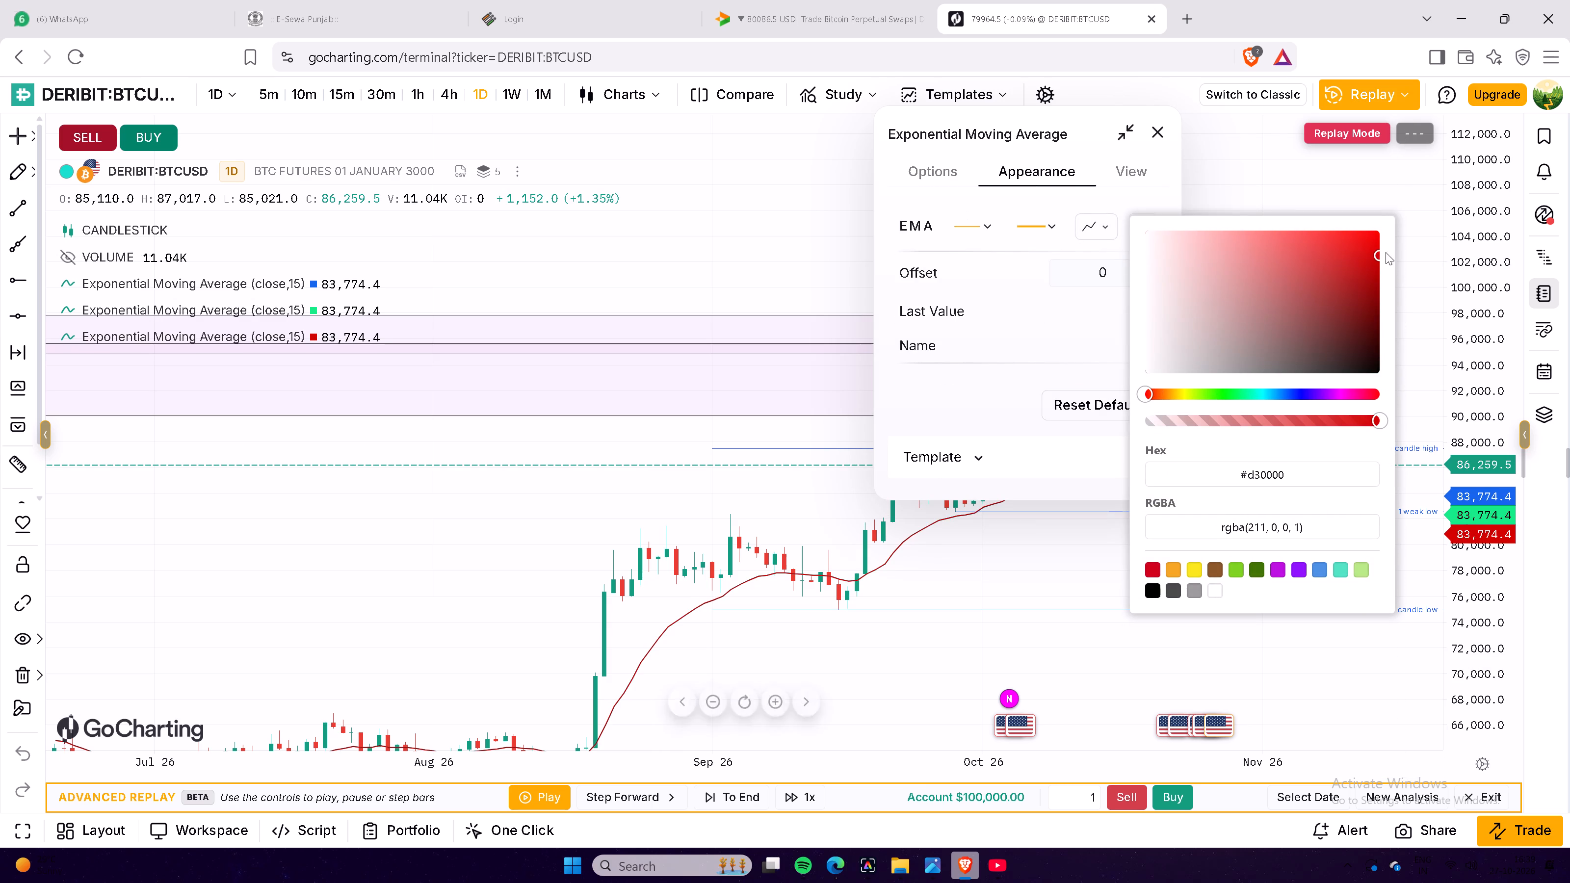
pyautogui.click(1412, 347)
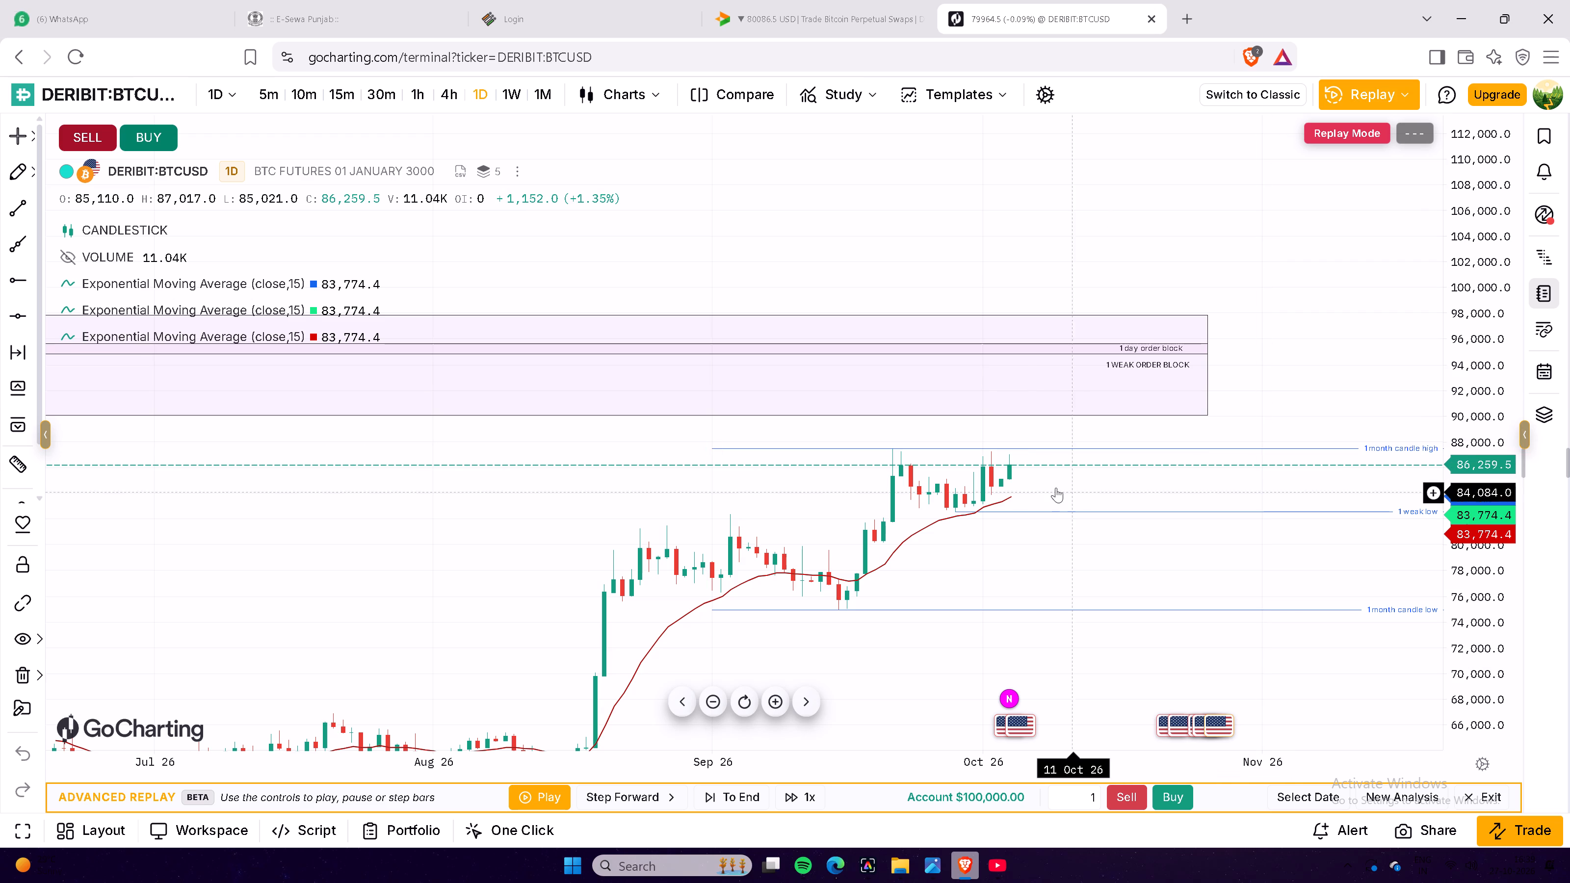
# Collapse the list of studies under the DERIBIT:BTCUSD chart title.
pyautogui.click(647, 178)
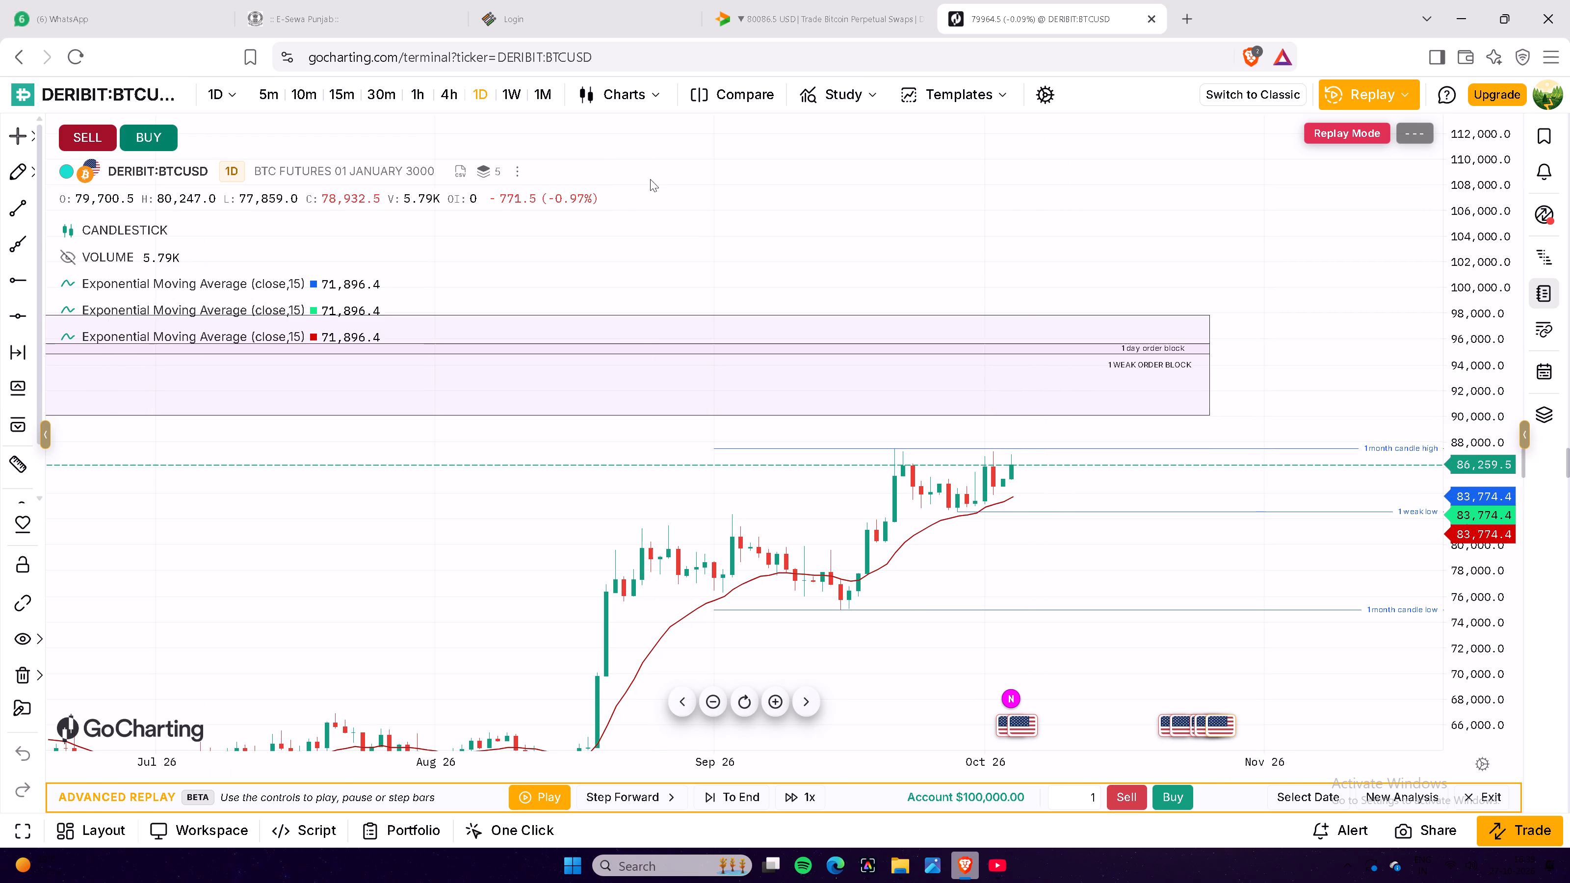
pyautogui.click(492, 174)
pyautogui.click(904, 202)
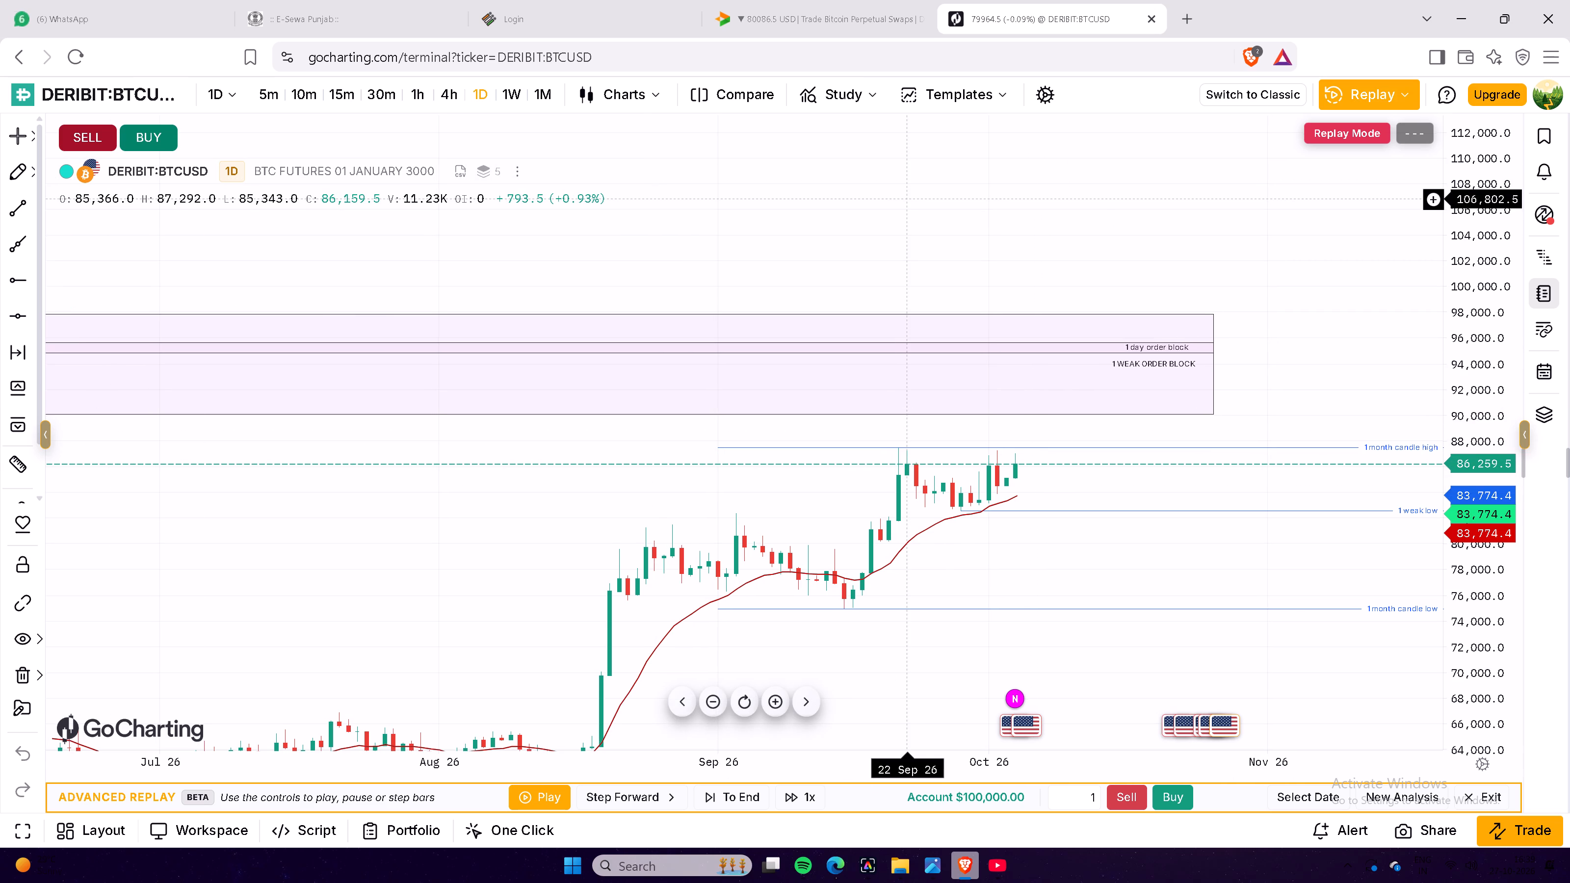
# Examine the recent daily candles against the red moving average, the order blocks and the marked monthly and weekly levels.
pyautogui.moveTo(1485, 590); pyautogui.dragTo(1471, 514)
pyautogui.scroll(4, 1008, 506)
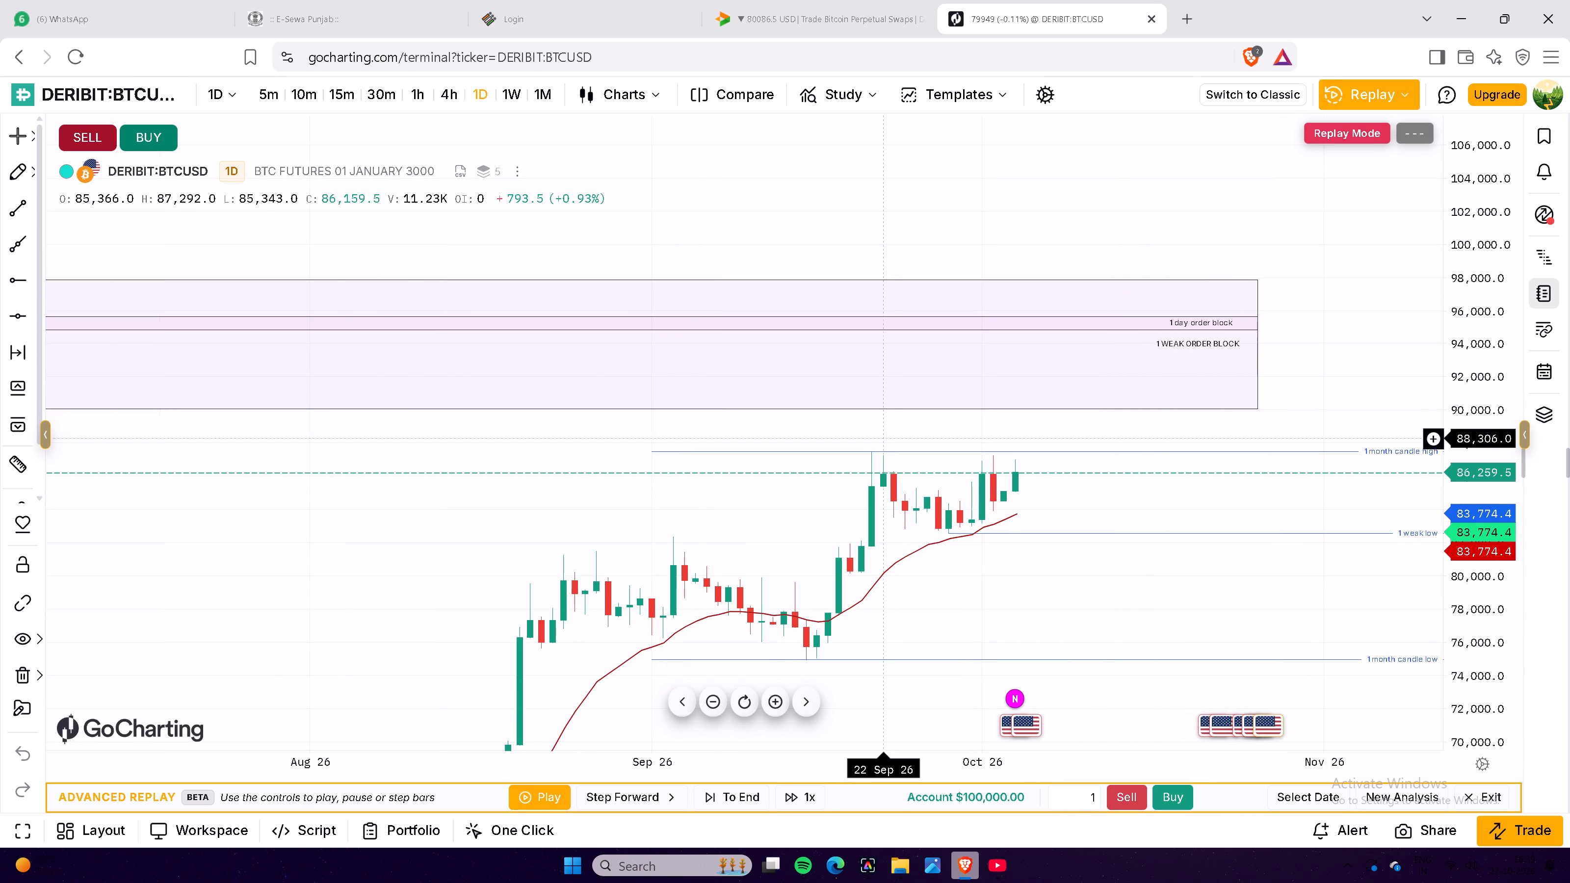
pyautogui.moveTo(1141, 570); pyautogui.dragTo(1096, 565)
pyautogui.click(1096, 565)
pyautogui.moveTo(1491, 594); pyautogui.dragTo(1480, 581)
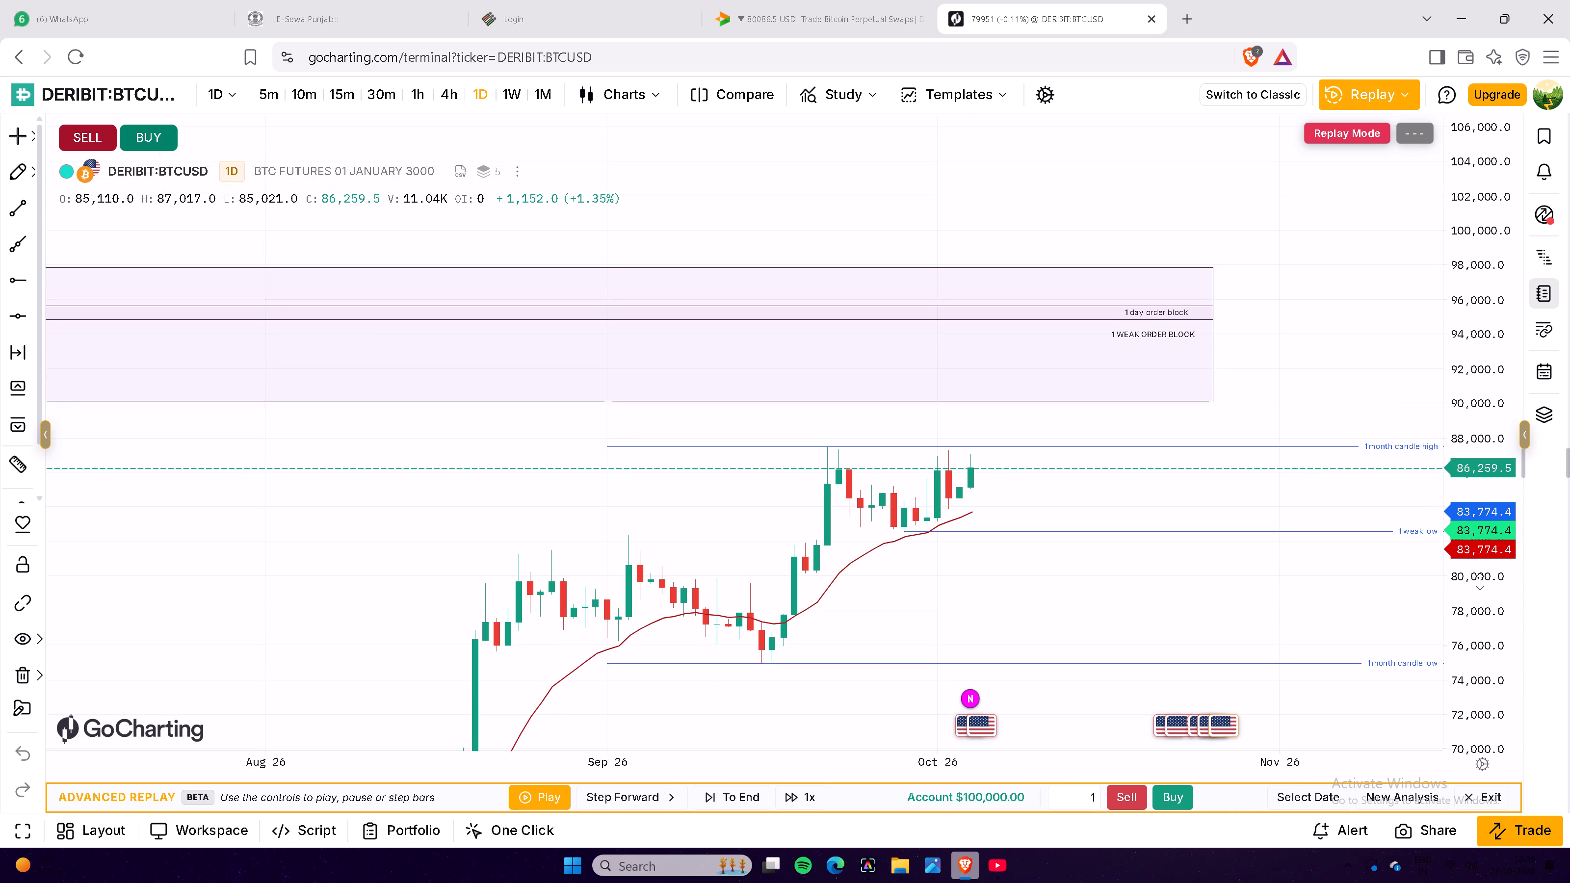
pyautogui.moveTo(1480, 581); pyautogui.dragTo(1473, 533)
pyautogui.moveTo(1132, 632); pyautogui.dragTo(1131, 611)
pyautogui.doubleClick(1131, 611)
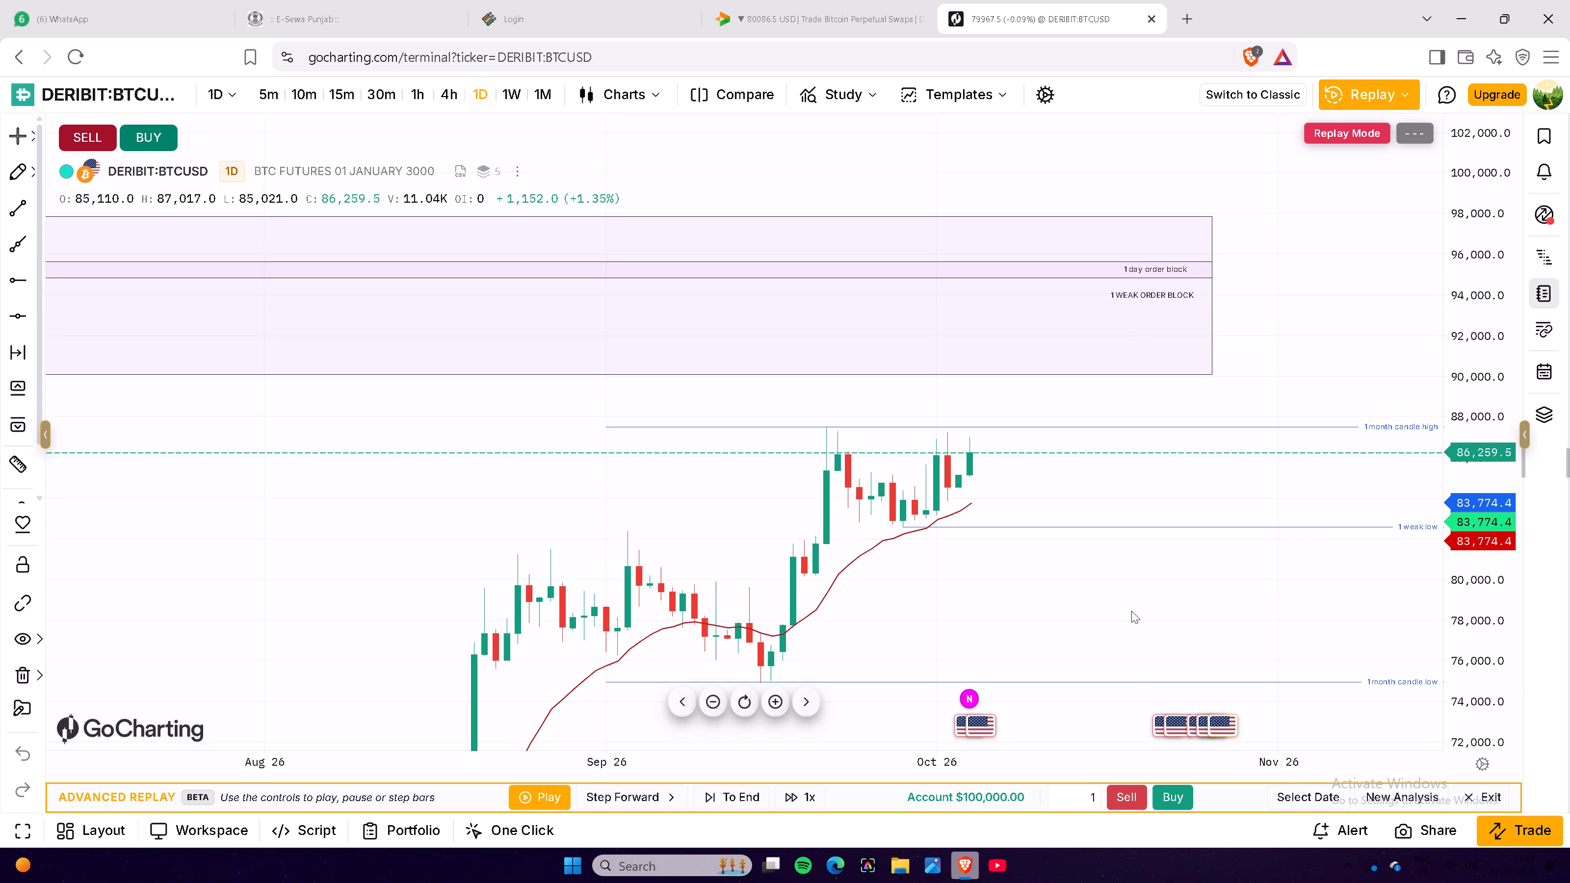
pyautogui.moveTo(1085, 635); pyautogui.dragTo(1096, 615)
pyautogui.moveTo(1096, 615); pyautogui.dragTo(1088, 602)
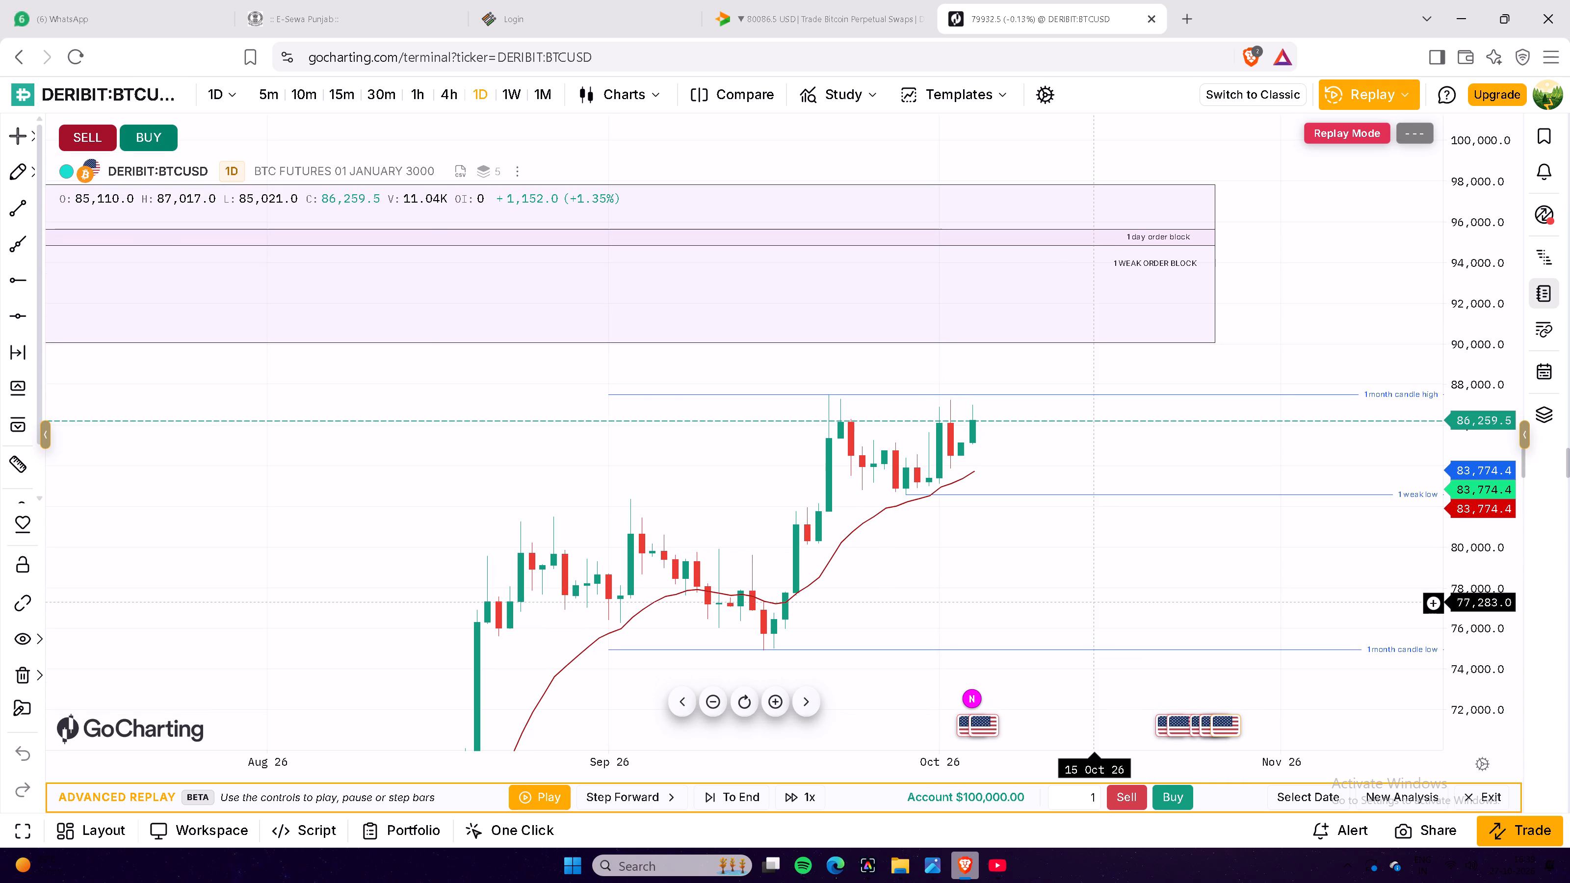
pyautogui.scroll(-11, 1088, 602)
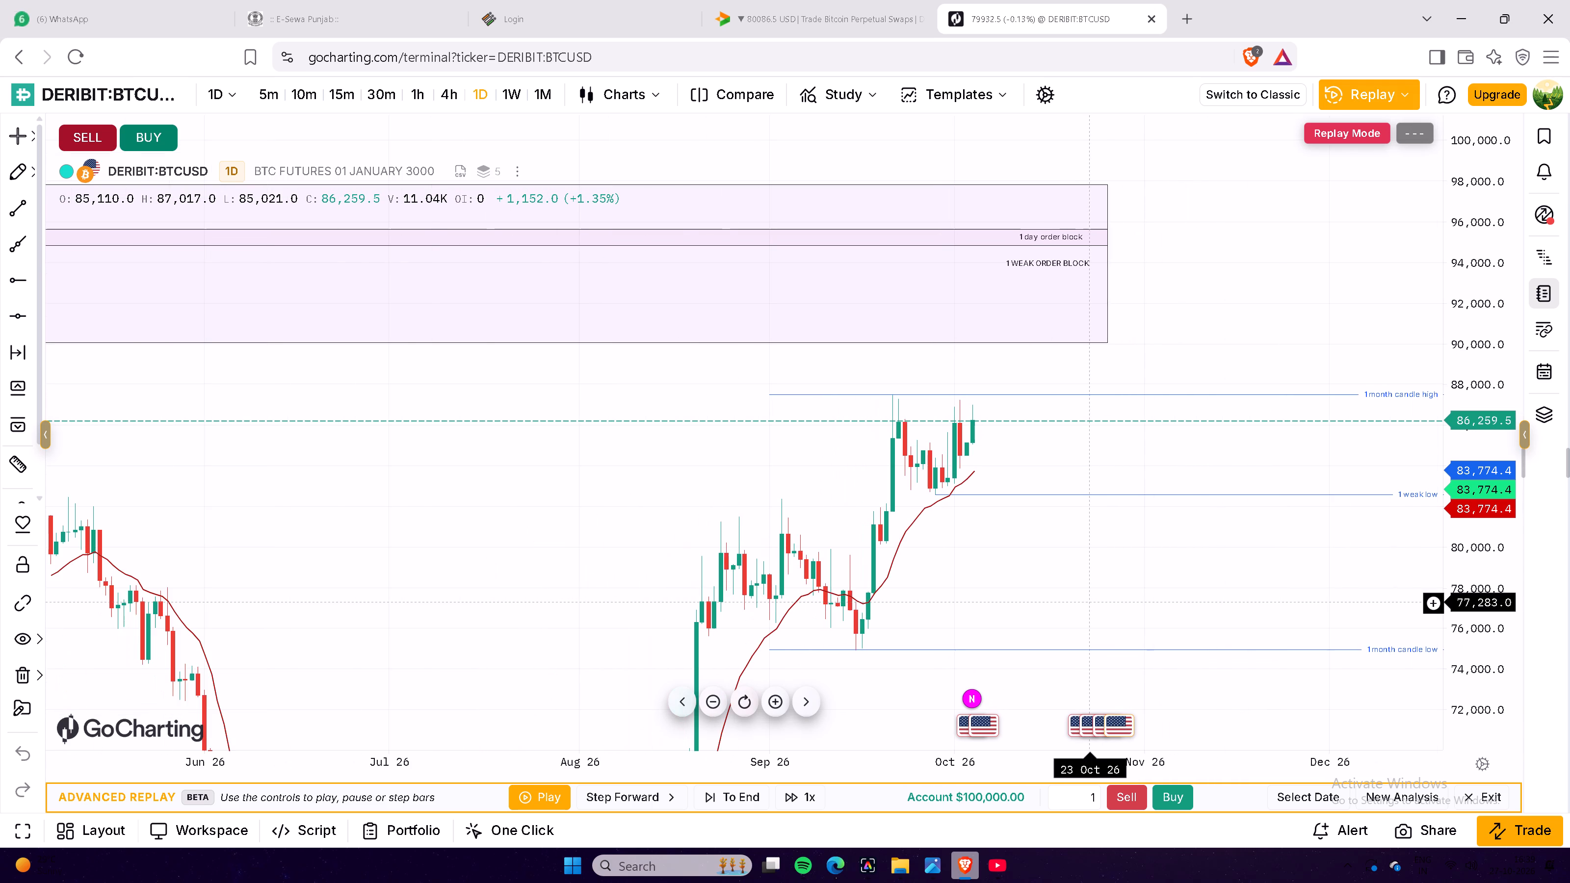
pyautogui.scroll(11, 1088, 602)
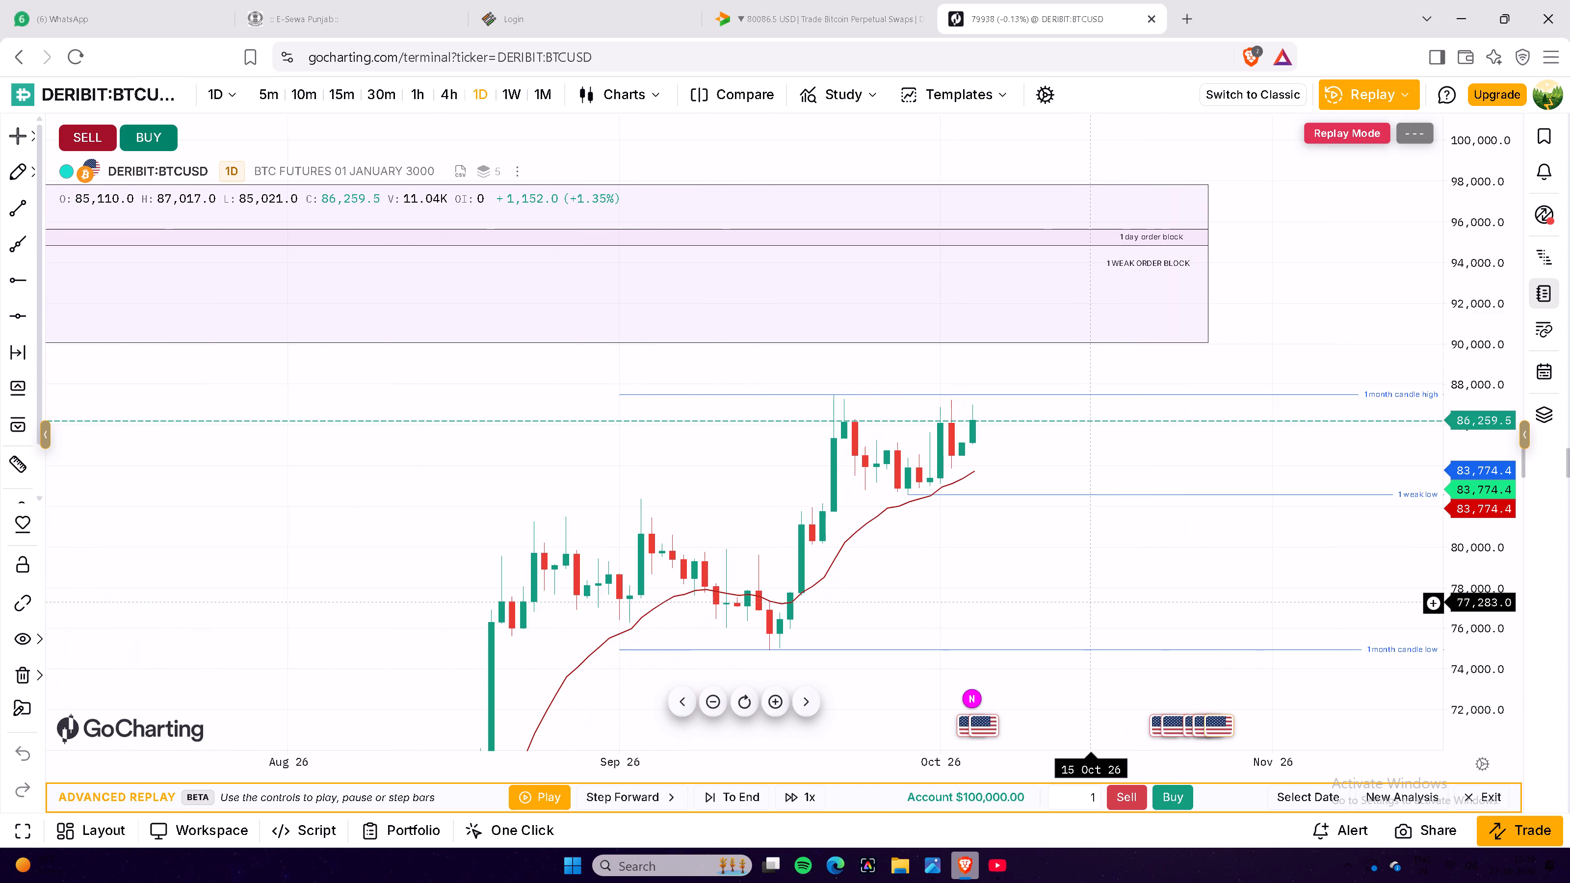
pyautogui.scroll(3, 1088, 602)
pyautogui.click(1048, 569)
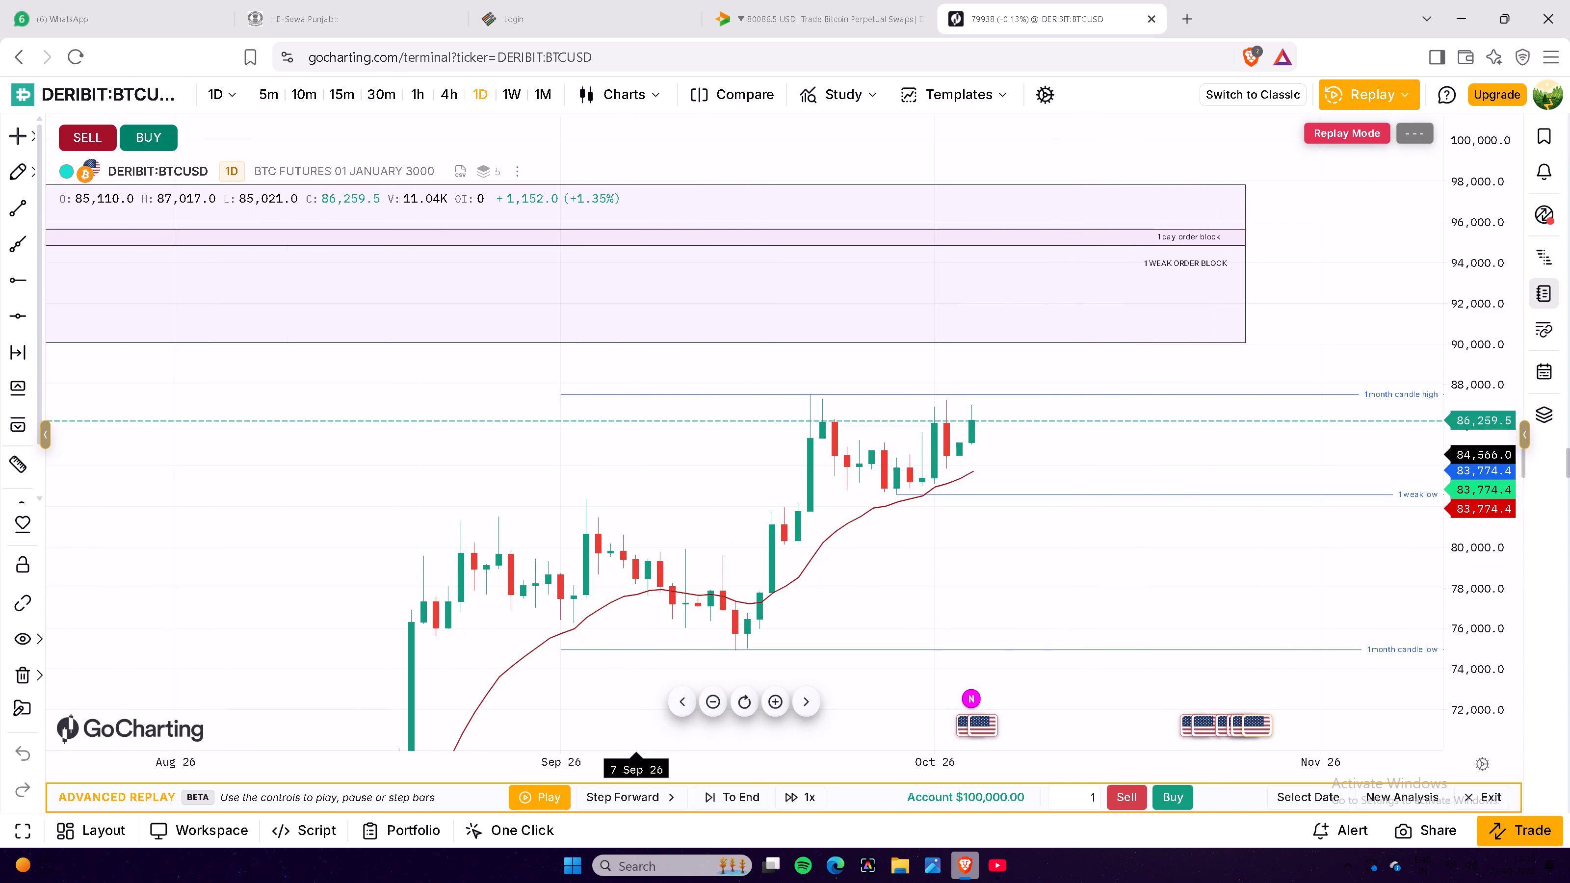
# Switch the chart timeframe to 4h.
pyautogui.doubleClick(447, 99)
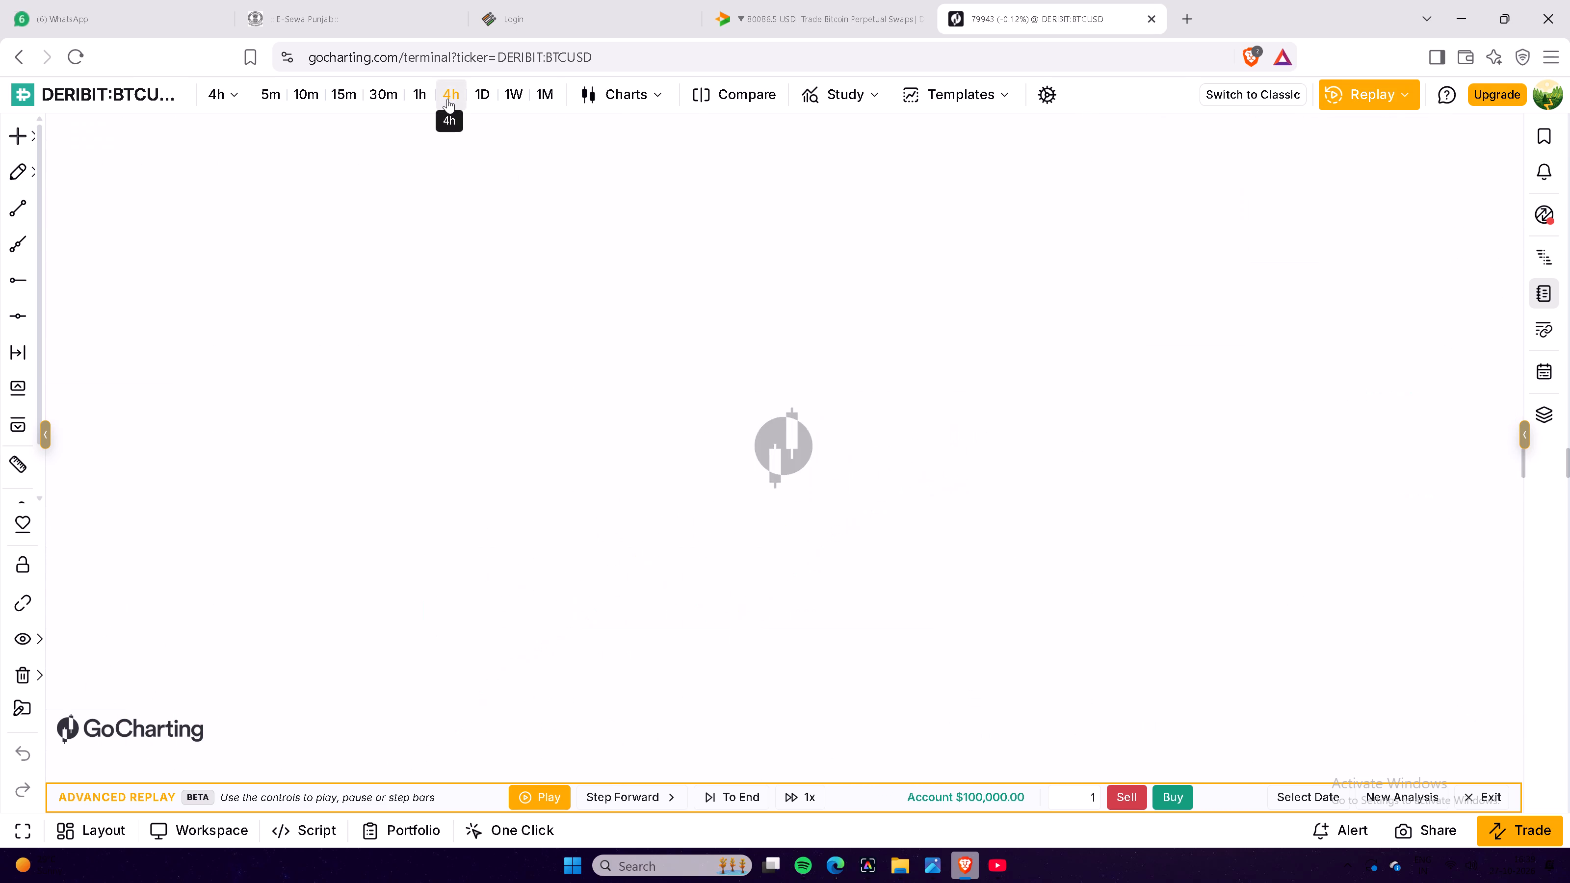
# Examine the recent 4h candles against the red moving average, the 1 month candle high and the 1 week low.
pyautogui.moveTo(1497, 637); pyautogui.dragTo(1432, 350)
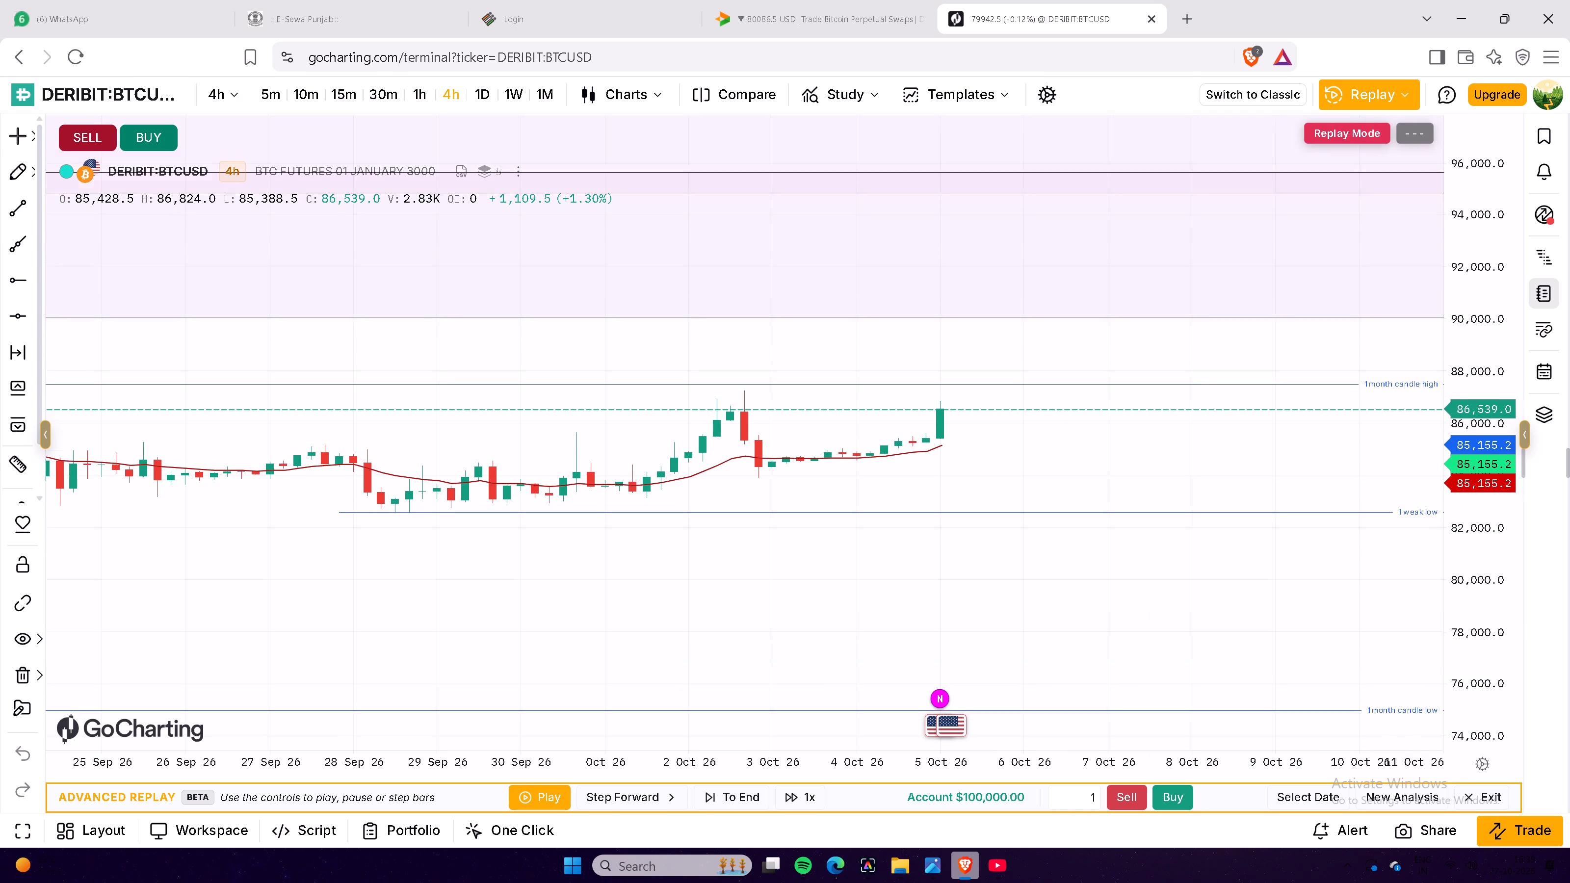
pyautogui.moveTo(1432, 350); pyautogui.dragTo(1431, 317)
pyautogui.click(1431, 317)
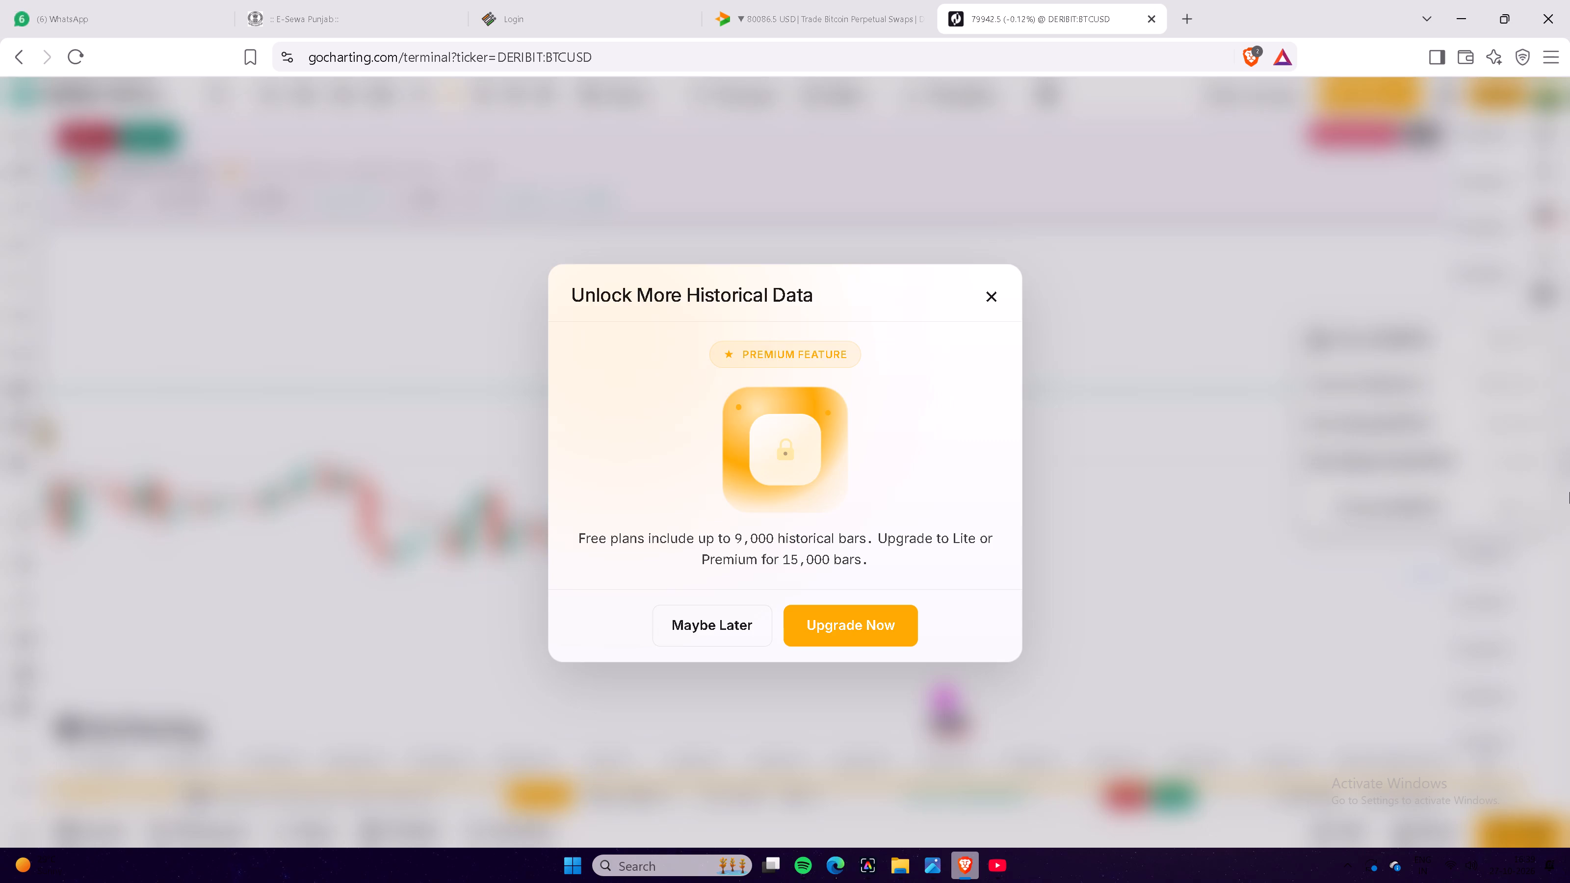
pyautogui.click(996, 289)
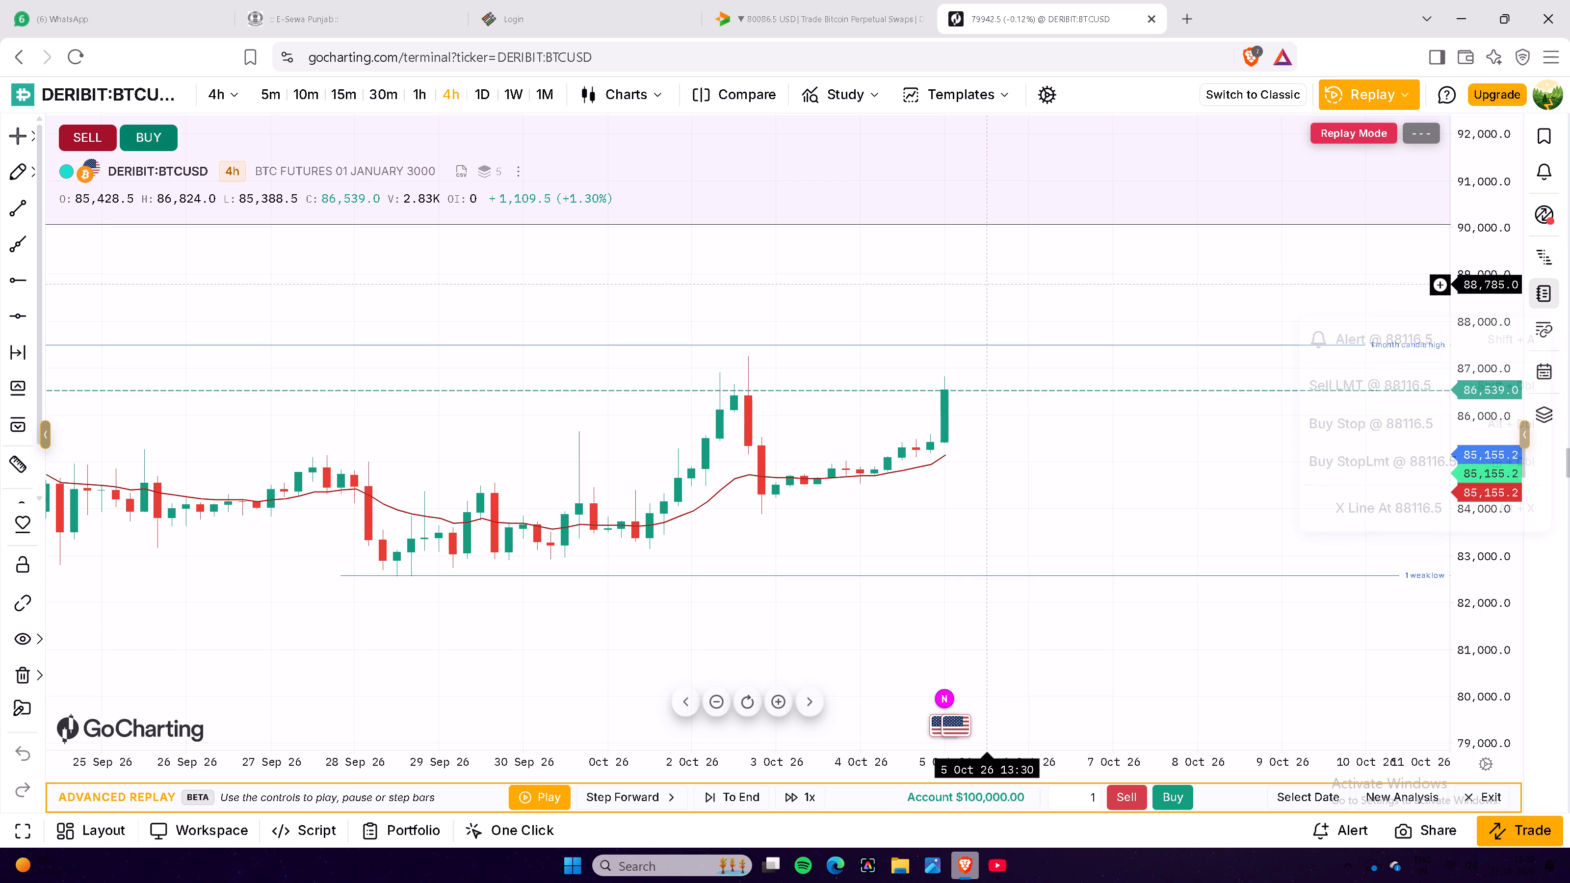
pyautogui.scroll(-4, 1010, 516)
pyautogui.scroll(-4, 1104, 475)
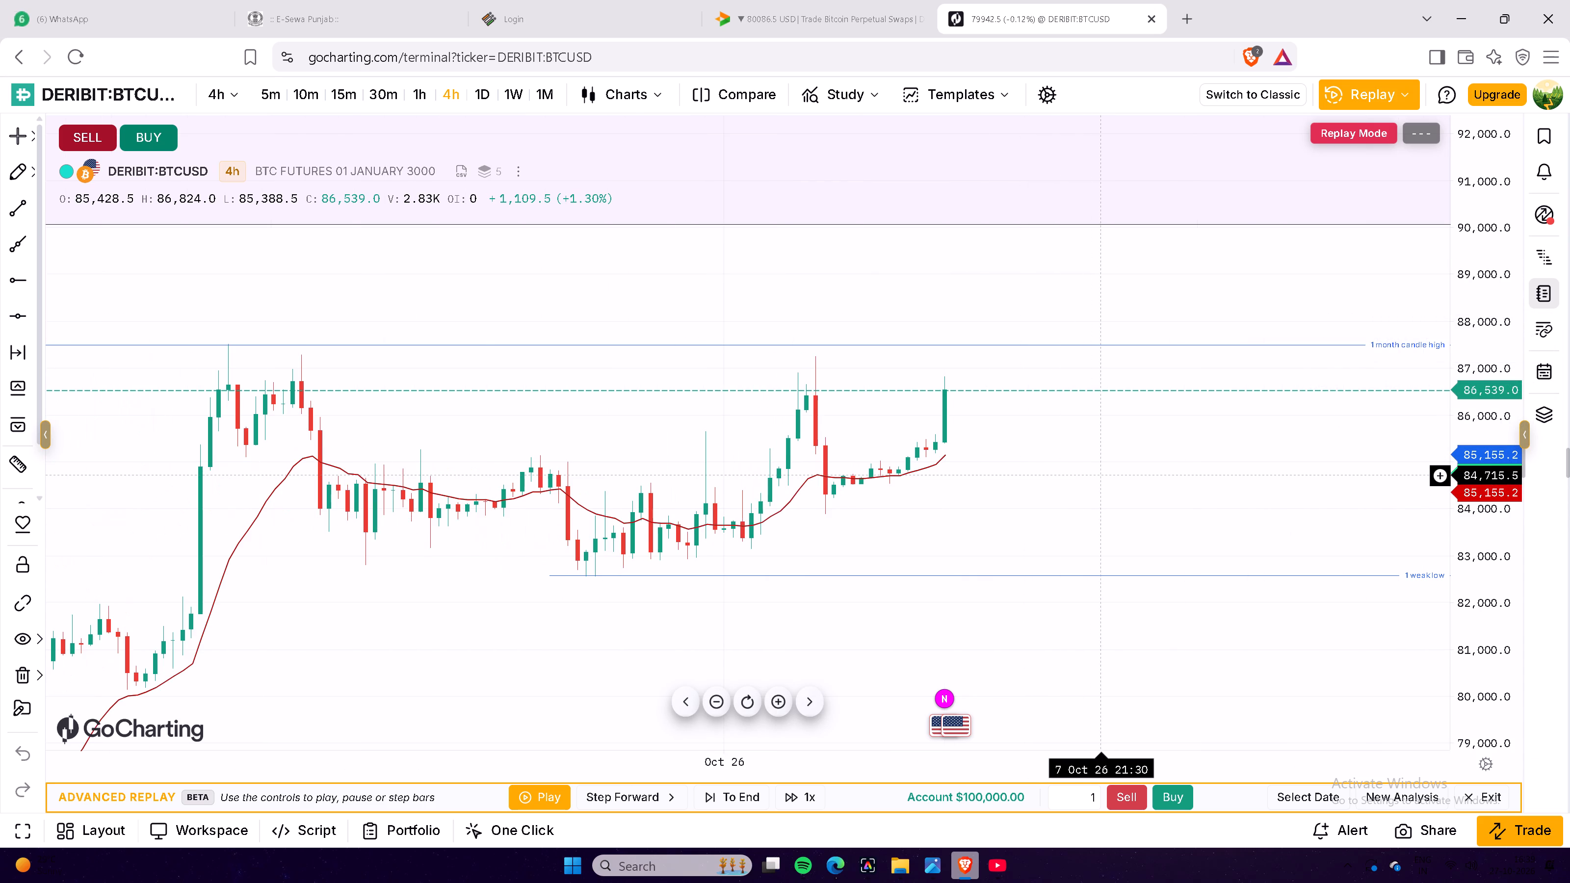
pyautogui.scroll(-2, 1104, 475)
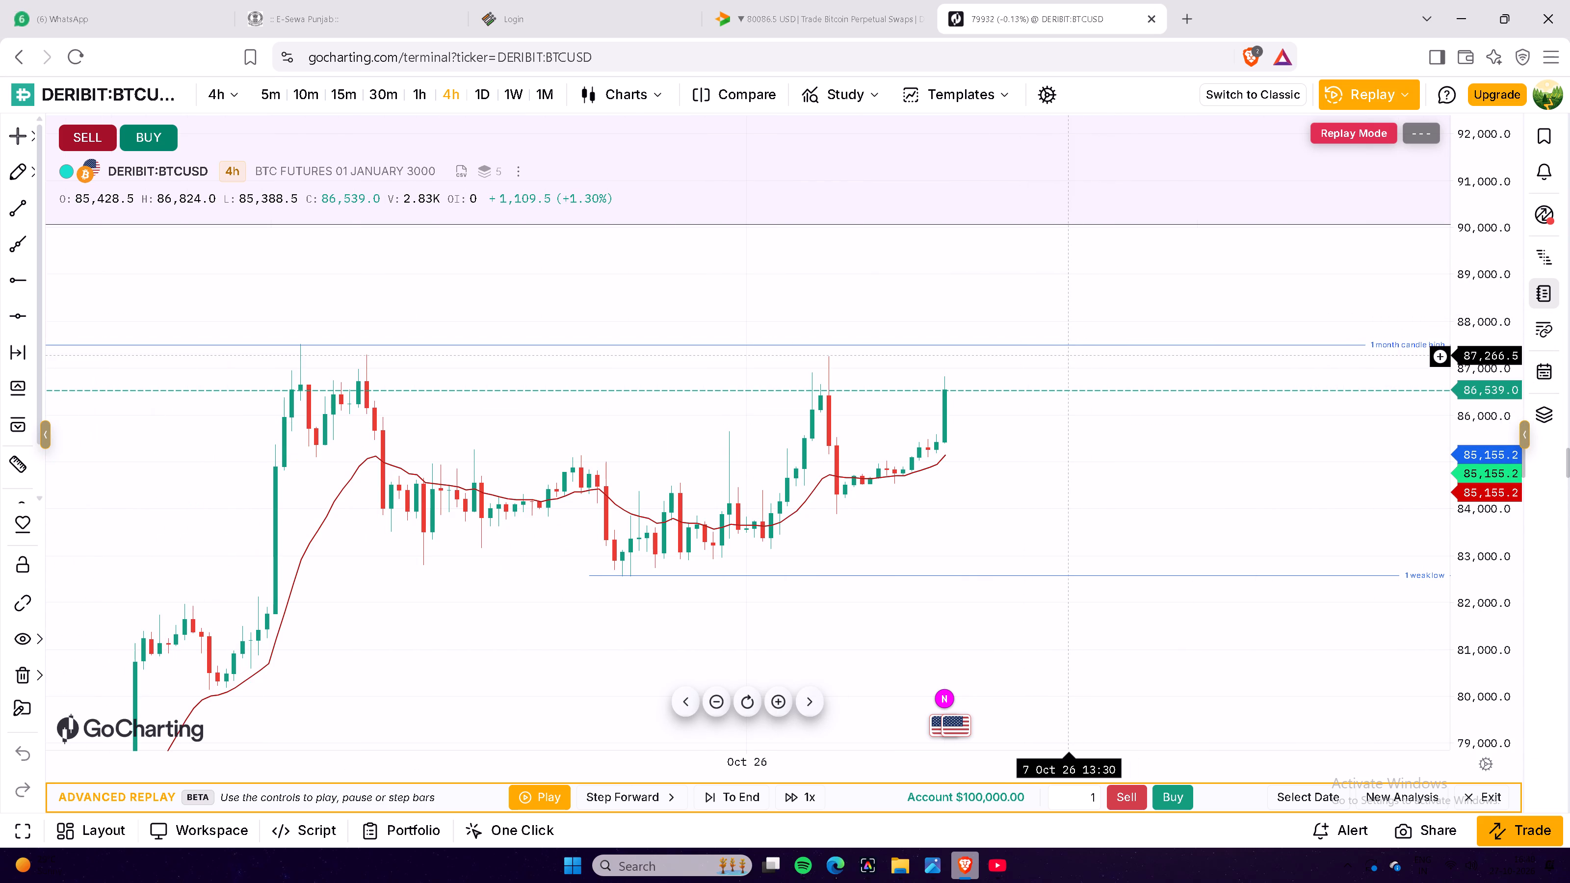
pyautogui.scroll(5, 1066, 356)
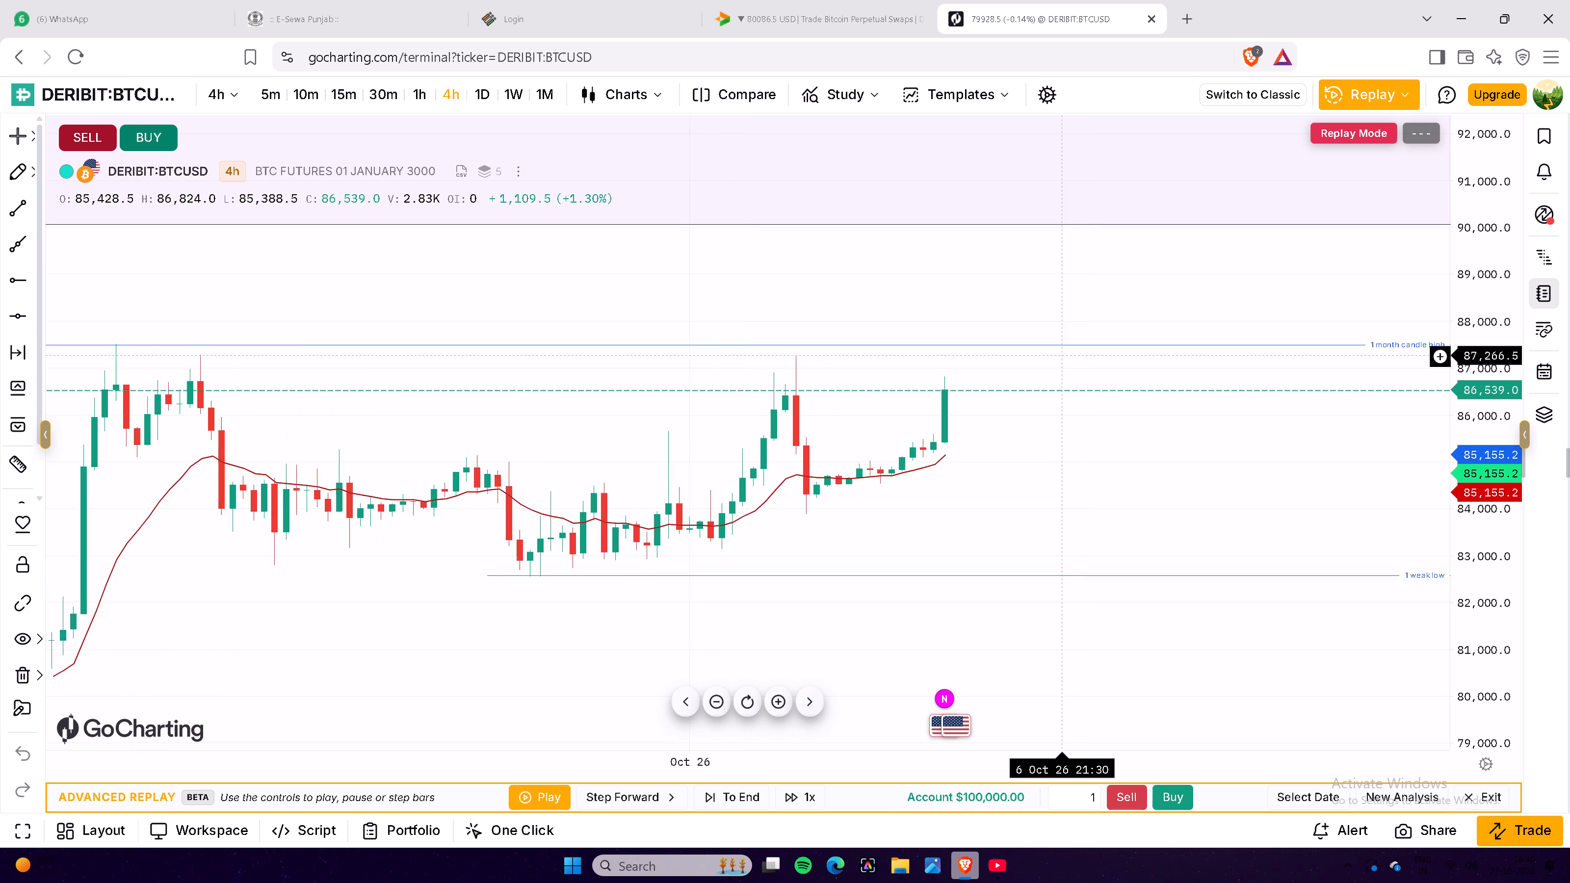
pyautogui.scroll(1, 1066, 356)
pyautogui.moveTo(998, 484); pyautogui.dragTo(968, 493)
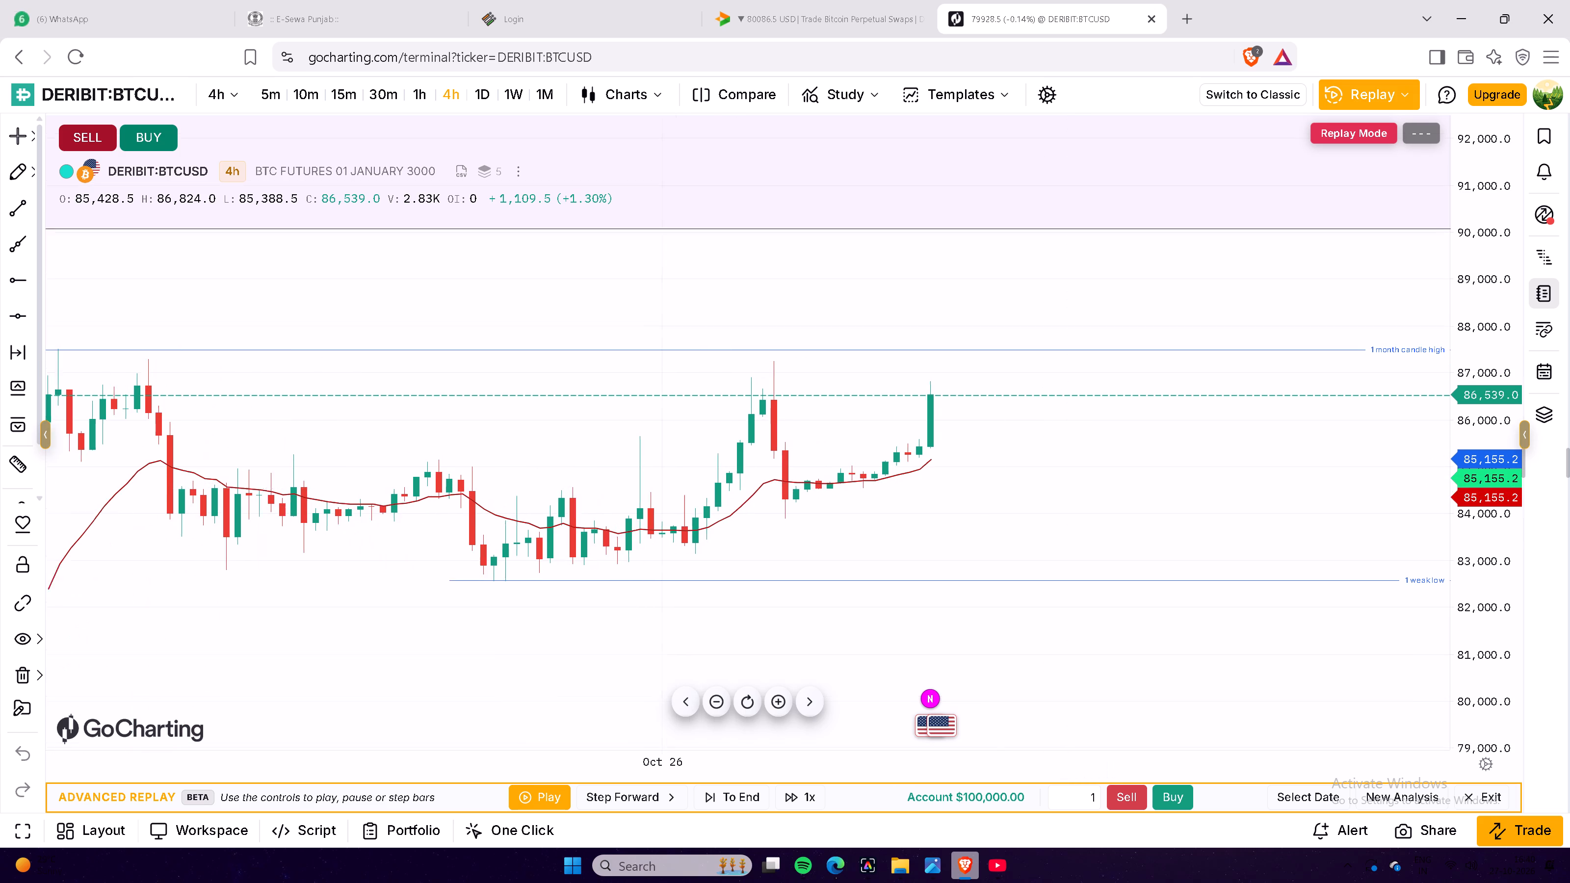
pyautogui.moveTo(968, 493); pyautogui.dragTo(968, 493)
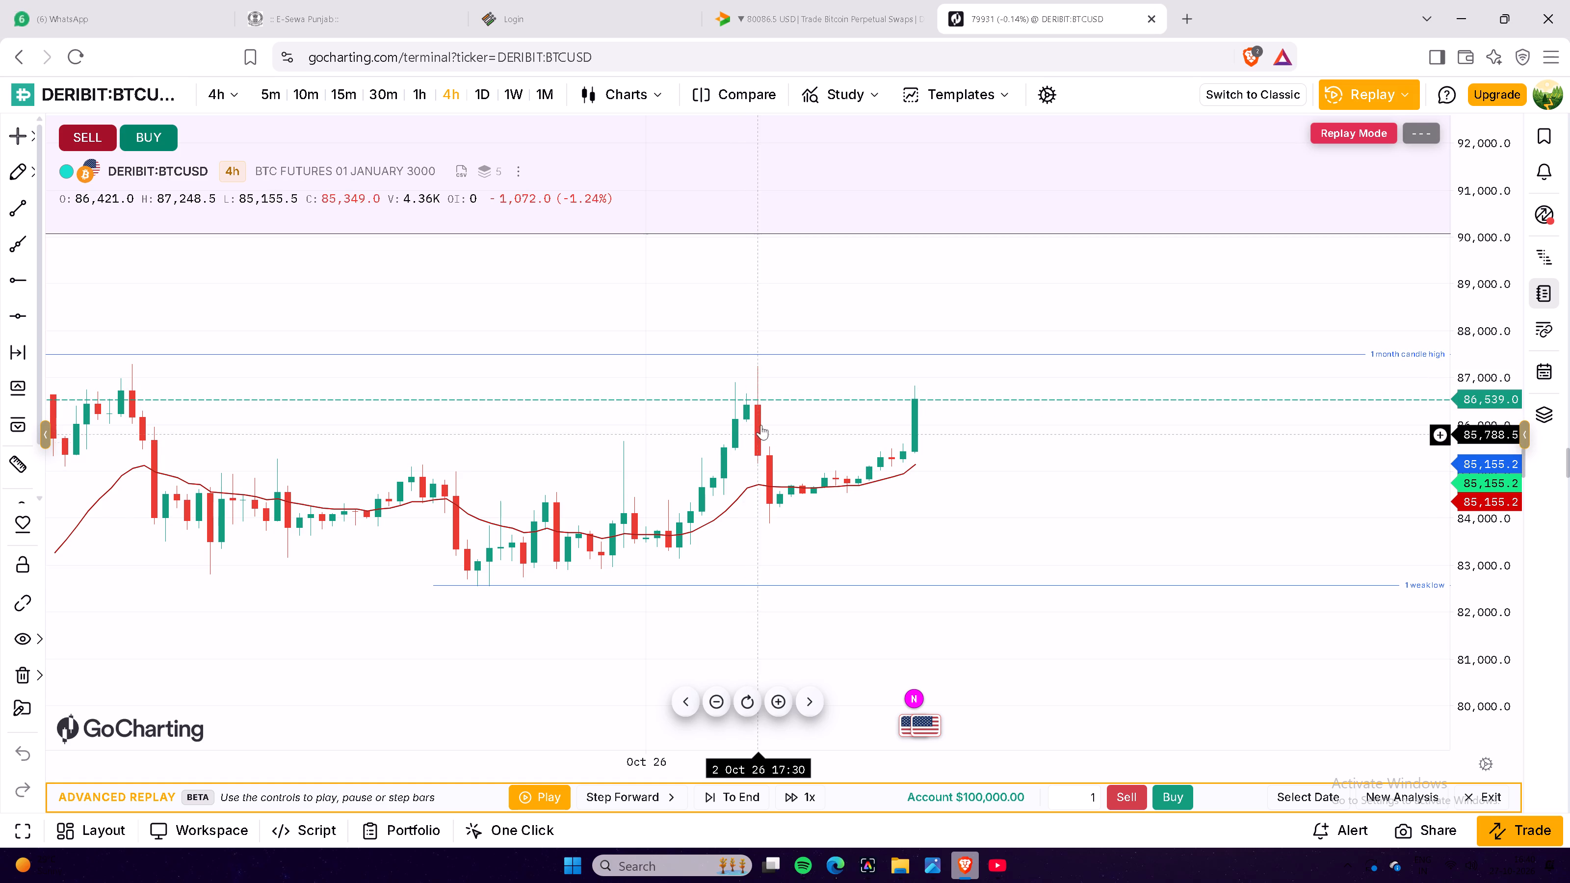
pyautogui.moveTo(1038, 471); pyautogui.dragTo(1151, 456)
pyautogui.doubleClick(1151, 456)
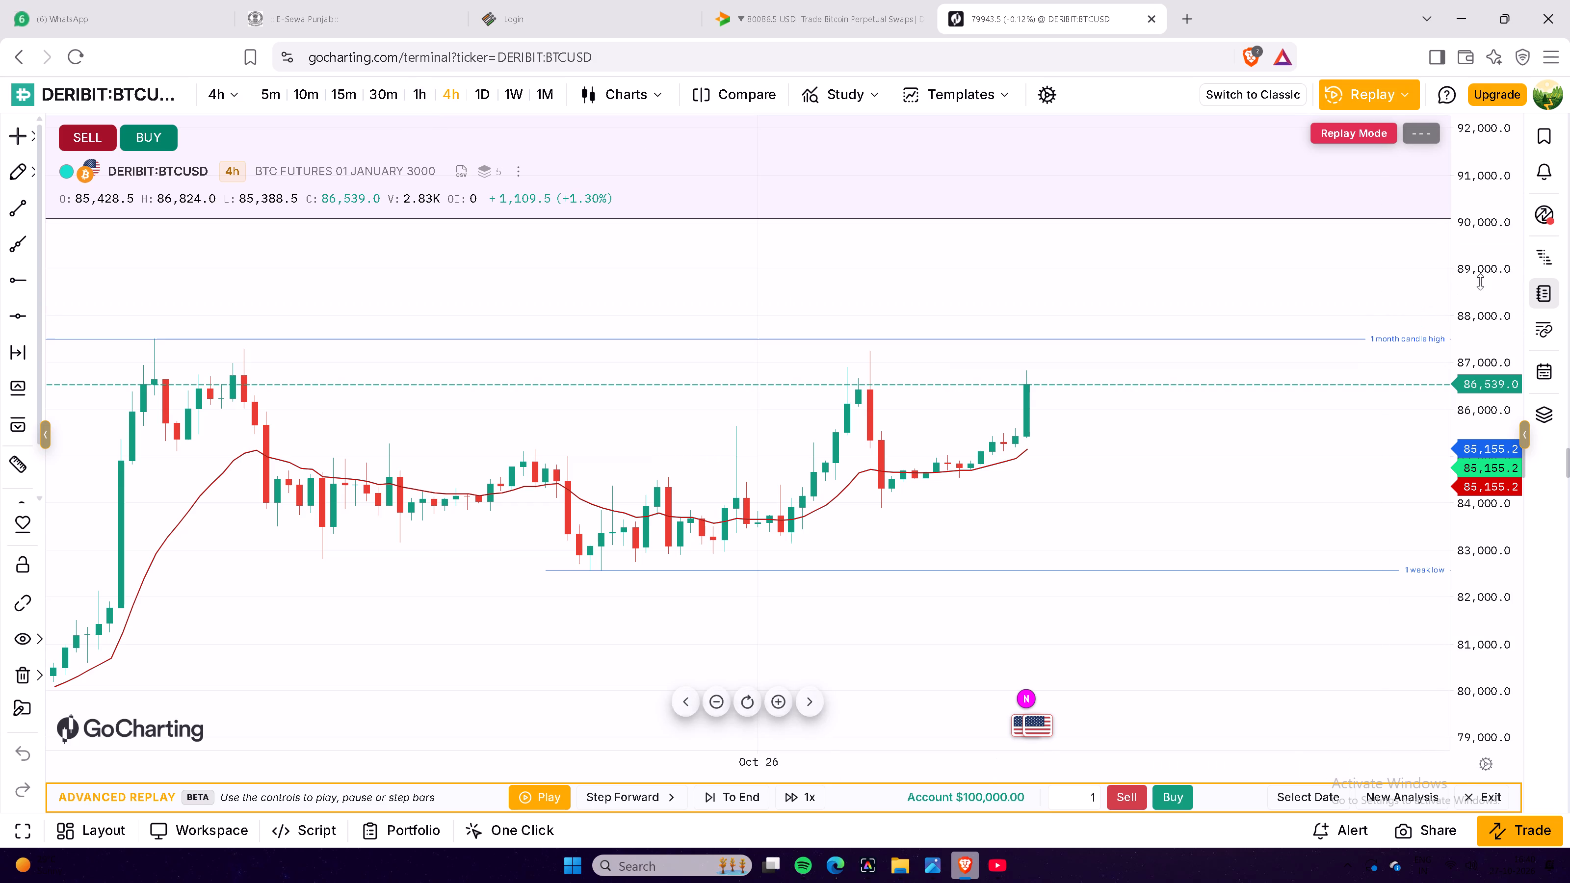
pyautogui.moveTo(1490, 274); pyautogui.dragTo(1498, 133)
pyautogui.click(1498, 133)
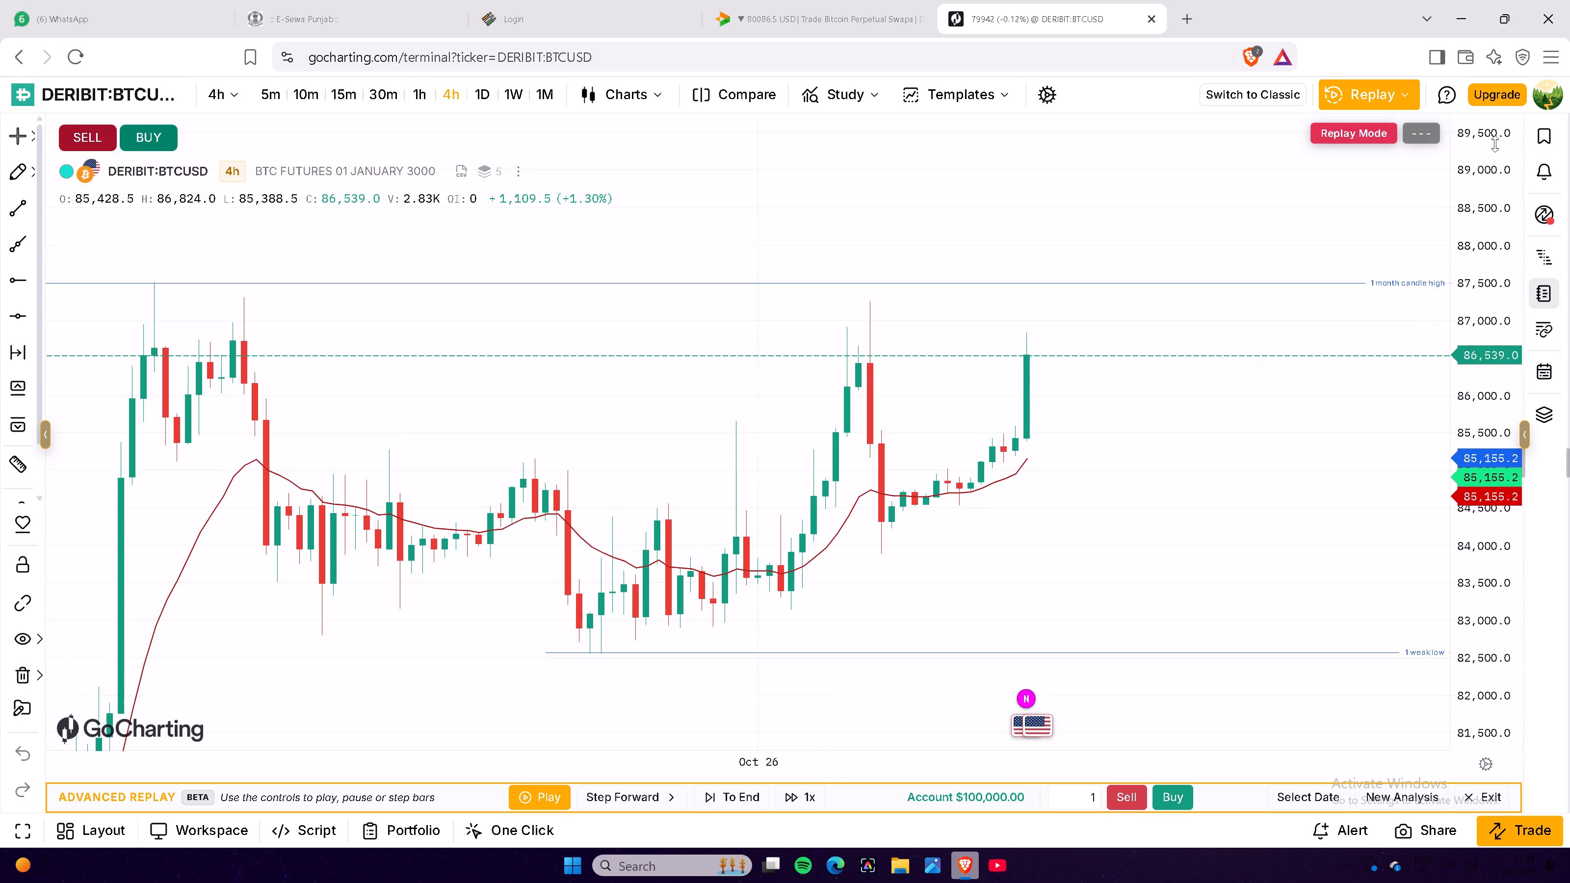
pyautogui.moveTo(1113, 529); pyautogui.dragTo(1314, 523)
pyautogui.scroll(4, 1178, 527)
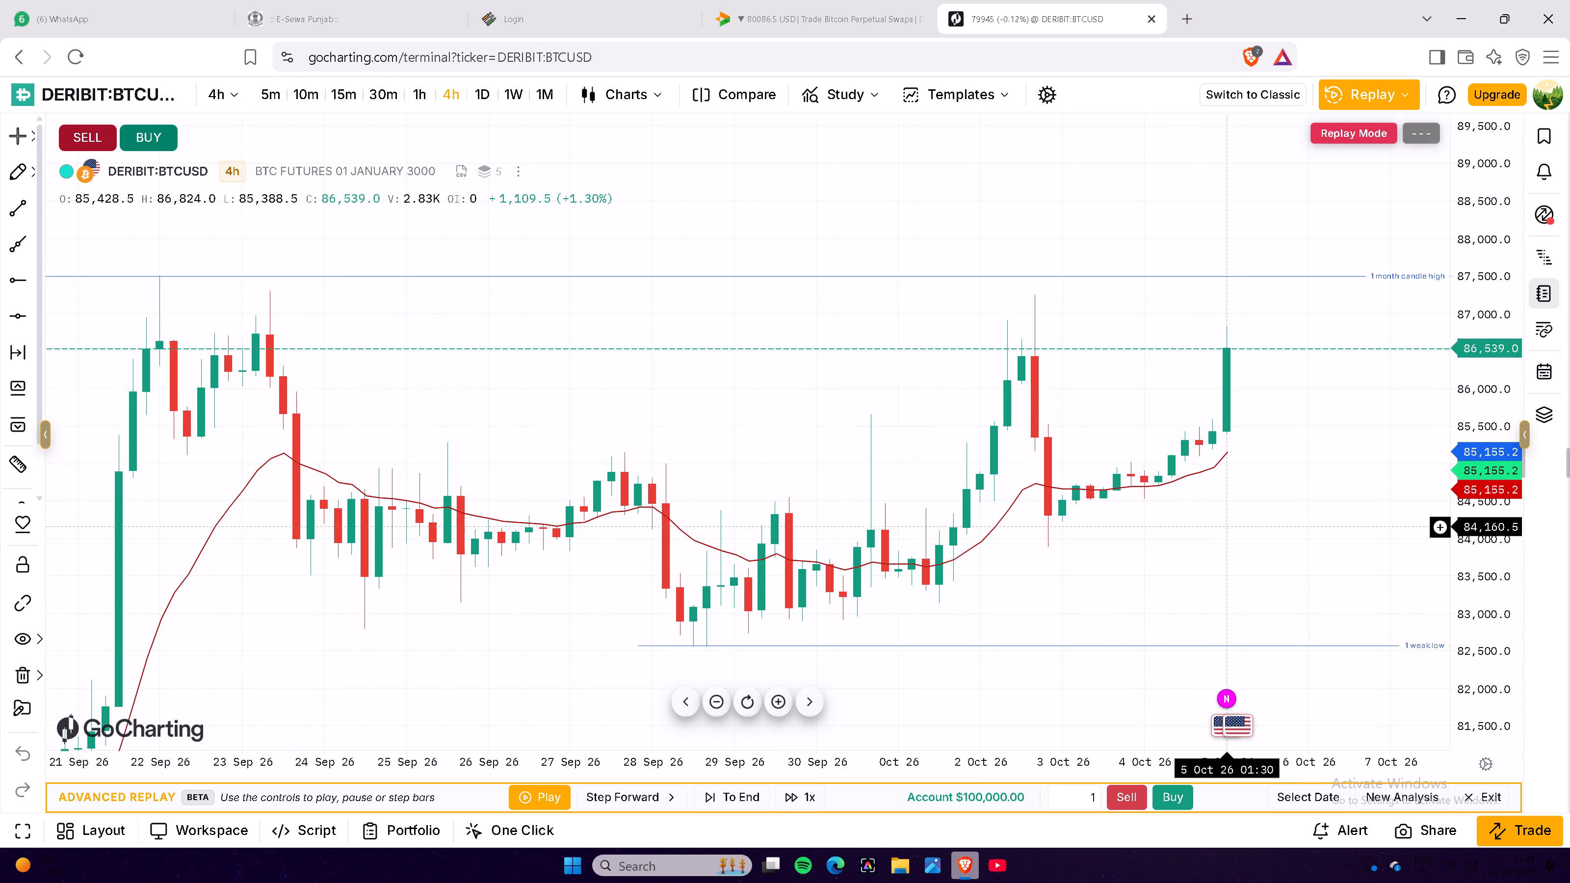
pyautogui.moveTo(1247, 531); pyautogui.dragTo(1074, 508)
# Expand the list of studies under the DERIBIT:BTCUSD chart title.
pyautogui.click(485, 171)
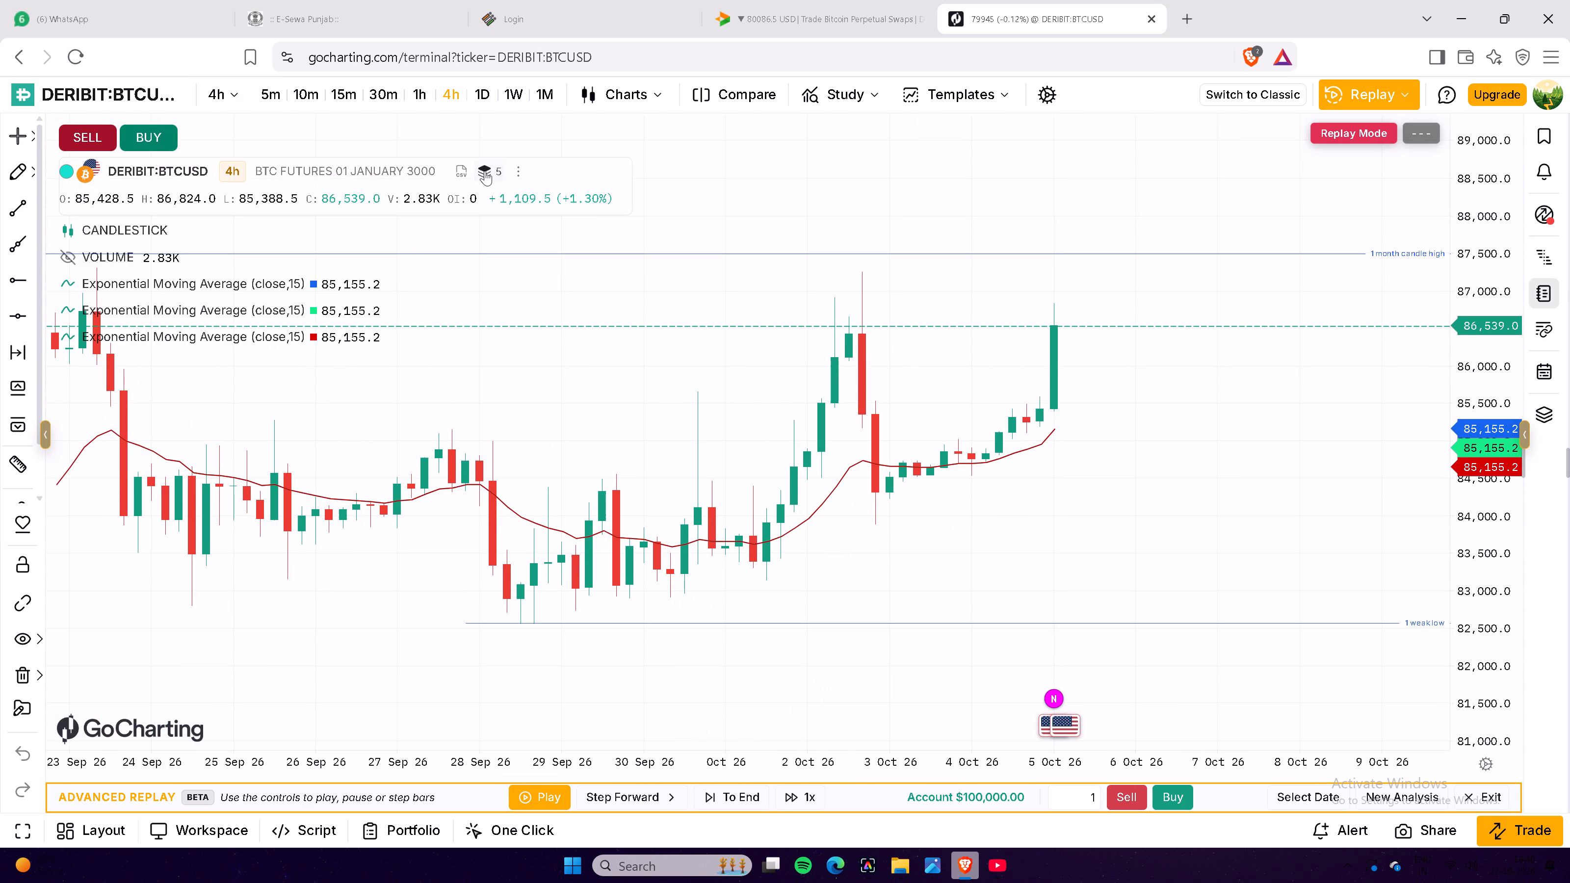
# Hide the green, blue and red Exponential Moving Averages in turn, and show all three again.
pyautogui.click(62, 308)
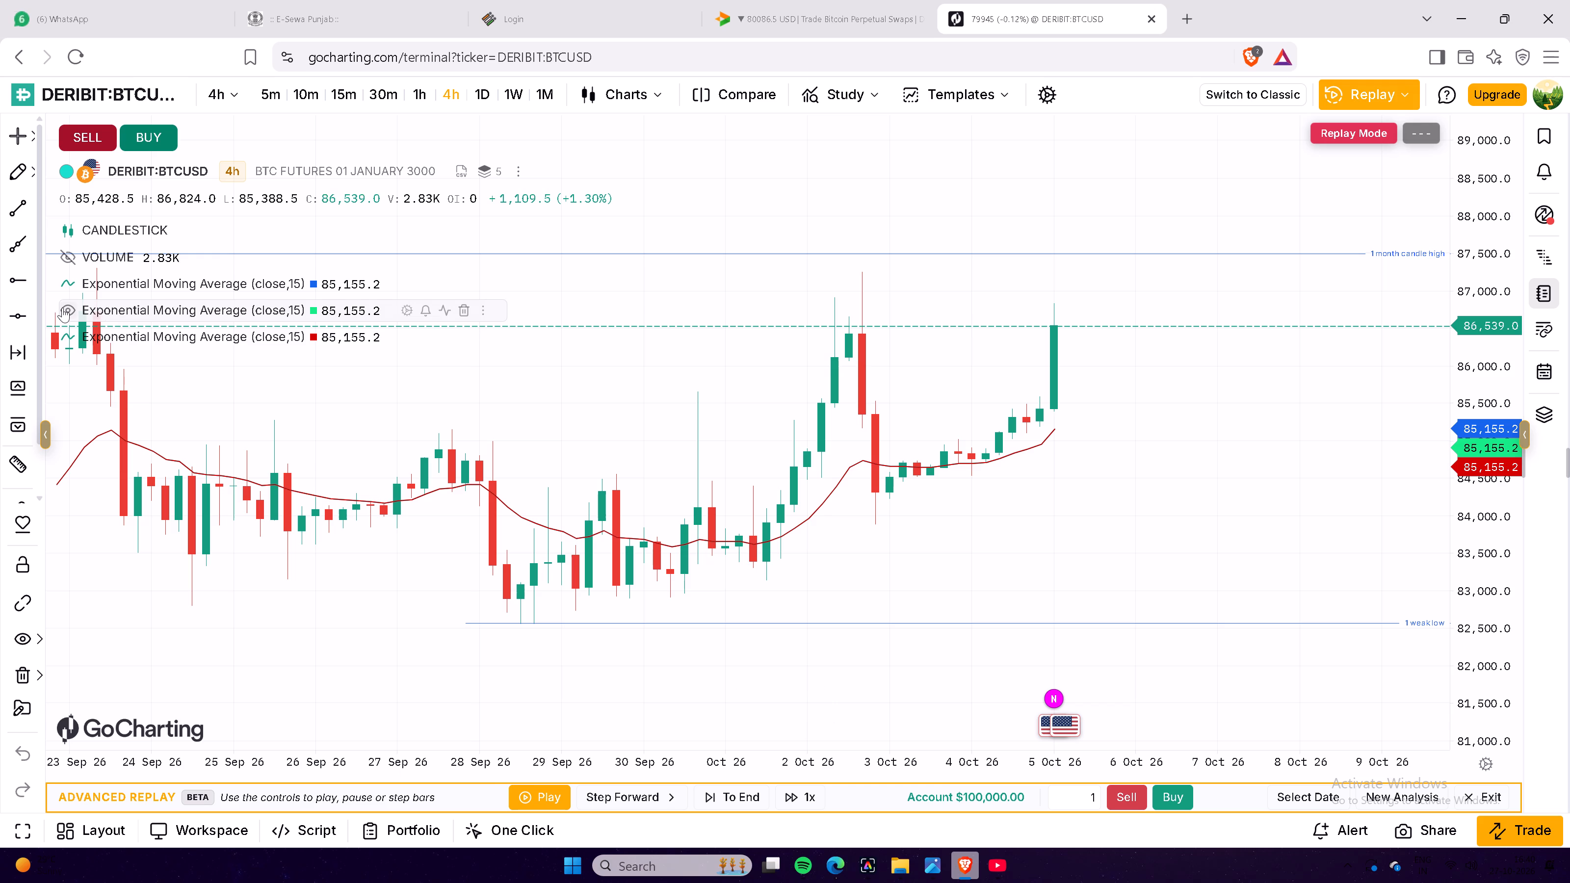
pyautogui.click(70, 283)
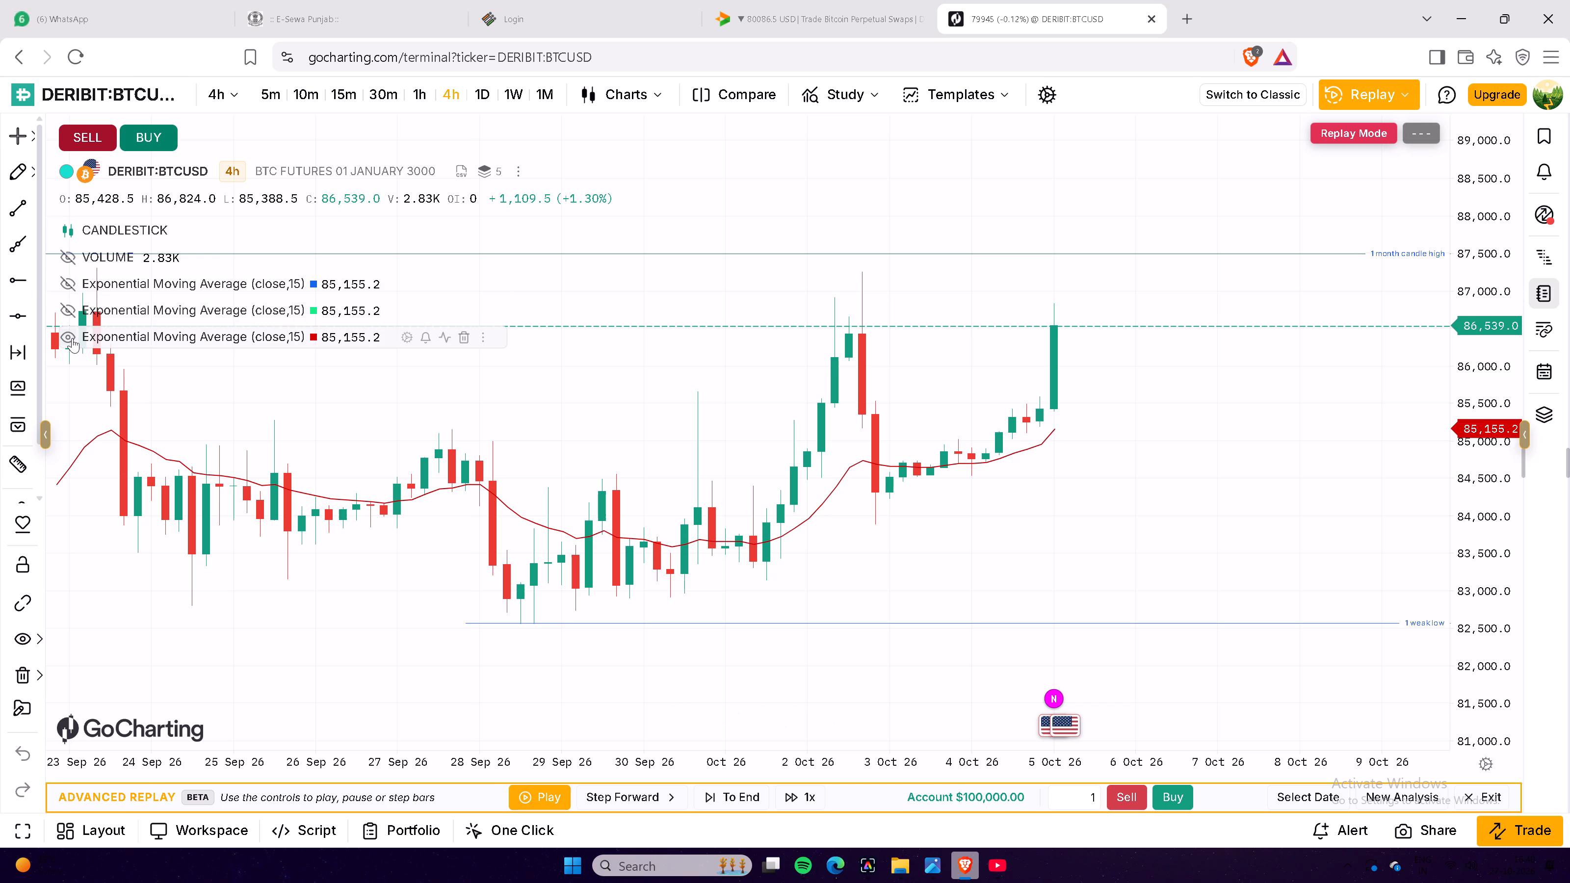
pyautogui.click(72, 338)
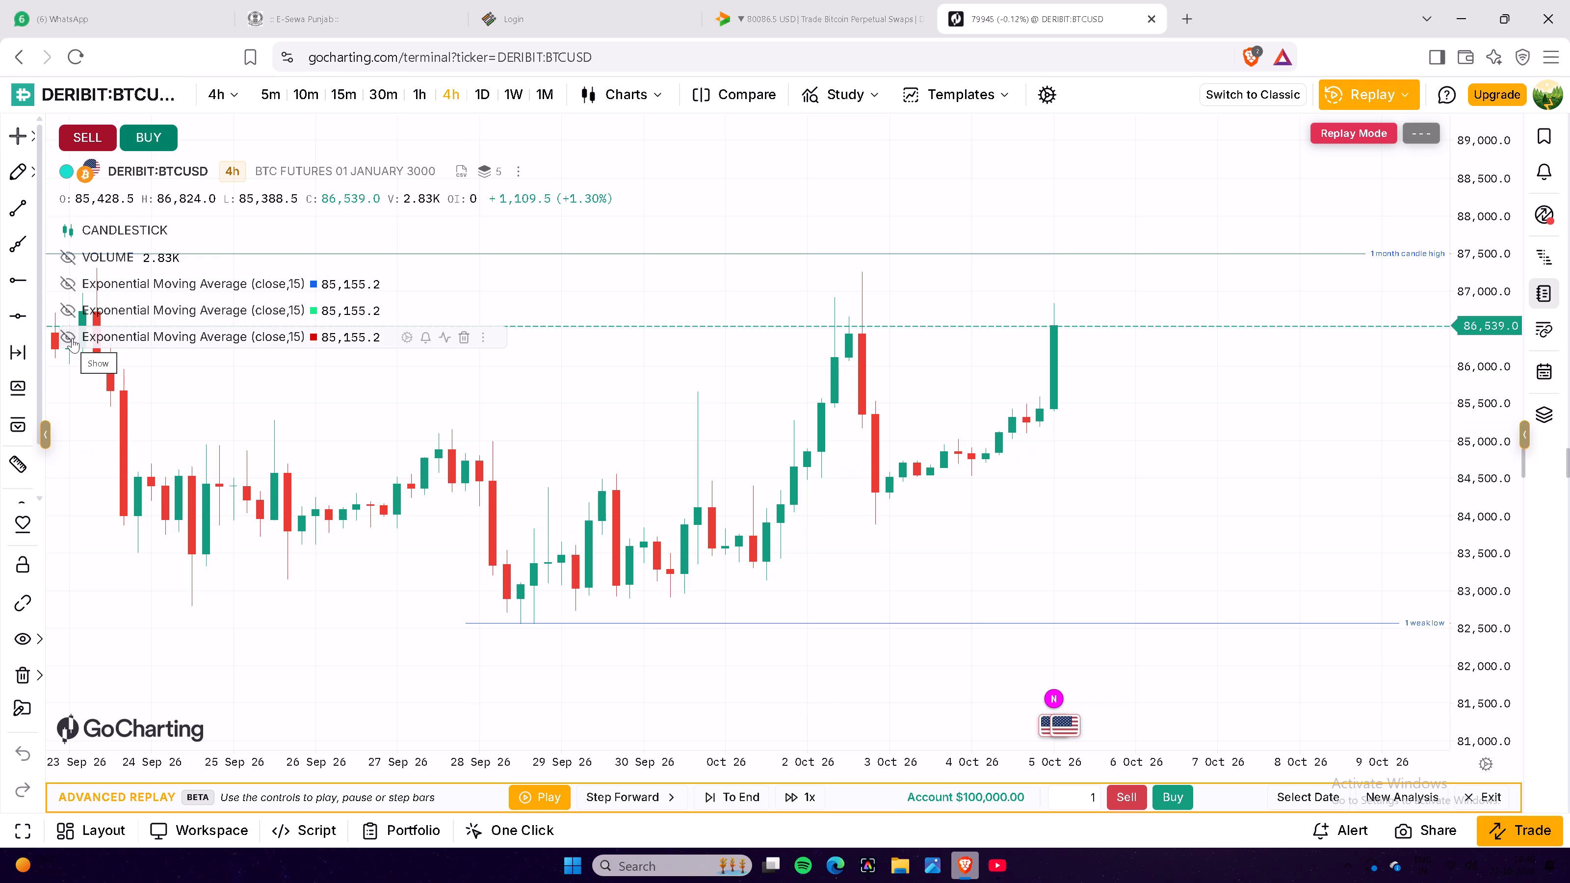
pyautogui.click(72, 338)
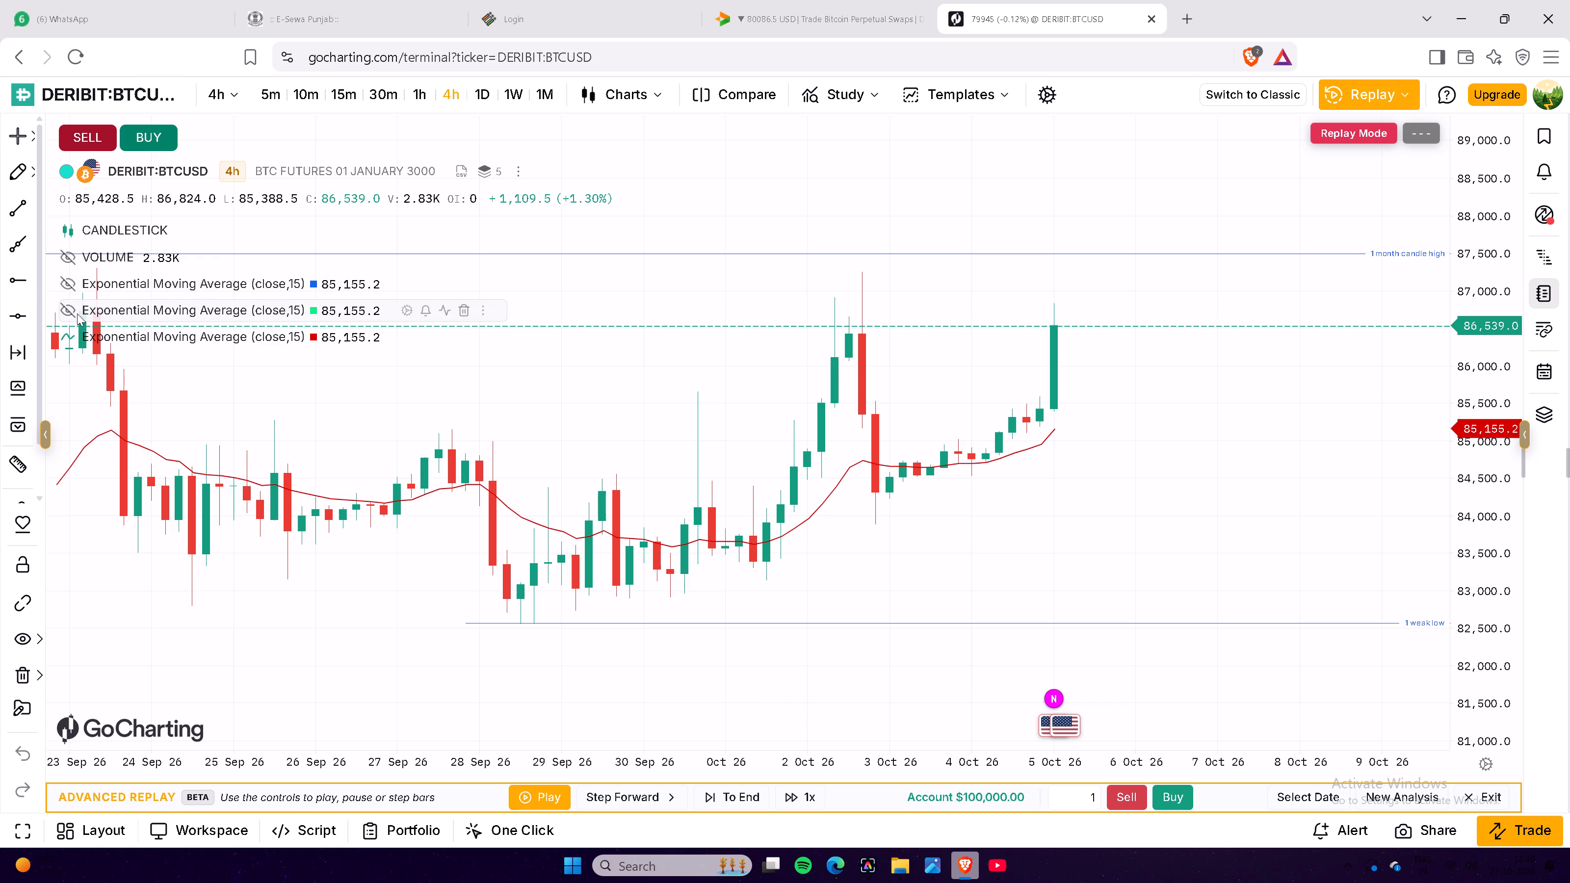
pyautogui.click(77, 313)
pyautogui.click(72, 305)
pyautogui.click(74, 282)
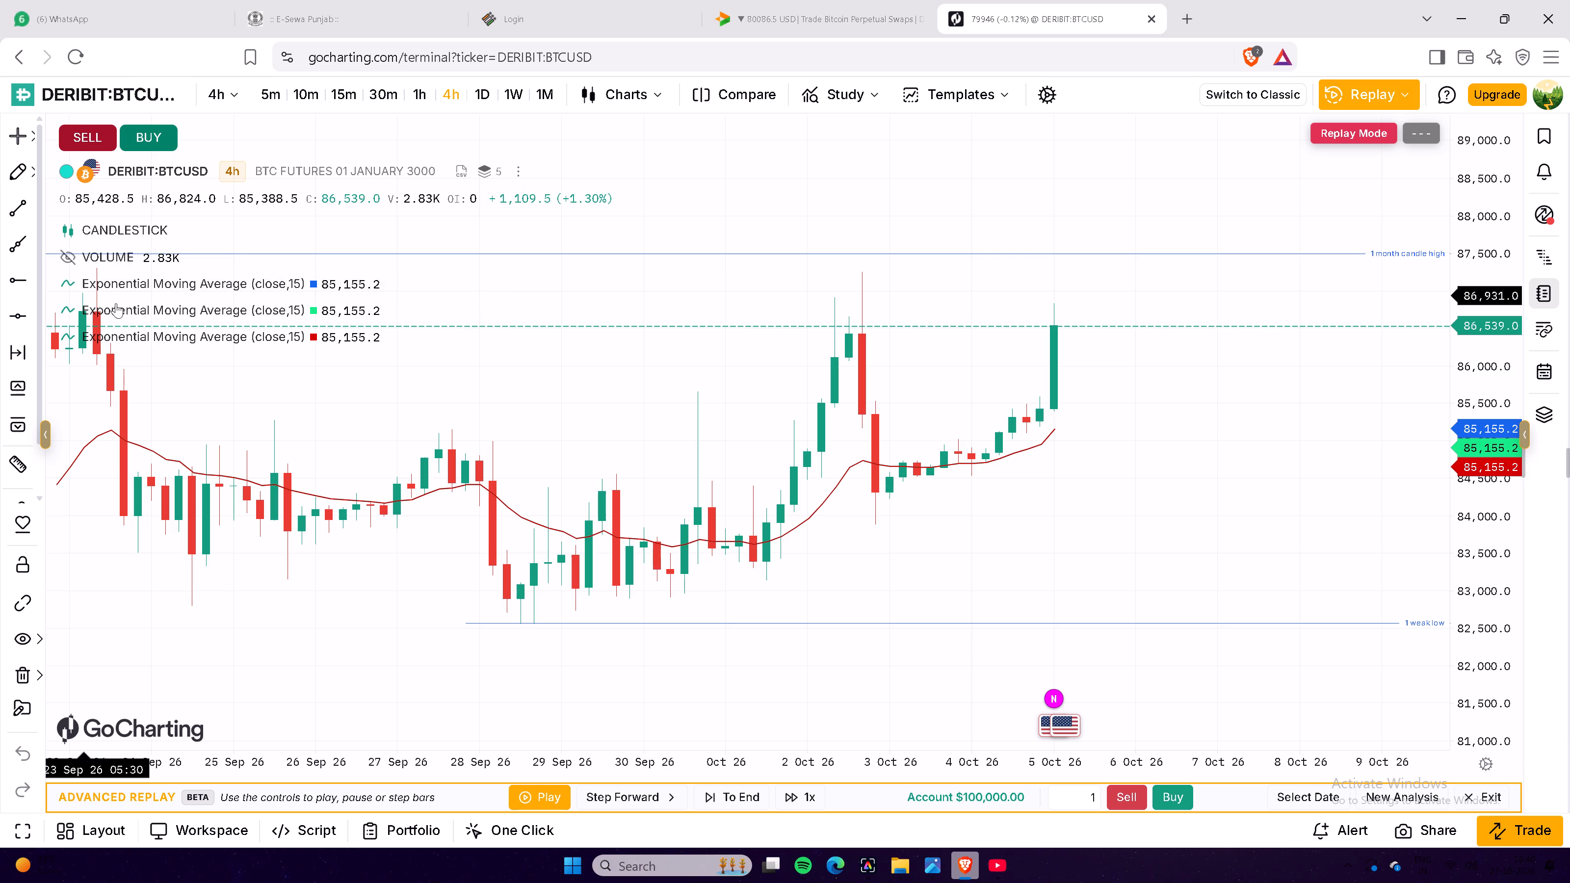
# Check the period and source settings of the second, green Exponential Moving Average.
pyautogui.click(408, 305)
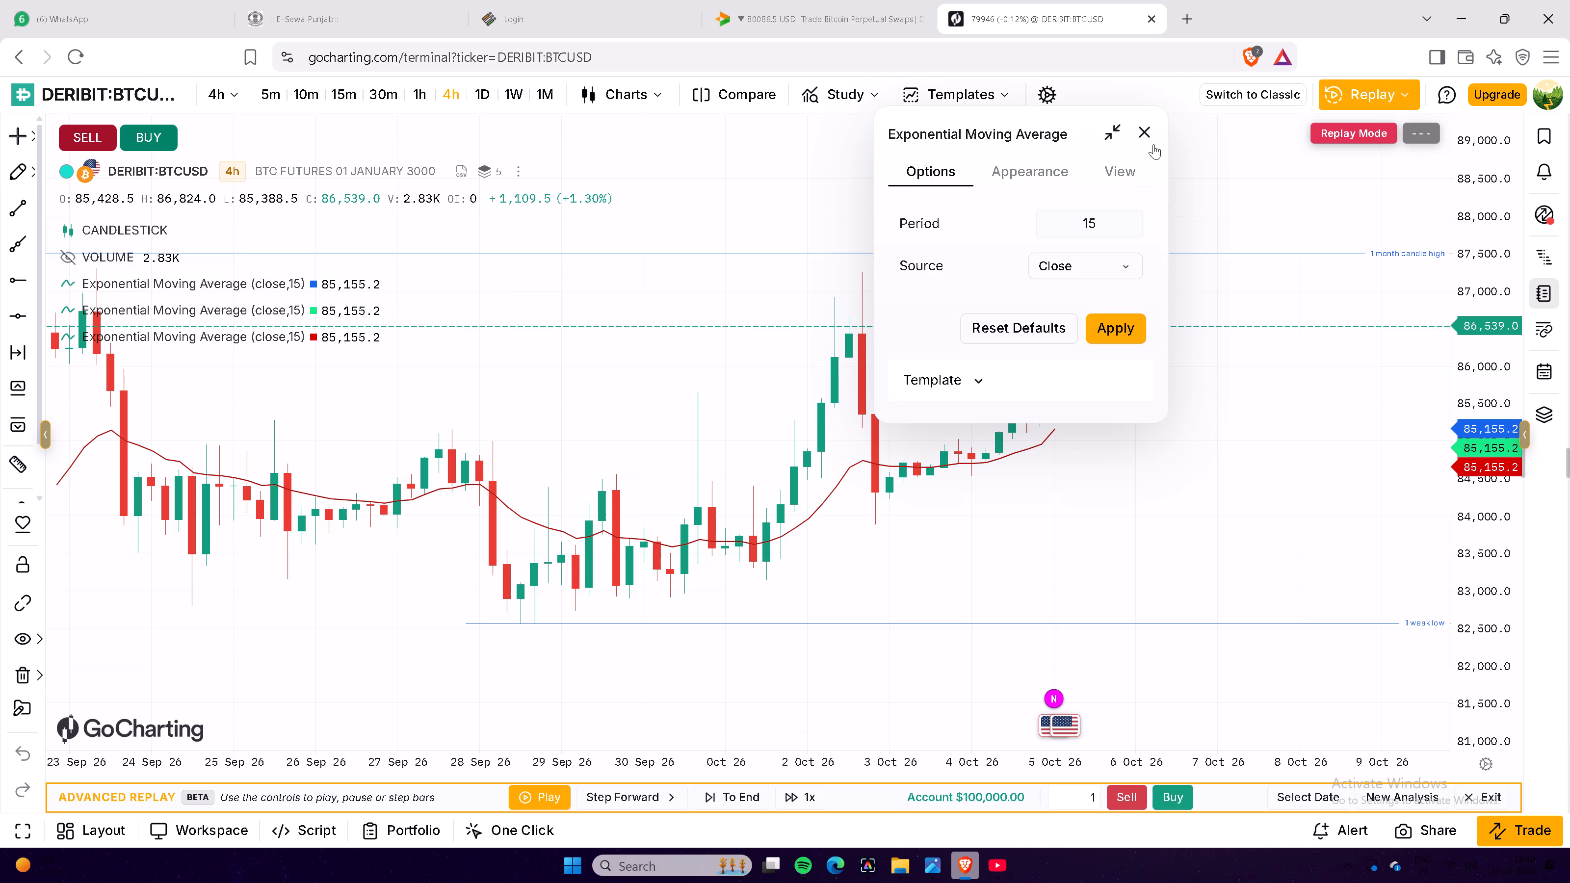
pyautogui.click(1151, 132)
# Apply a period of 9 with source Close to the first, blue Exponential Moving Average.
pyautogui.click(406, 281)
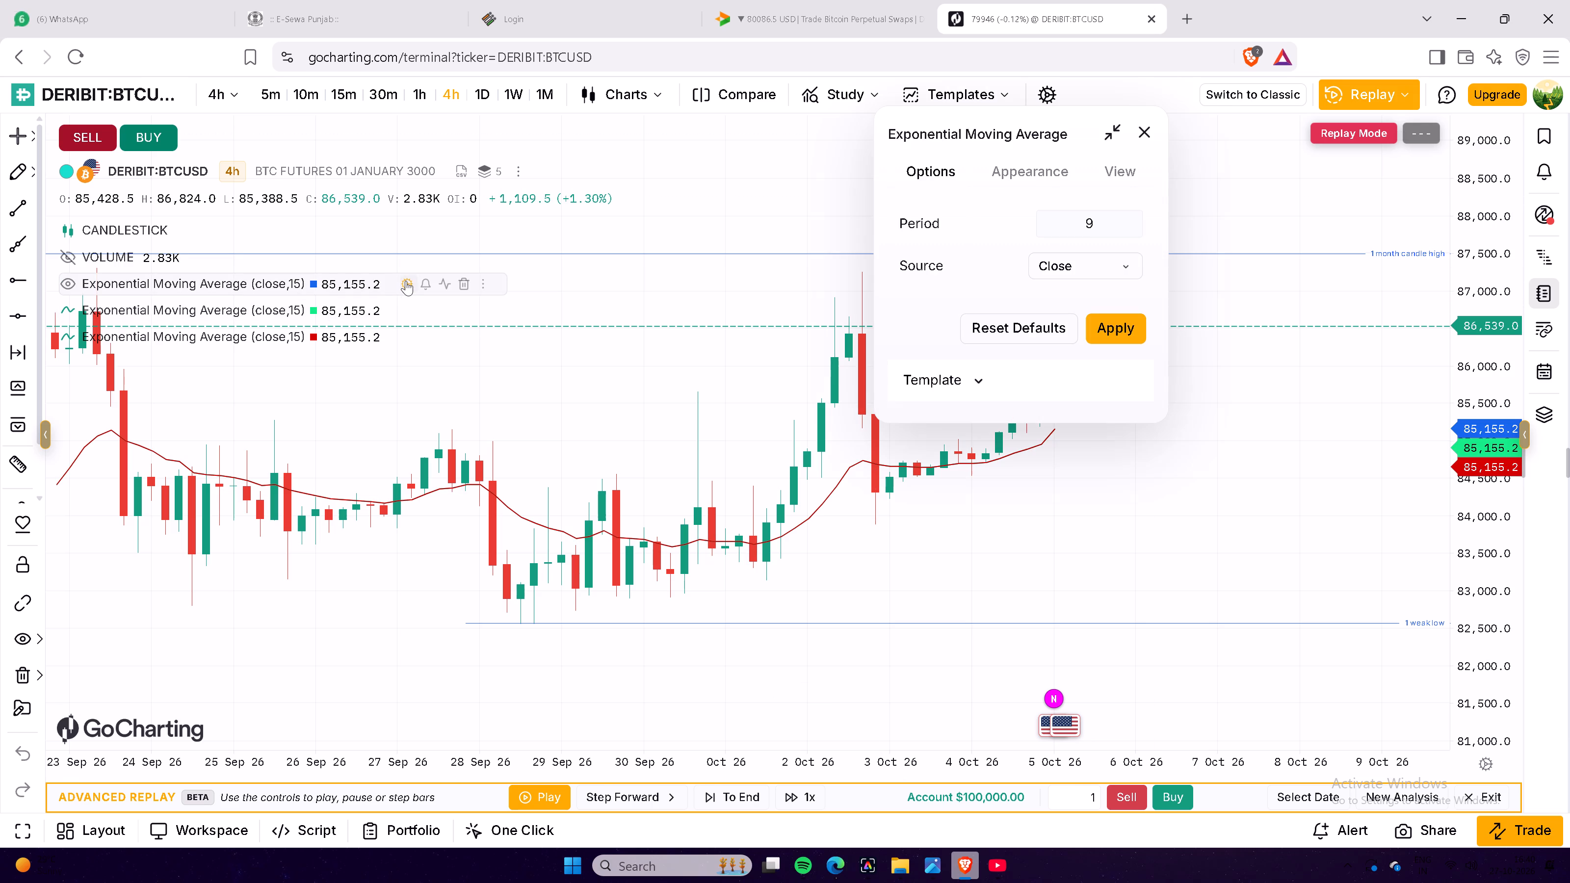
pyautogui.click(1133, 216)
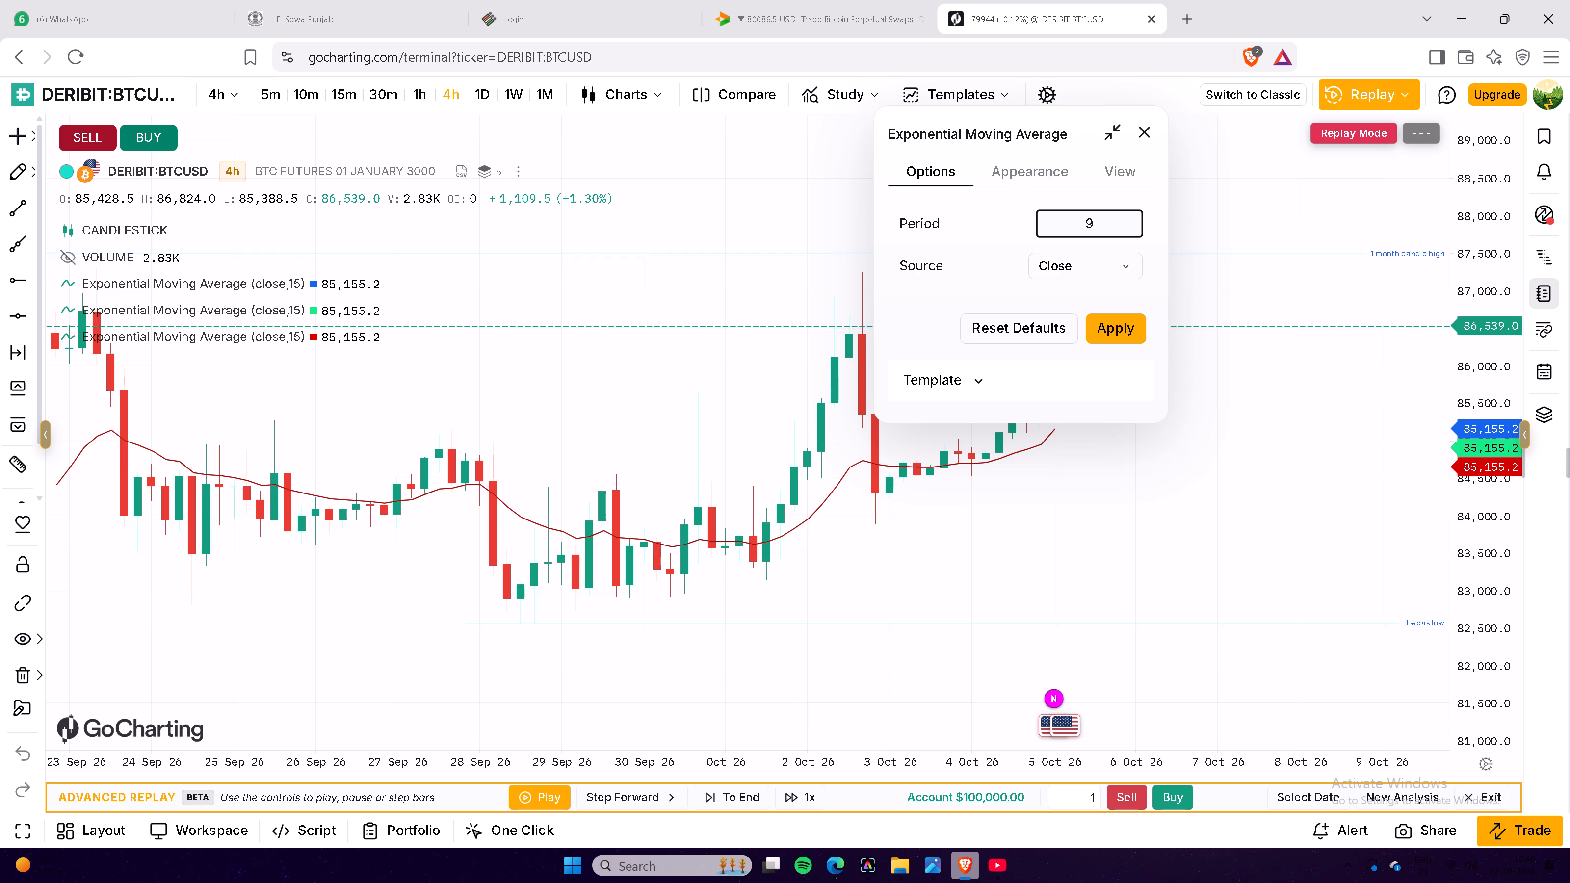
pyautogui.click(1040, 176)
pyautogui.click(1123, 174)
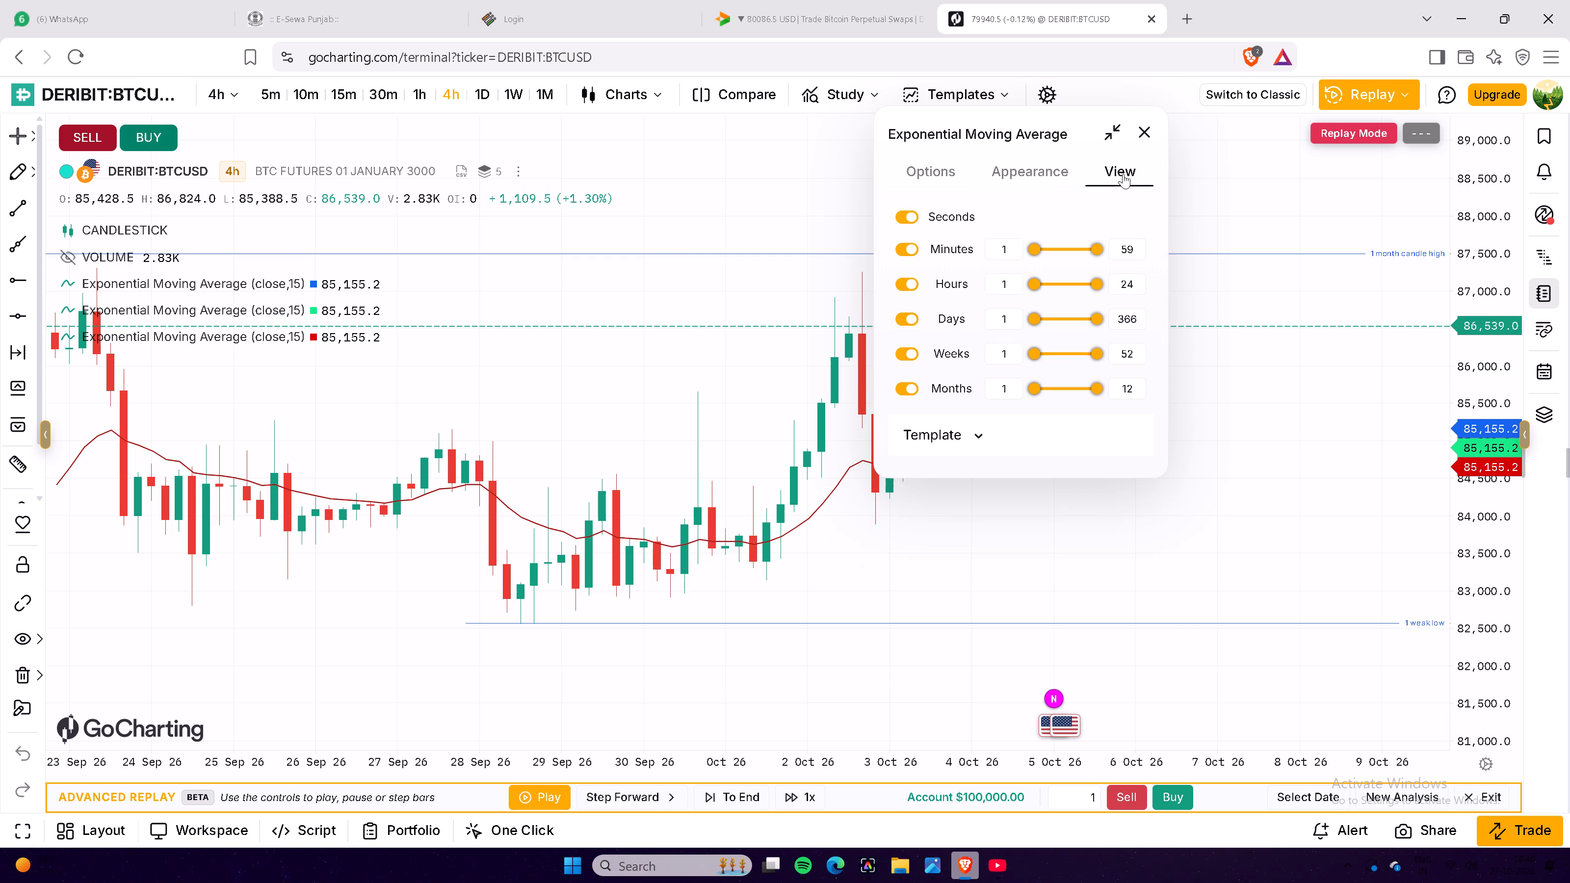
pyautogui.click(1042, 184)
pyautogui.click(929, 178)
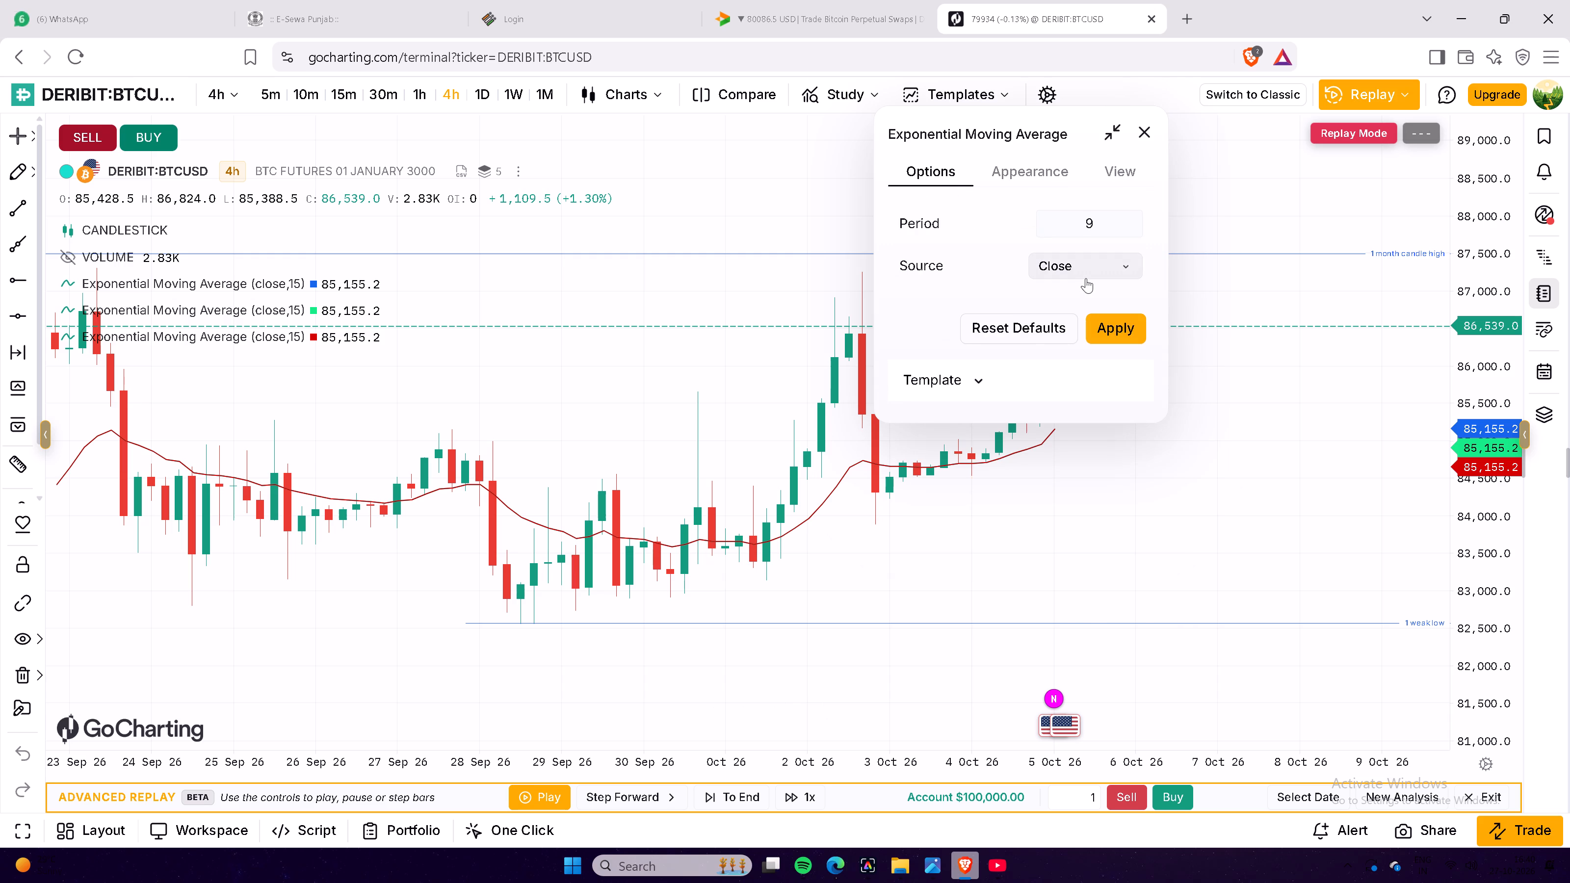
pyautogui.click(1086, 278)
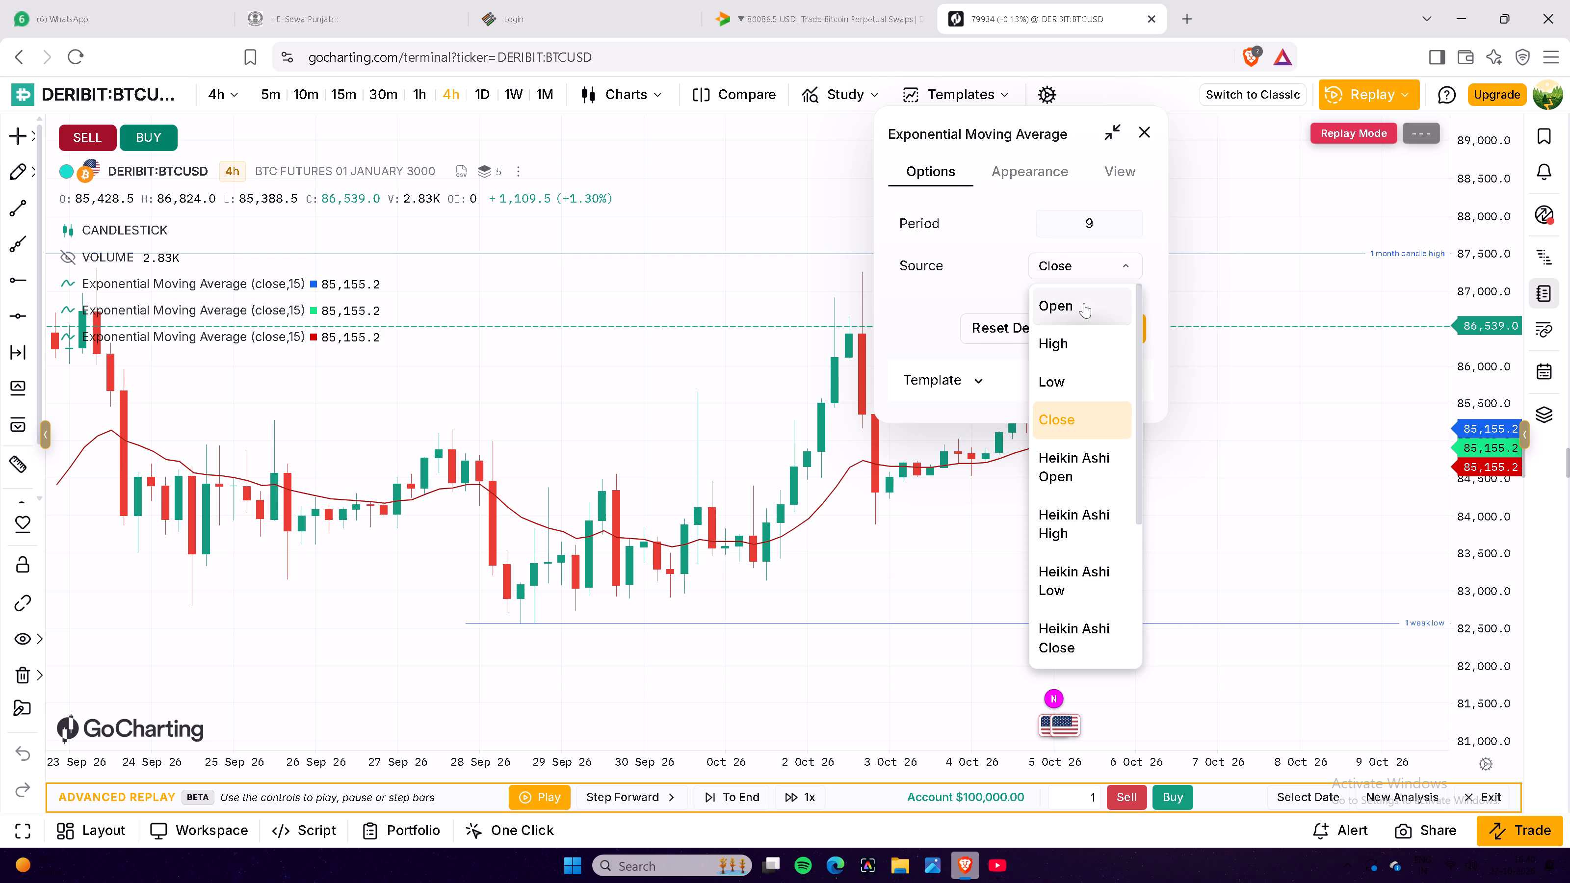
pyautogui.click(1084, 303)
pyautogui.click(1084, 264)
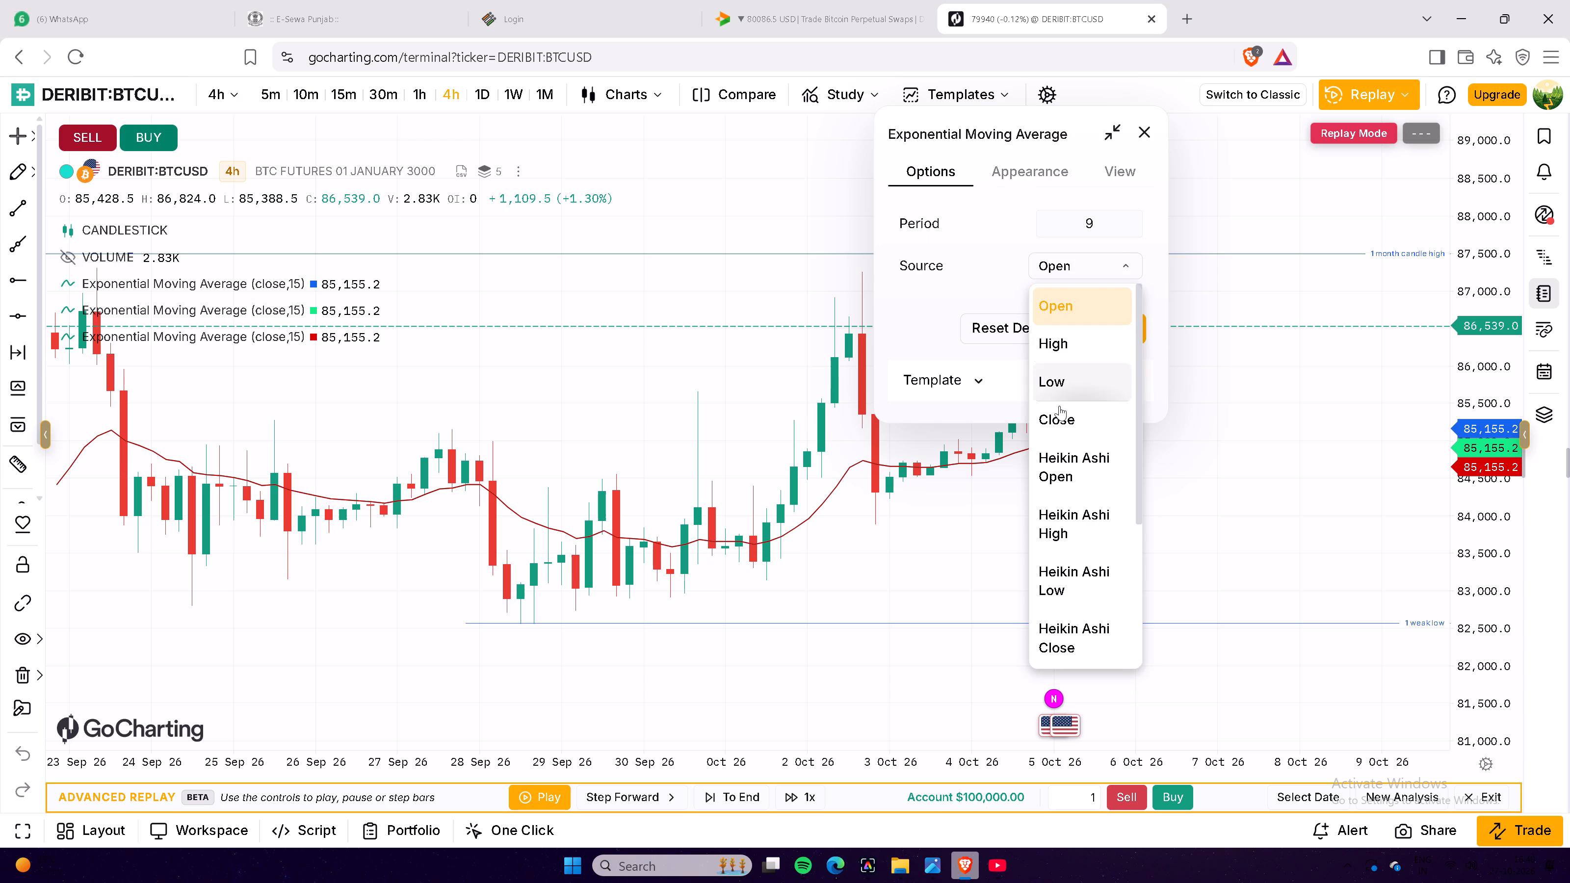
pyautogui.click(1059, 406)
pyautogui.click(1120, 323)
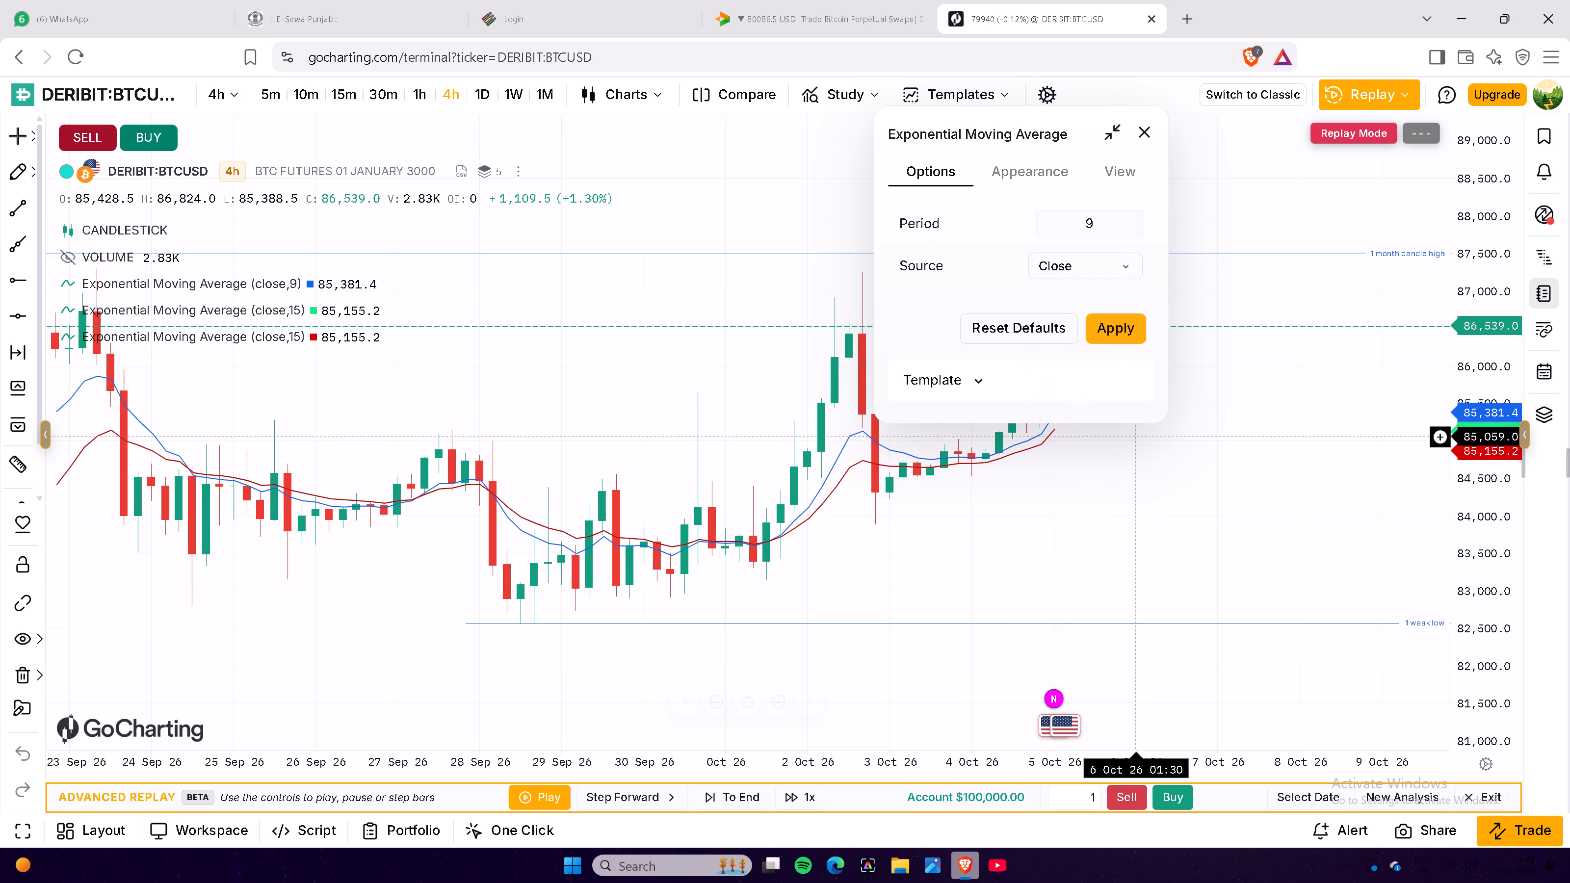
pyautogui.click(1144, 509)
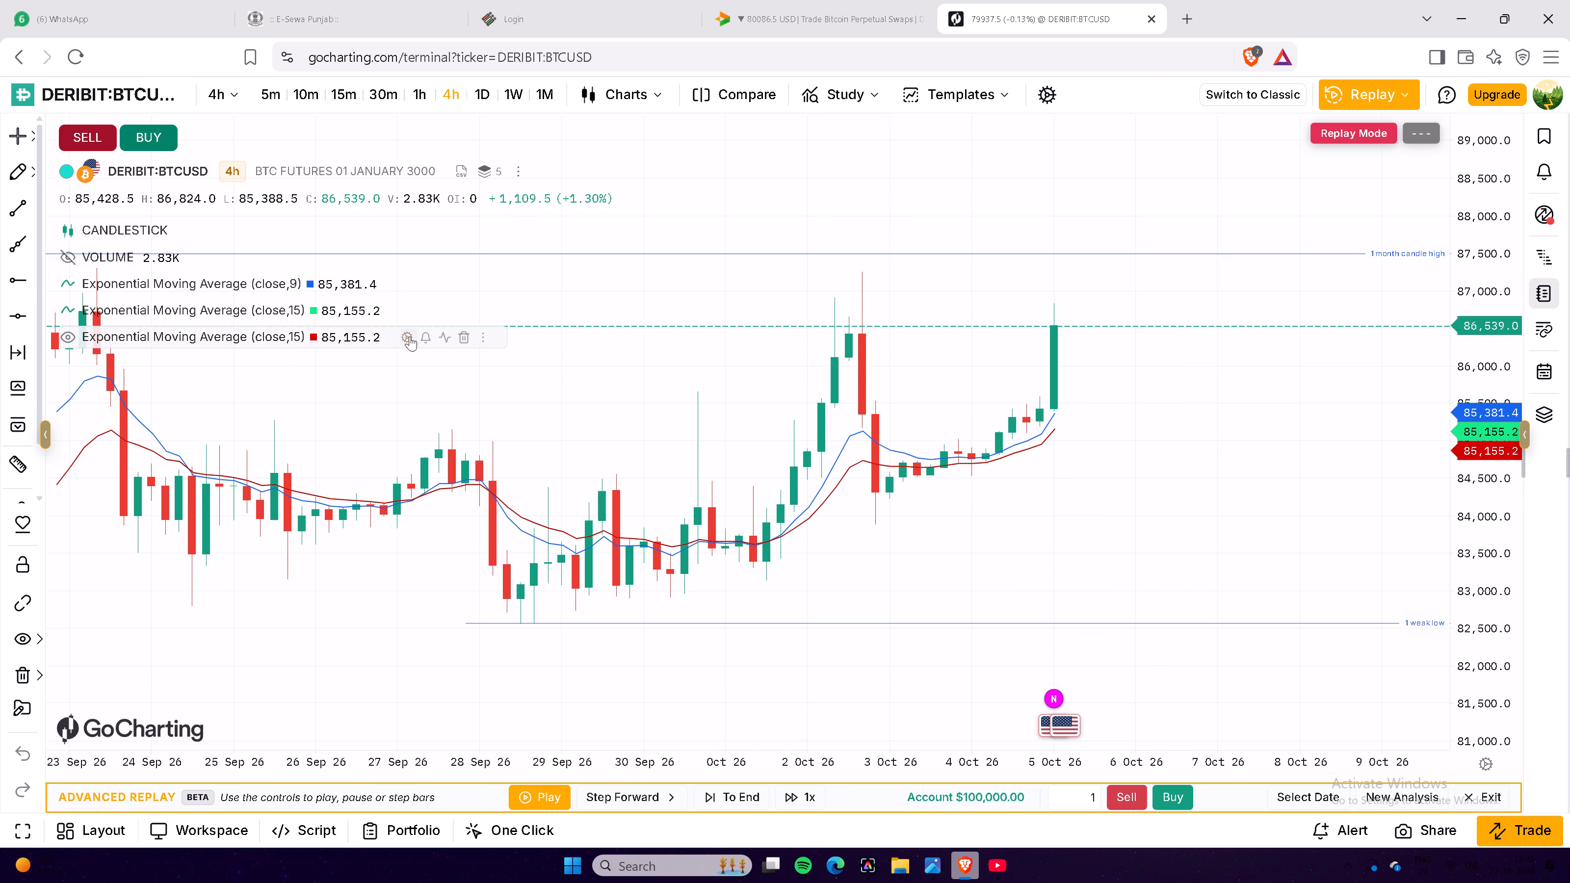
# Apply a period of 200 with source Close to the third, red Exponential Moving Average.
pyautogui.click(405, 336)
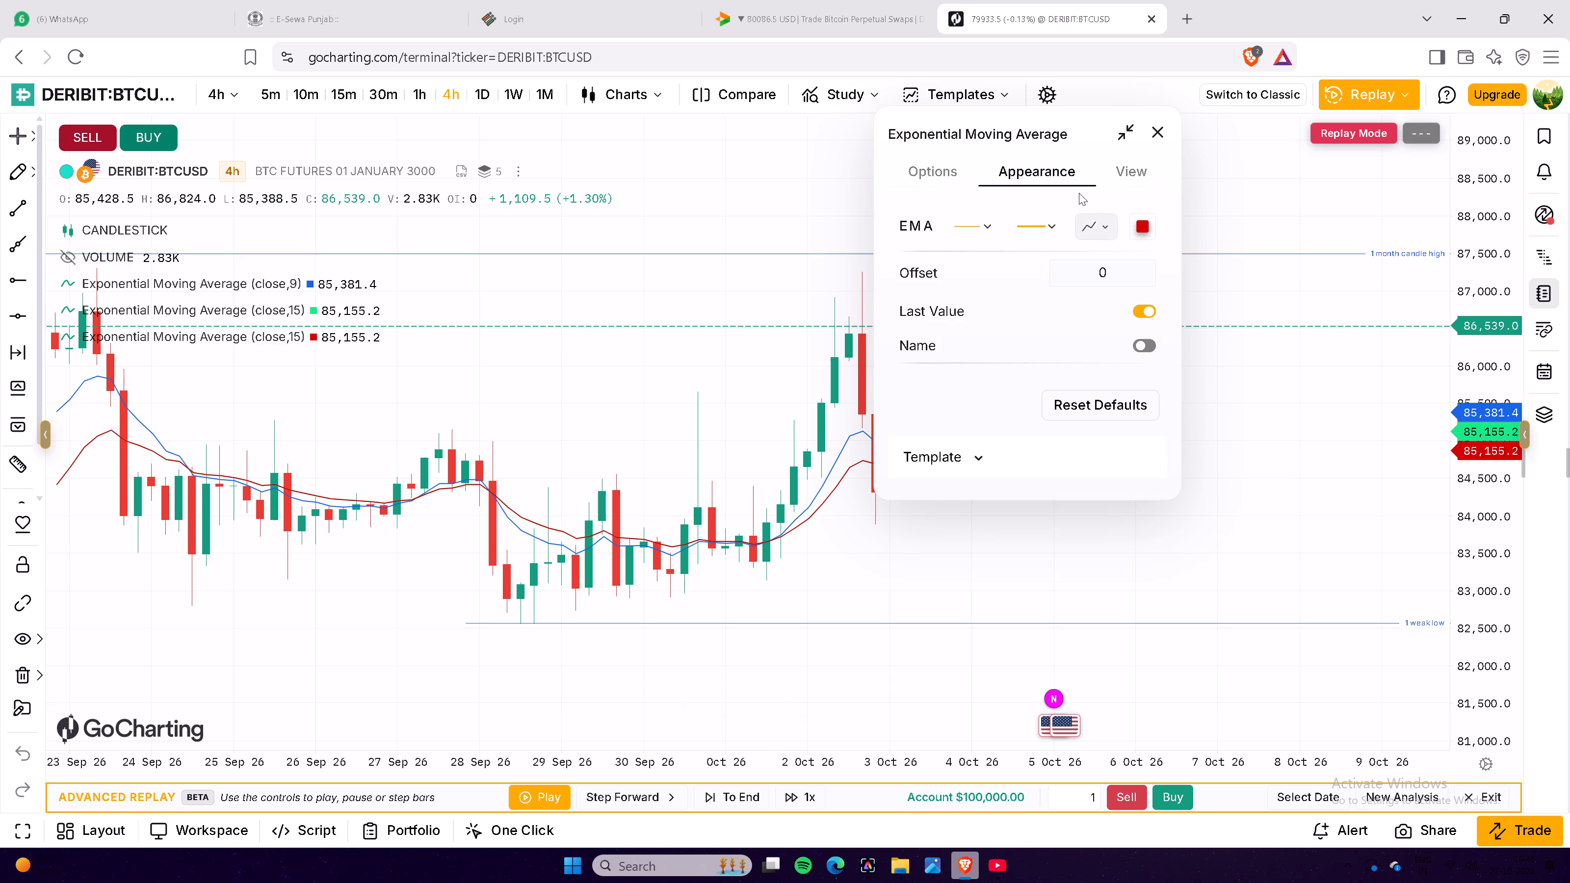
pyautogui.click(946, 167)
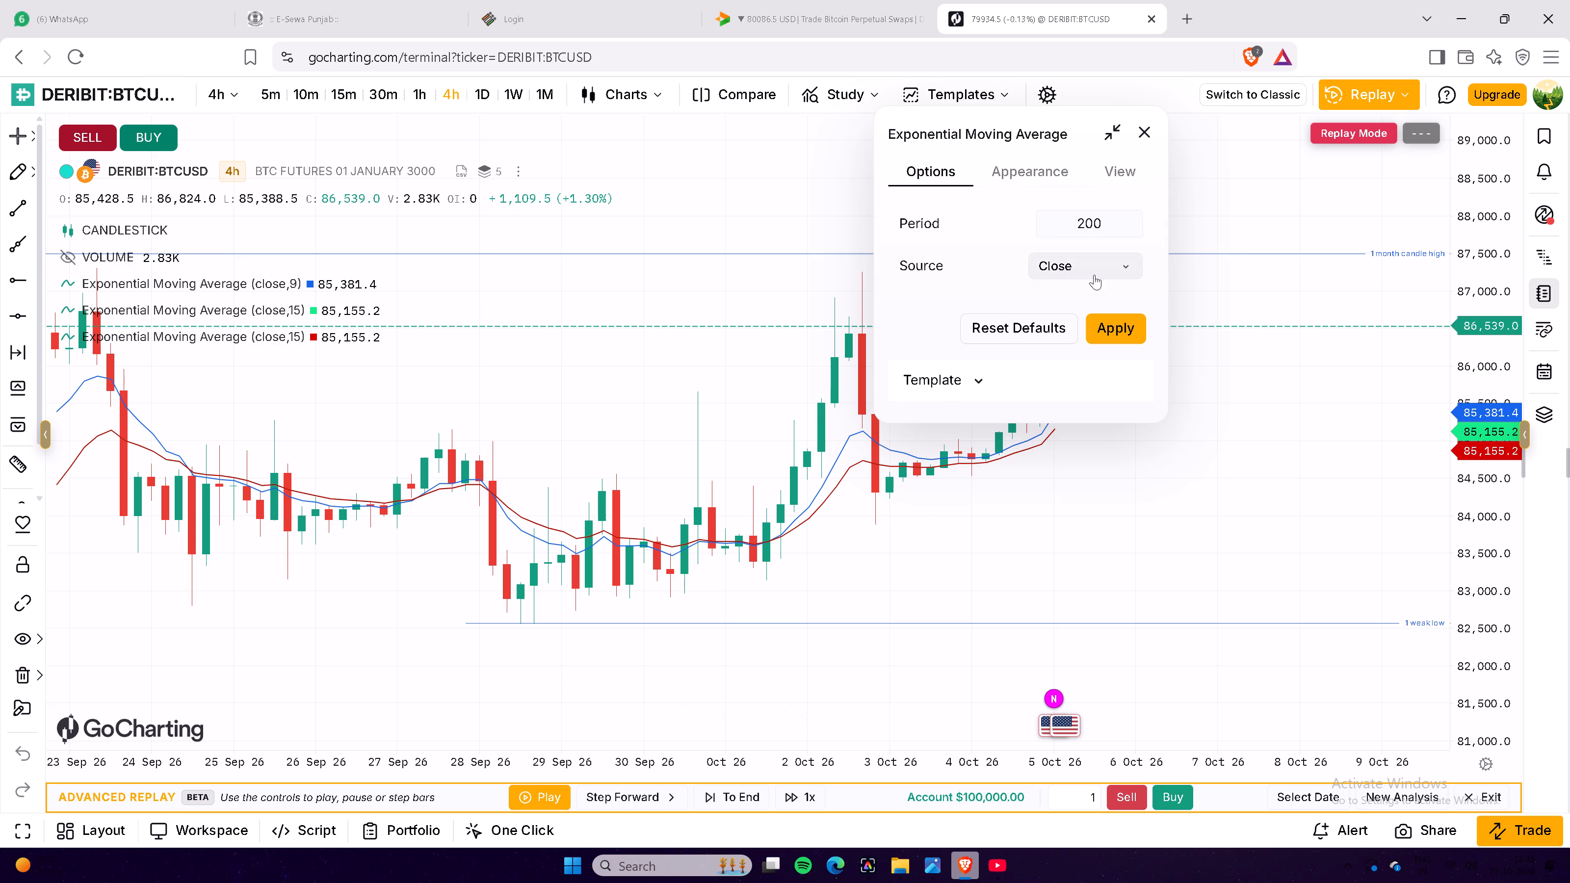
pyautogui.click(1116, 328)
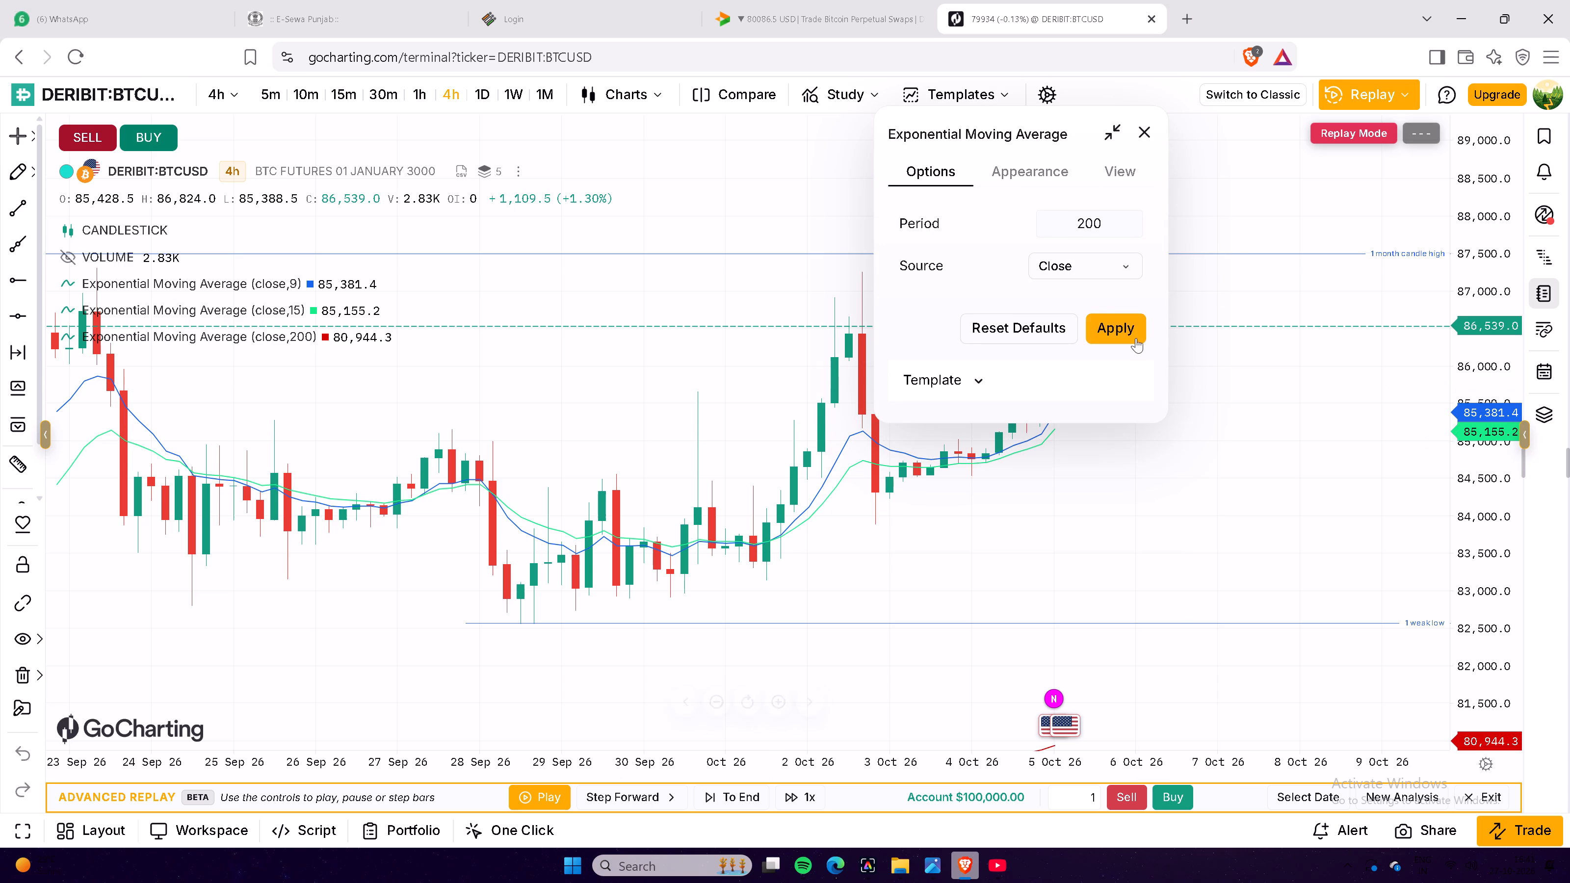
pyautogui.click(1125, 330)
pyautogui.click(1104, 326)
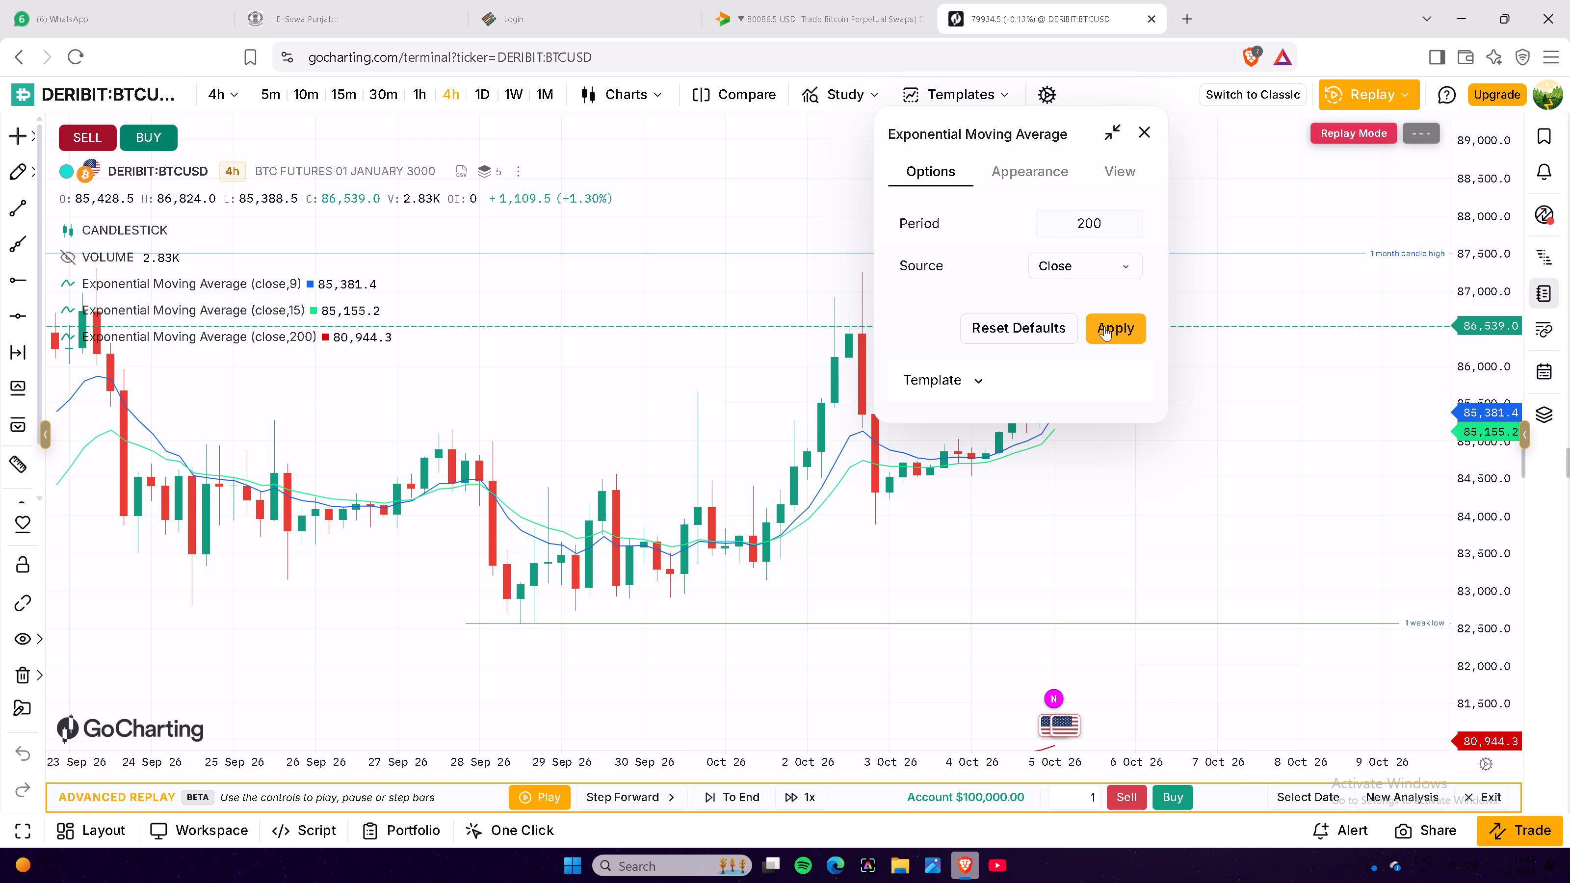
pyautogui.click(1151, 130)
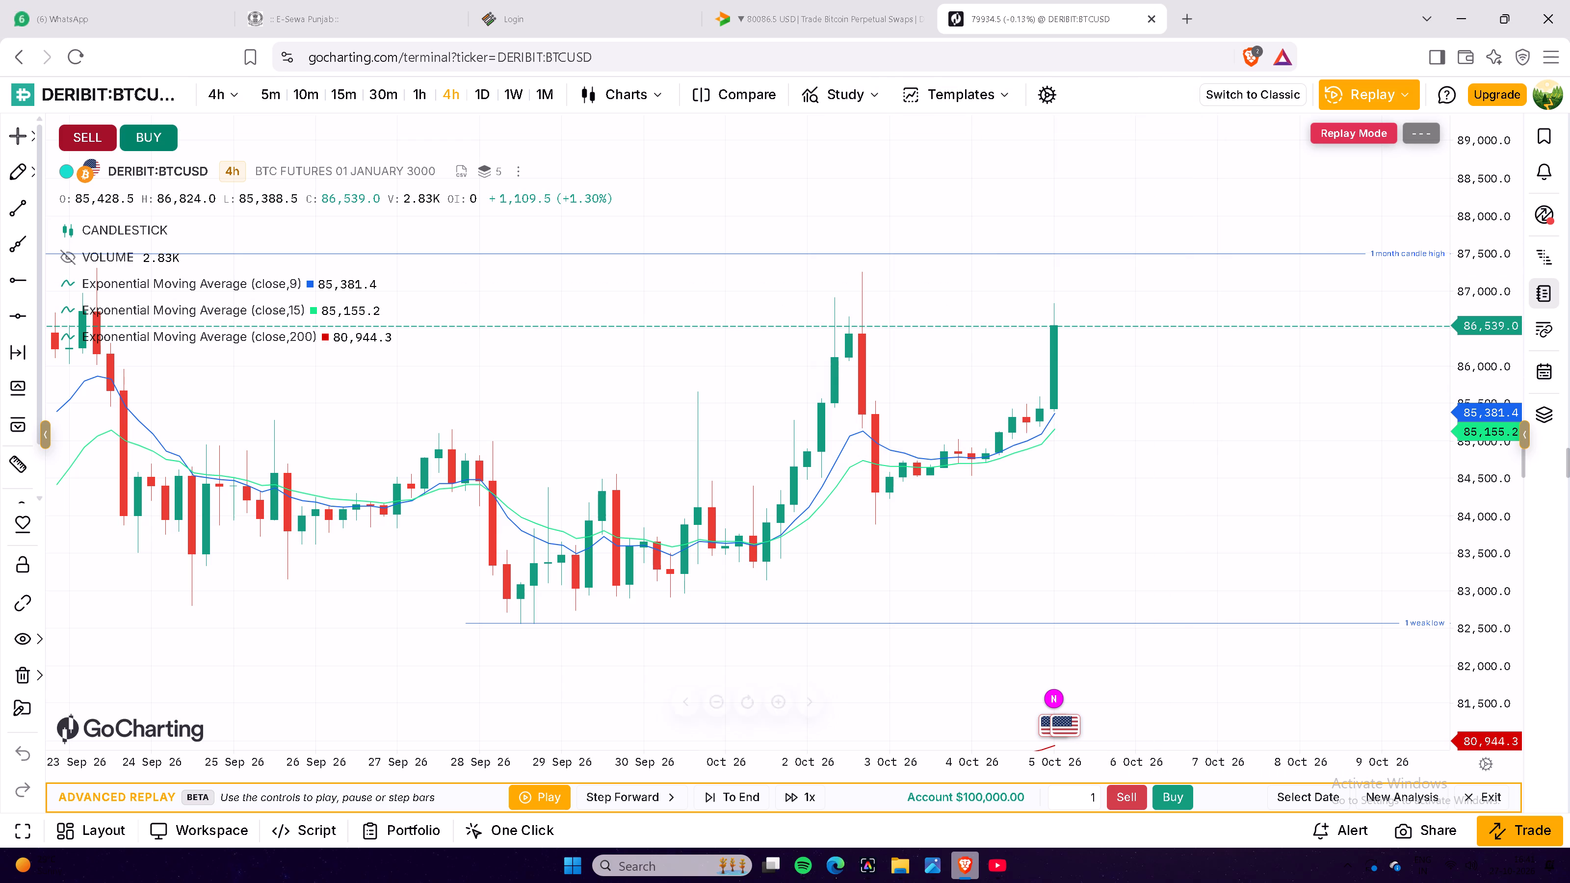
# Collapse the list of studies under the DERIBIT:BTCUSD chart title.
pyautogui.moveTo(1505, 307); pyautogui.dragTo(1443, 300)
pyautogui.moveTo(1188, 435); pyautogui.dragTo(1093, 439)
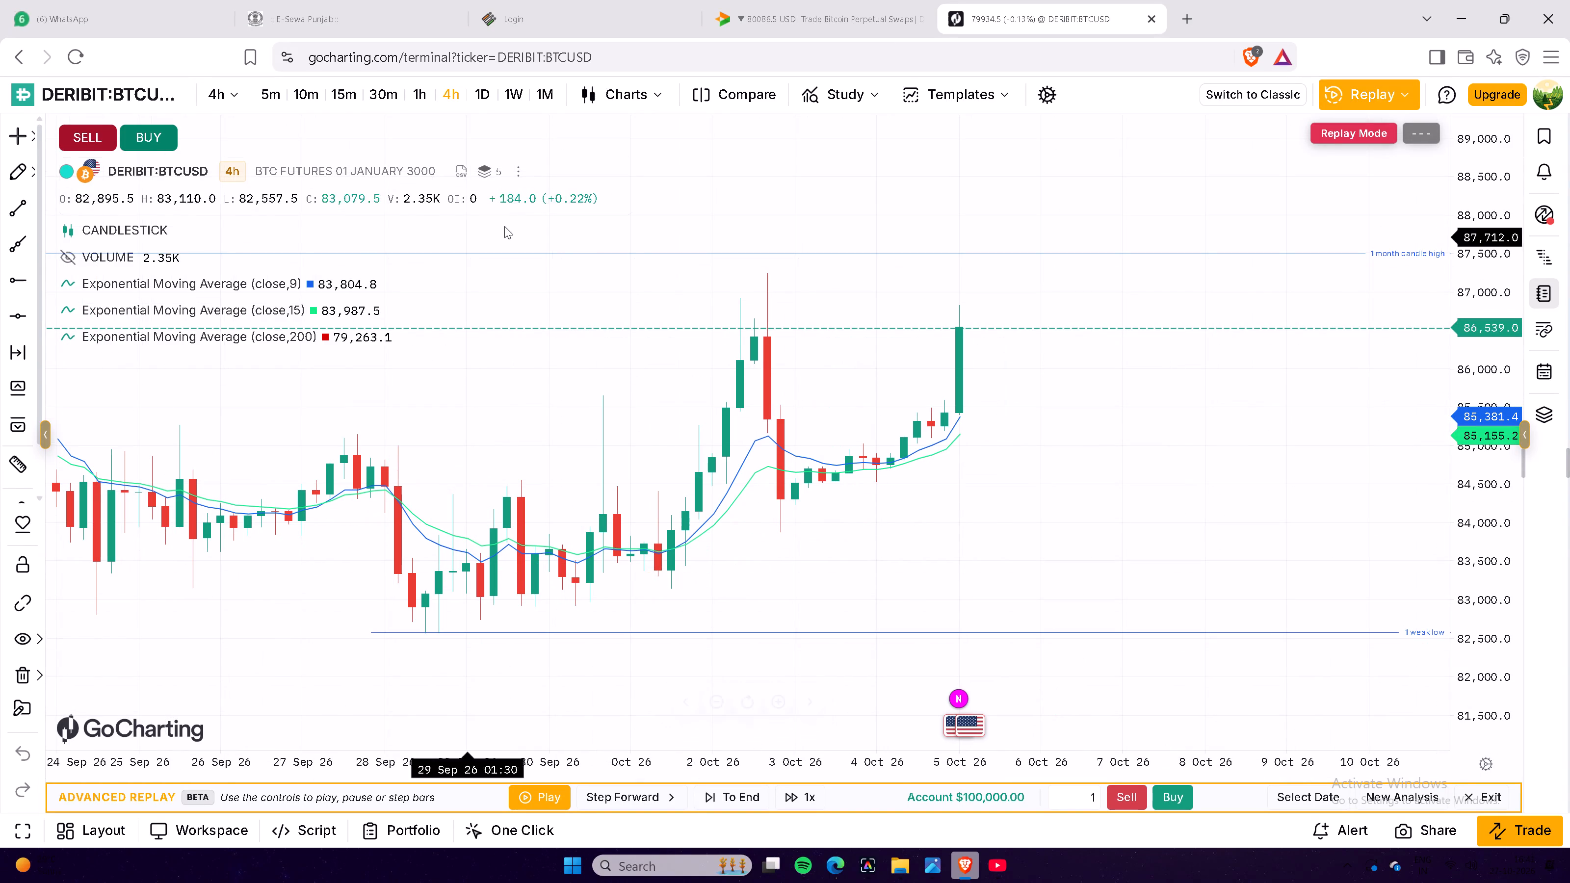
pyautogui.click(485, 177)
# Switch the chart timeframe to 1D.
pyautogui.moveTo(1151, 468); pyautogui.dragTo(1151, 468)
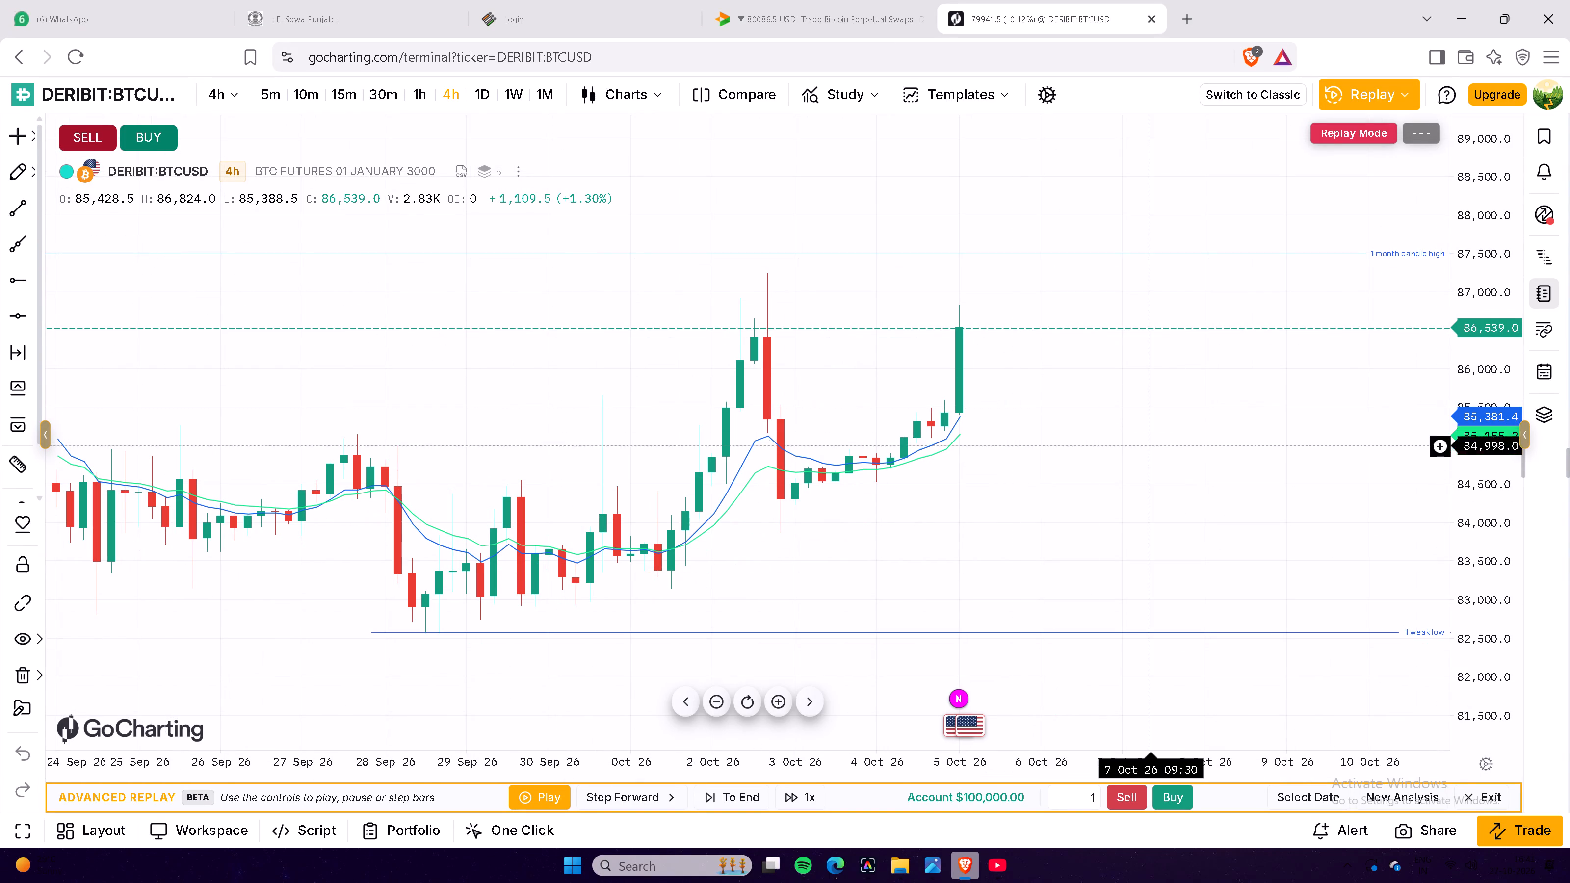
pyautogui.moveTo(1151, 468); pyautogui.dragTo(1184, 429)
pyautogui.click(1184, 429)
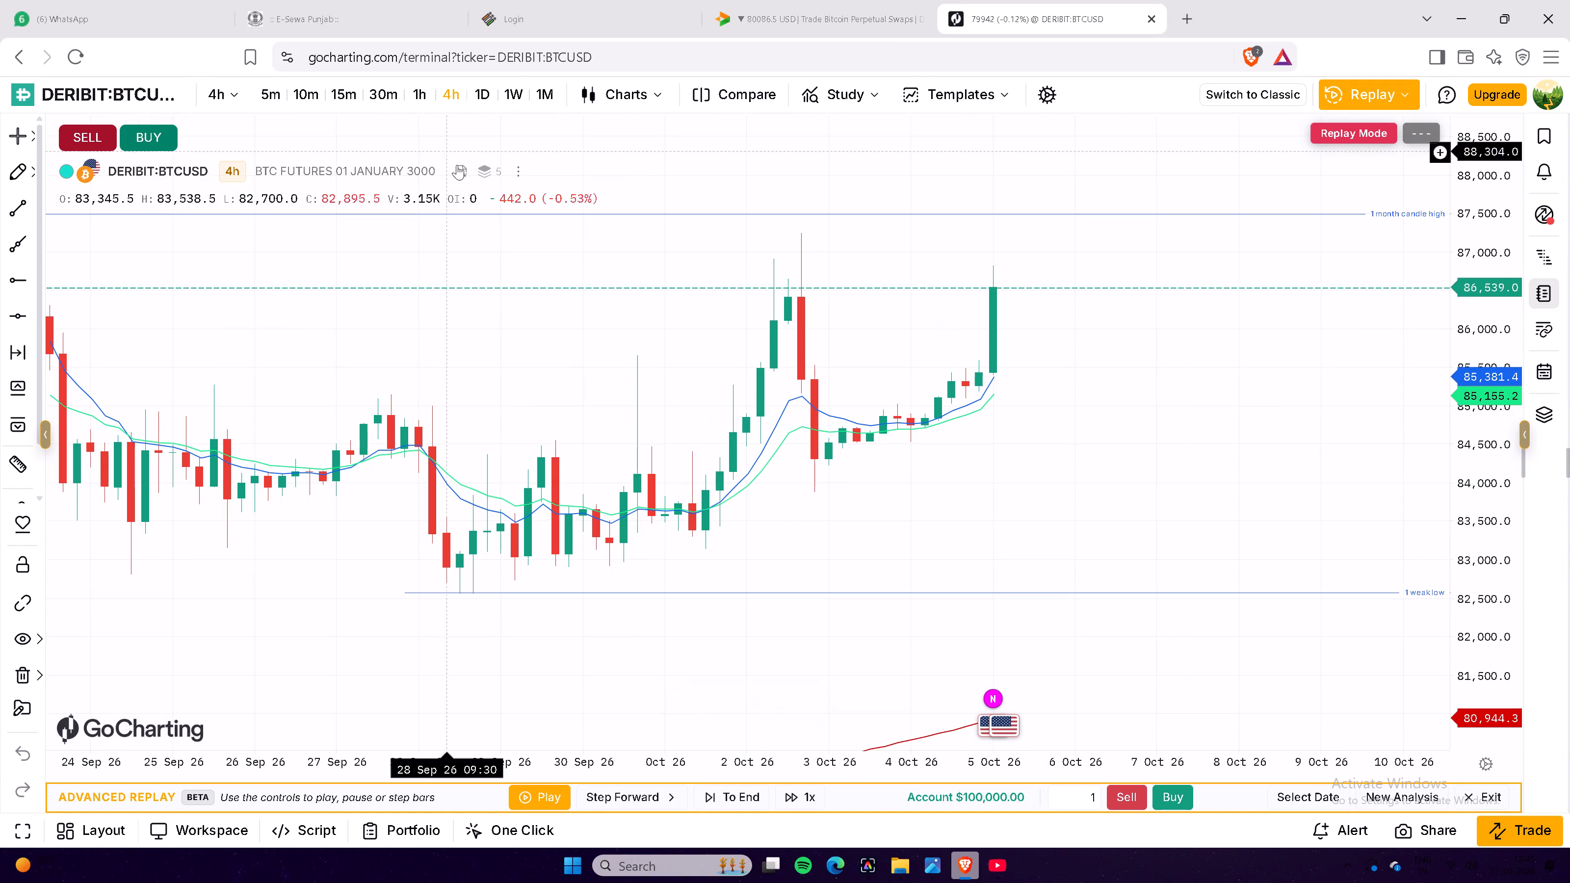
pyautogui.click(478, 97)
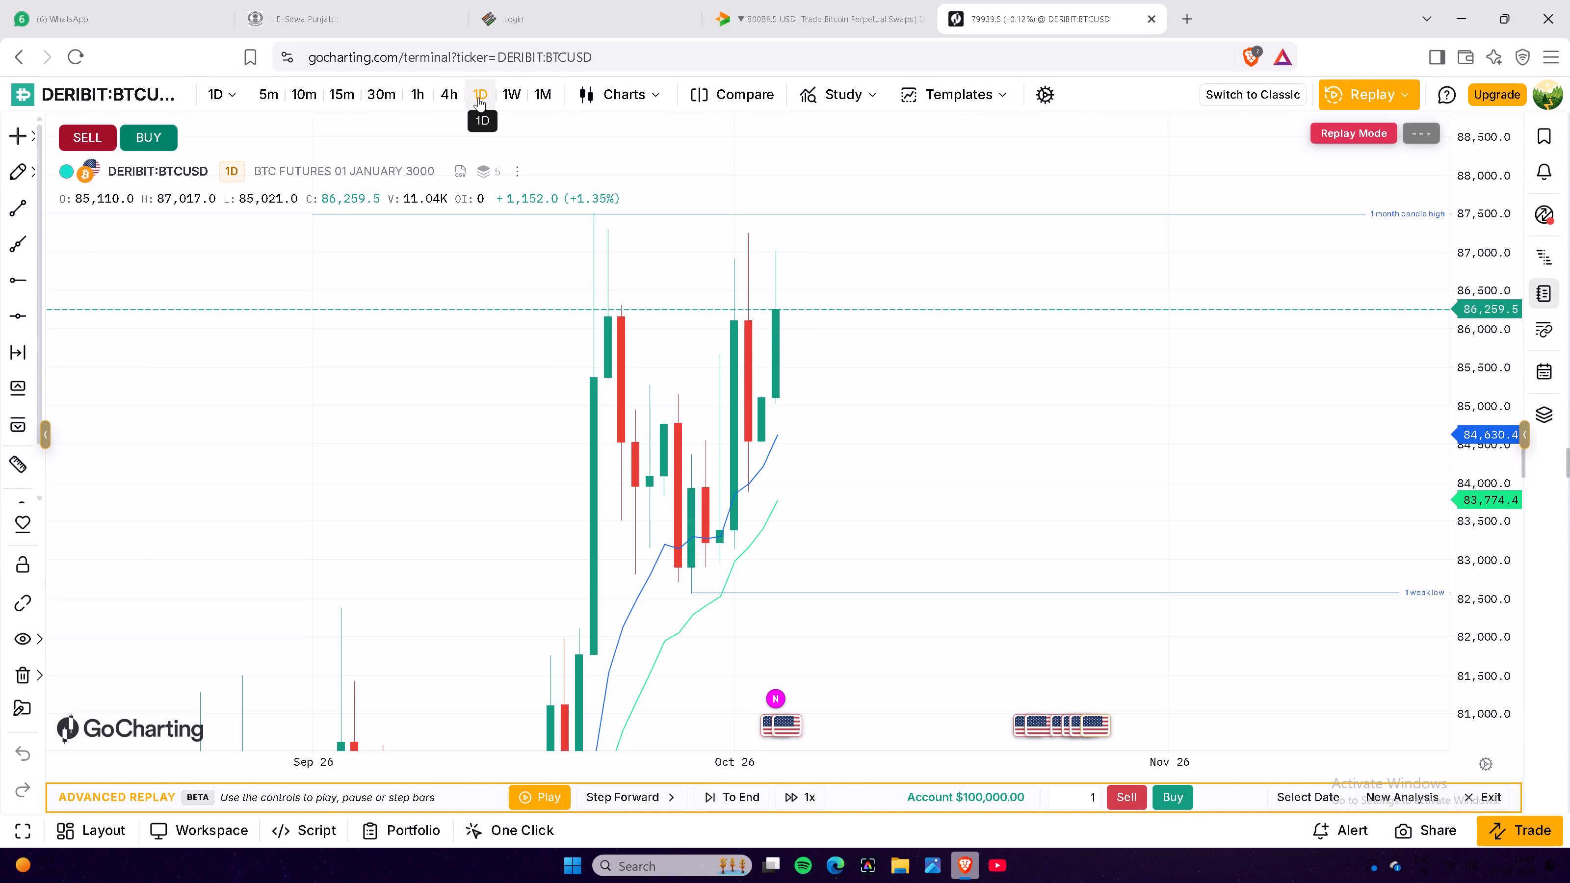
# Examine the daily candles against the 1 month candle high, 1 week low and order block zone.
pyautogui.moveTo(1489, 250); pyautogui.dragTo(1463, 549)
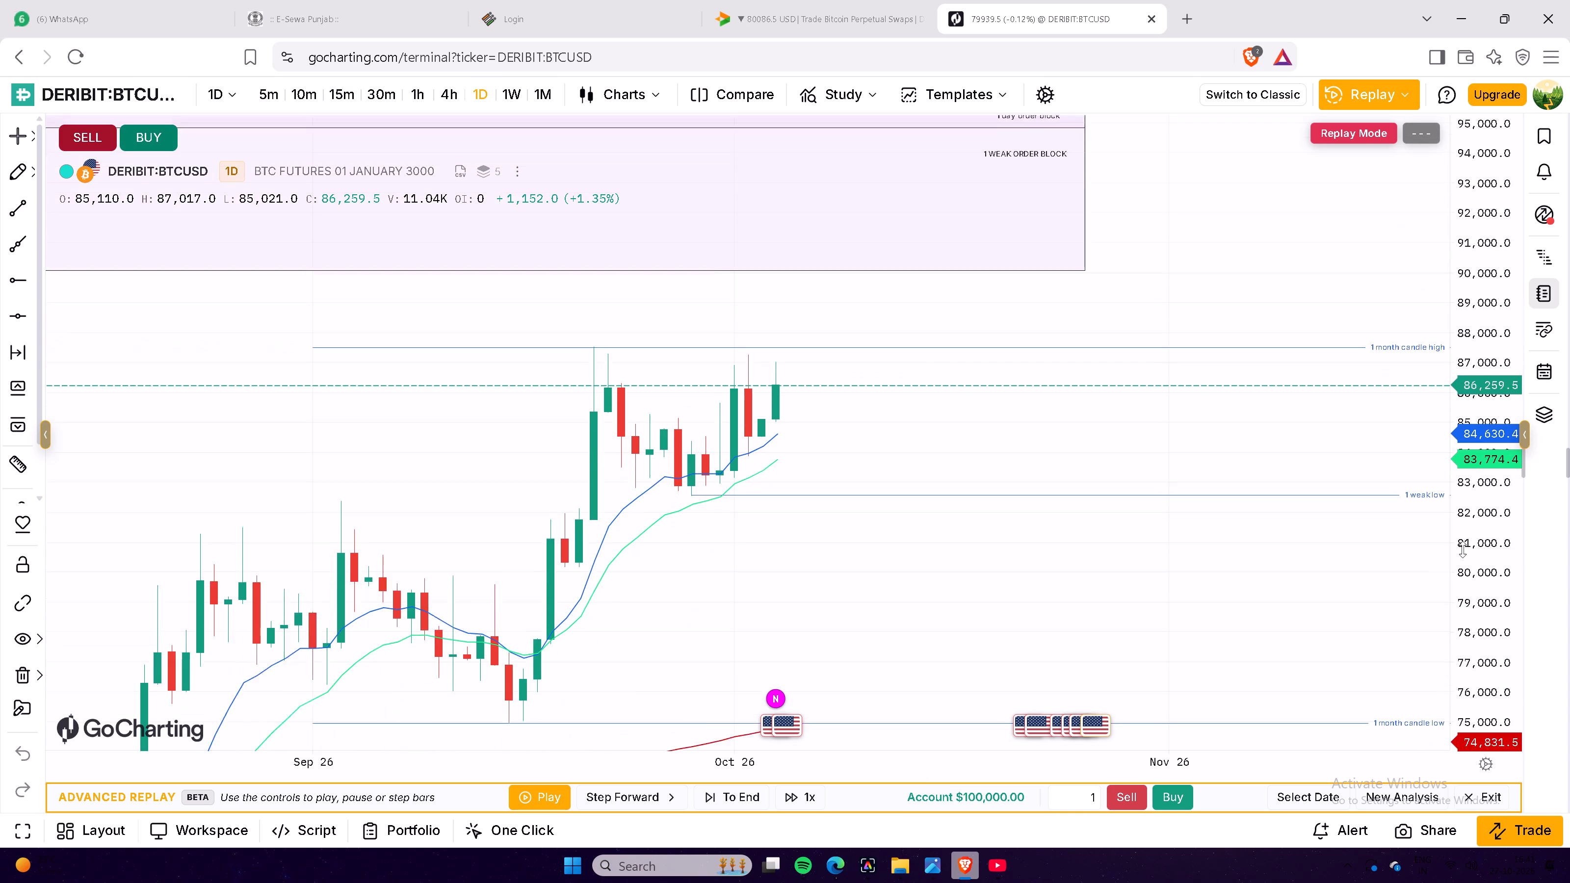
pyautogui.moveTo(1463, 549); pyautogui.dragTo(1476, 632)
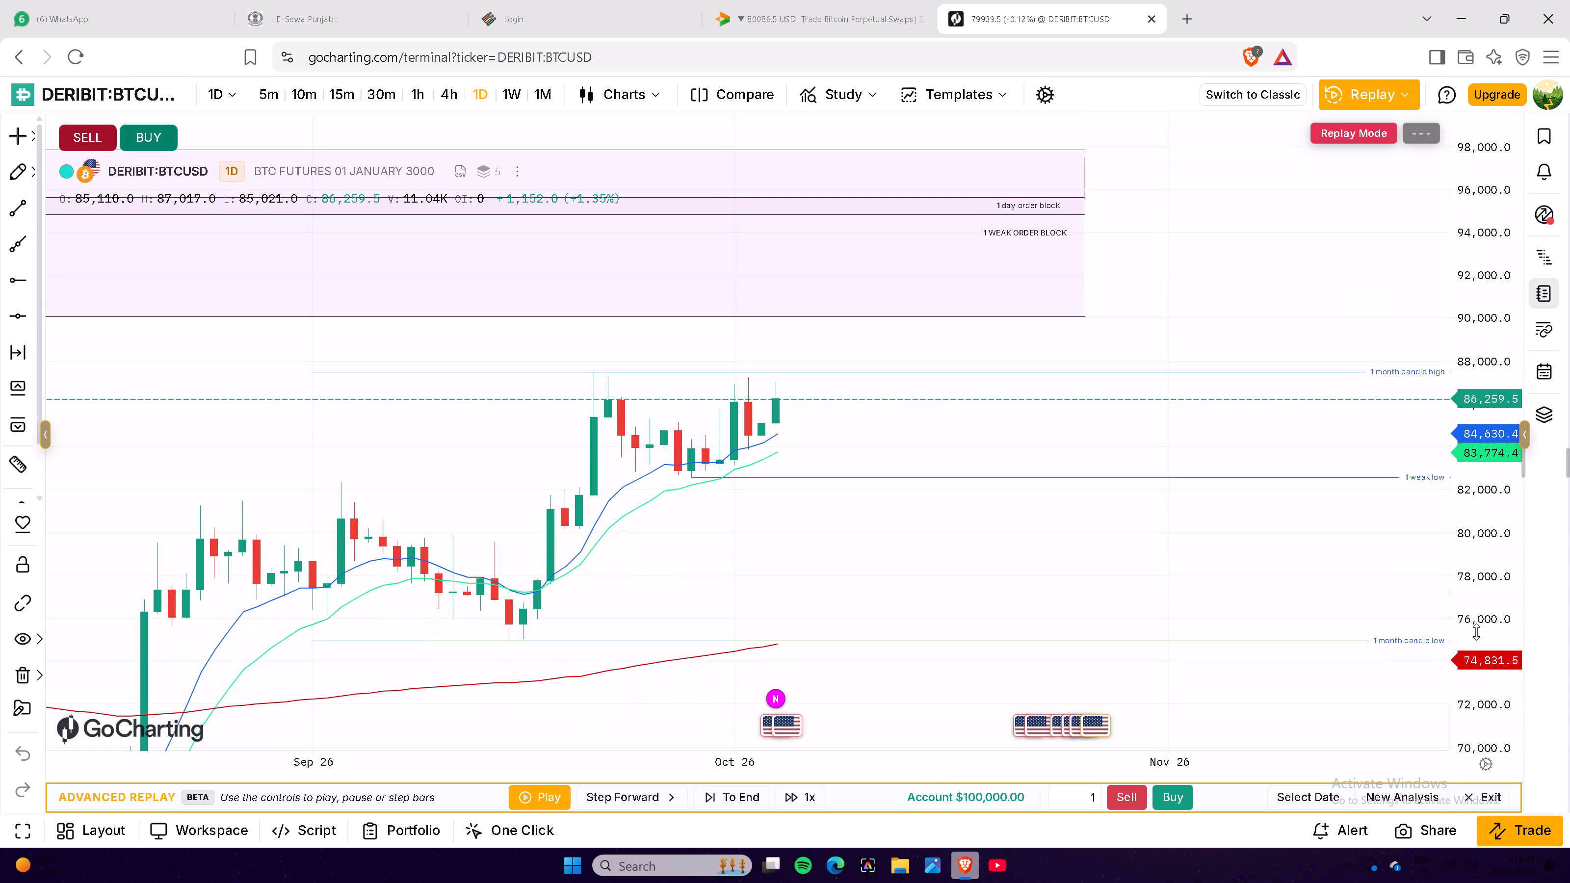
pyautogui.moveTo(1476, 632); pyautogui.dragTo(1478, 420)
pyautogui.scroll(4, 599, 390)
pyautogui.moveTo(387, 417); pyautogui.dragTo(396, 484)
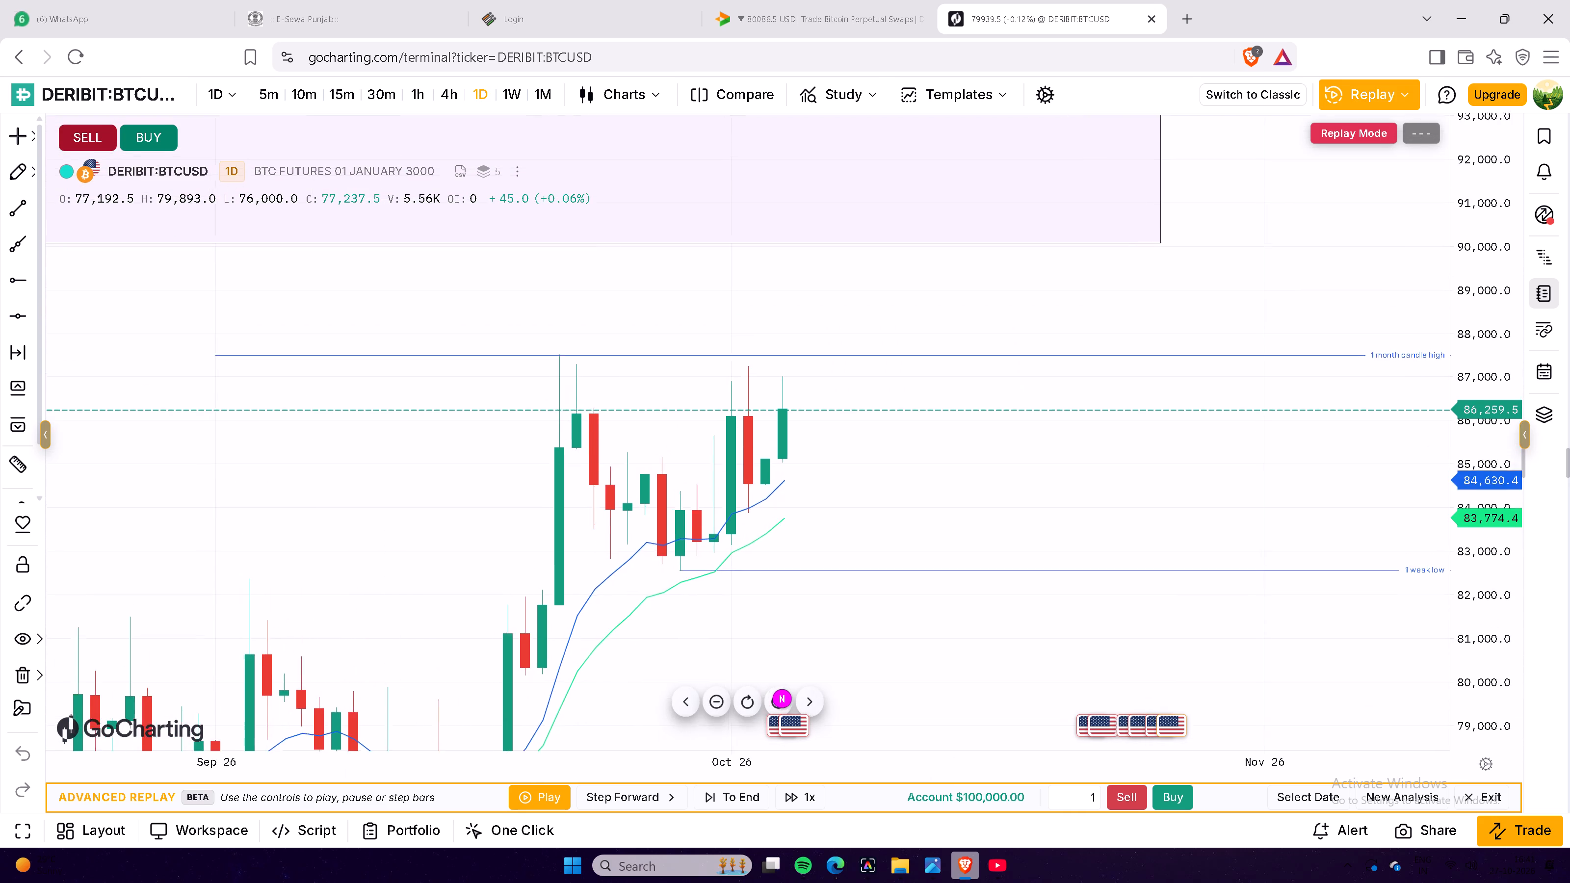
pyautogui.moveTo(396, 484); pyautogui.dragTo(402, 510)
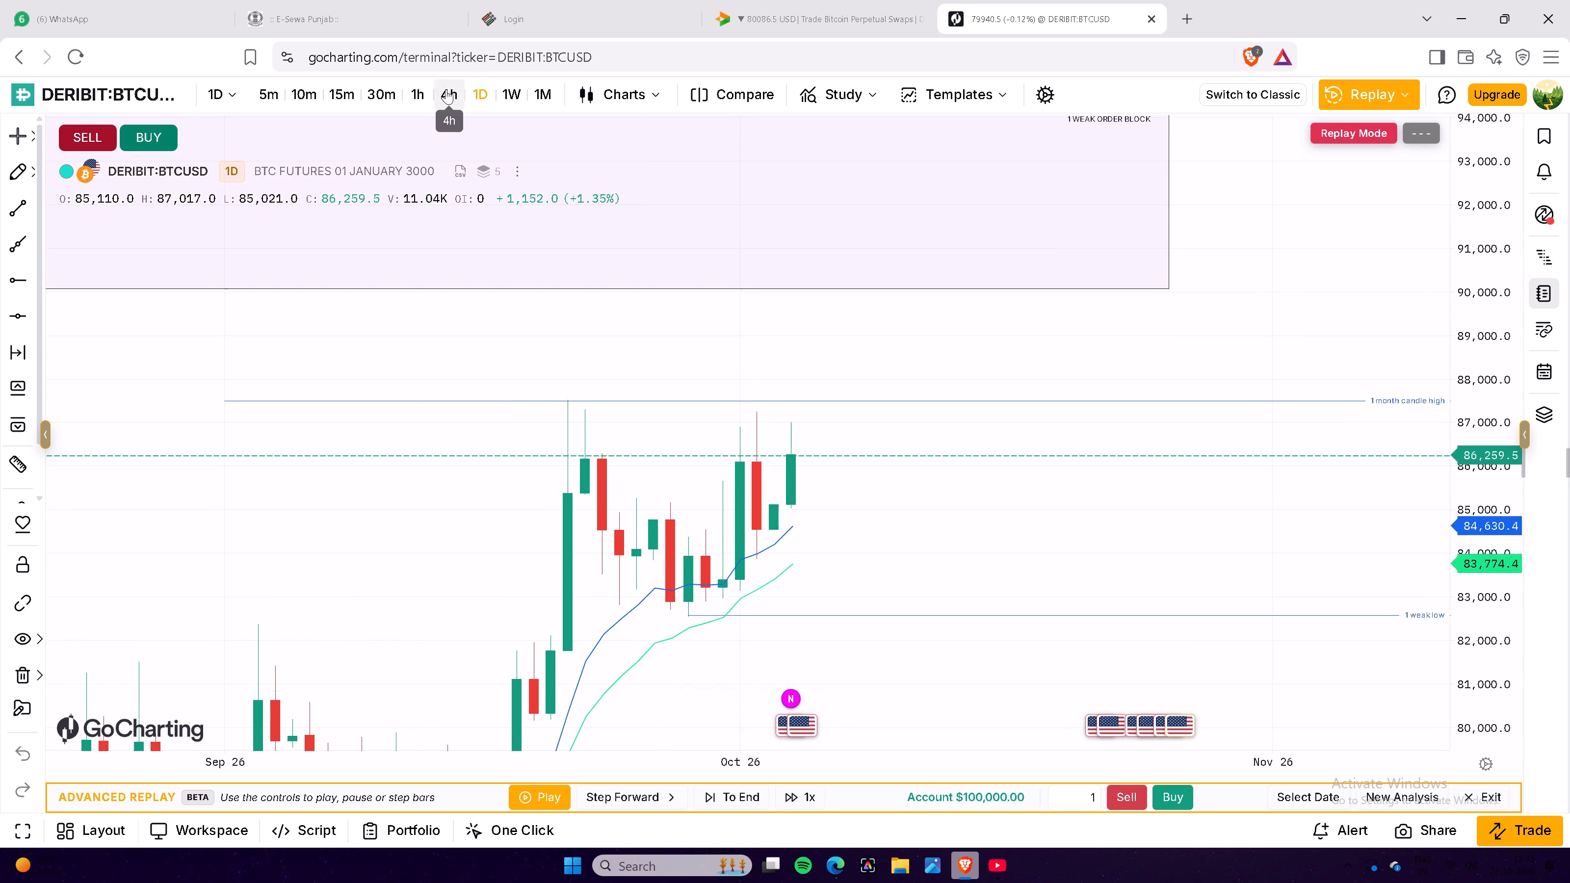
# Switch the chart timeframe to 4h and on to 1h.
pyautogui.click(446, 89)
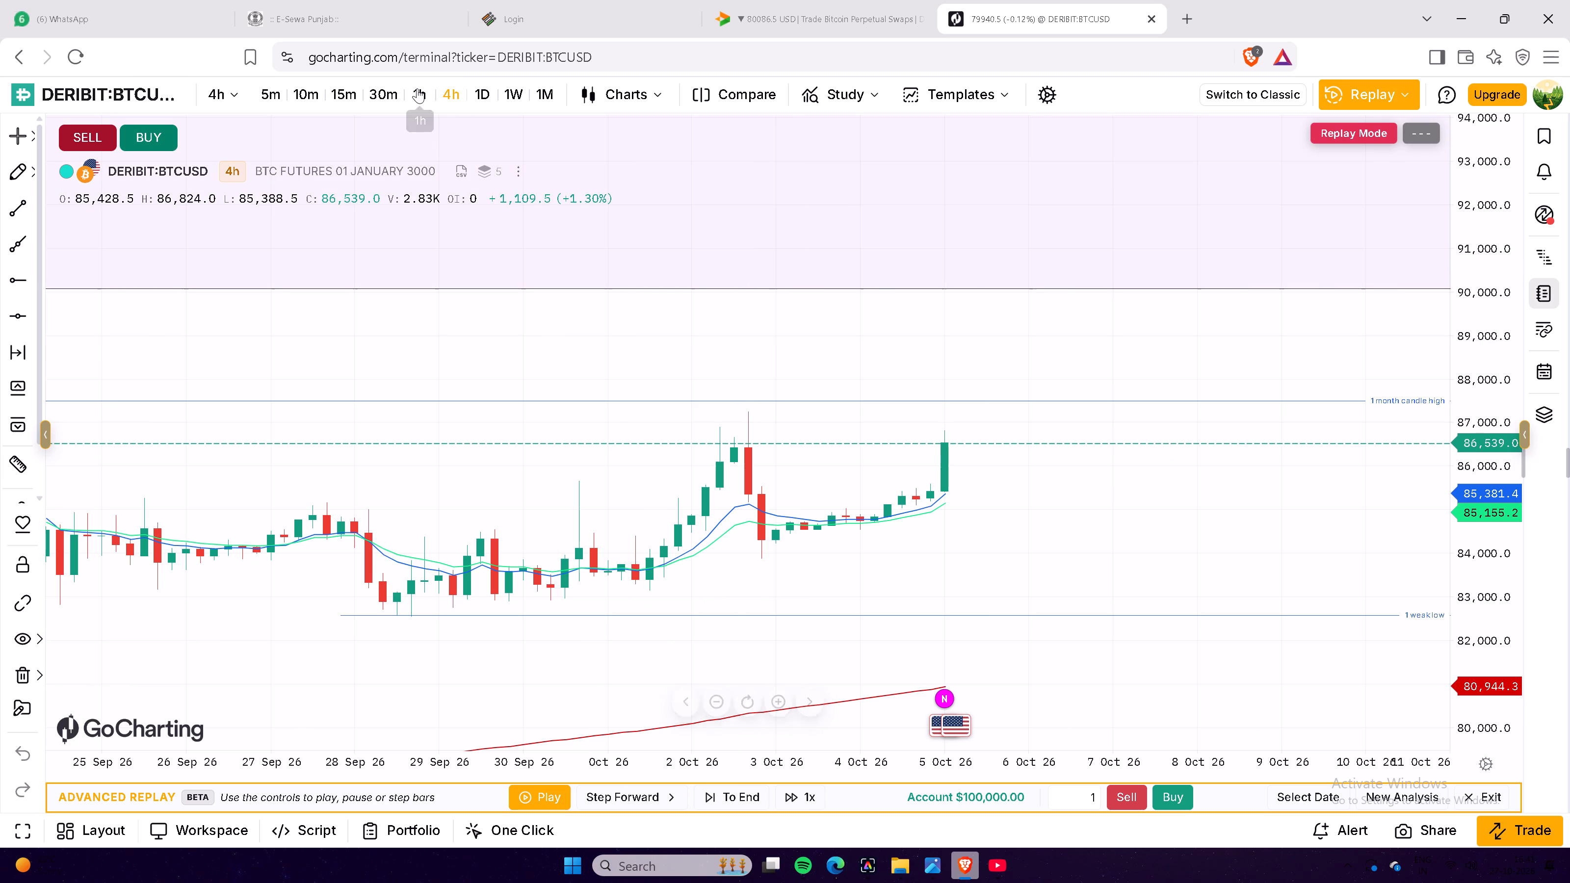
pyautogui.click(417, 88)
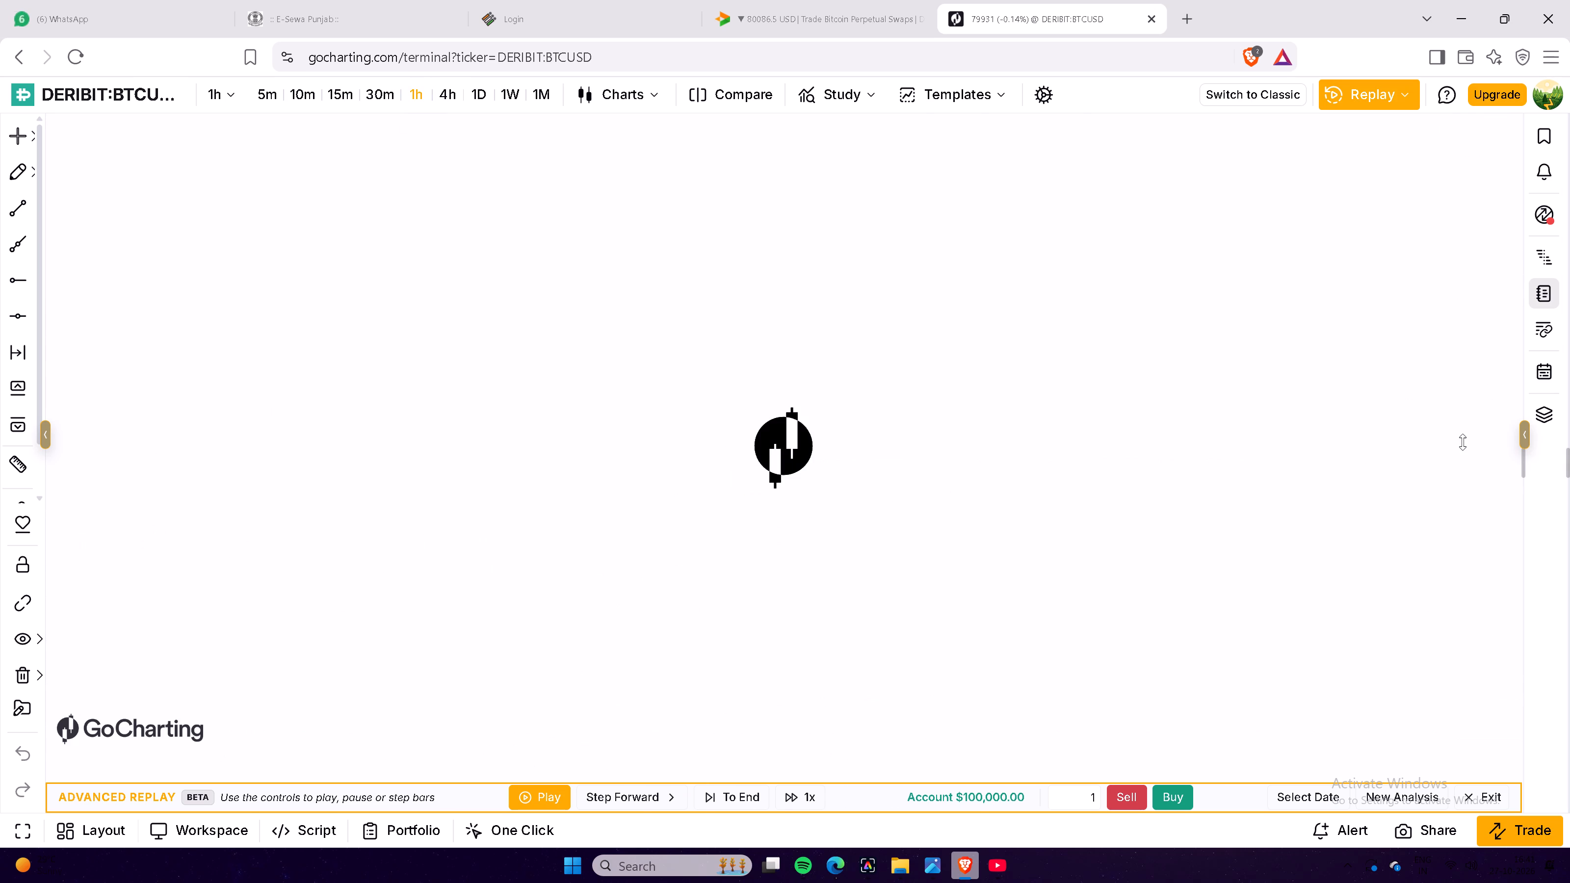
# Examine the recent 1h price action up to 5 Oct 26 against the three EMAs and the 1 month candle high.
pyautogui.moveTo(1486, 365); pyautogui.dragTo(1484, 434)
pyautogui.moveTo(583, 499); pyautogui.dragTo(1181, 378)
pyautogui.scroll(15, 1037, 455)
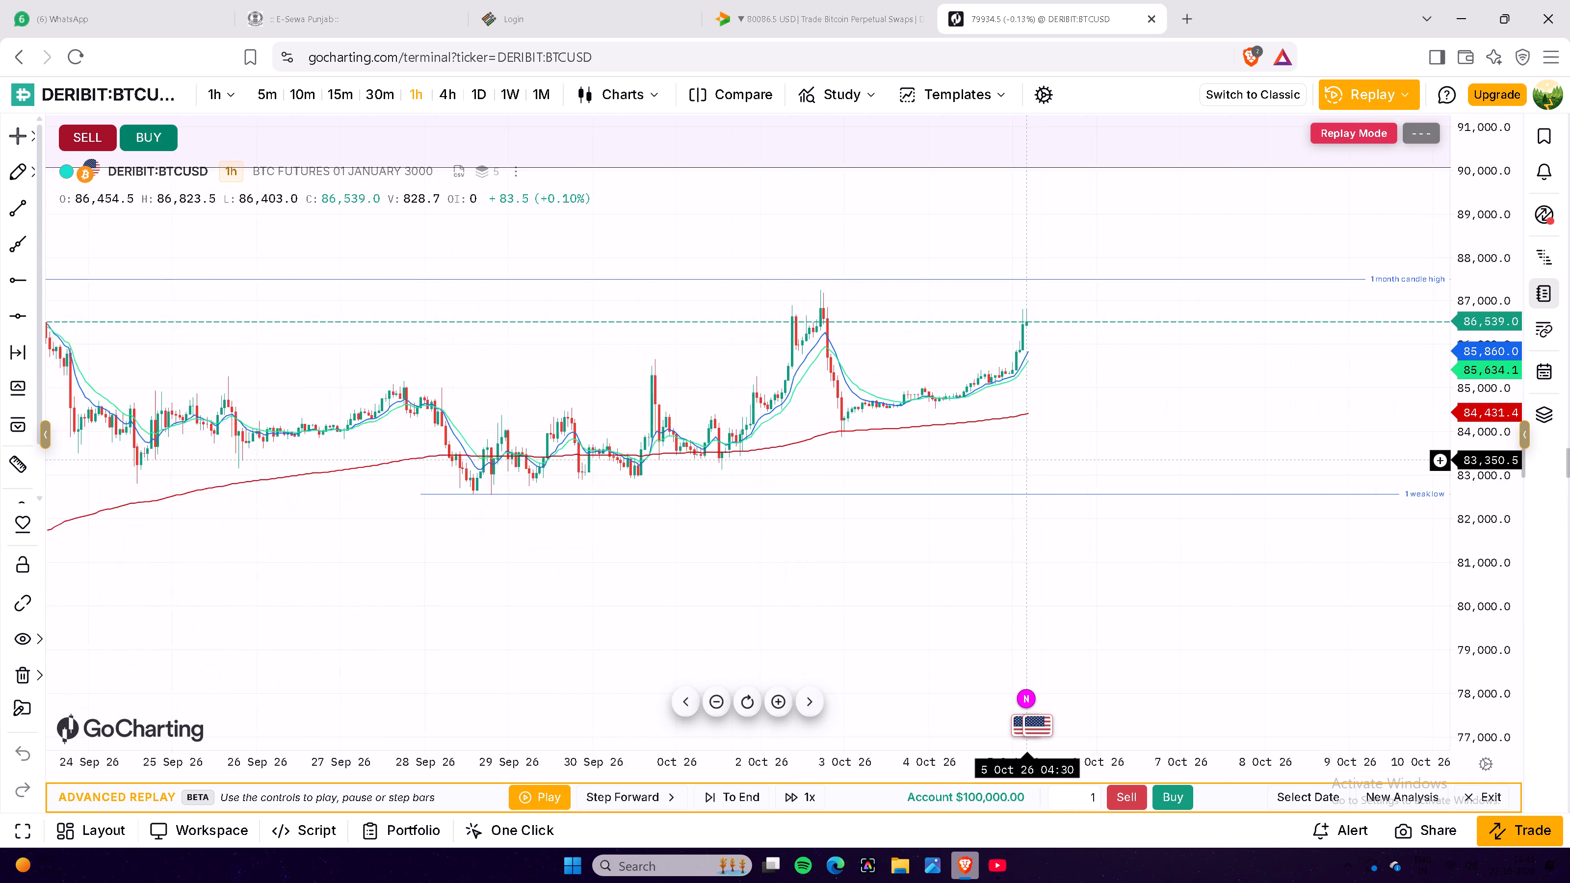
pyautogui.scroll(5, 1026, 460)
pyautogui.moveTo(1486, 600); pyautogui.dragTo(1481, 462)
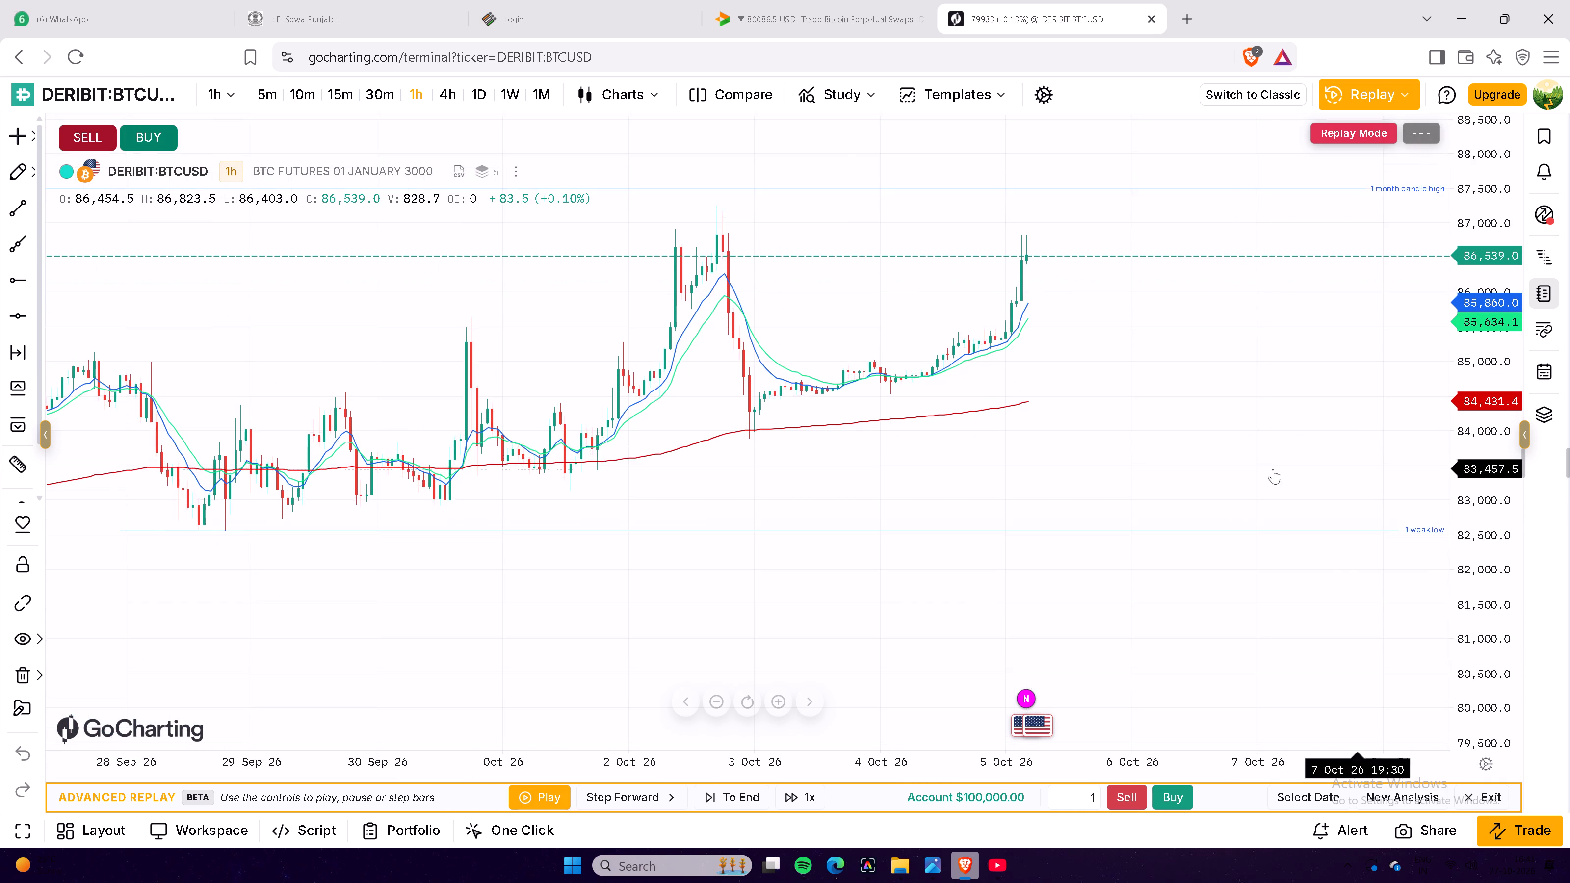
pyautogui.scroll(4, 1273, 469)
pyautogui.moveTo(1127, 378); pyautogui.dragTo(1112, 536)
pyautogui.scroll(5, 1112, 536)
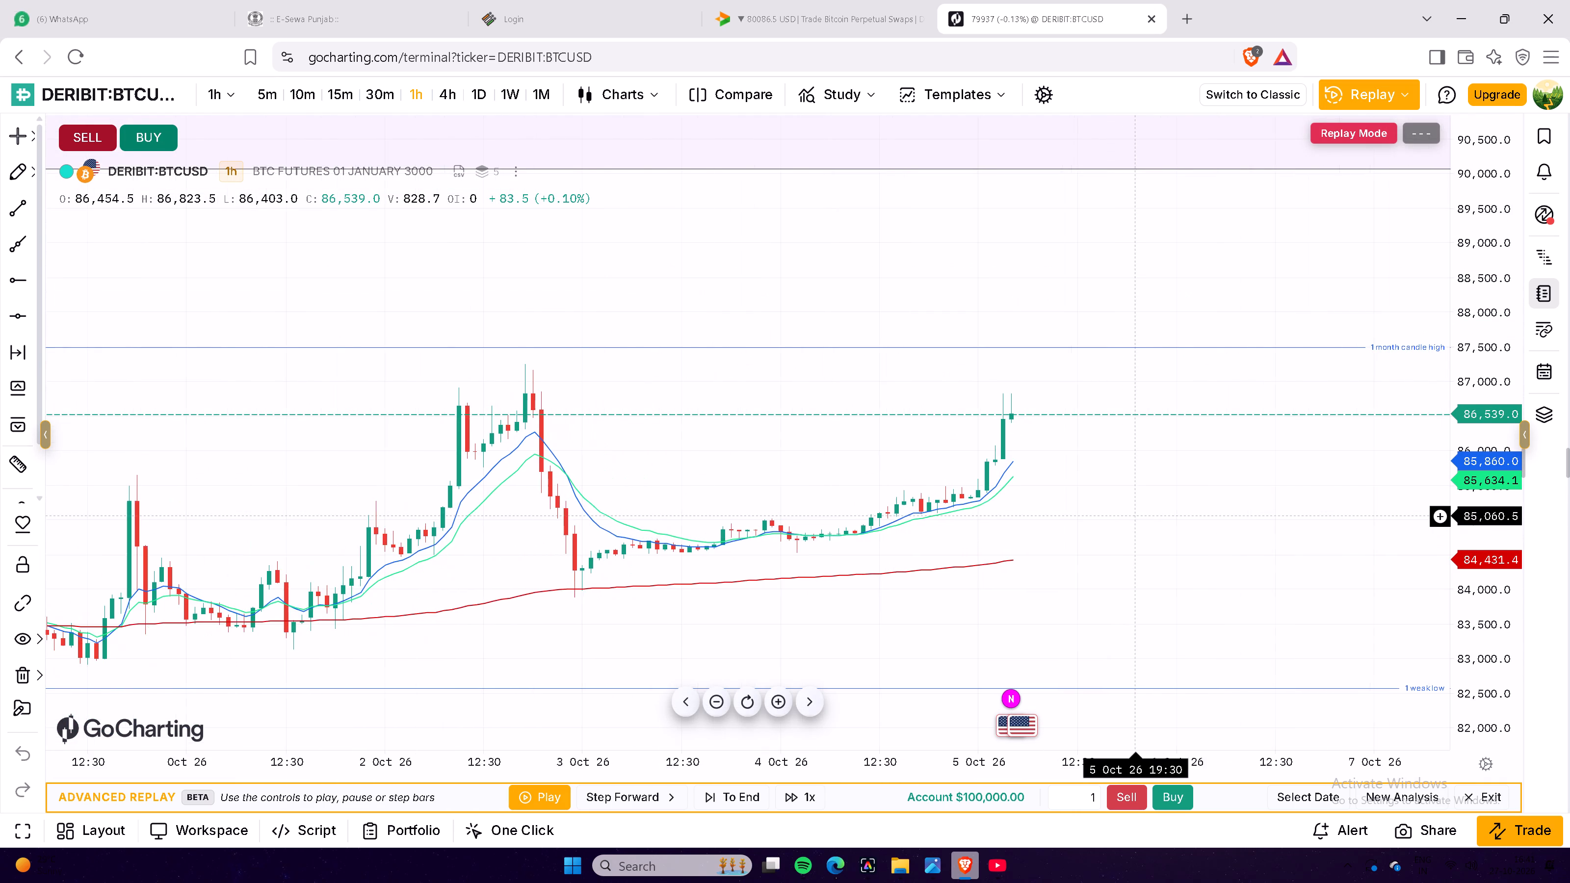
pyautogui.moveTo(1182, 506); pyautogui.dragTo(1137, 517)
pyautogui.scroll(1, 1137, 517)
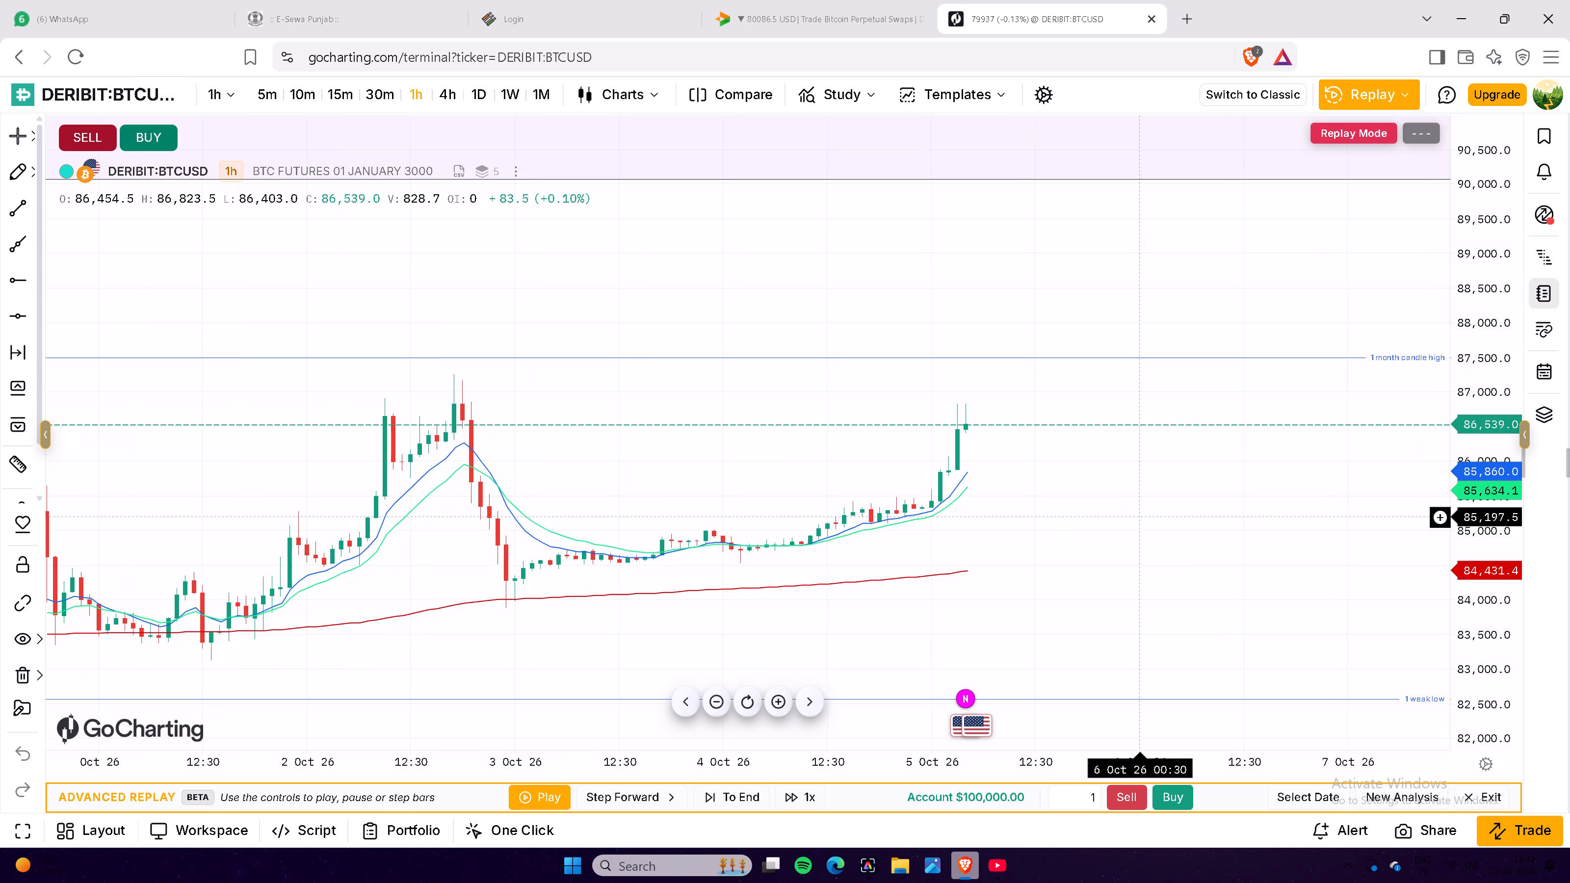
pyautogui.moveTo(1105, 513); pyautogui.dragTo(1141, 482)
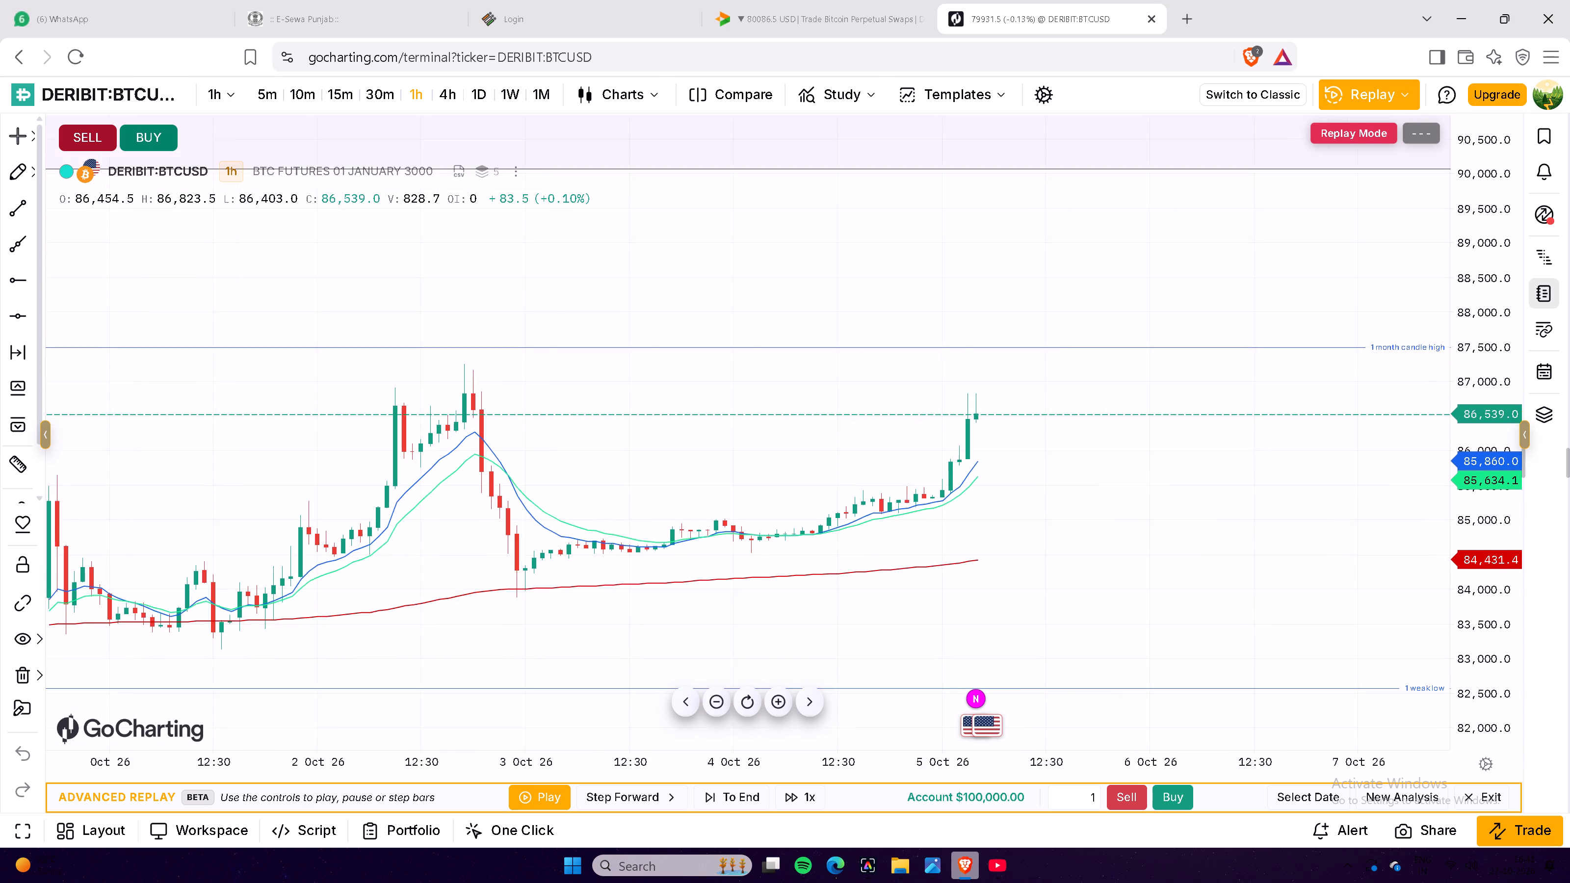
pyautogui.moveTo(1141, 482); pyautogui.dragTo(1144, 478)
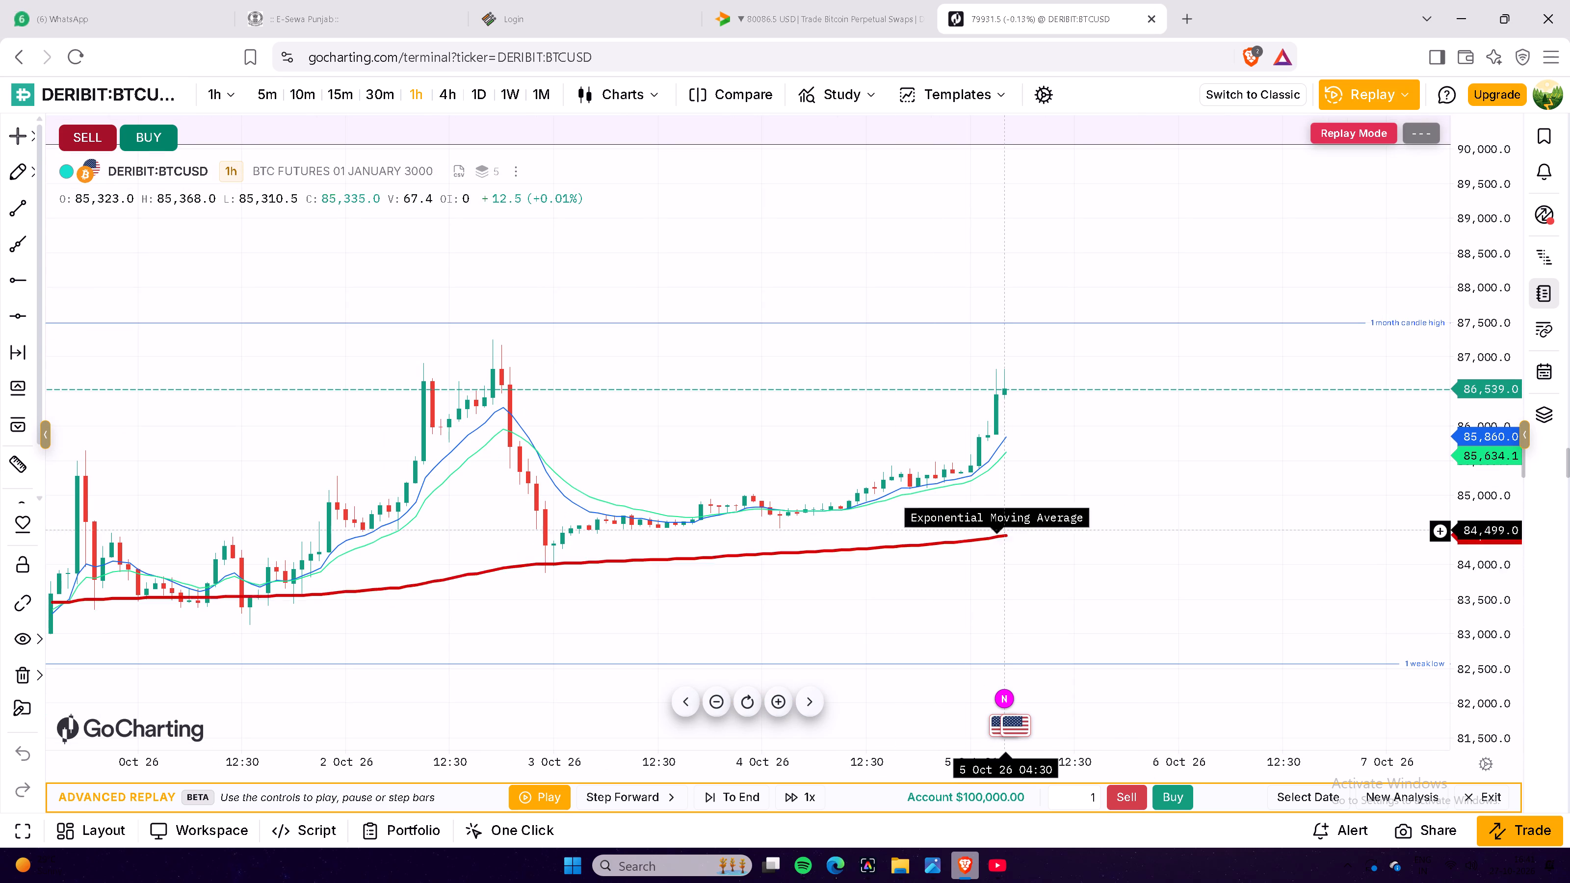
pyautogui.moveTo(1012, 559); pyautogui.dragTo(1031, 543)
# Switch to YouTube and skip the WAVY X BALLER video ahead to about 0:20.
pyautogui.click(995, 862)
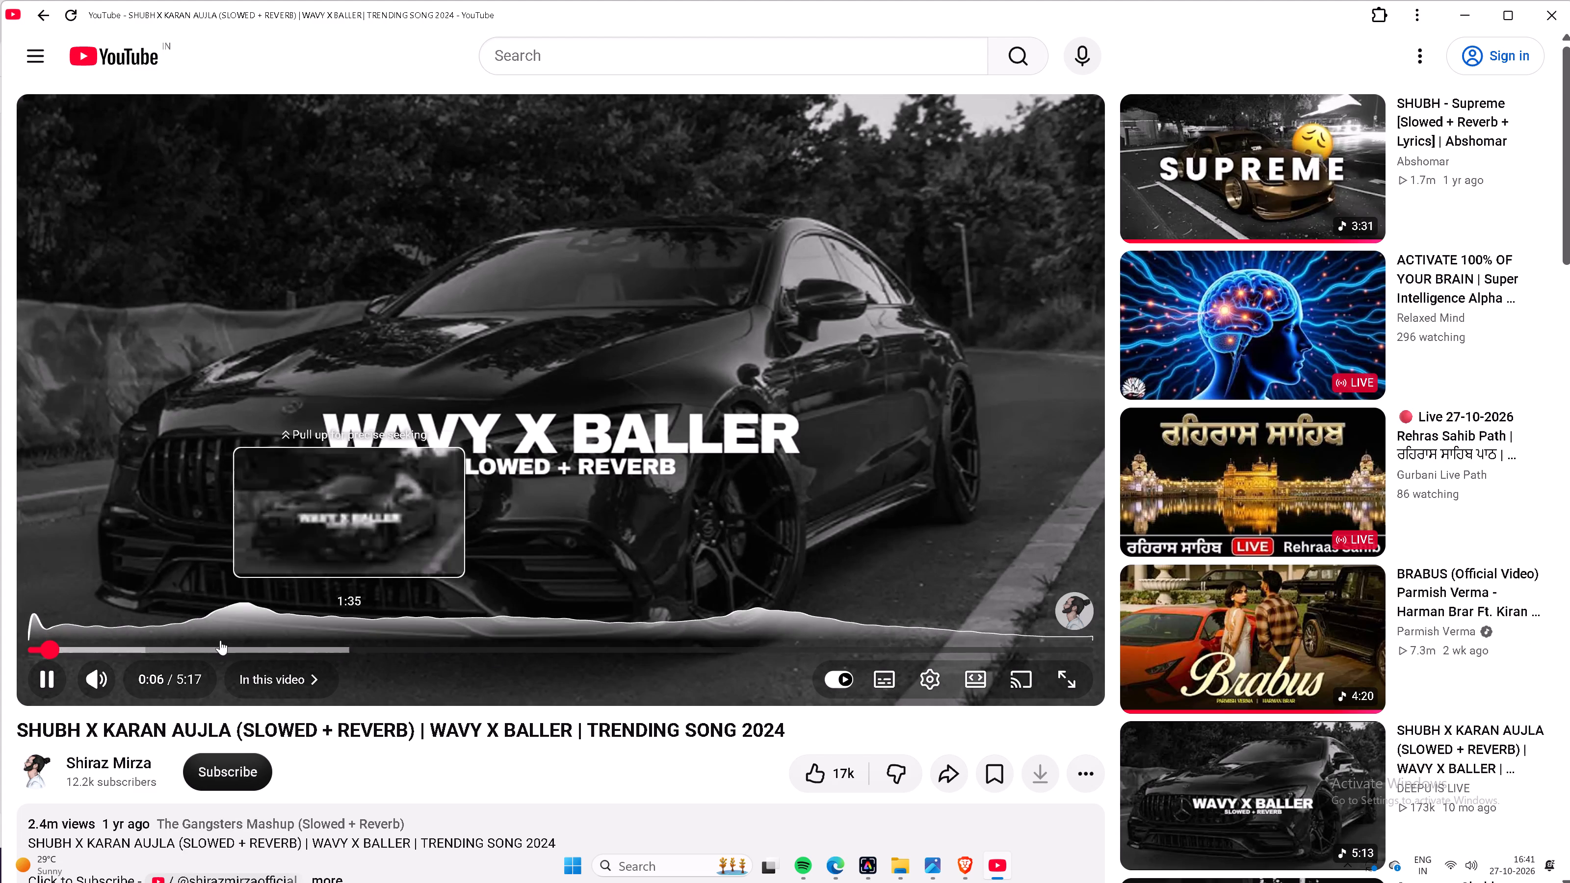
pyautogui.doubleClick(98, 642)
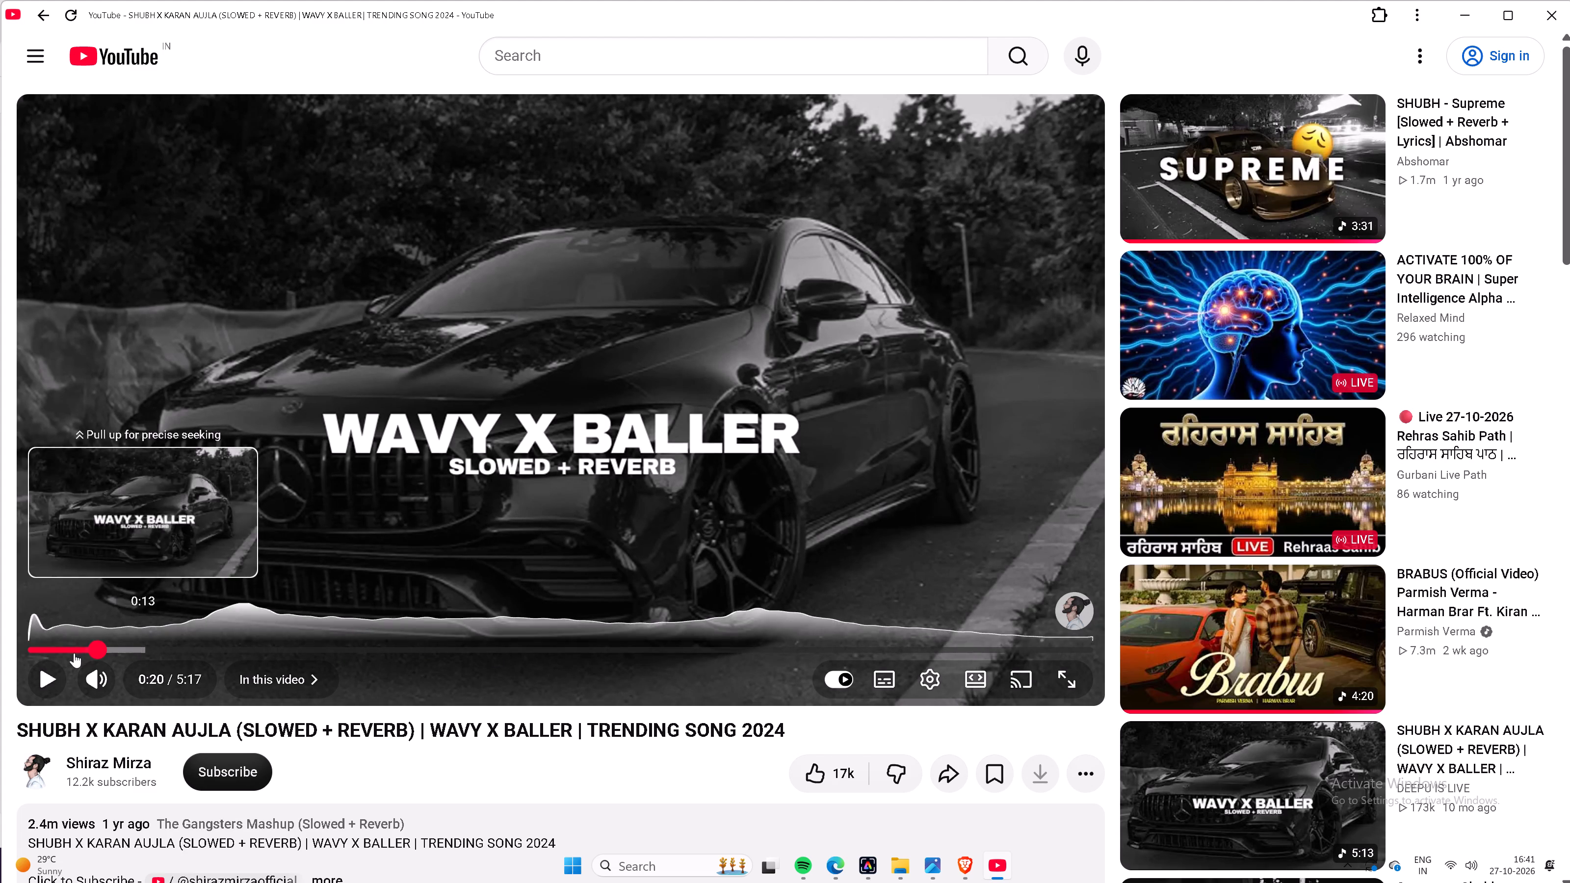
# Go back to the SHUBH - Supreme [Slowed + Reverb + Lyrics] video, play it from its Mix playlist, and return to the chart.
pyautogui.click(43, 18)
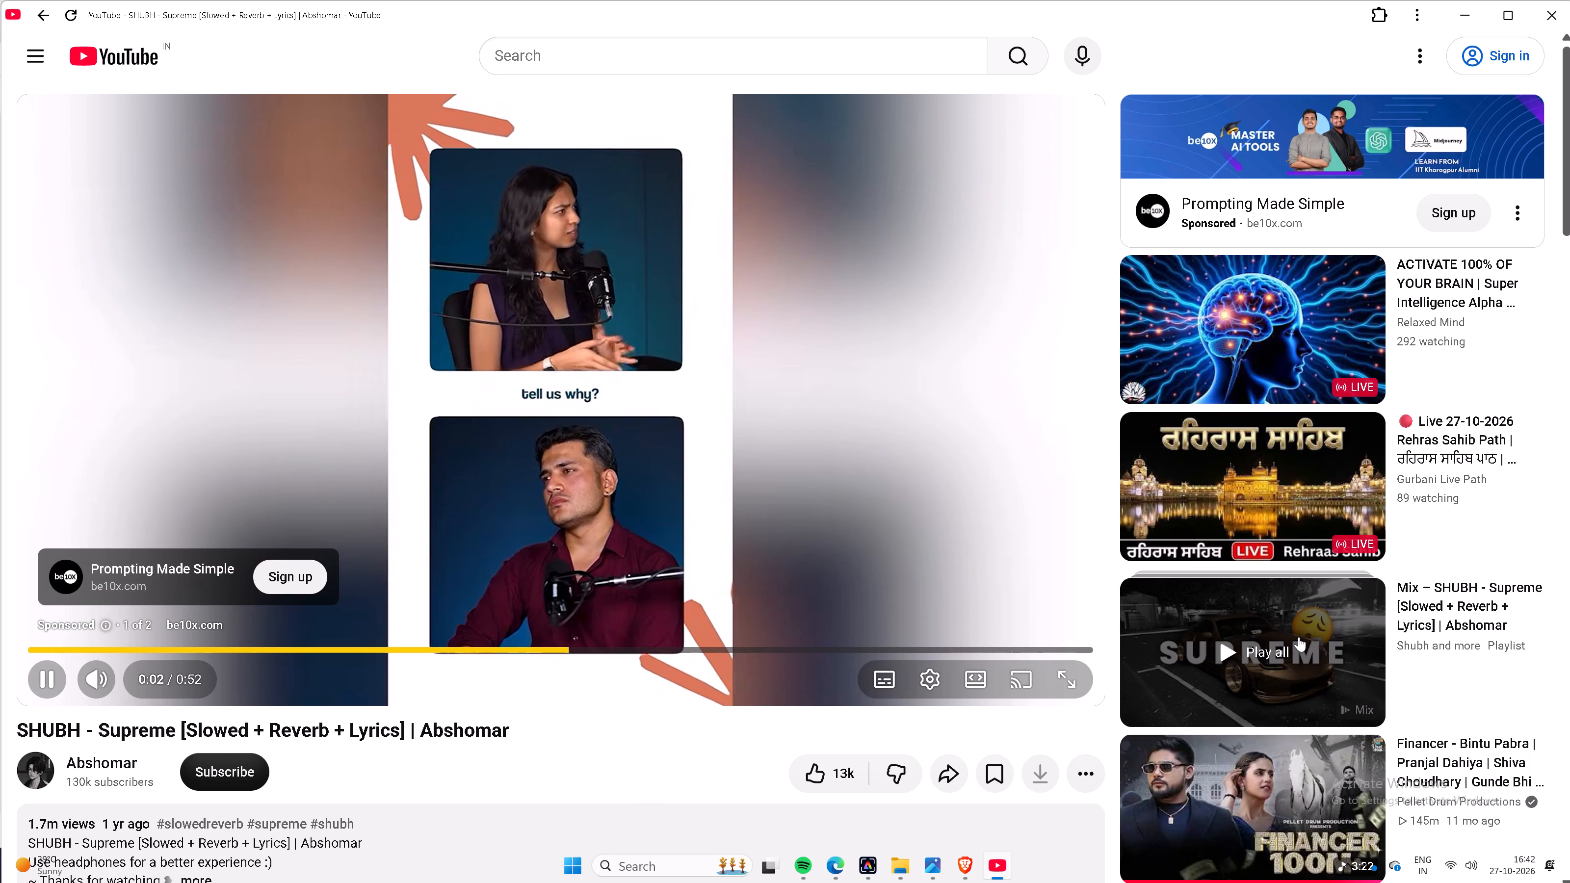
pyautogui.click(1298, 636)
pyautogui.click(1208, 504)
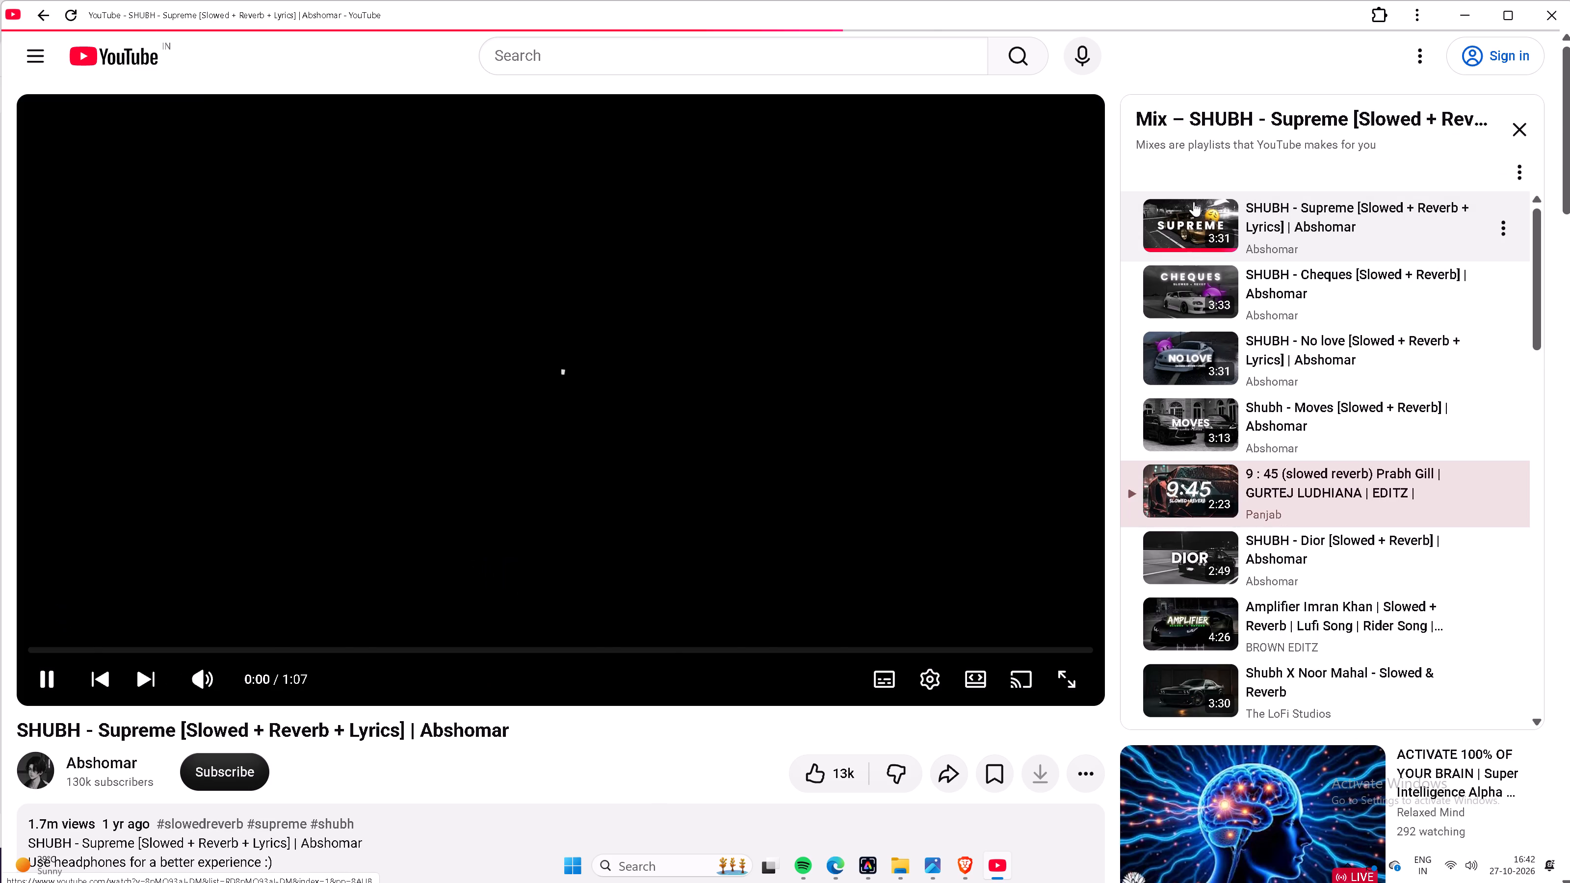
pyautogui.click(1193, 210)
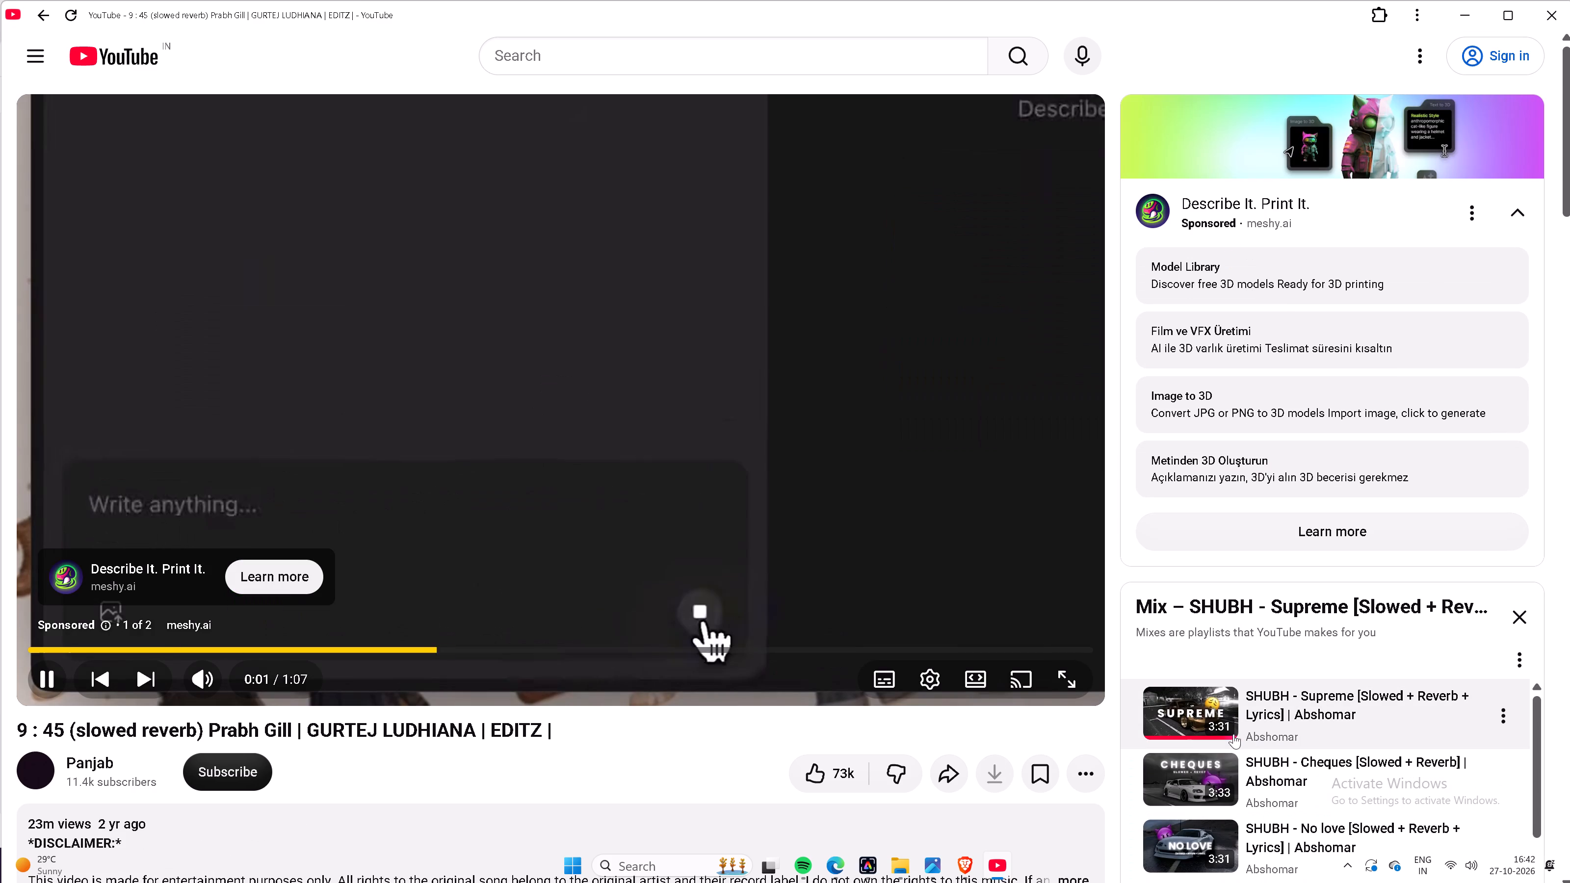
pyautogui.doubleClick(1228, 718)
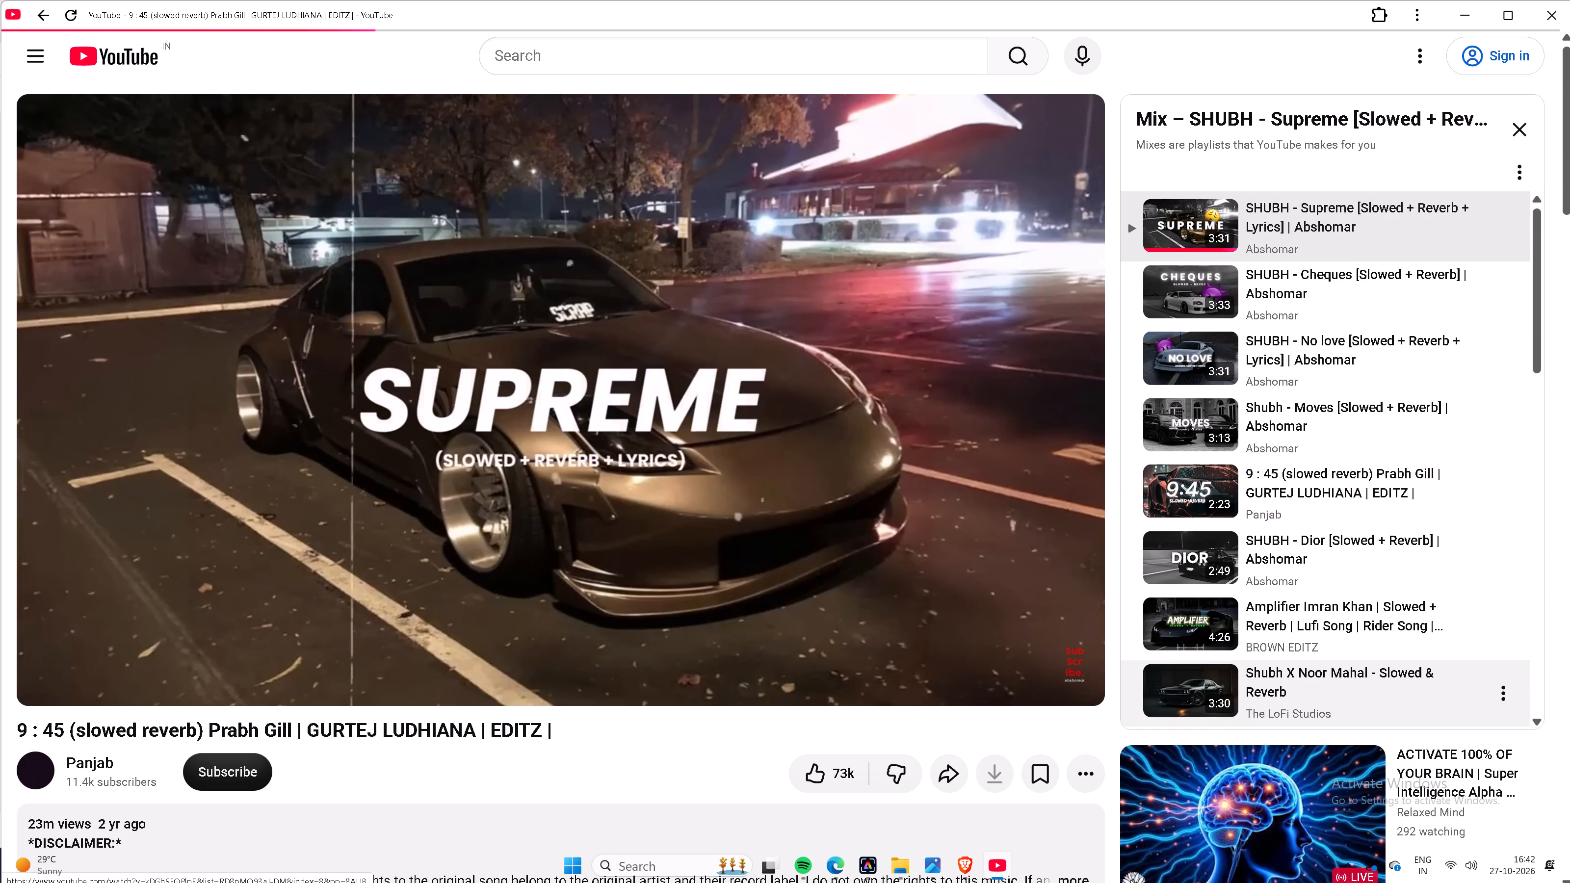
pyautogui.doubleClick(999, 857)
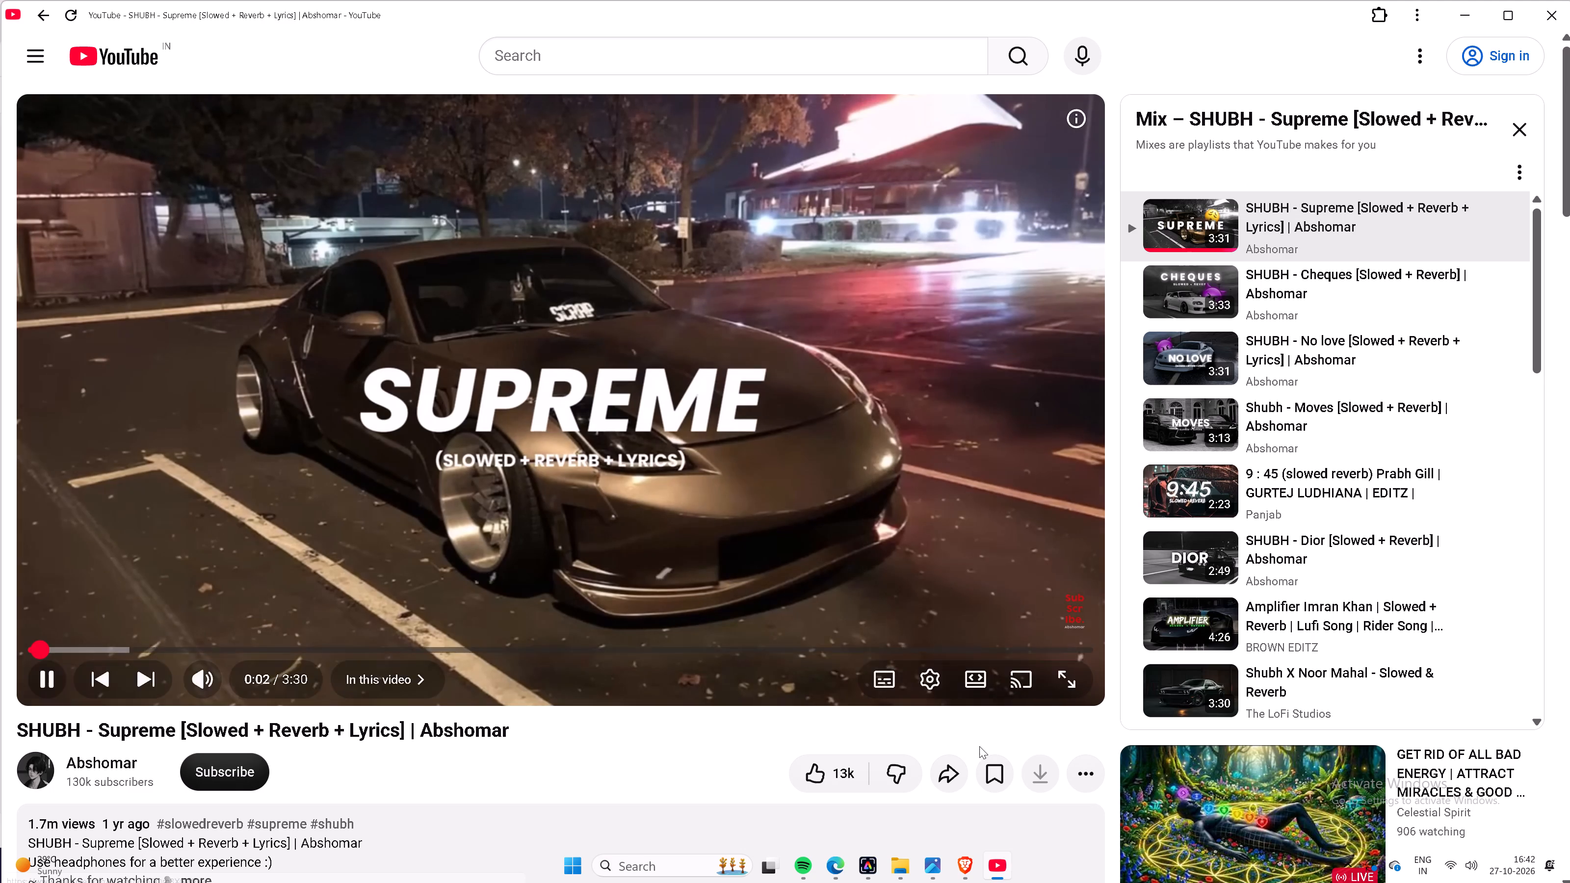
pyautogui.click(994, 866)
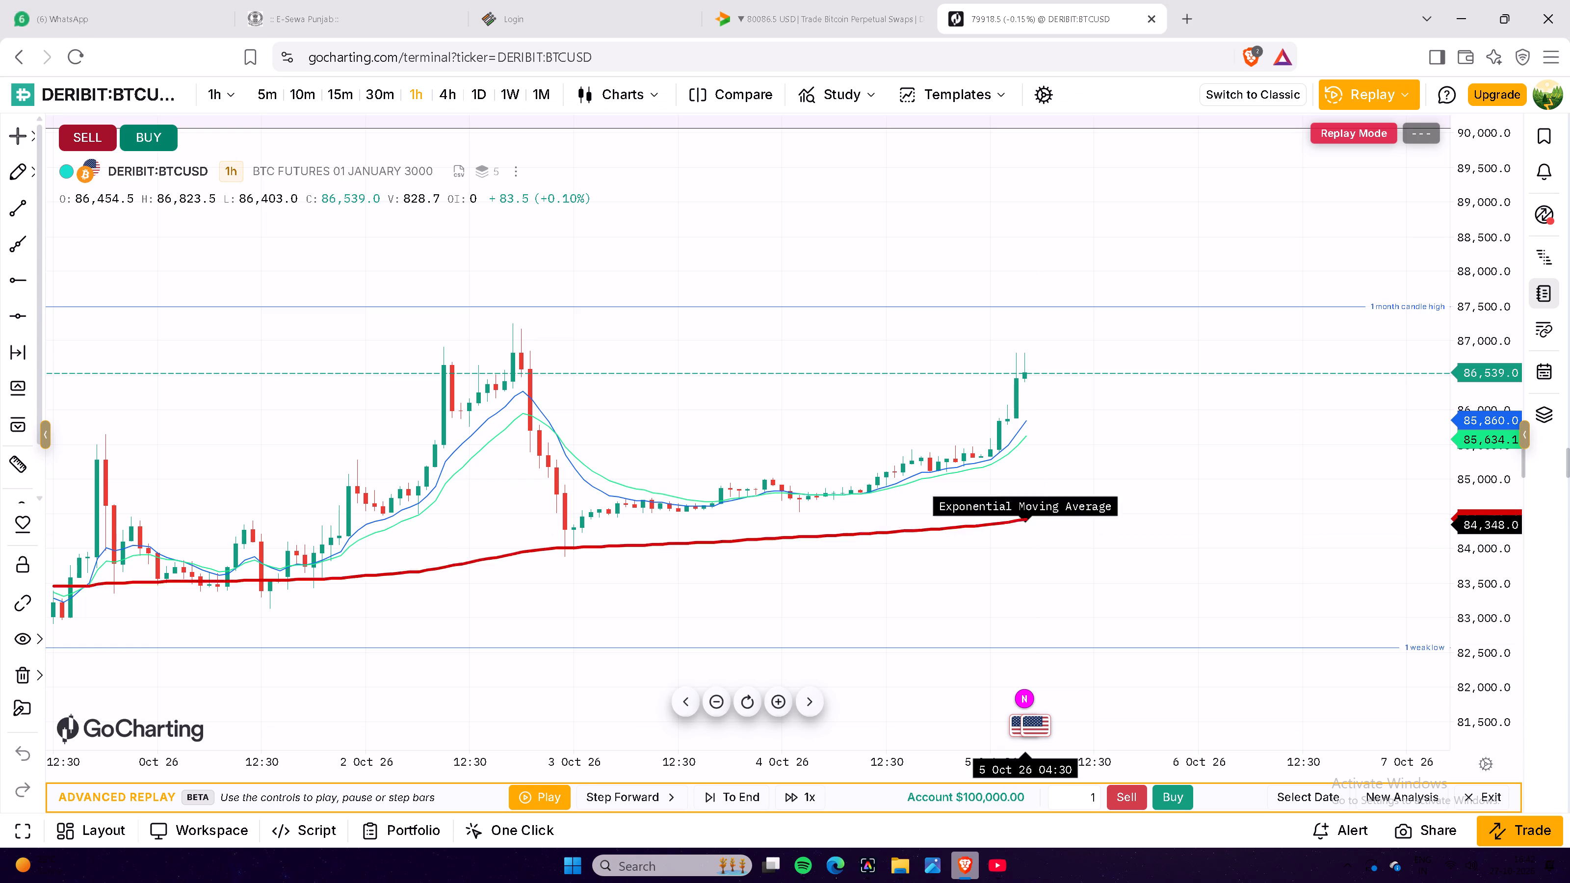
# Examine the 1h candles from 30 Sep to 5 Oct 26 in relation to the EMAs and the 1 month candle high.
pyautogui.moveTo(700, 416); pyautogui.dragTo(741, 405)
pyautogui.click(741, 405)
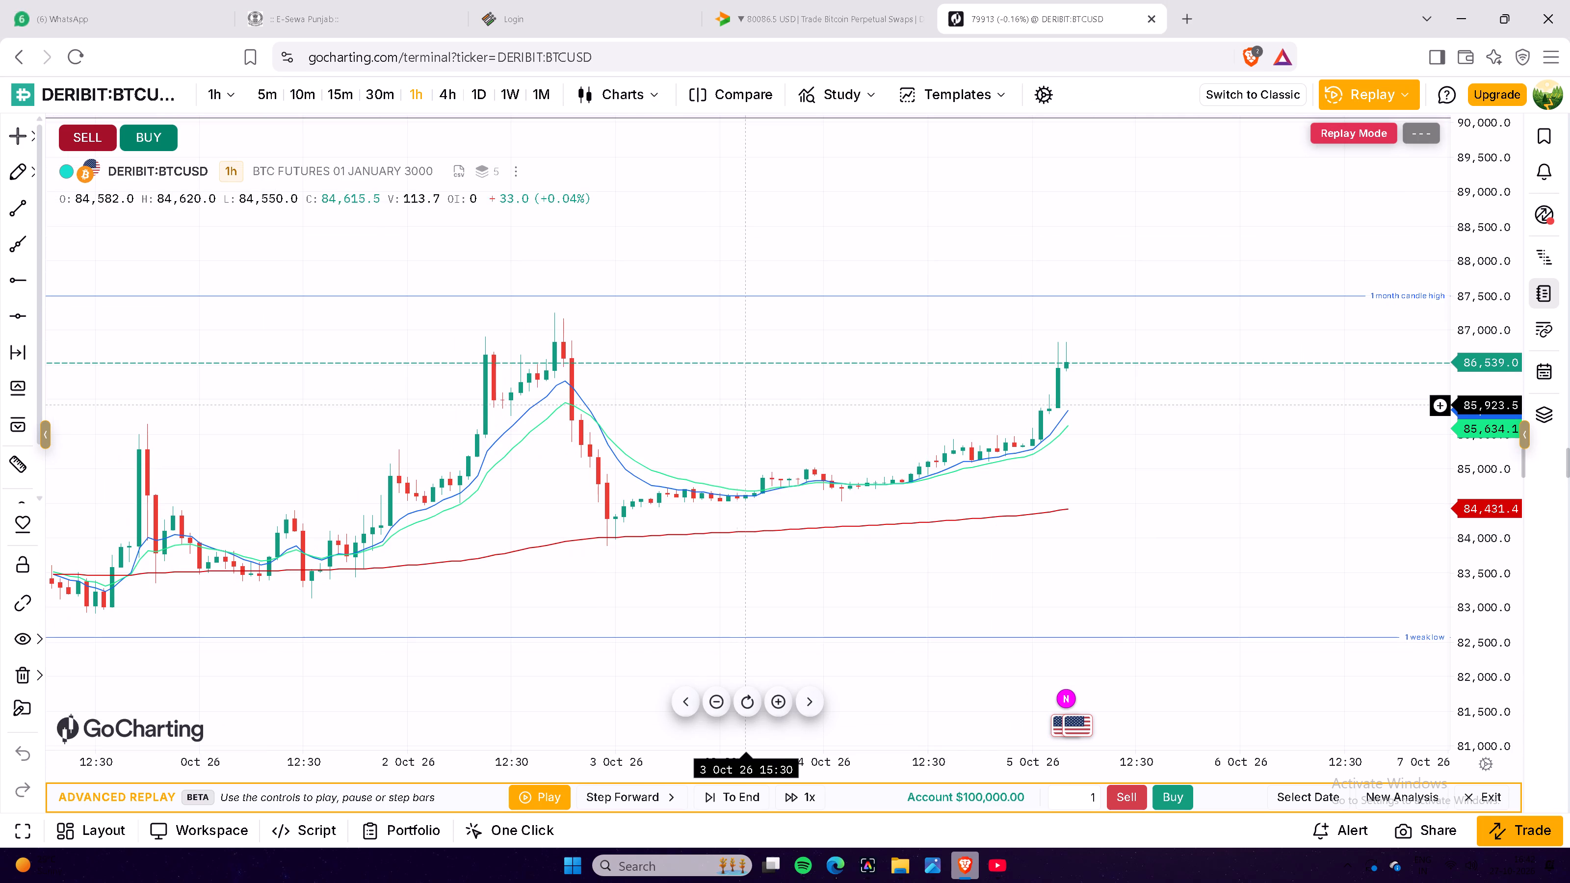
pyautogui.moveTo(947, 372); pyautogui.dragTo(964, 450)
pyautogui.moveTo(1467, 218); pyautogui.dragTo(1474, 370)
pyautogui.moveTo(1355, 336); pyautogui.dragTo(1455, 279)
pyautogui.moveTo(1502, 586); pyautogui.dragTo(1481, 253)
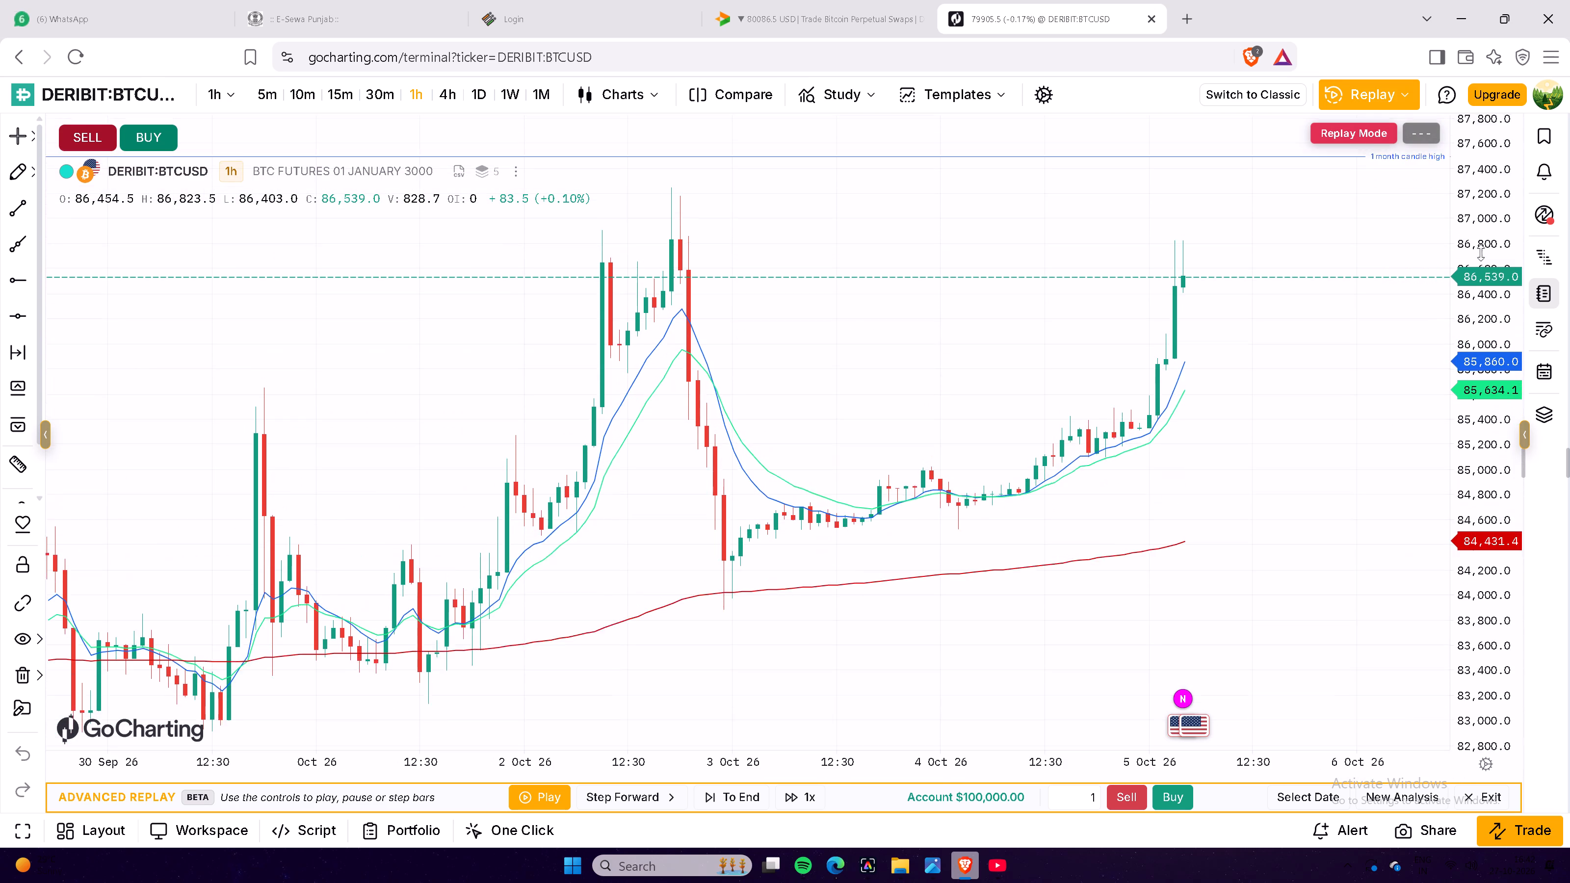
pyautogui.moveTo(1481, 253); pyautogui.dragTo(1492, 347)
pyautogui.moveTo(899, 336); pyautogui.dragTo(883, 411)
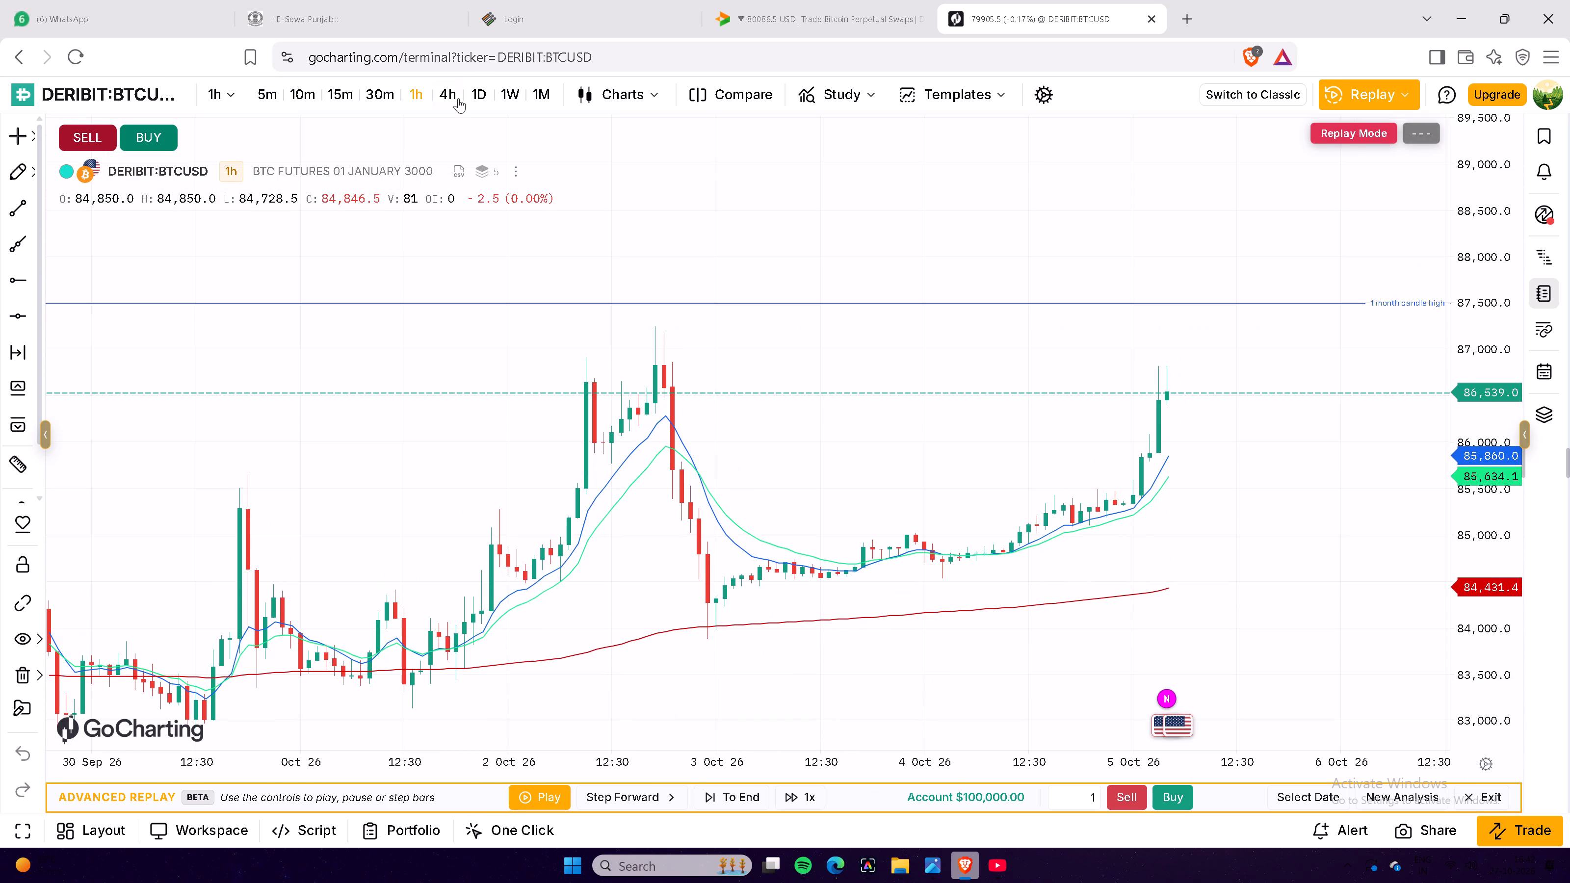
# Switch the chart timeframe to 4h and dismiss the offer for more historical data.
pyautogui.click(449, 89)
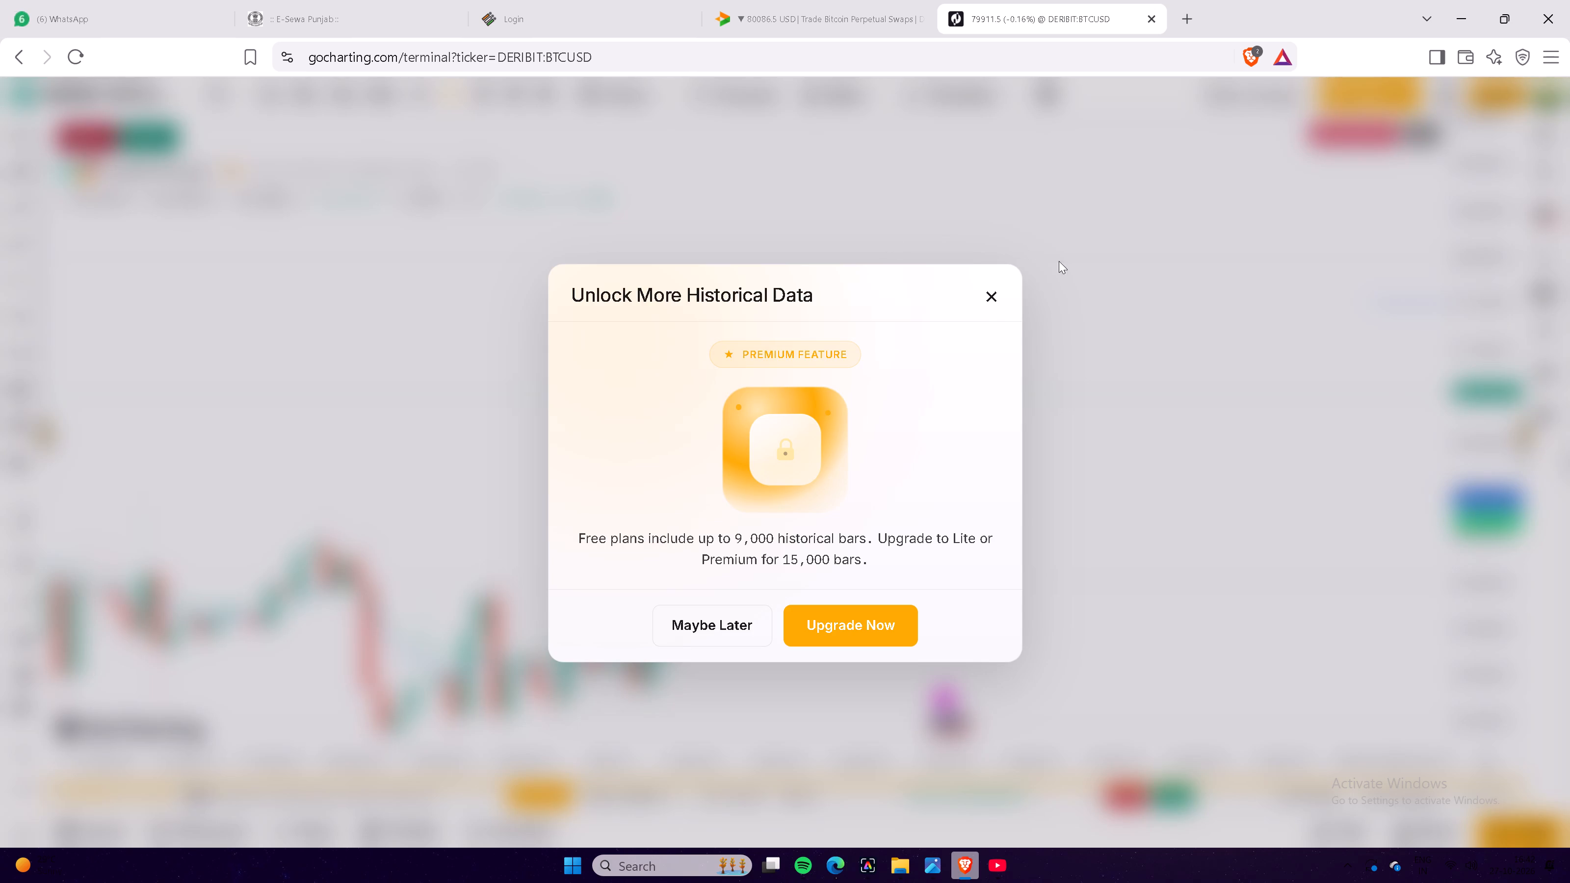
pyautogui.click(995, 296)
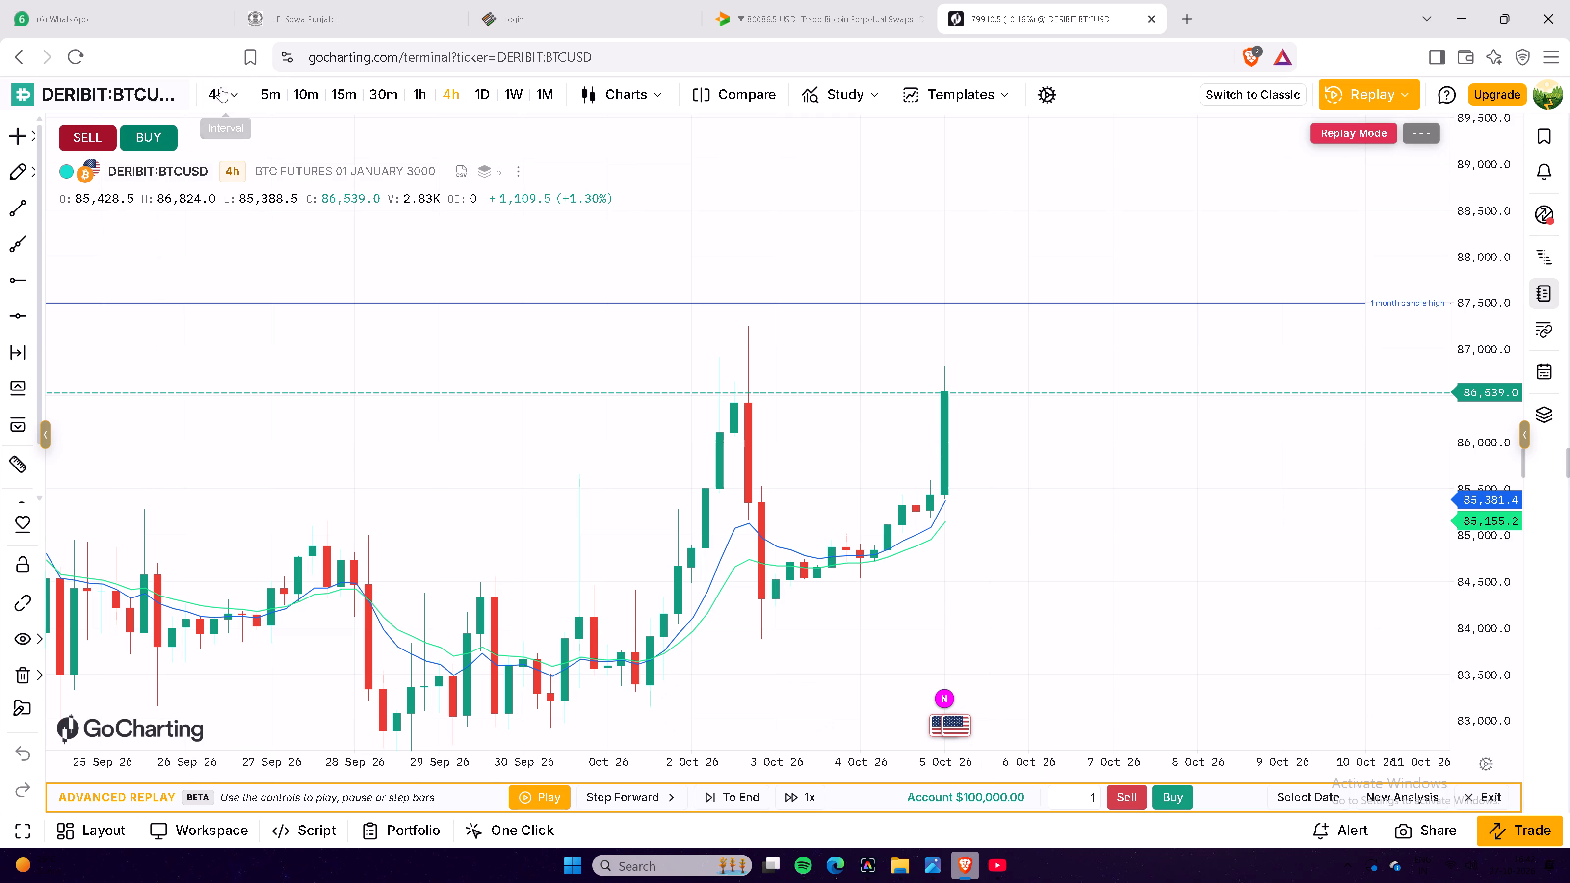
# Add the 2 Hours interval to the favourite timeframes.
pyautogui.click(238, 99)
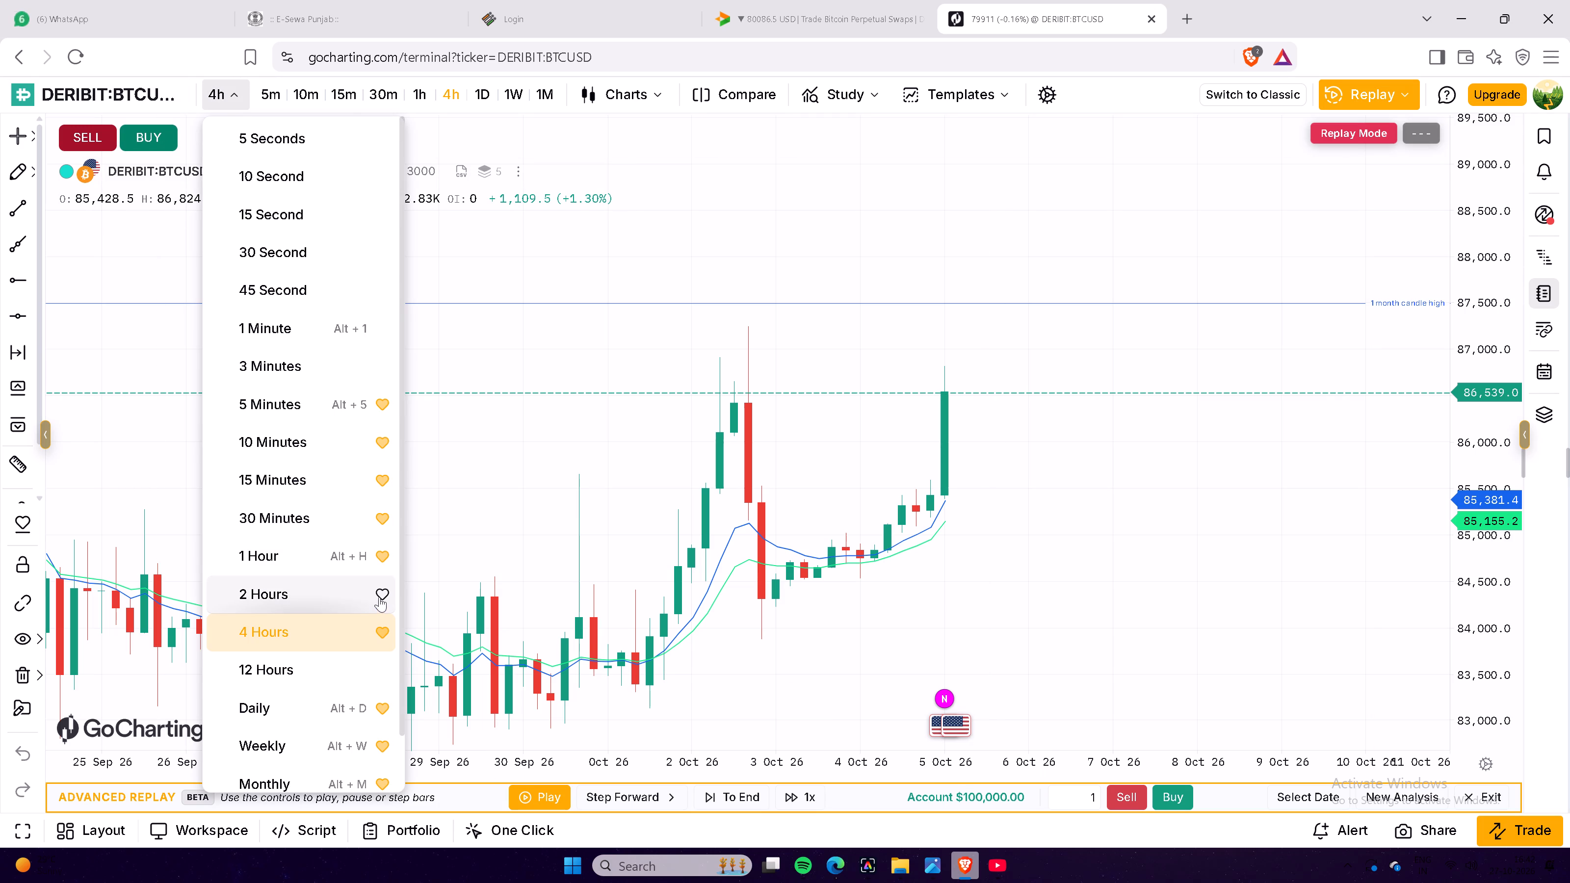
pyautogui.click(380, 595)
pyautogui.click(684, 243)
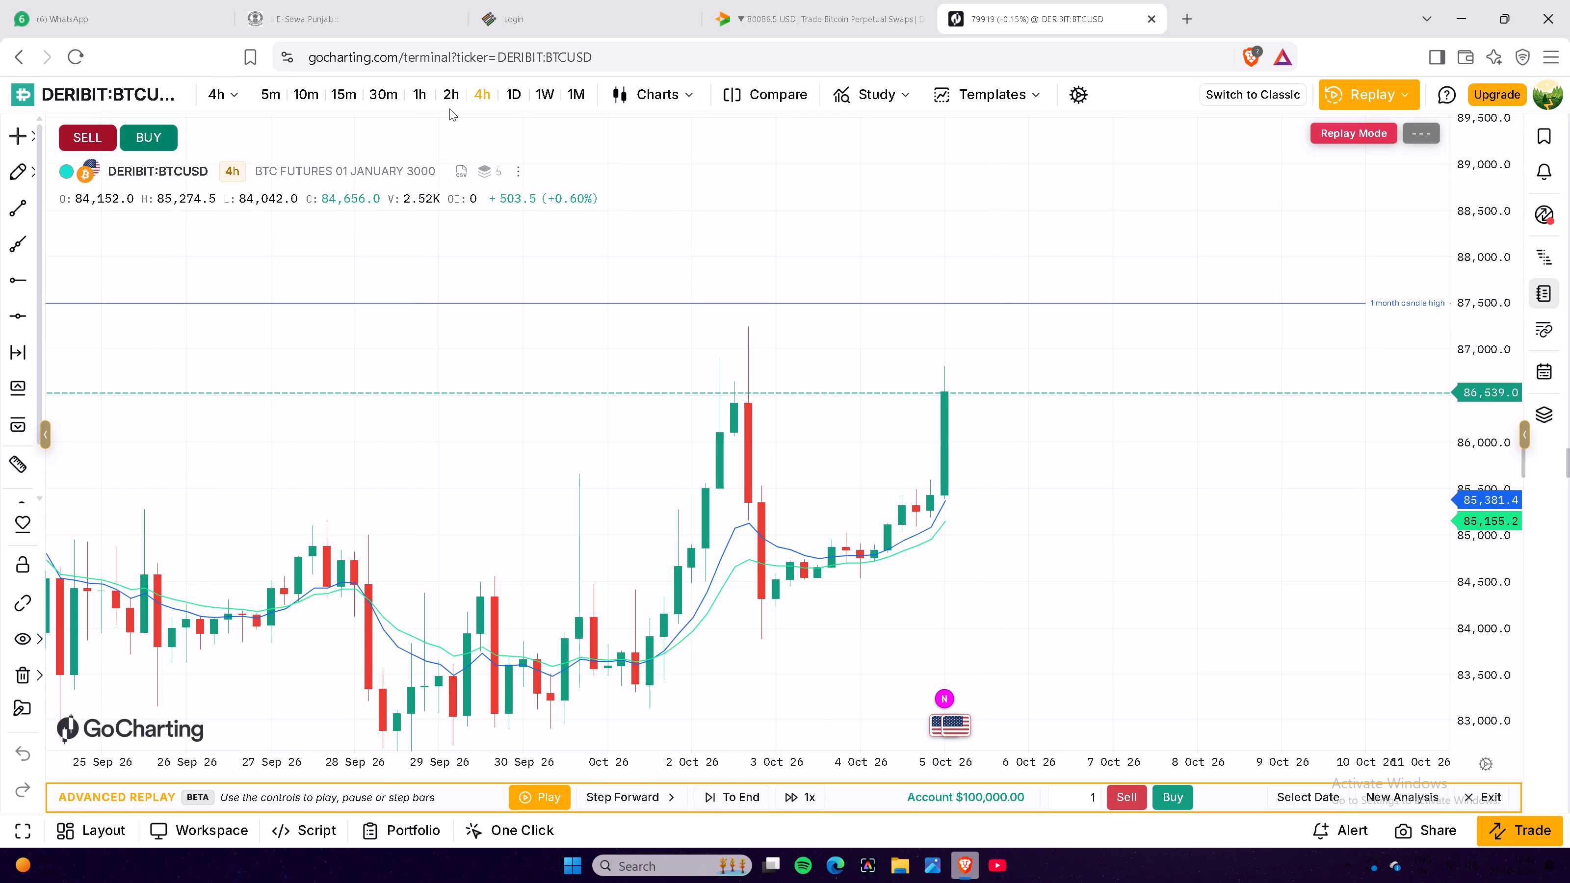
# Switch the chart timeframe to 2h.
pyautogui.click(447, 89)
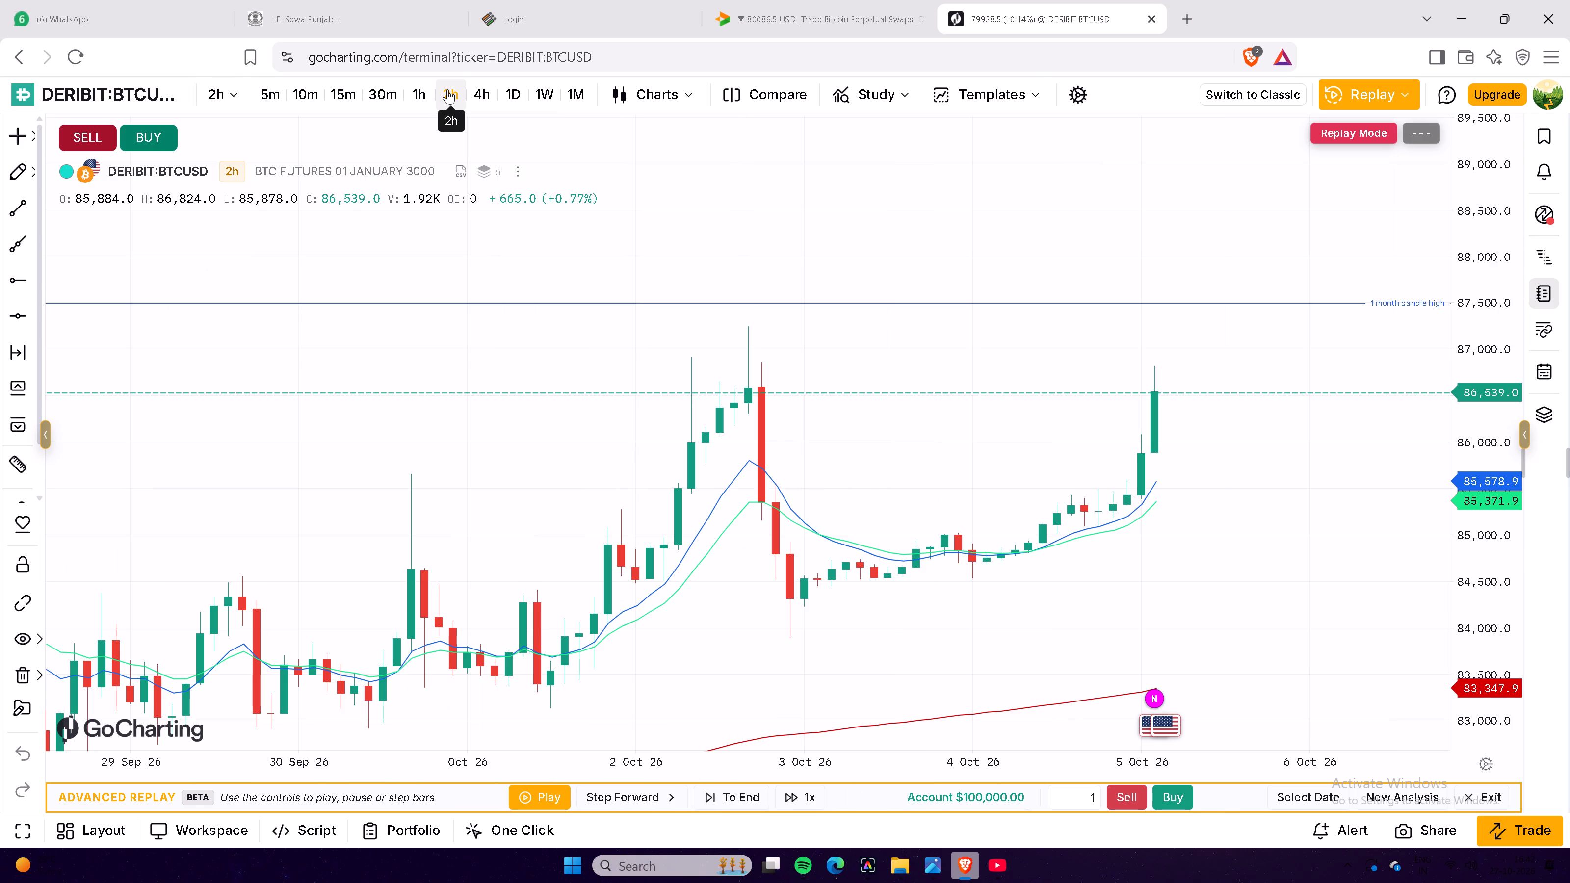
# Draw a rectangle from about 88,959 at 30 Sep 26 19:30 to about 86,307 at 5 Oct 26 09:30, keeping its default settings.
pyautogui.moveTo(1479, 361); pyautogui.dragTo(1471, 486)
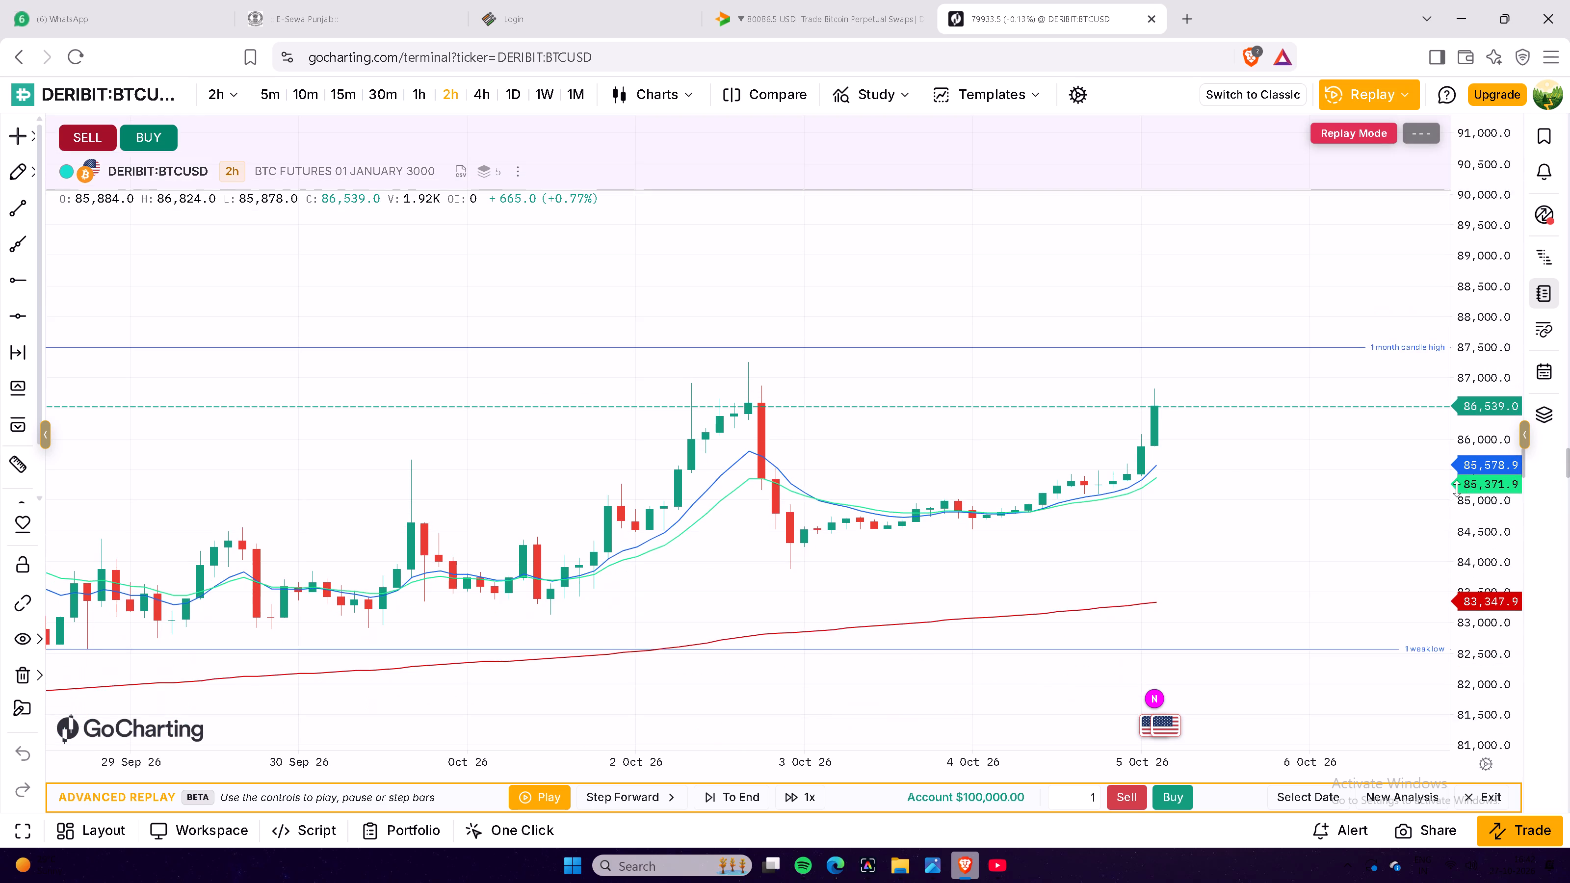
pyautogui.moveTo(1228, 518); pyautogui.dragTo(1193, 553)
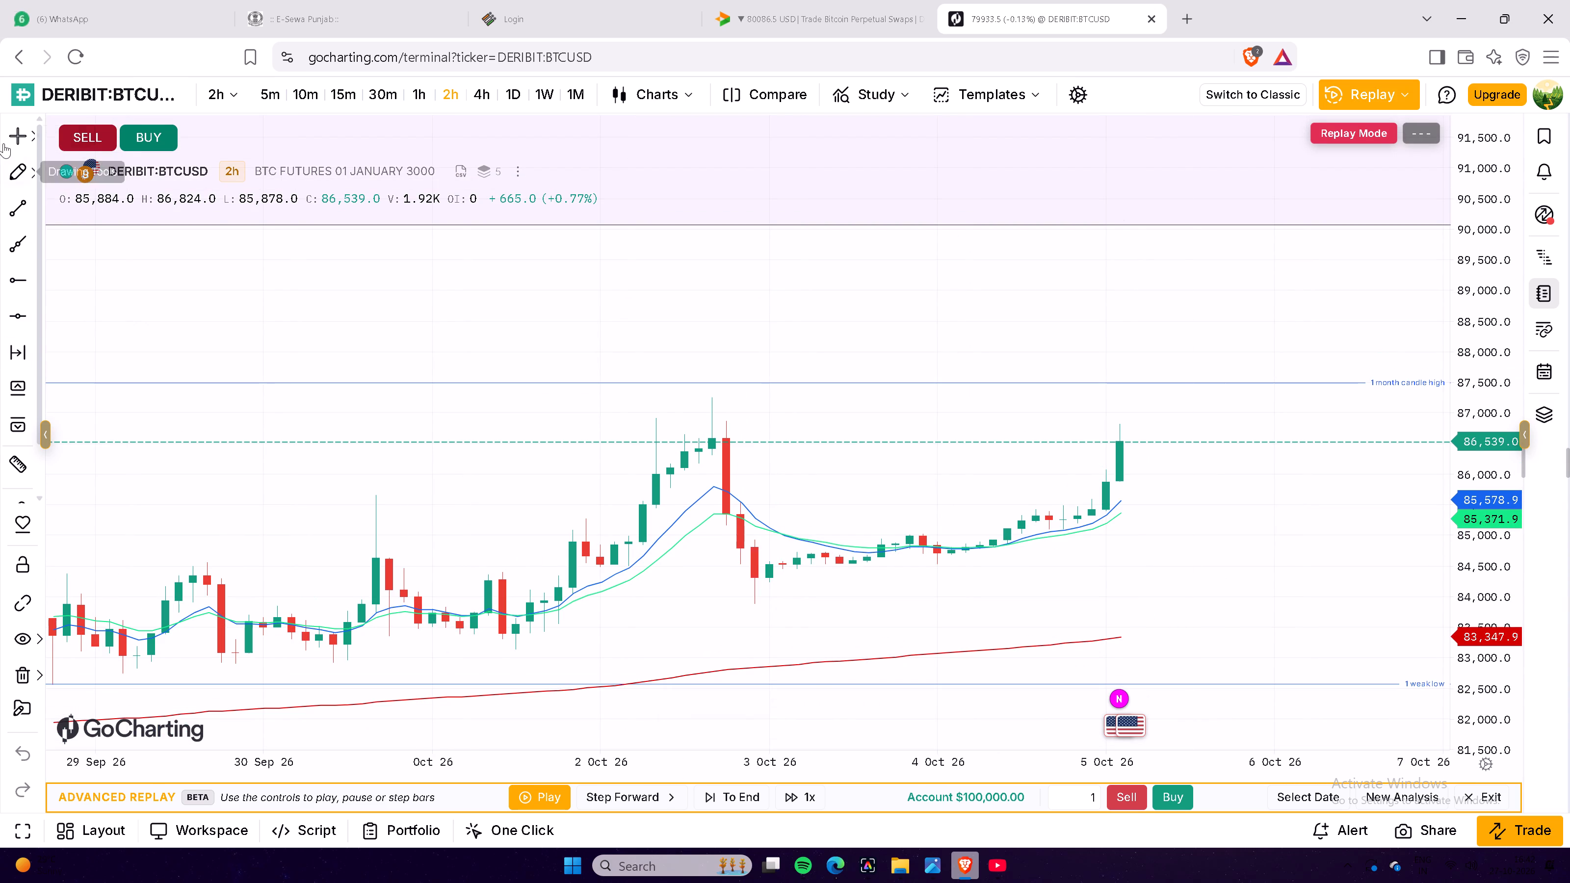
pyautogui.click(30, 173)
pyautogui.click(167, 249)
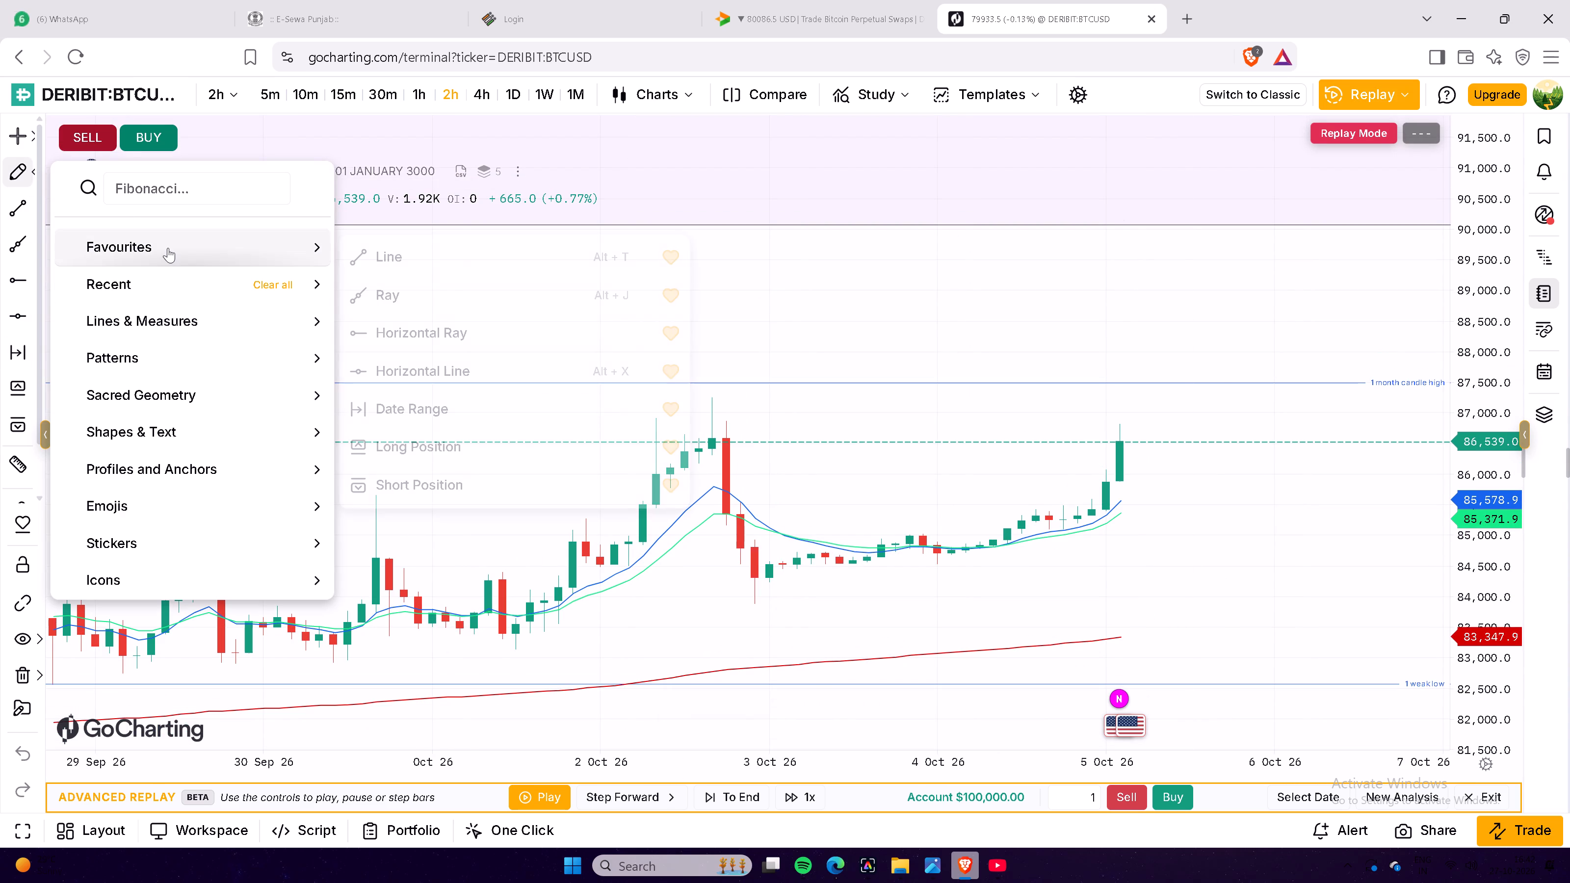
pyautogui.click(176, 278)
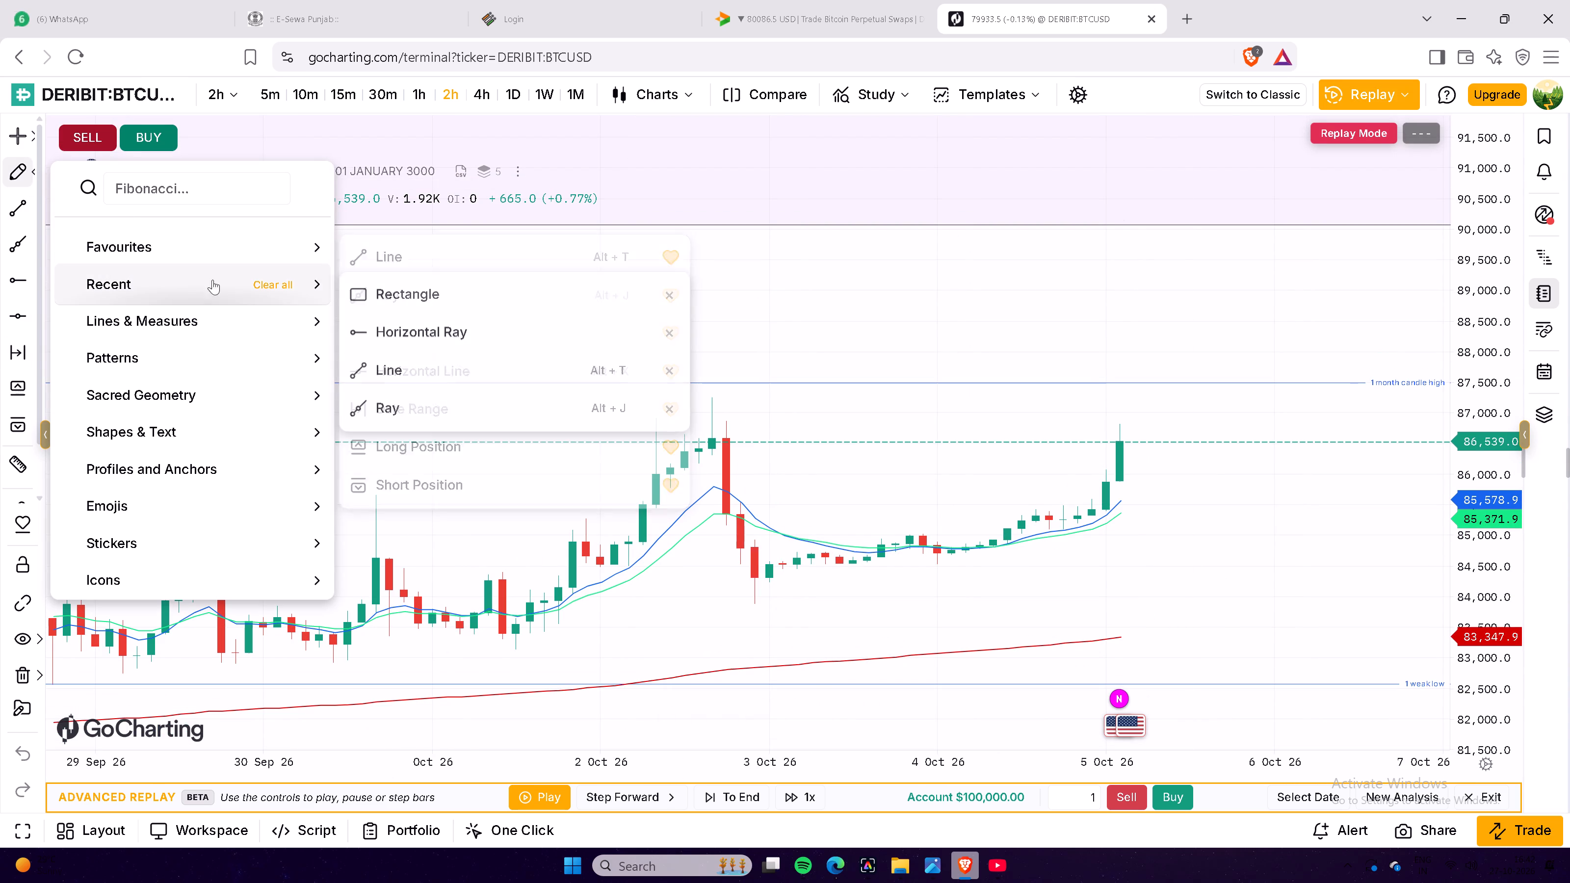
pyautogui.doubleClick(396, 292)
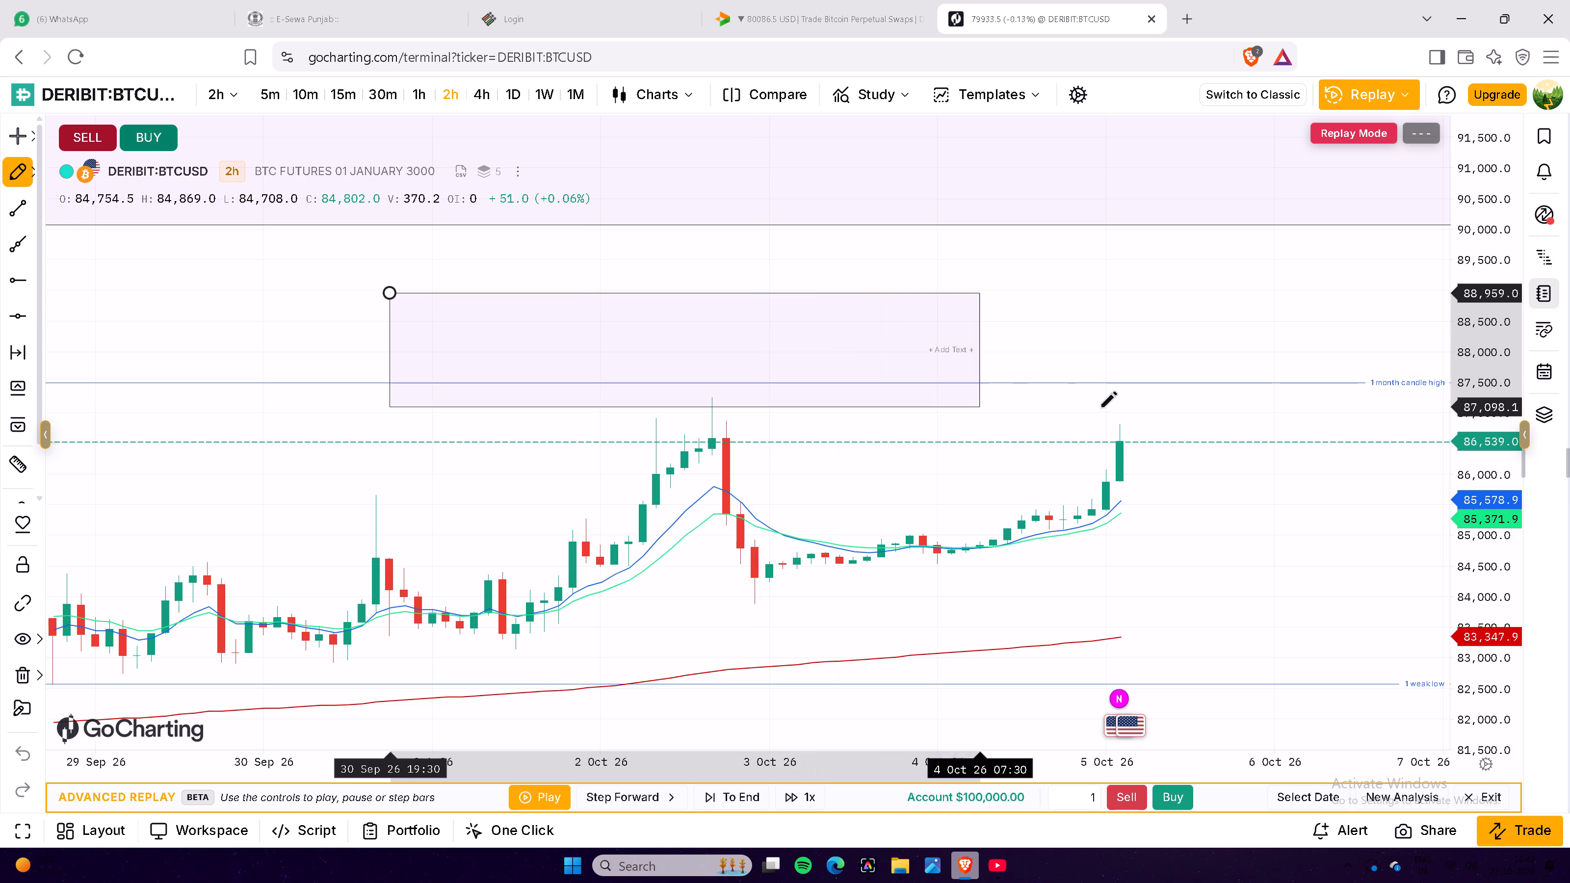
pyautogui.doubleClick(1159, 455)
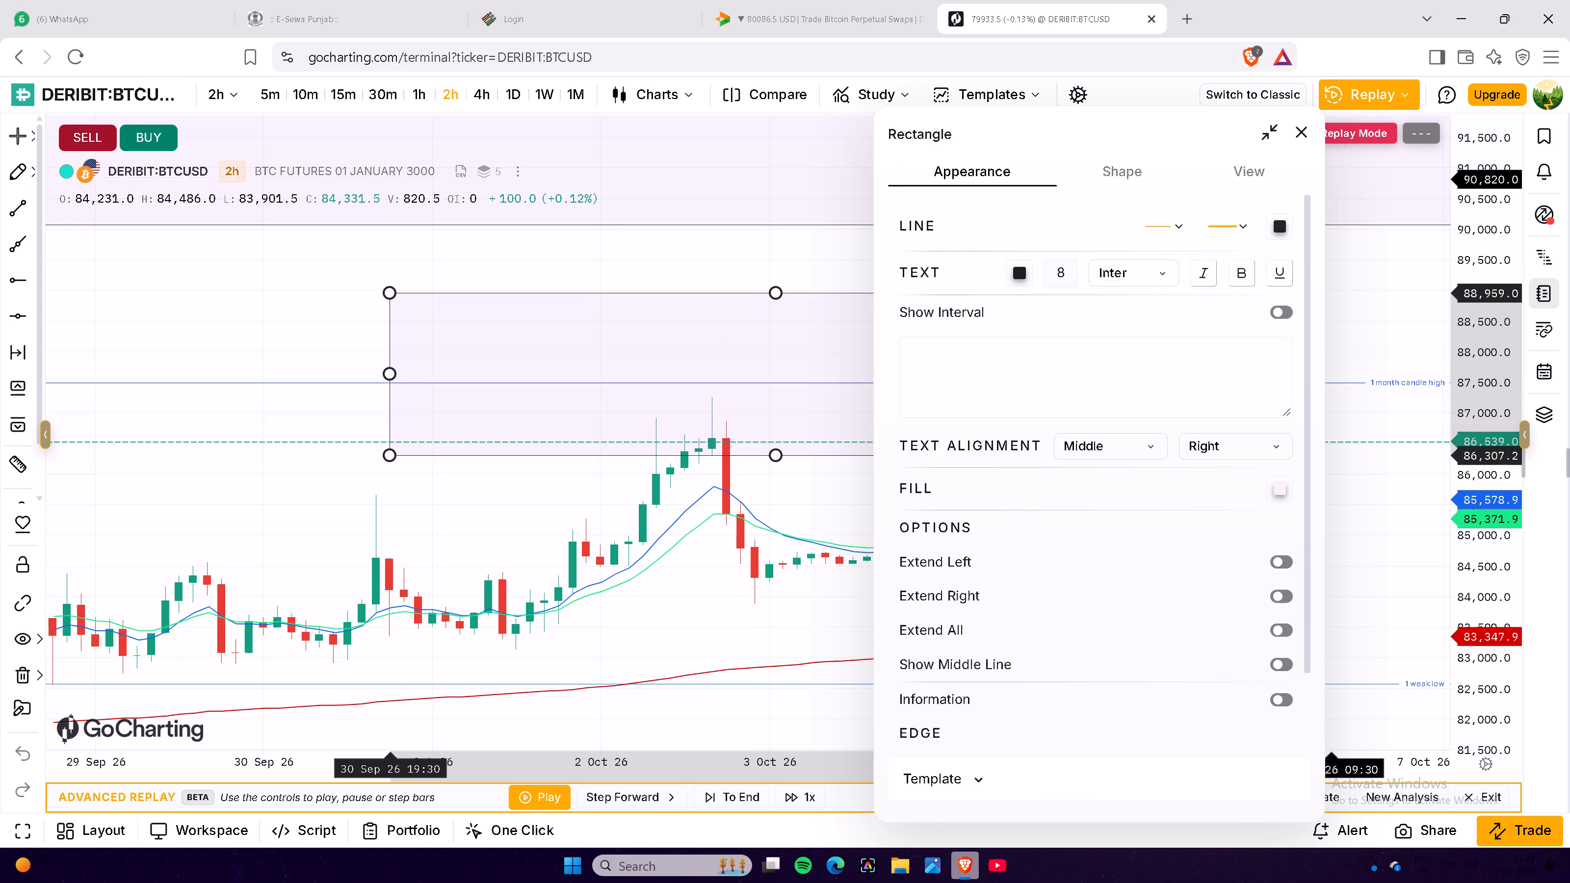
pyautogui.click(1306, 131)
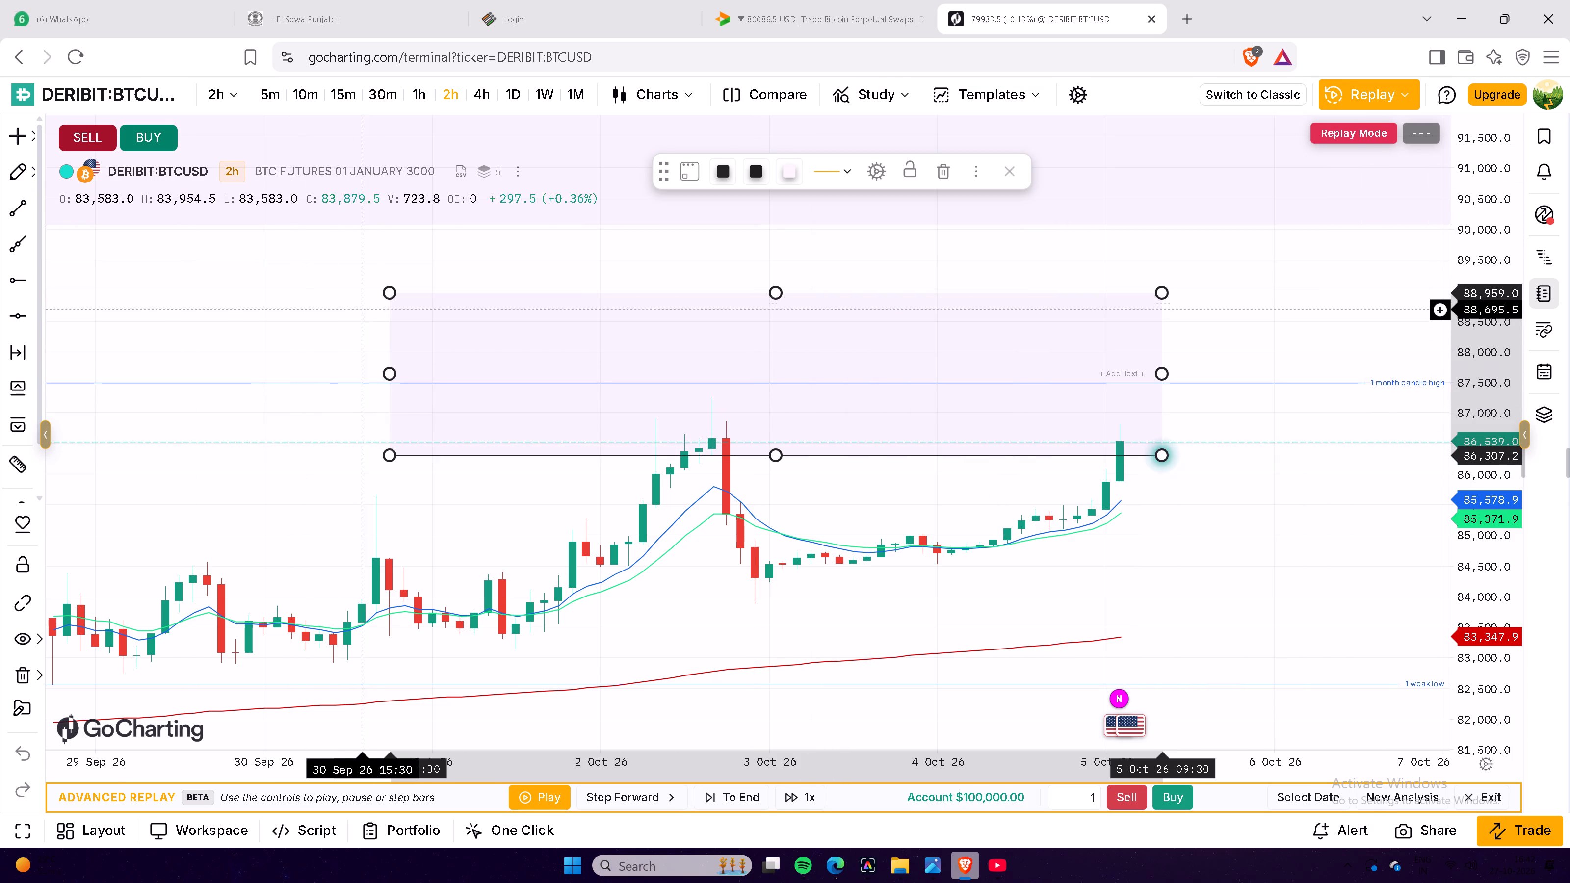
# Resize the new rectangle to span from about 87,266 at 2 Oct 26 17:30 down to about 86,304.
pyautogui.moveTo(388, 293); pyautogui.dragTo(692, 325)
pyautogui.doubleClick(694, 325)
pyautogui.doubleClick(700, 327)
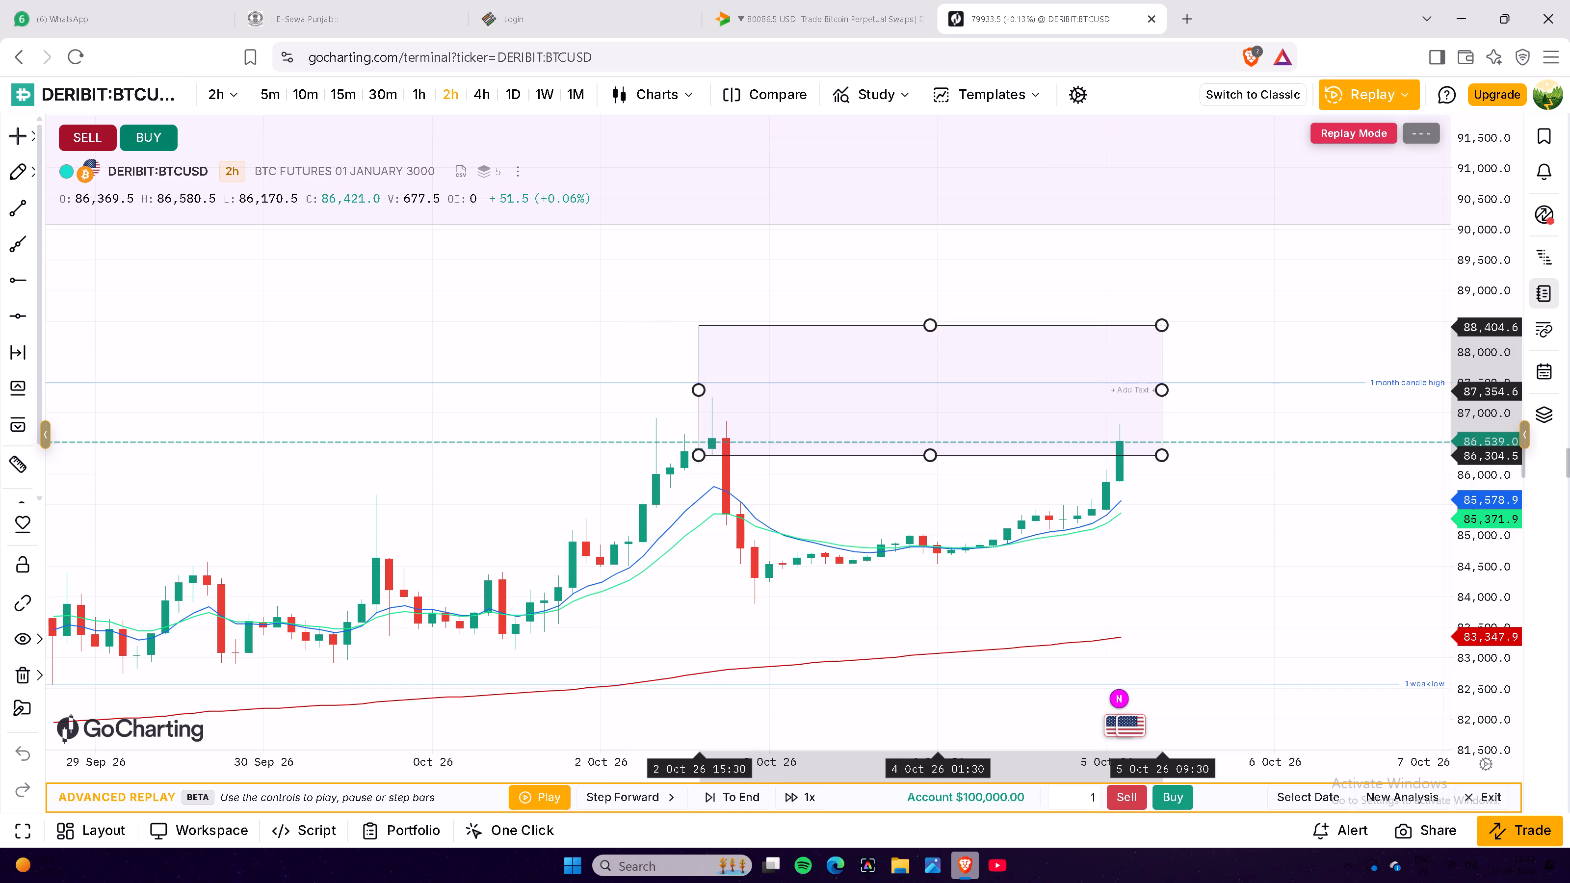
pyautogui.moveTo(699, 327); pyautogui.dragTo(702, 398)
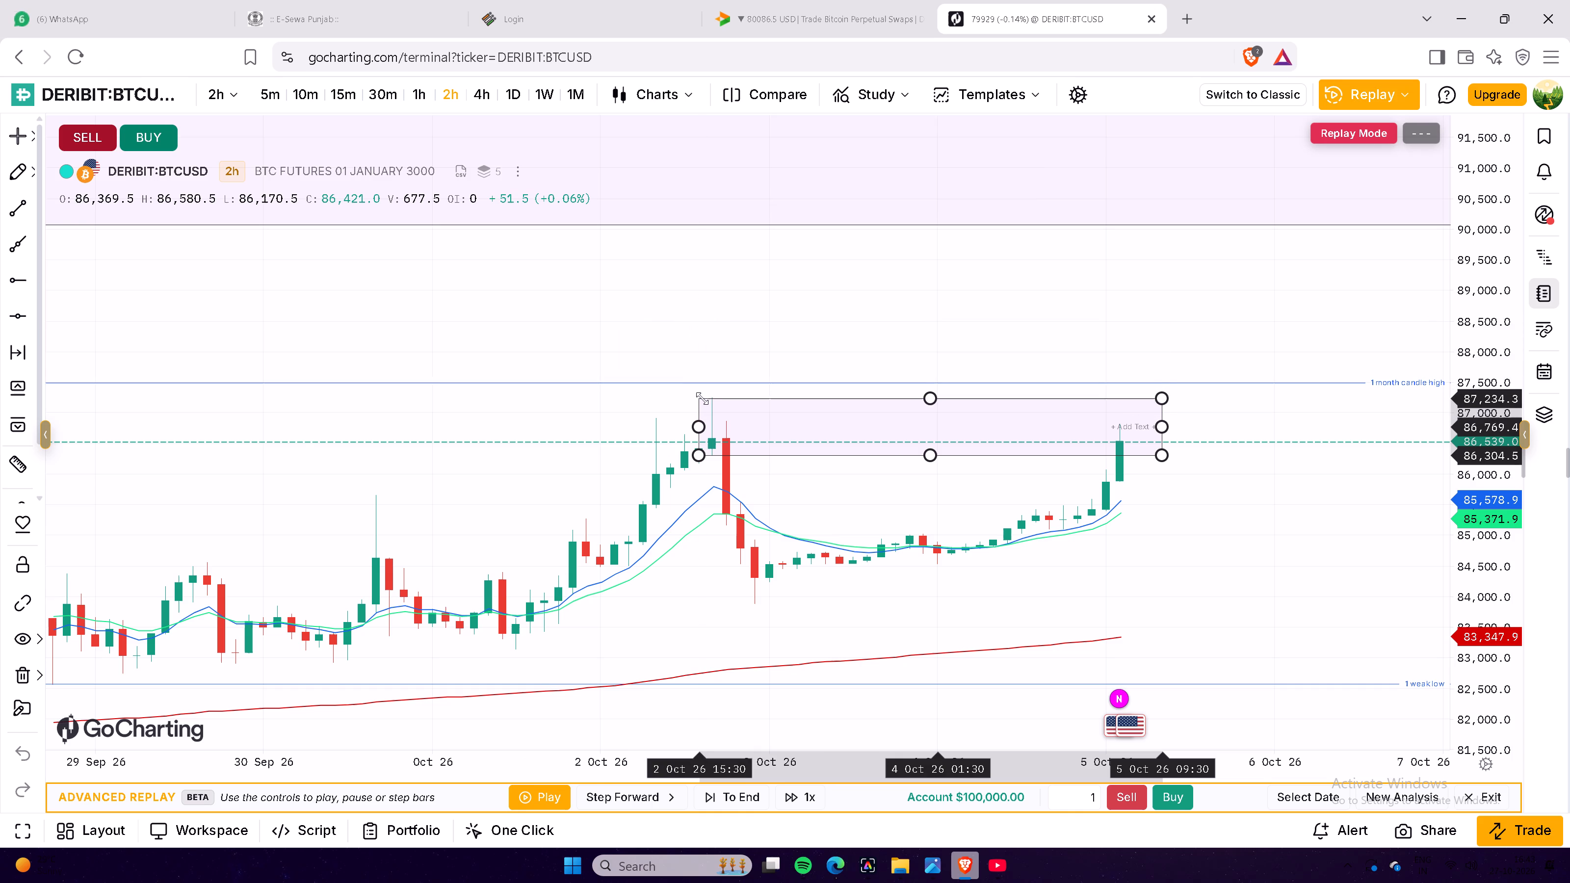
pyautogui.moveTo(702, 398); pyautogui.dragTo(702, 396)
pyautogui.moveTo(697, 422); pyautogui.dragTo(707, 422)
pyautogui.click(1271, 540)
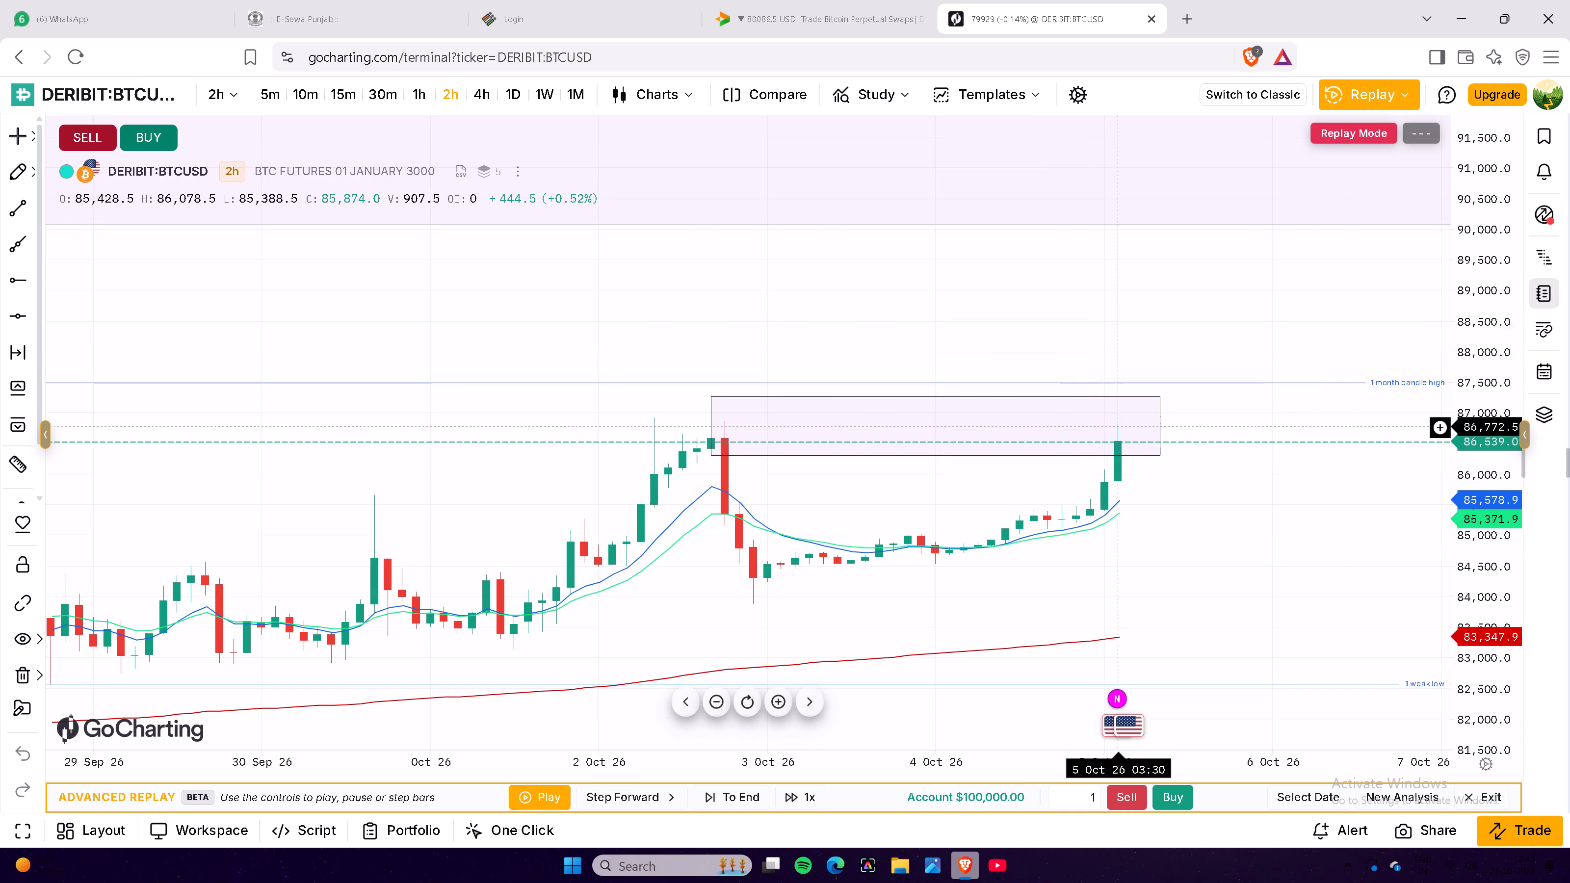
# Label the resized rectangle "2 hour order block".
pyautogui.click(1159, 423)
pyautogui.click(1128, 425)
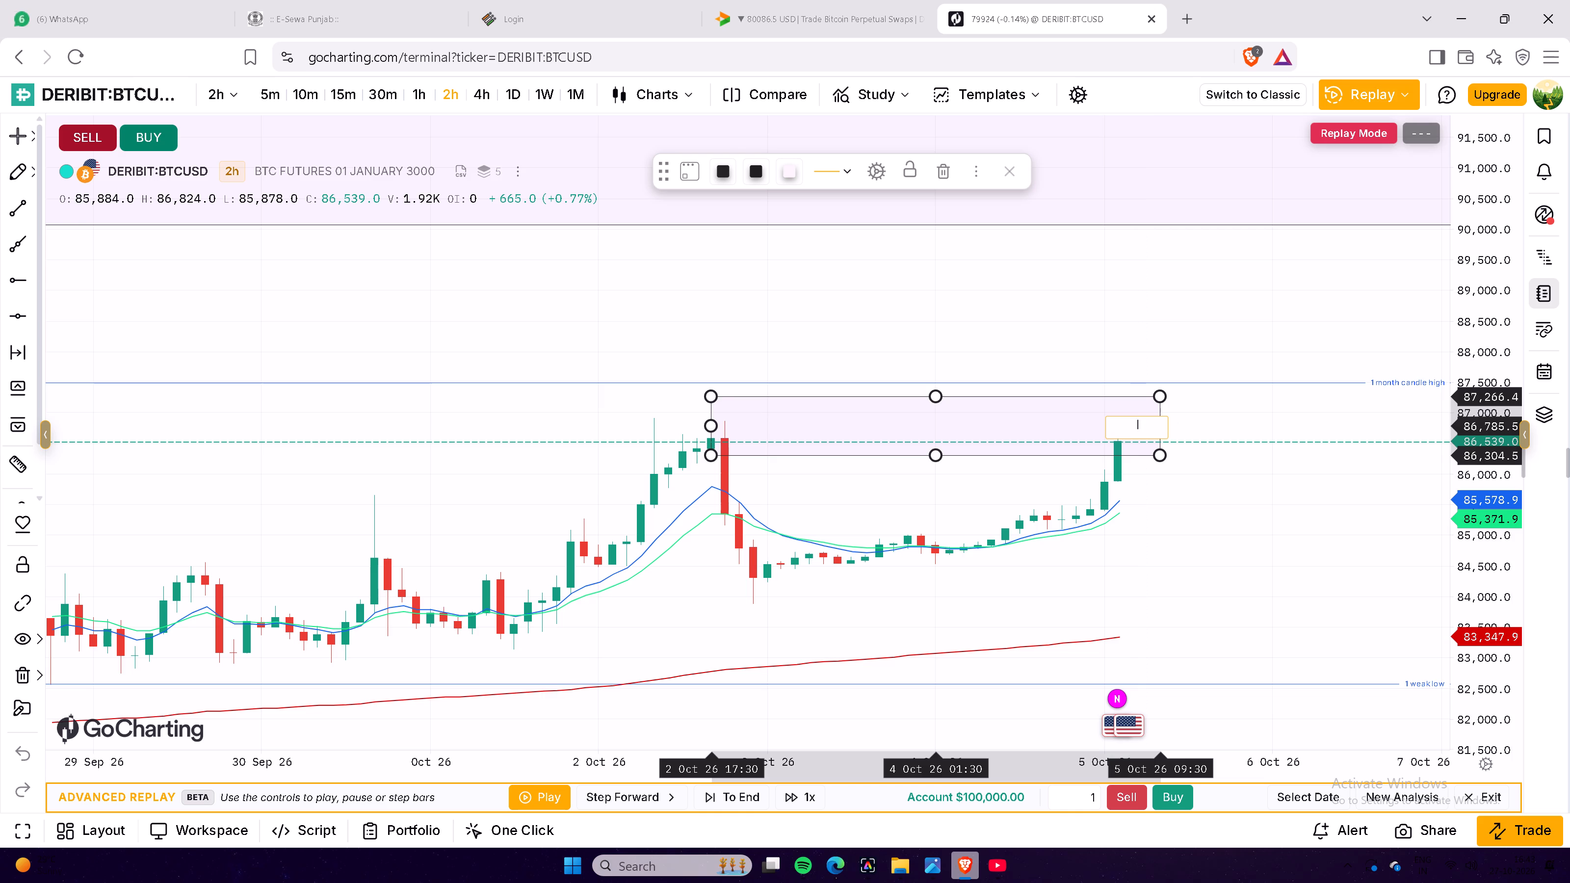
pyautogui.press('2')
pyautogui.press('space')
pyautogui.write('hour order')
pyautogui.press('space')
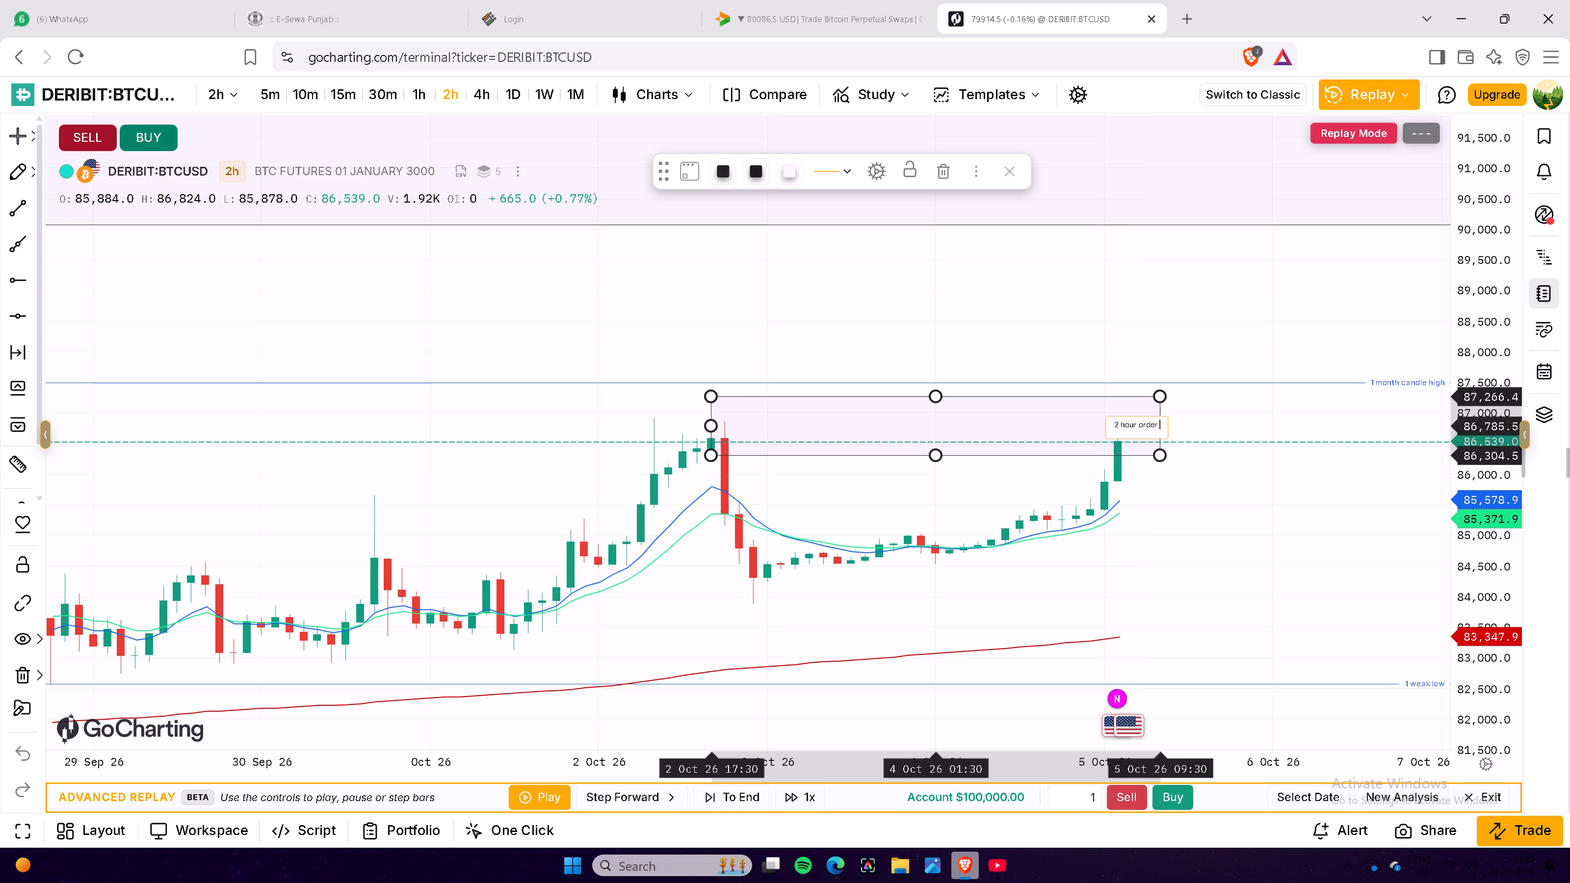
pyautogui.press('c')
pyautogui.press('BackSpace')
pyautogui.press('v')
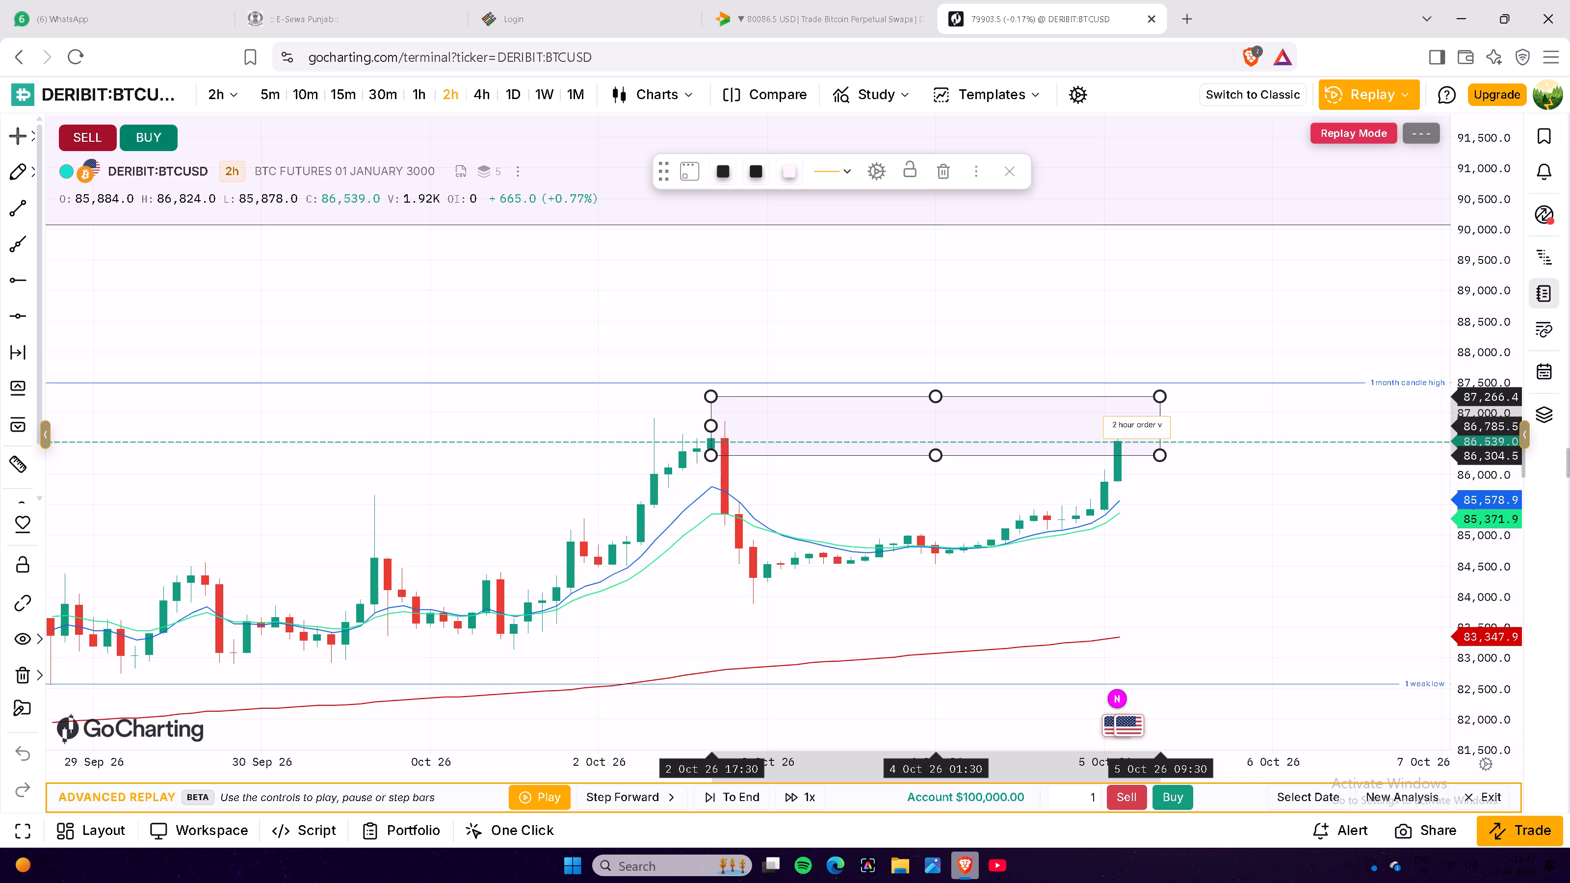
pyautogui.press('BackSpace')
pyautogui.write('block')
pyautogui.click(1234, 568)
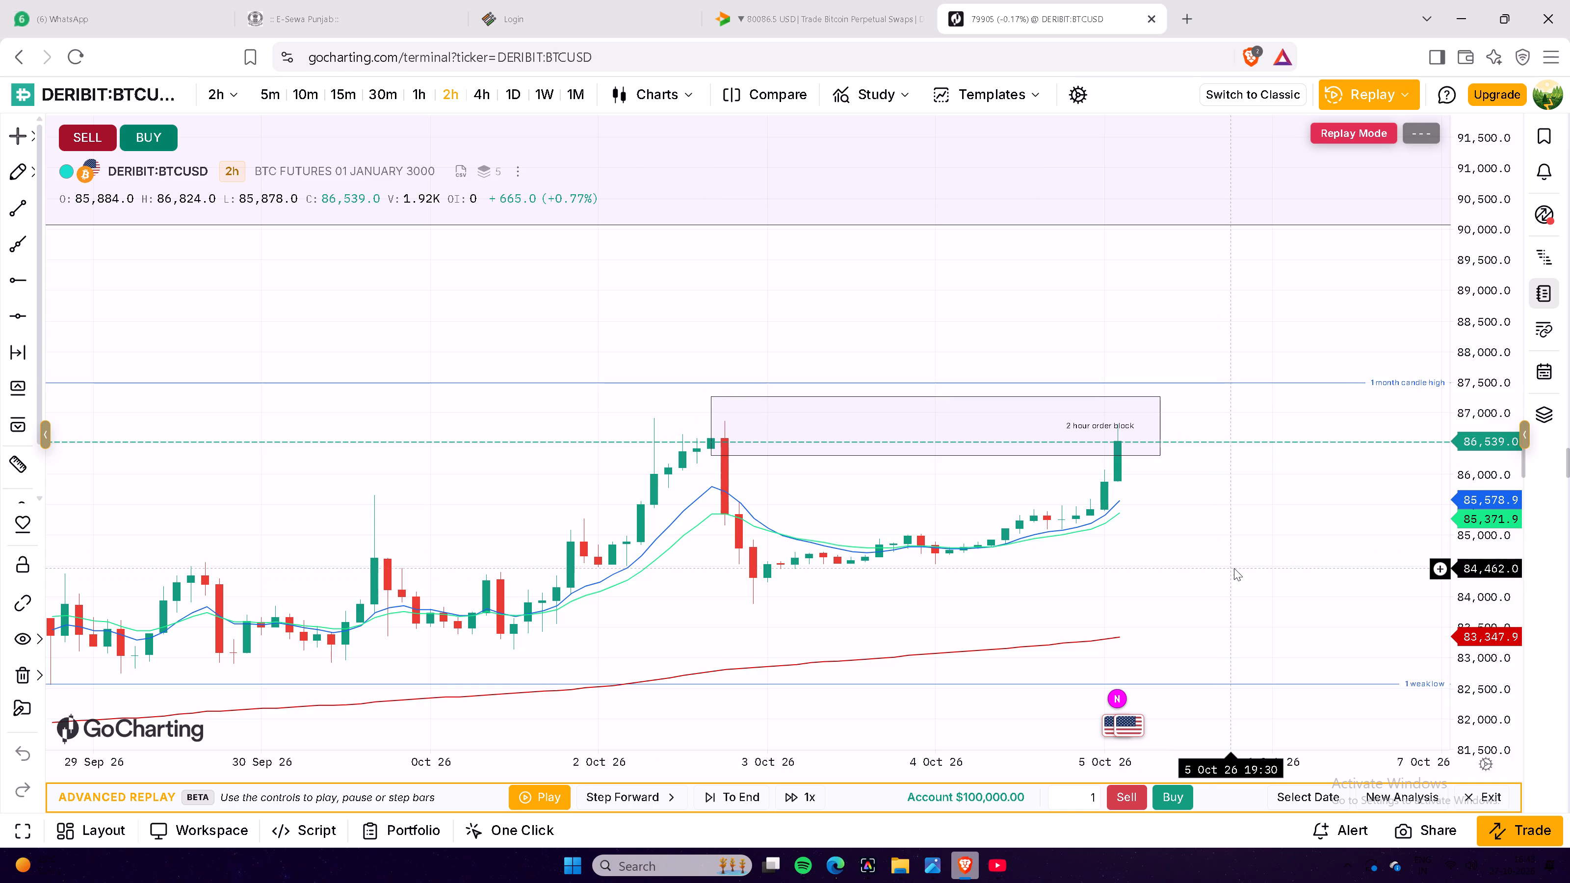
# Review the 2 hour order block rectangle's visibility and text alignment settings, keeping the text at Middle and Right.
pyautogui.doubleClick(1149, 452)
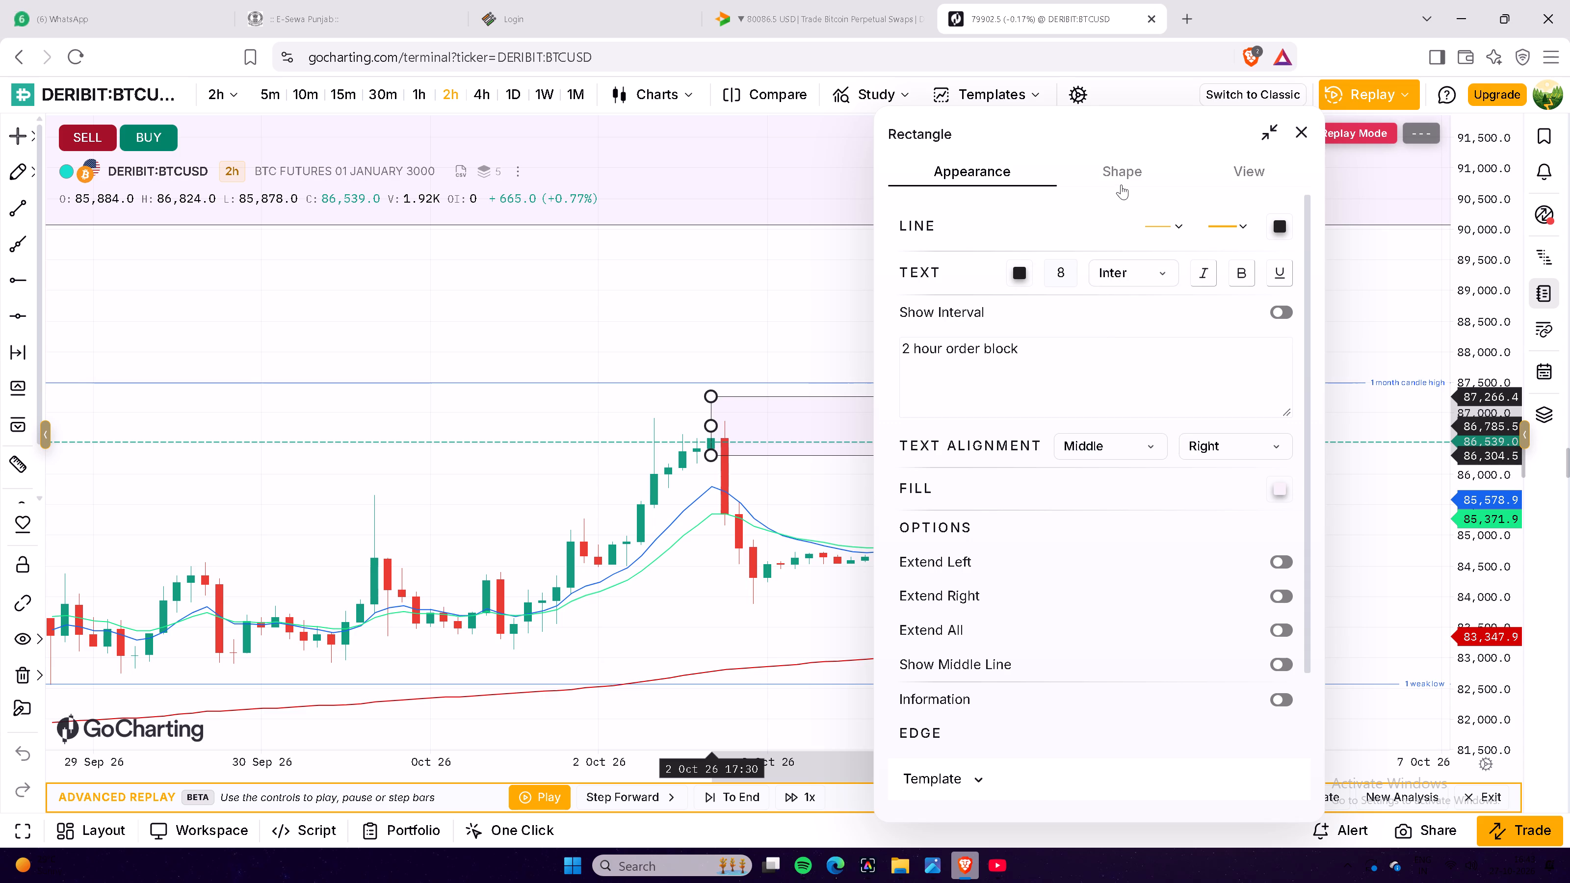
pyautogui.click(1123, 175)
pyautogui.click(1111, 168)
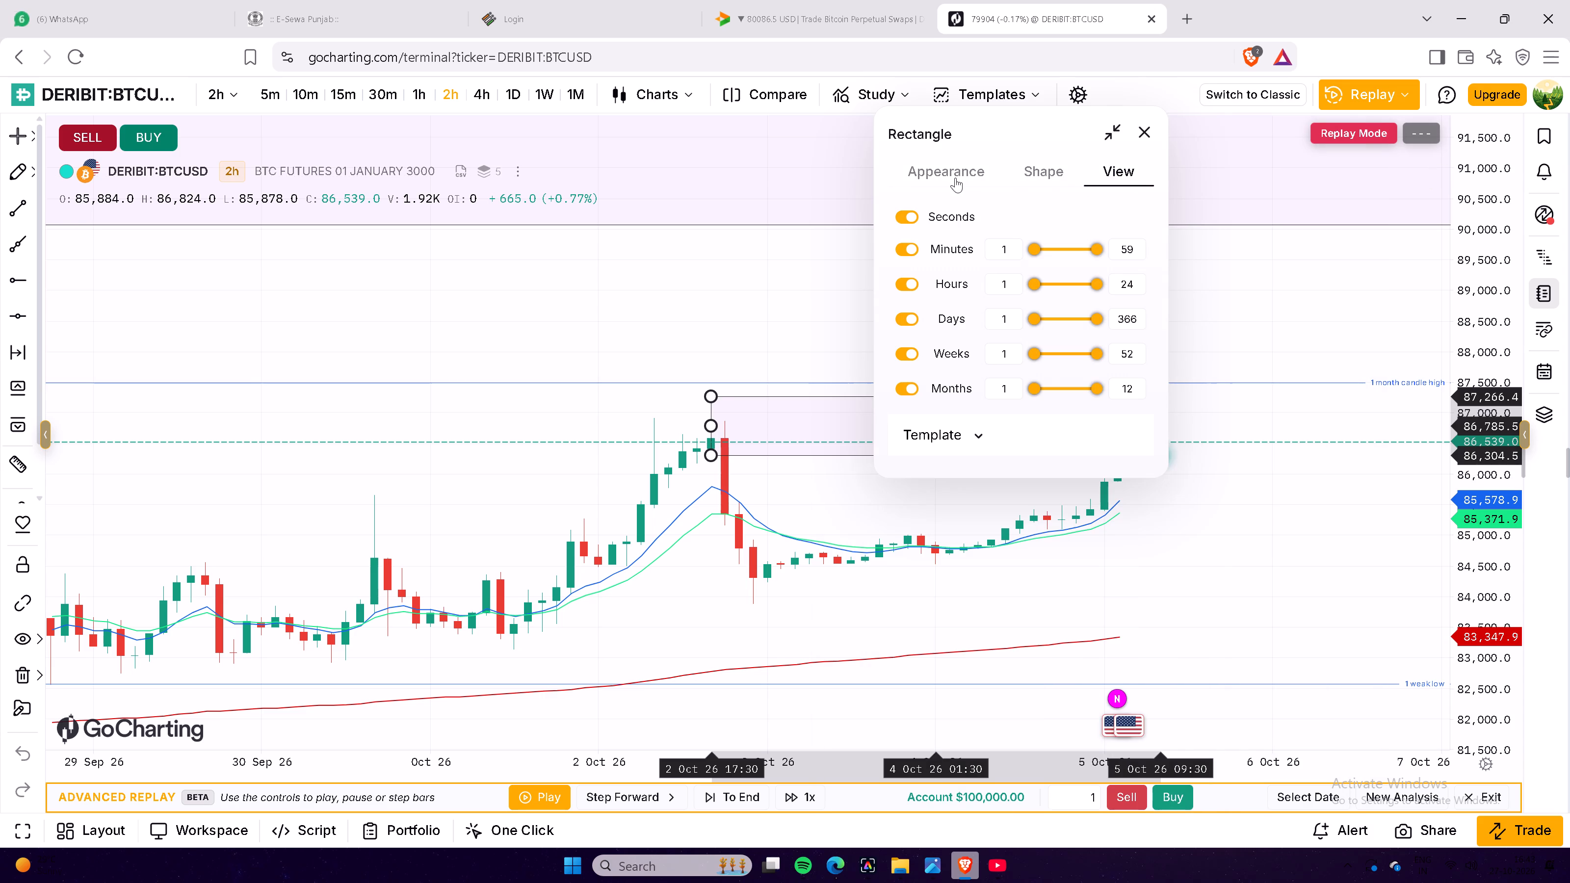
pyautogui.click(955, 178)
pyautogui.scroll(-3, 1177, 453)
pyautogui.click(1221, 342)
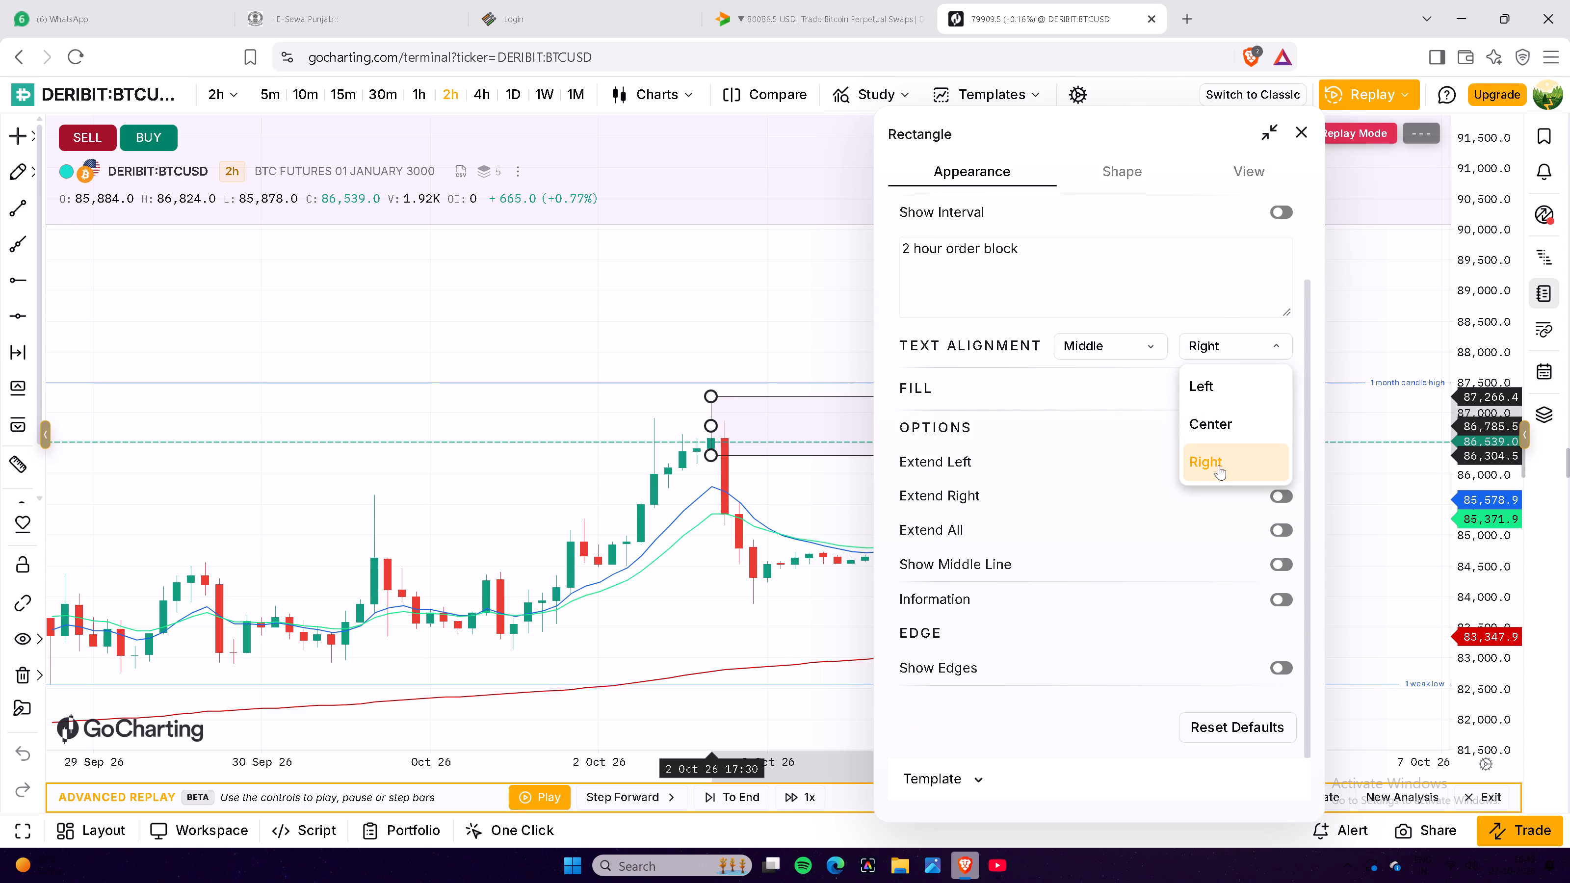
pyautogui.doubleClick(1219, 465)
pyautogui.click(1128, 346)
pyautogui.click(1117, 418)
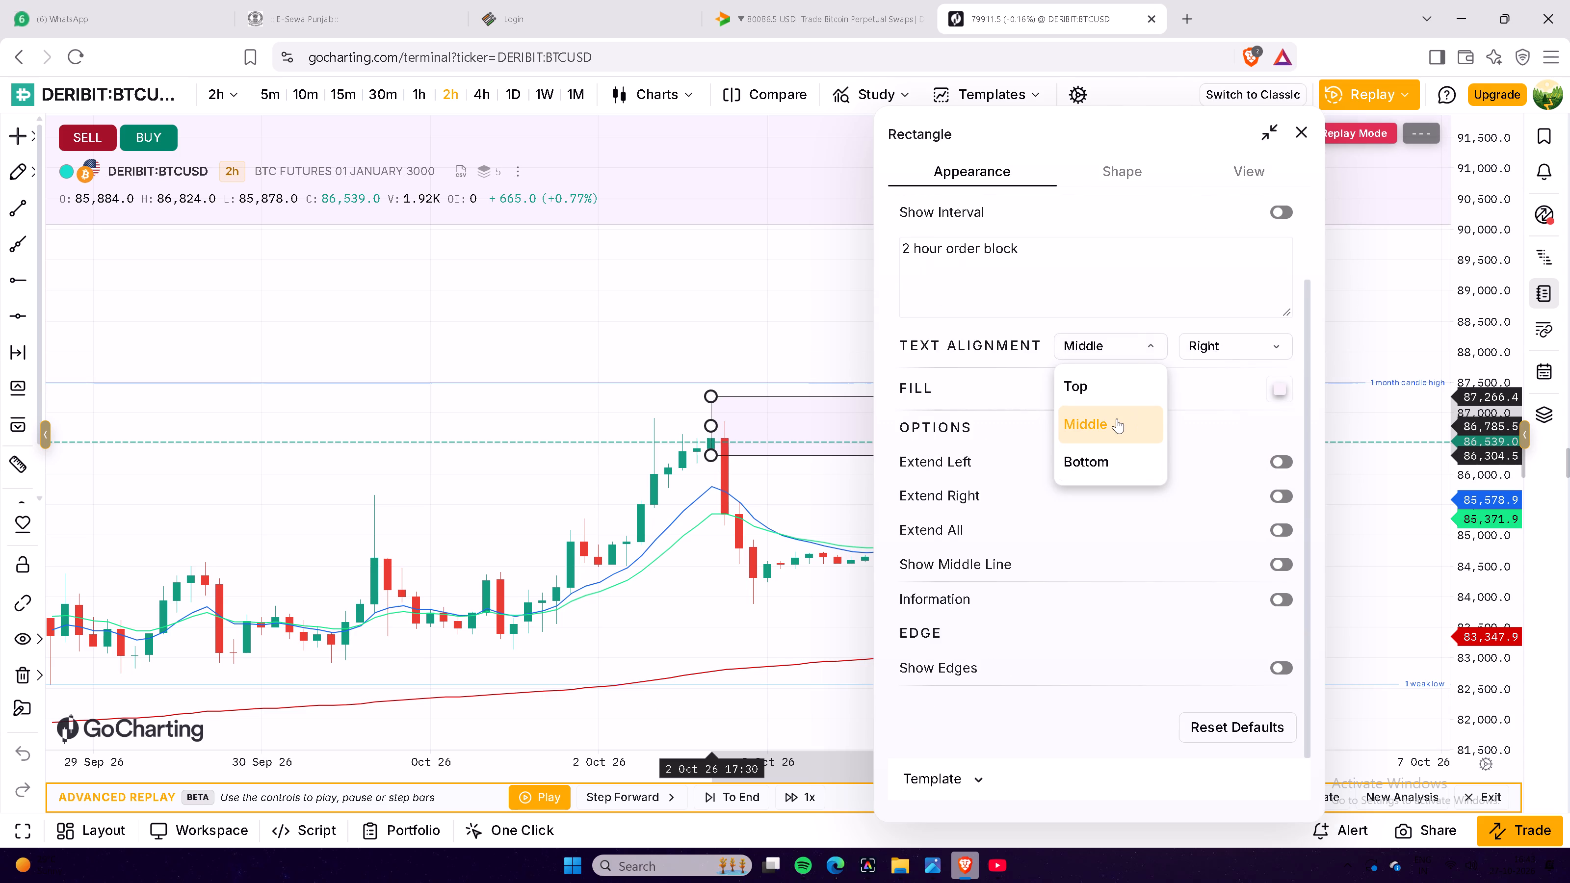
pyautogui.click(1310, 135)
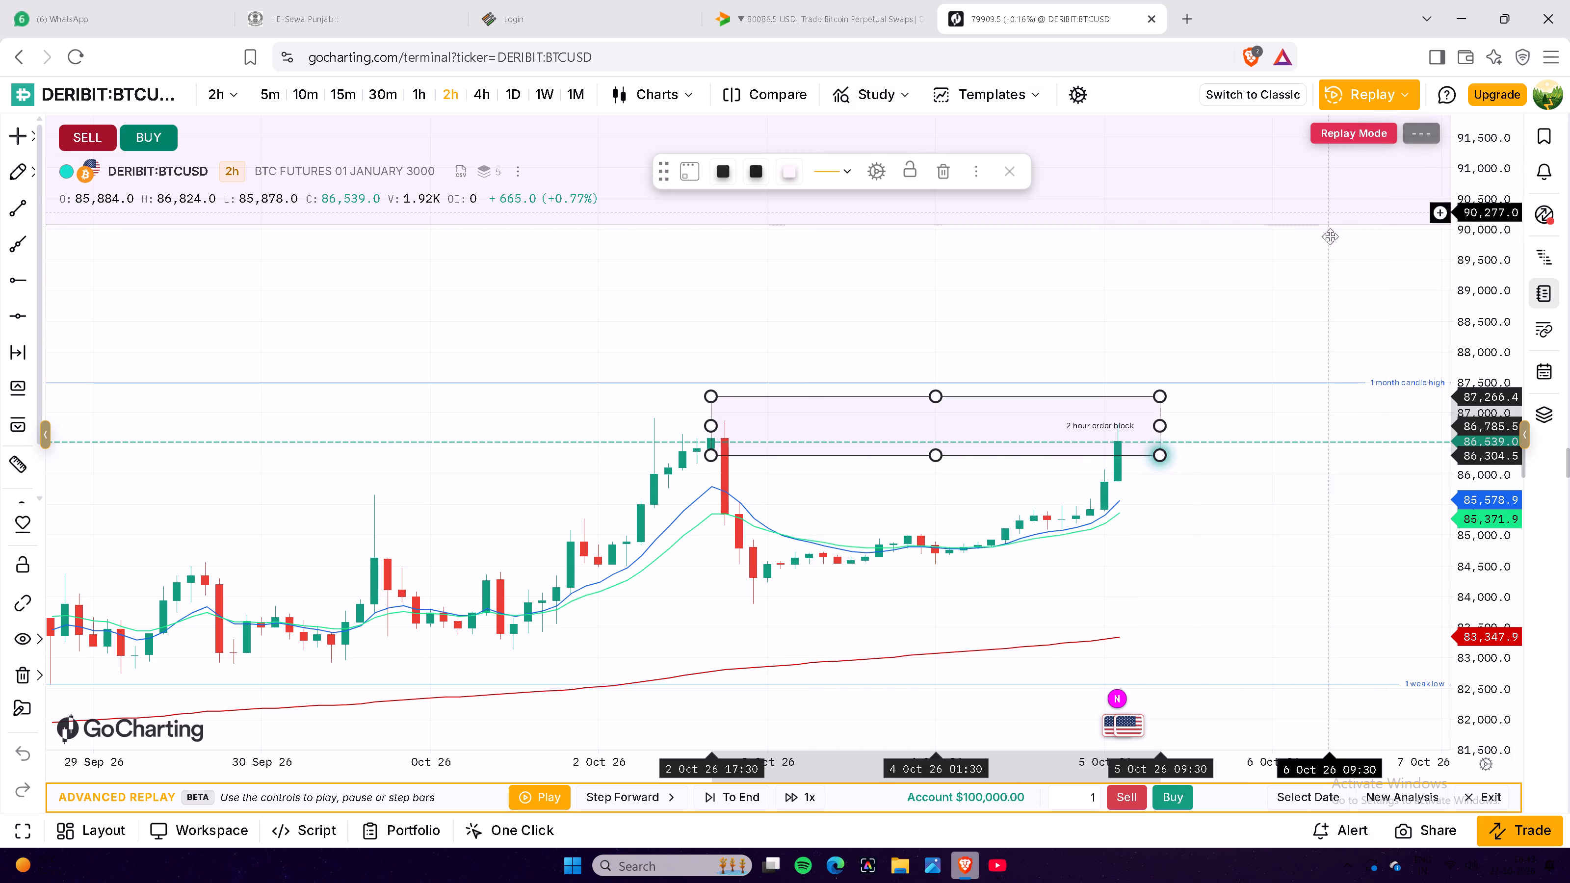
# Extend the 2 hour order block rectangle's end edge to 5 Oct 26 21:30.
pyautogui.doubleClick(1330, 236)
pyautogui.moveTo(1277, 269); pyautogui.dragTo(1106, 252)
pyautogui.click(1106, 252)
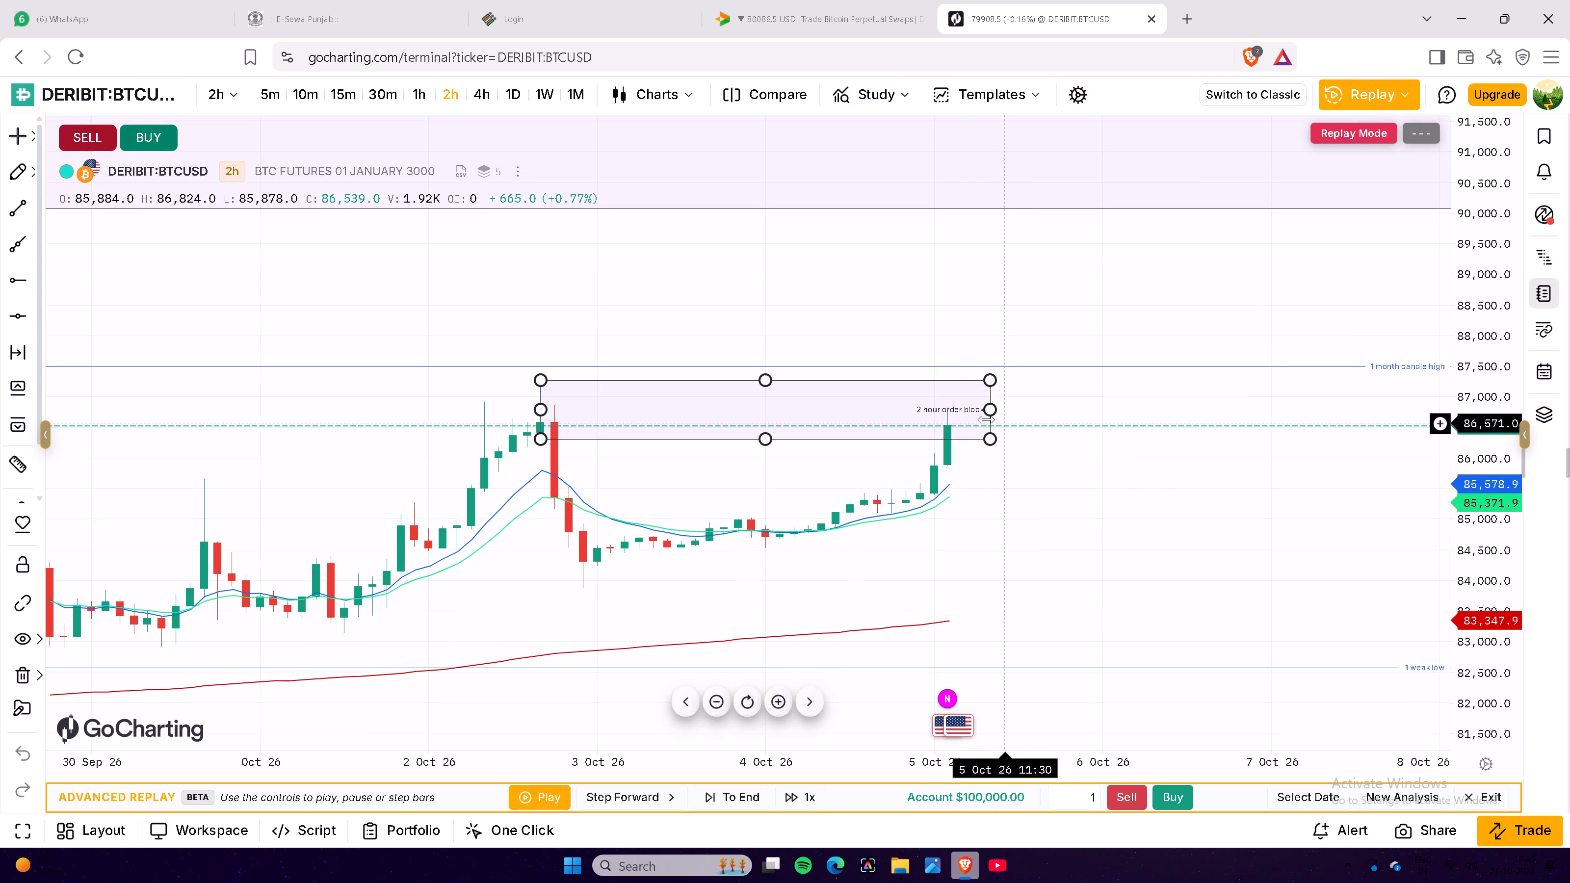
pyautogui.click(989, 408)
pyautogui.moveTo(995, 408); pyautogui.dragTo(1075, 406)
pyautogui.click(1075, 406)
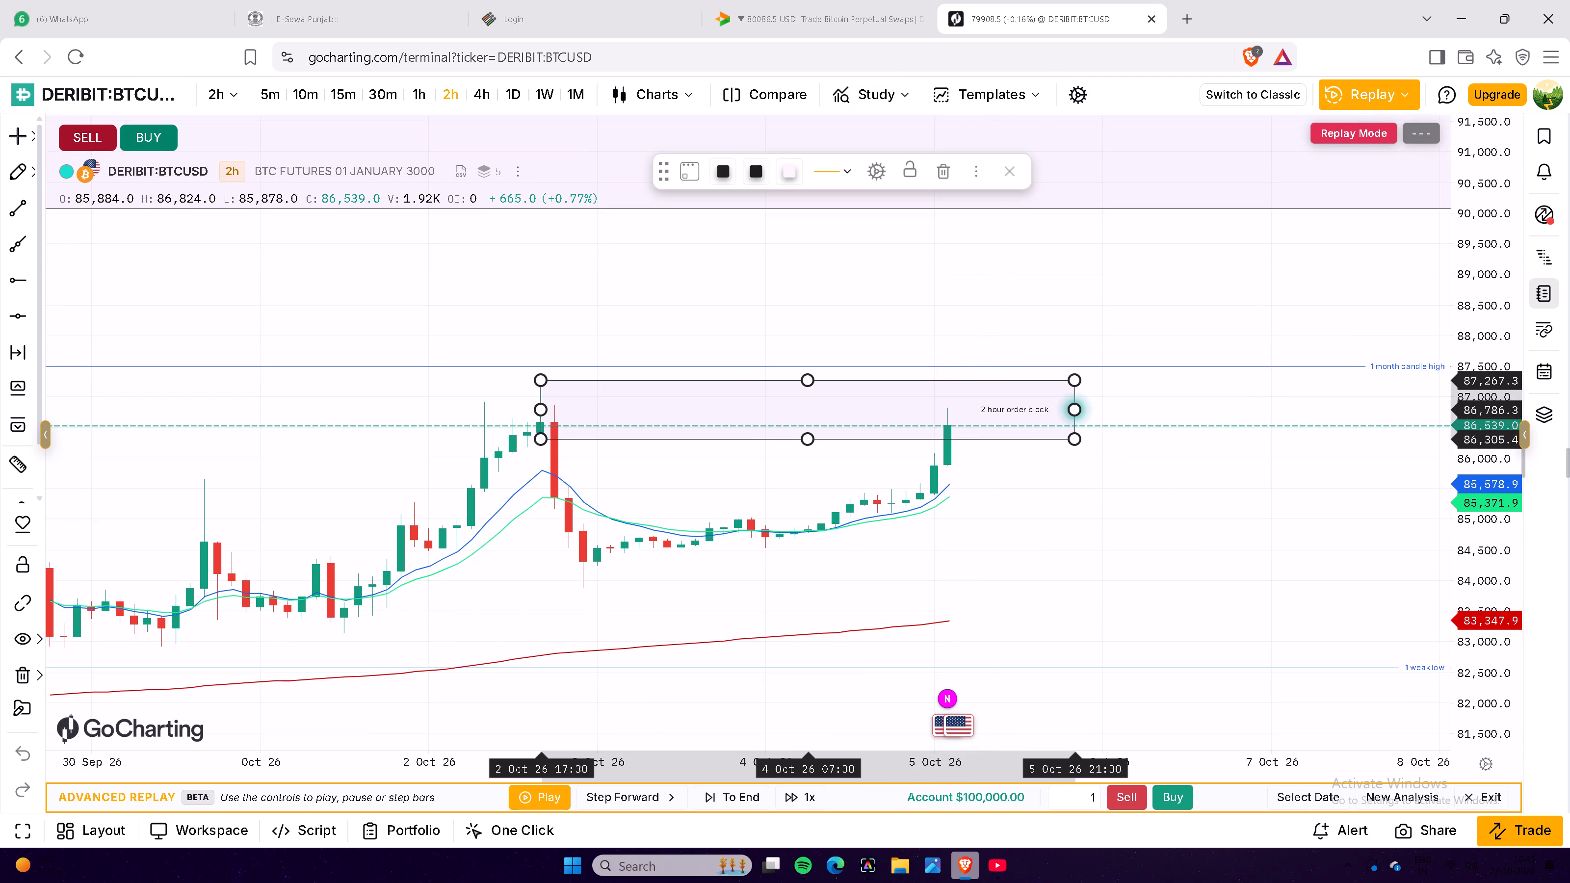
pyautogui.click(1114, 587)
# Switch the chart timeframe to 1h and dismiss the offer for more historical data.
pyautogui.click(421, 97)
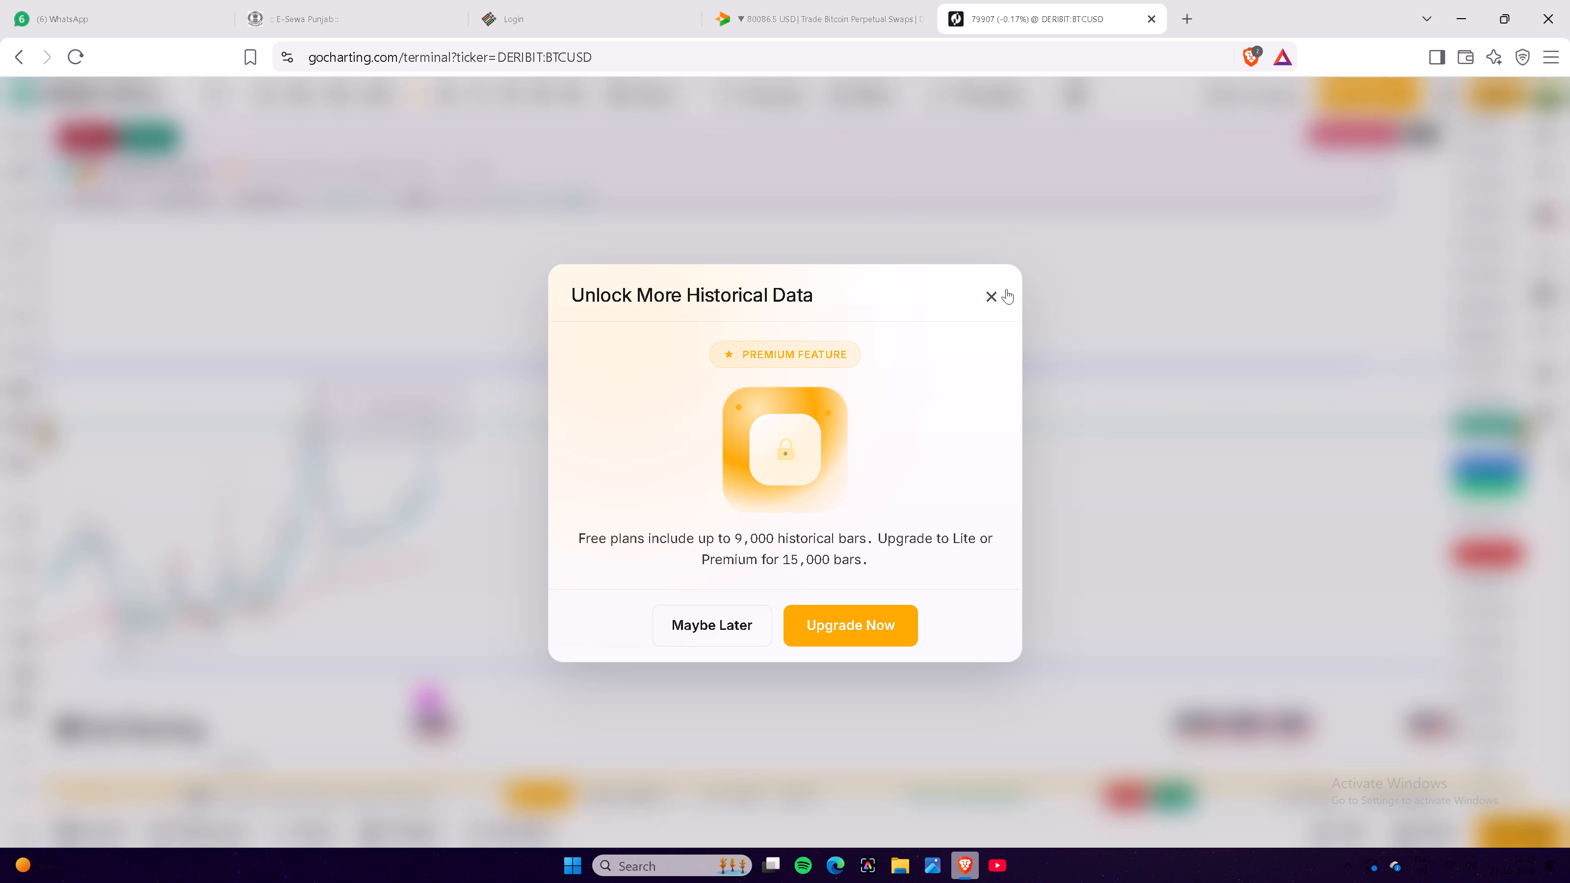
pyautogui.click(984, 293)
# Examine the 1h candles in and around the 2 hour order block.
pyautogui.scroll(5, 932, 445)
pyautogui.moveTo(590, 483); pyautogui.dragTo(1280, 490)
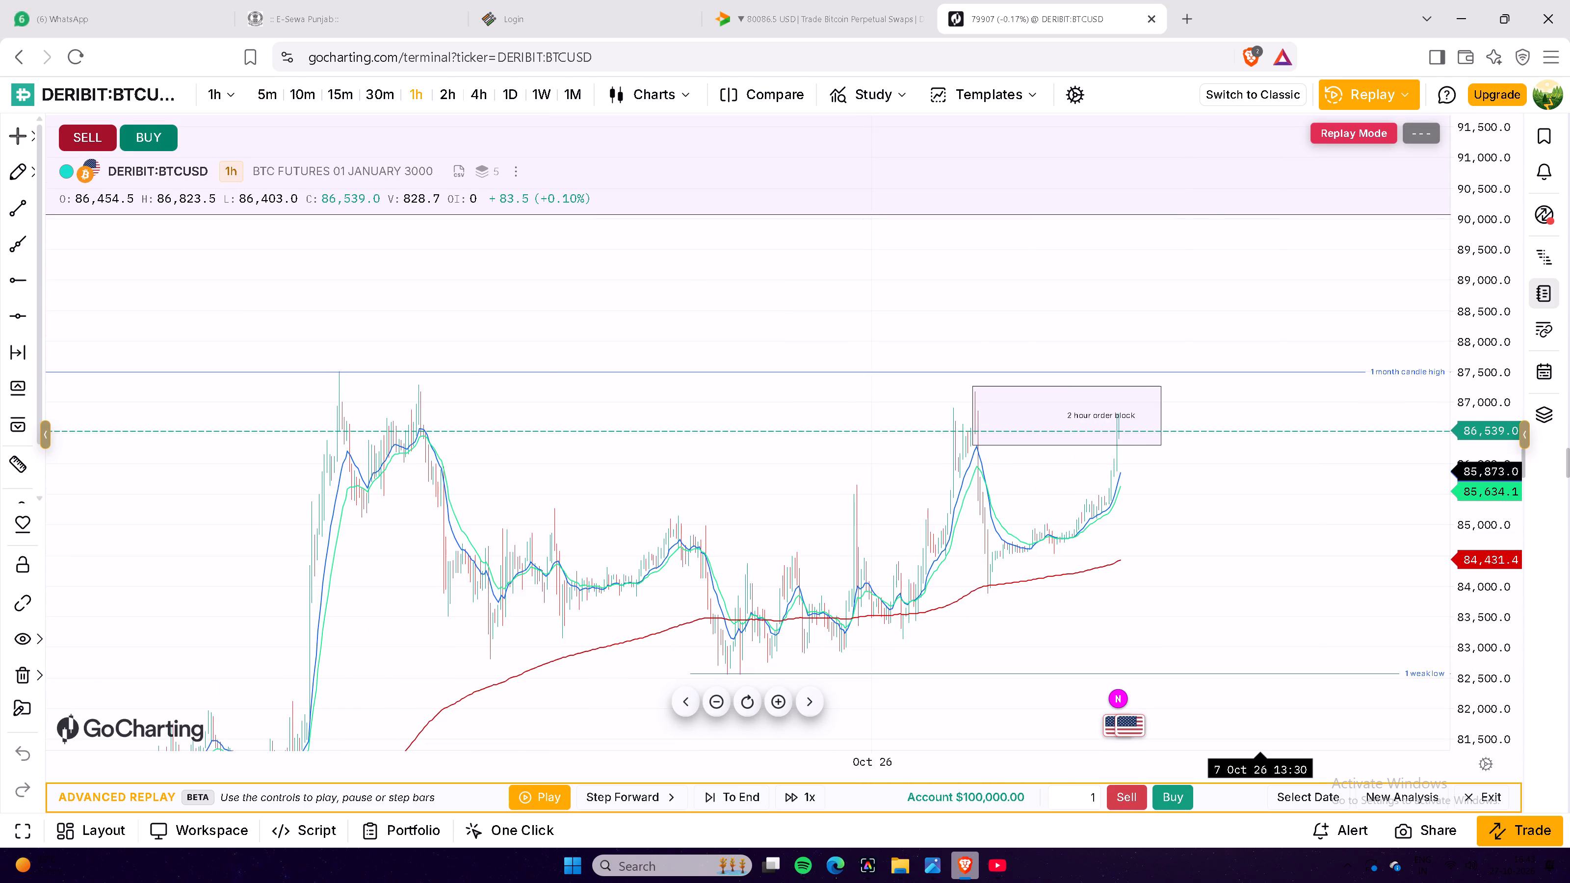
pyautogui.scroll(11, 1127, 410)
pyautogui.scroll(7, 1156, 508)
pyautogui.moveTo(1272, 547); pyautogui.dragTo(1253, 571)
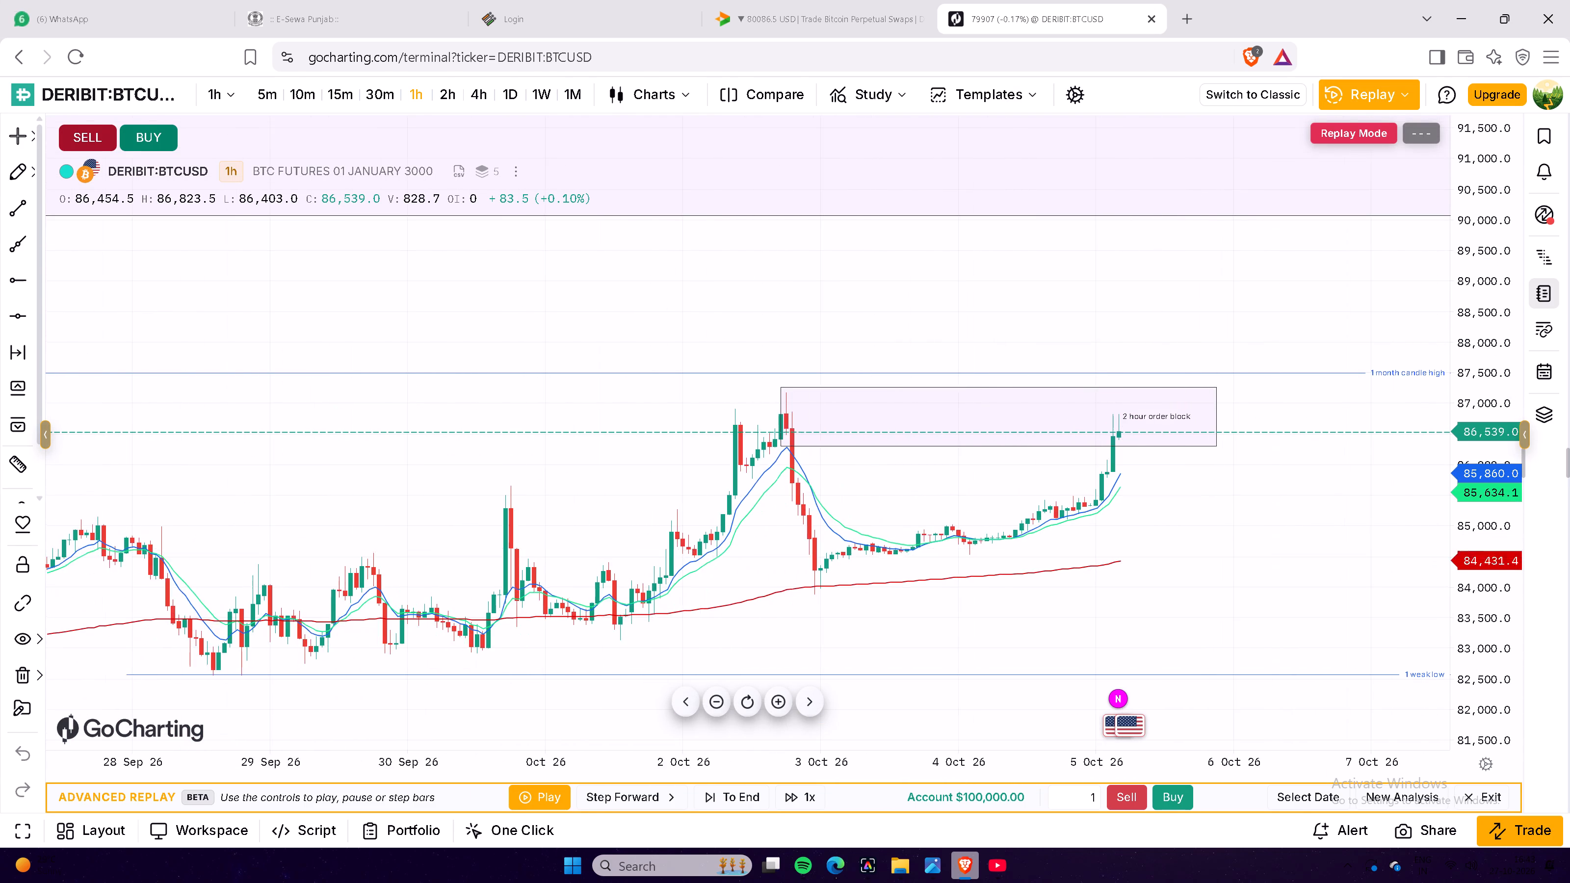
pyautogui.moveTo(1253, 571); pyautogui.dragTo(1140, 564)
pyautogui.moveTo(1507, 615); pyautogui.dragTo(1506, 394)
pyautogui.scroll(8, 1013, 413)
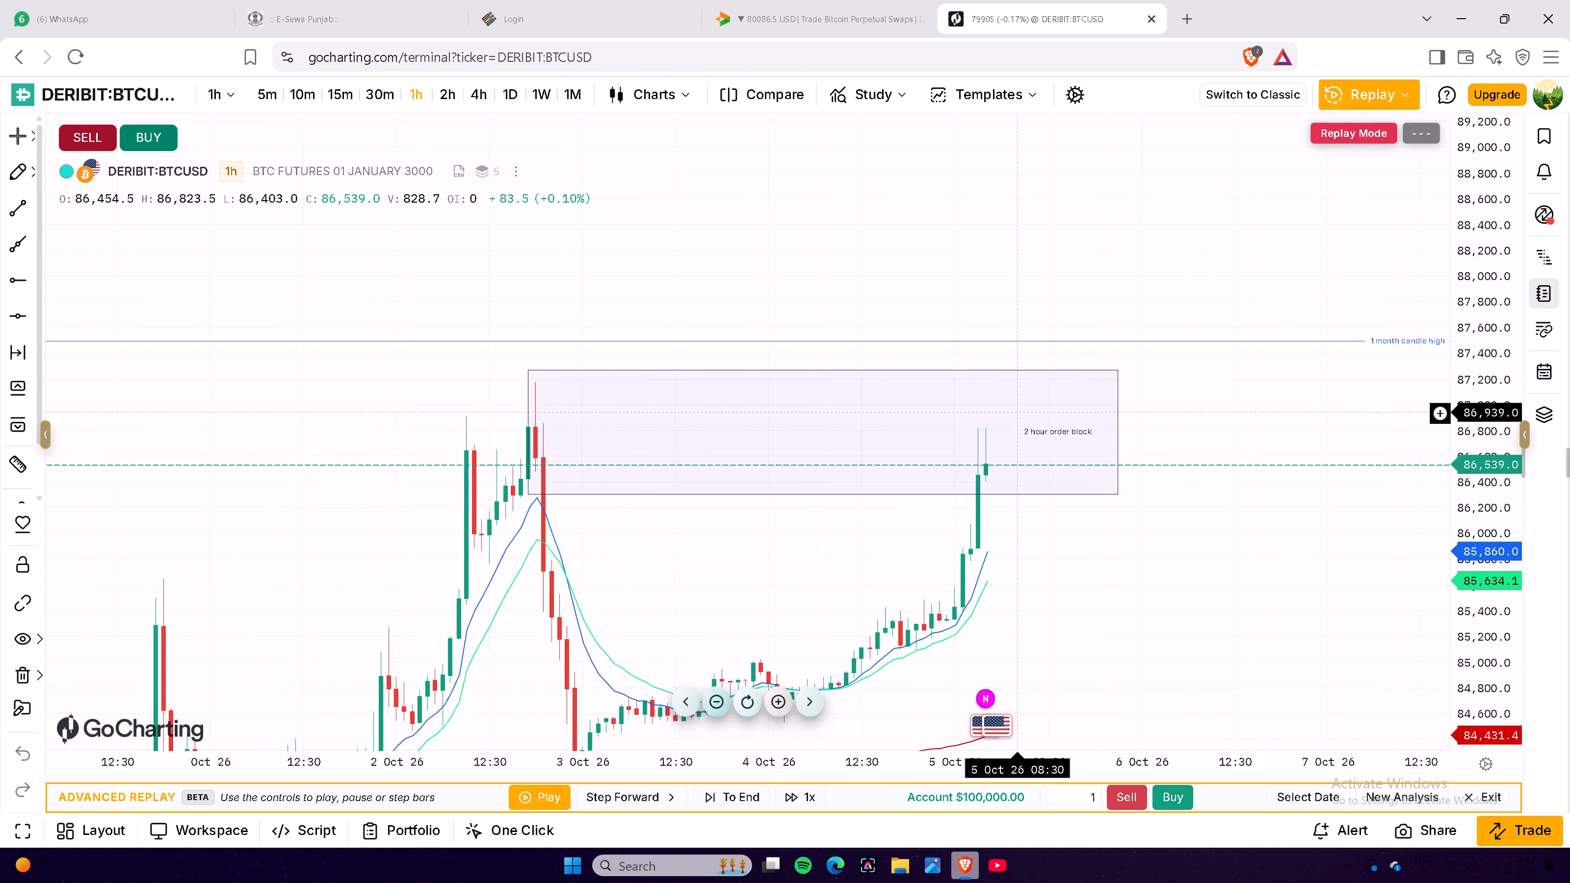
pyautogui.moveTo(1092, 590); pyautogui.dragTo(1098, 551)
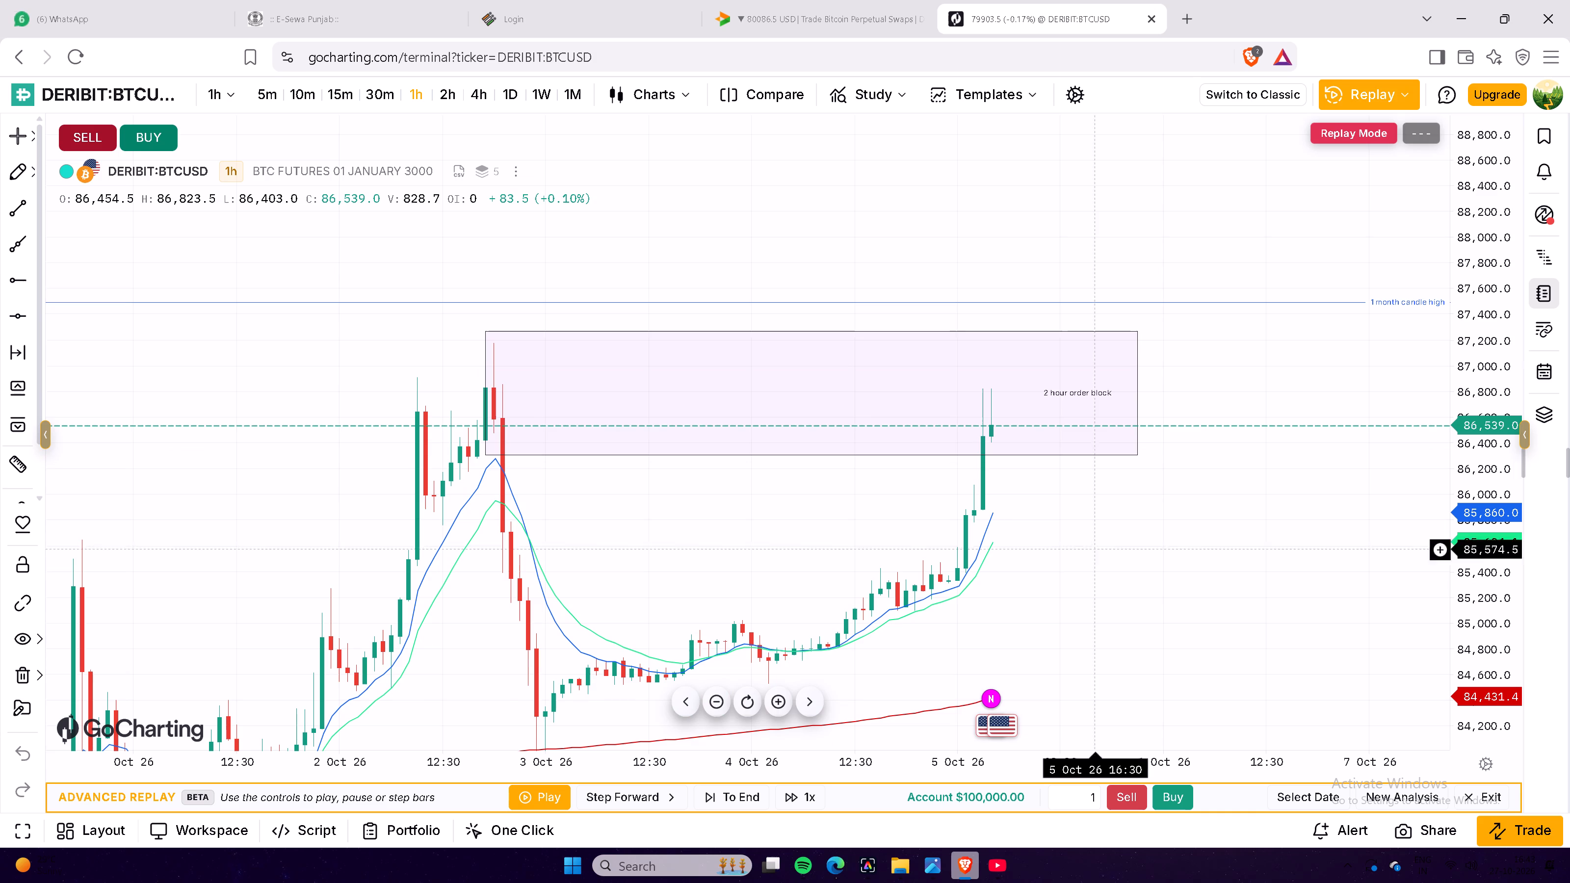
# Draw a rectangle inside the 2 hour order block from about 87,176 at 2 Oct 26 18:30 to about 86,483 at 5 Oct 26 21:30.
pyautogui.click(34, 167)
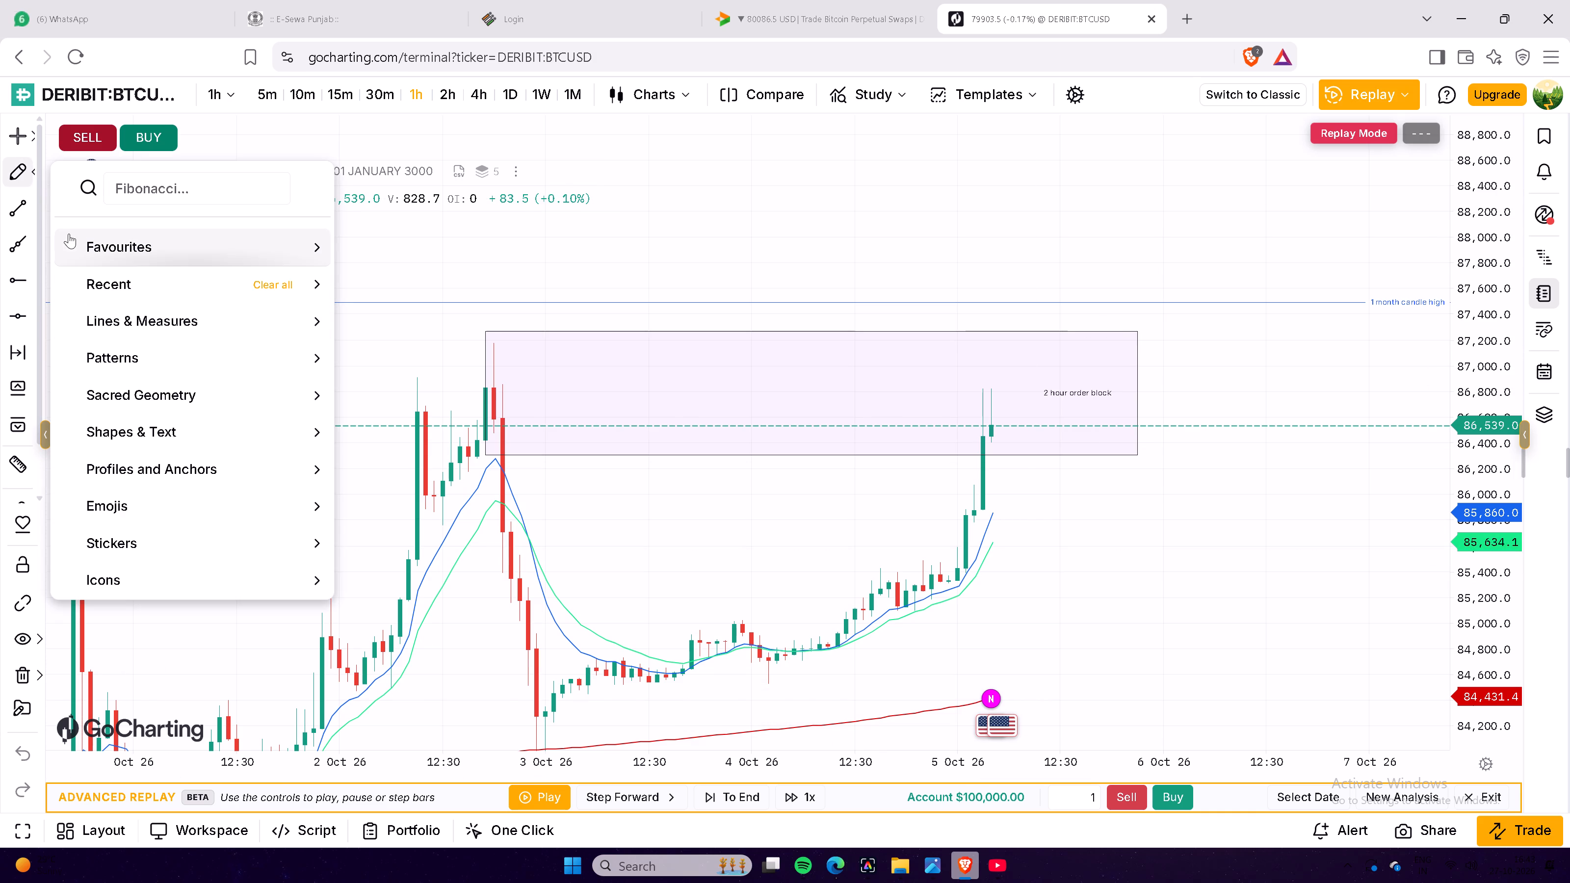
pyautogui.click(85, 246)
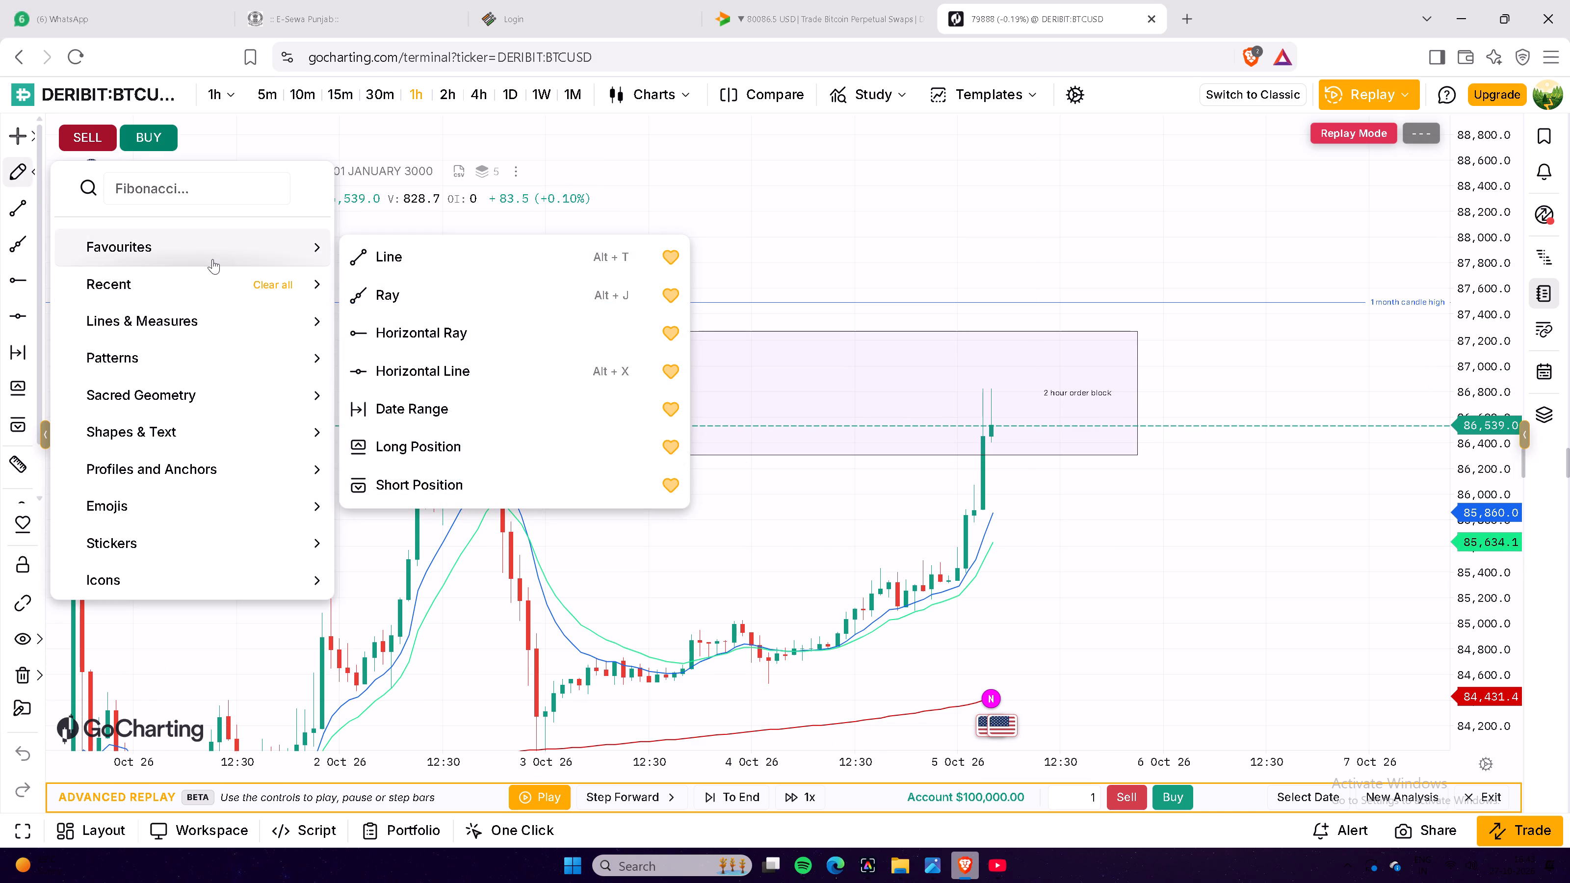
pyautogui.click(213, 247)
pyautogui.click(206, 196)
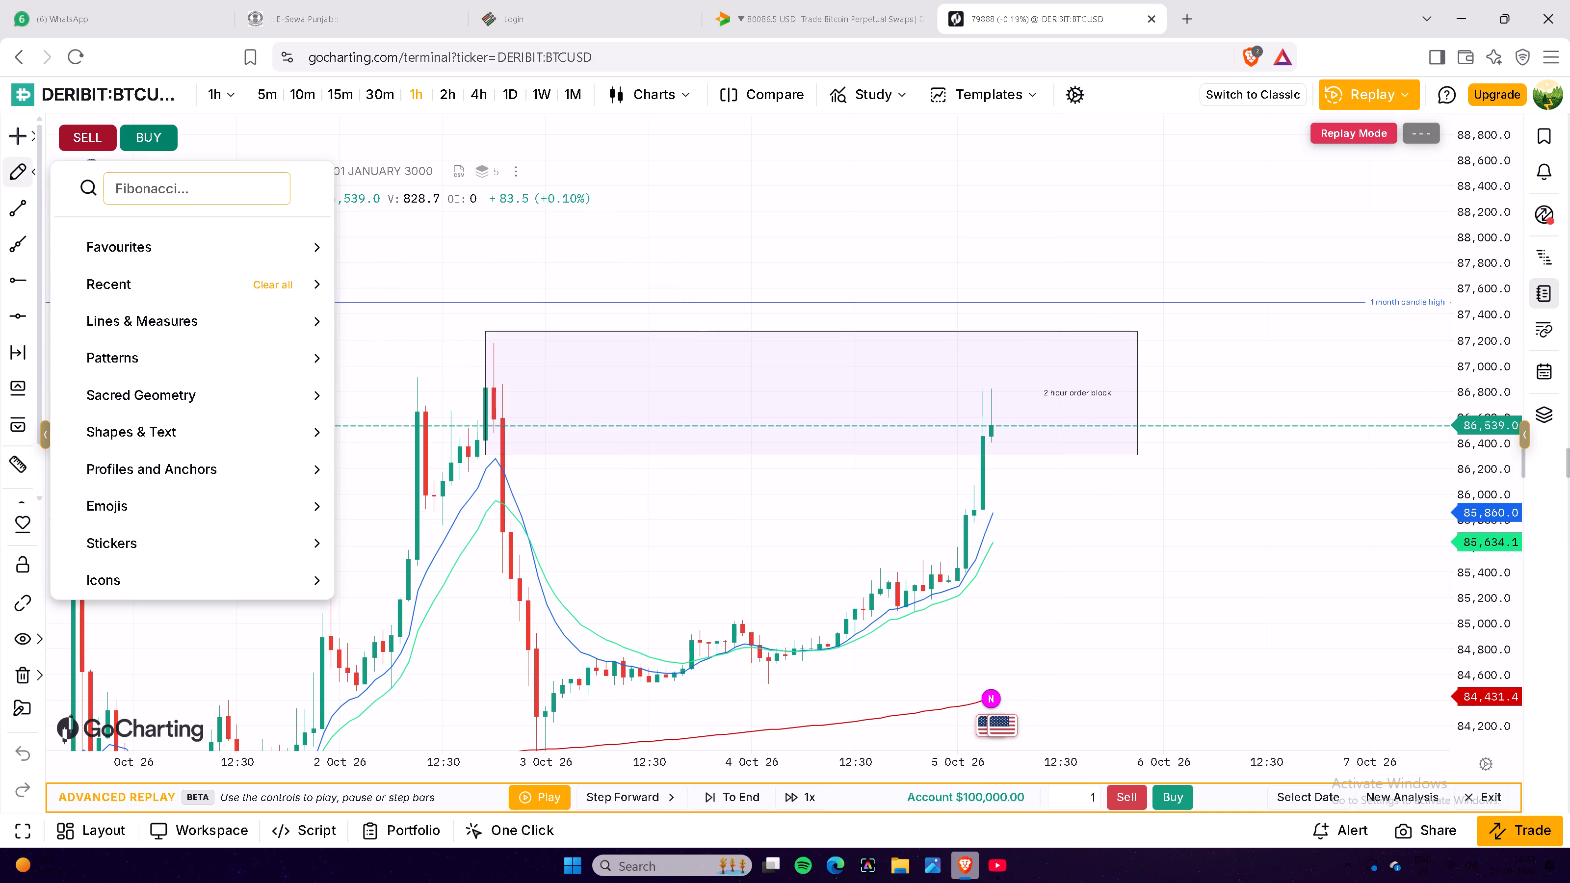
pyautogui.press('r')
pyautogui.press('e')
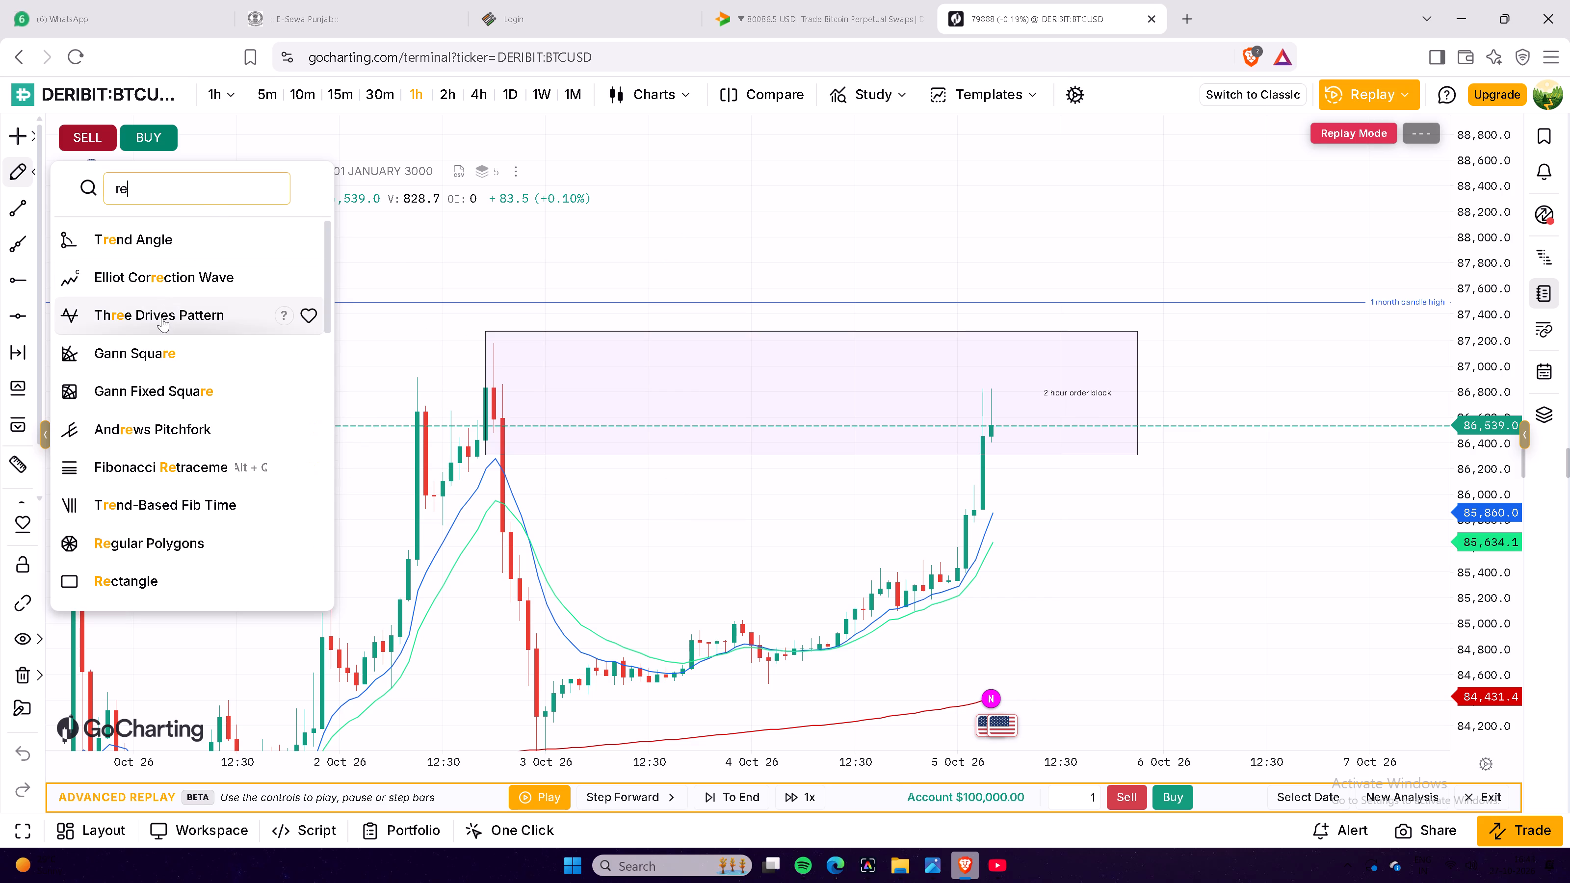
pyautogui.press('c')
pyautogui.click(155, 286)
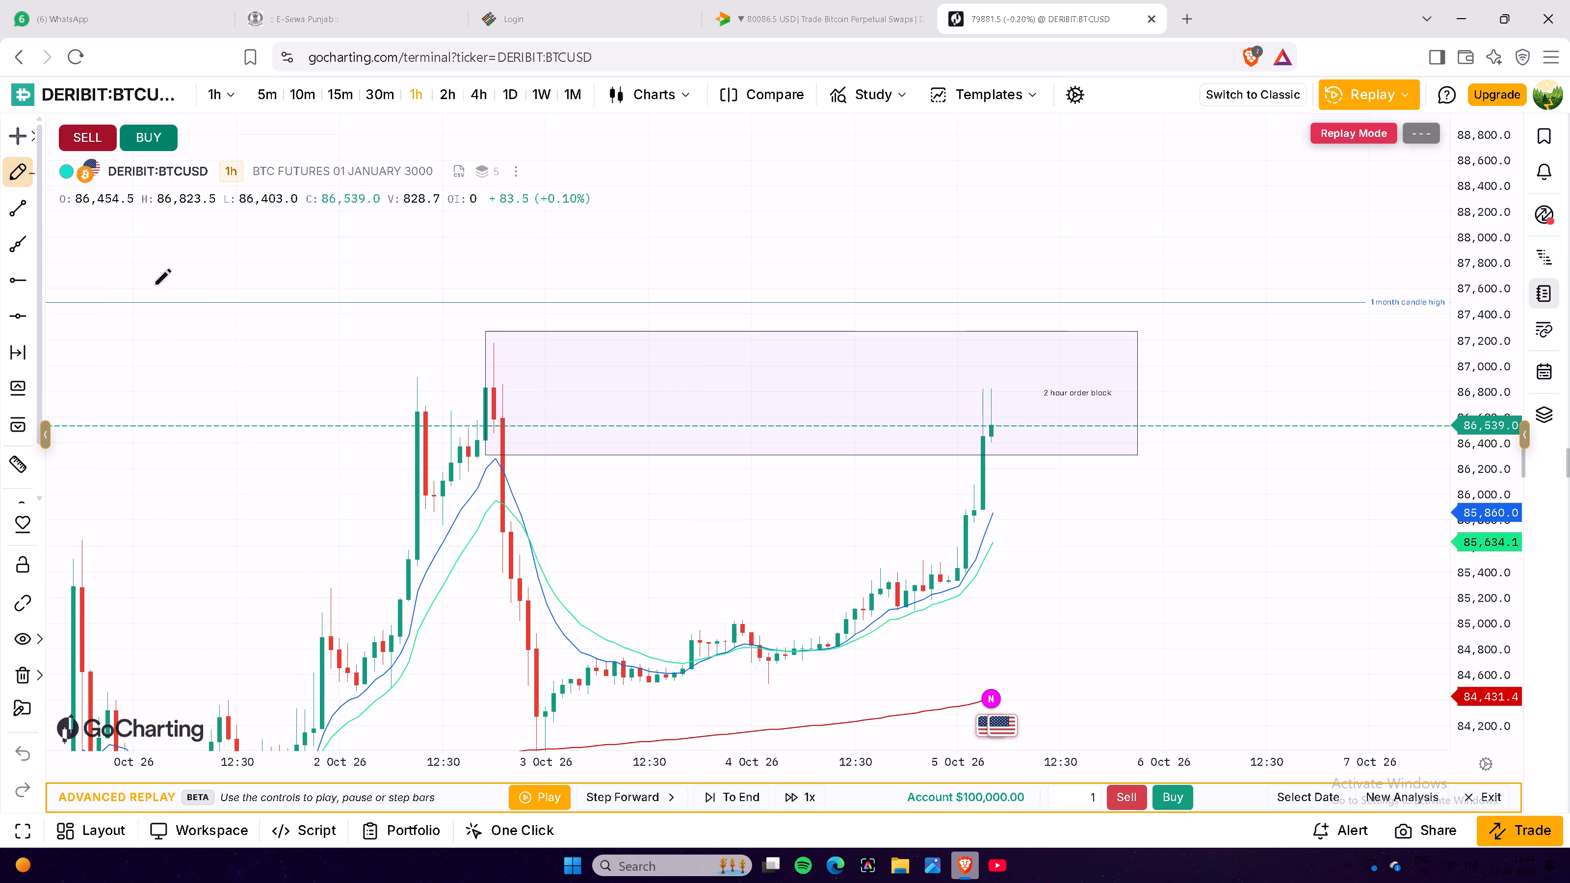
pyautogui.click(495, 343)
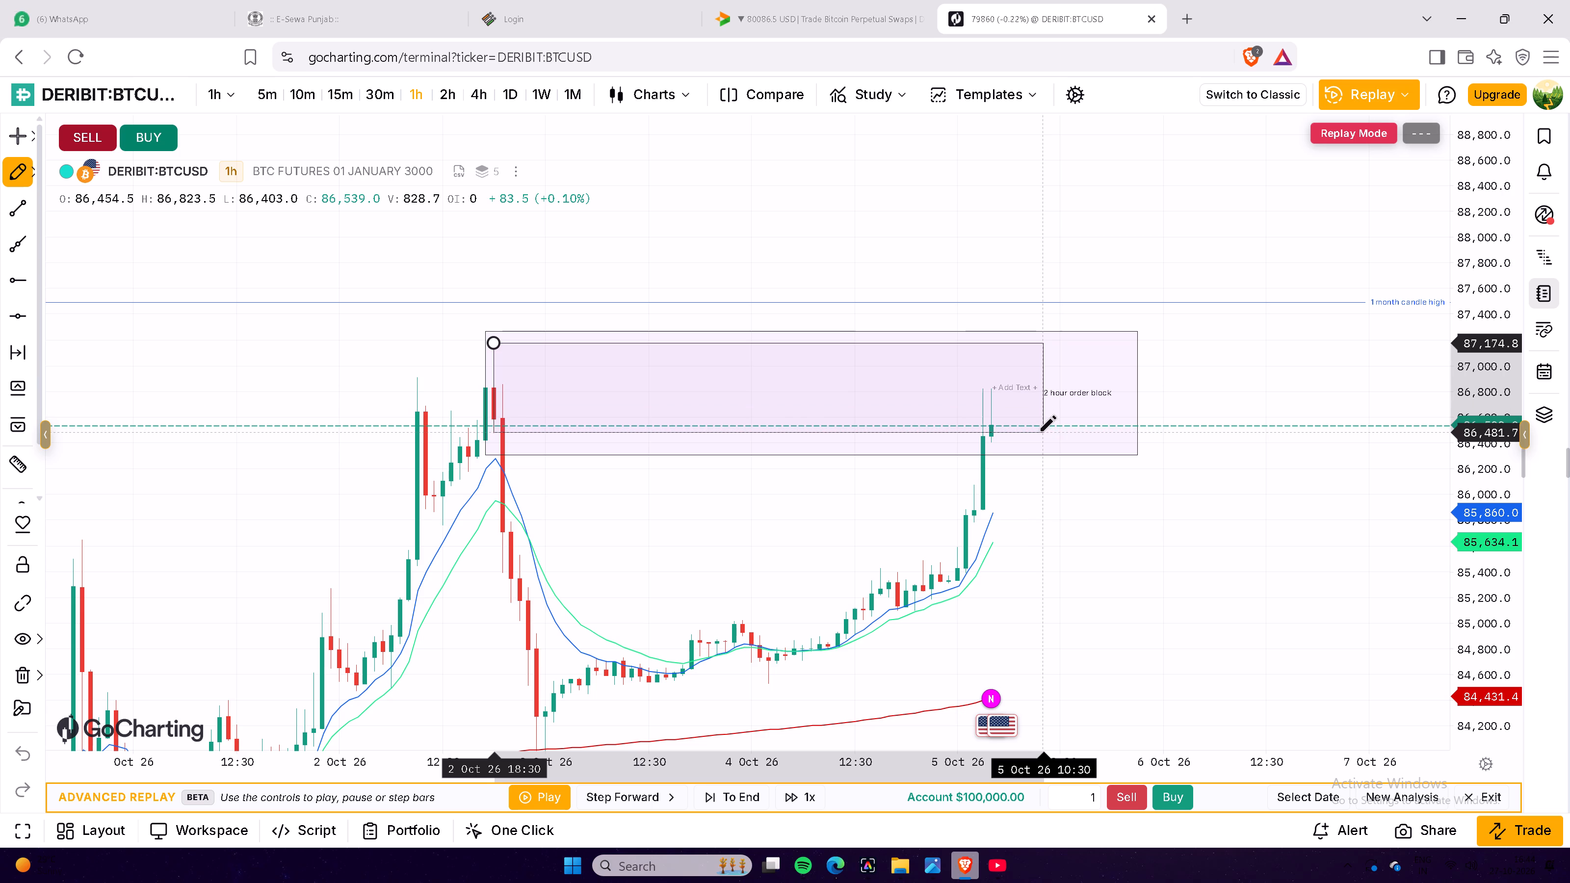
pyautogui.click(1040, 432)
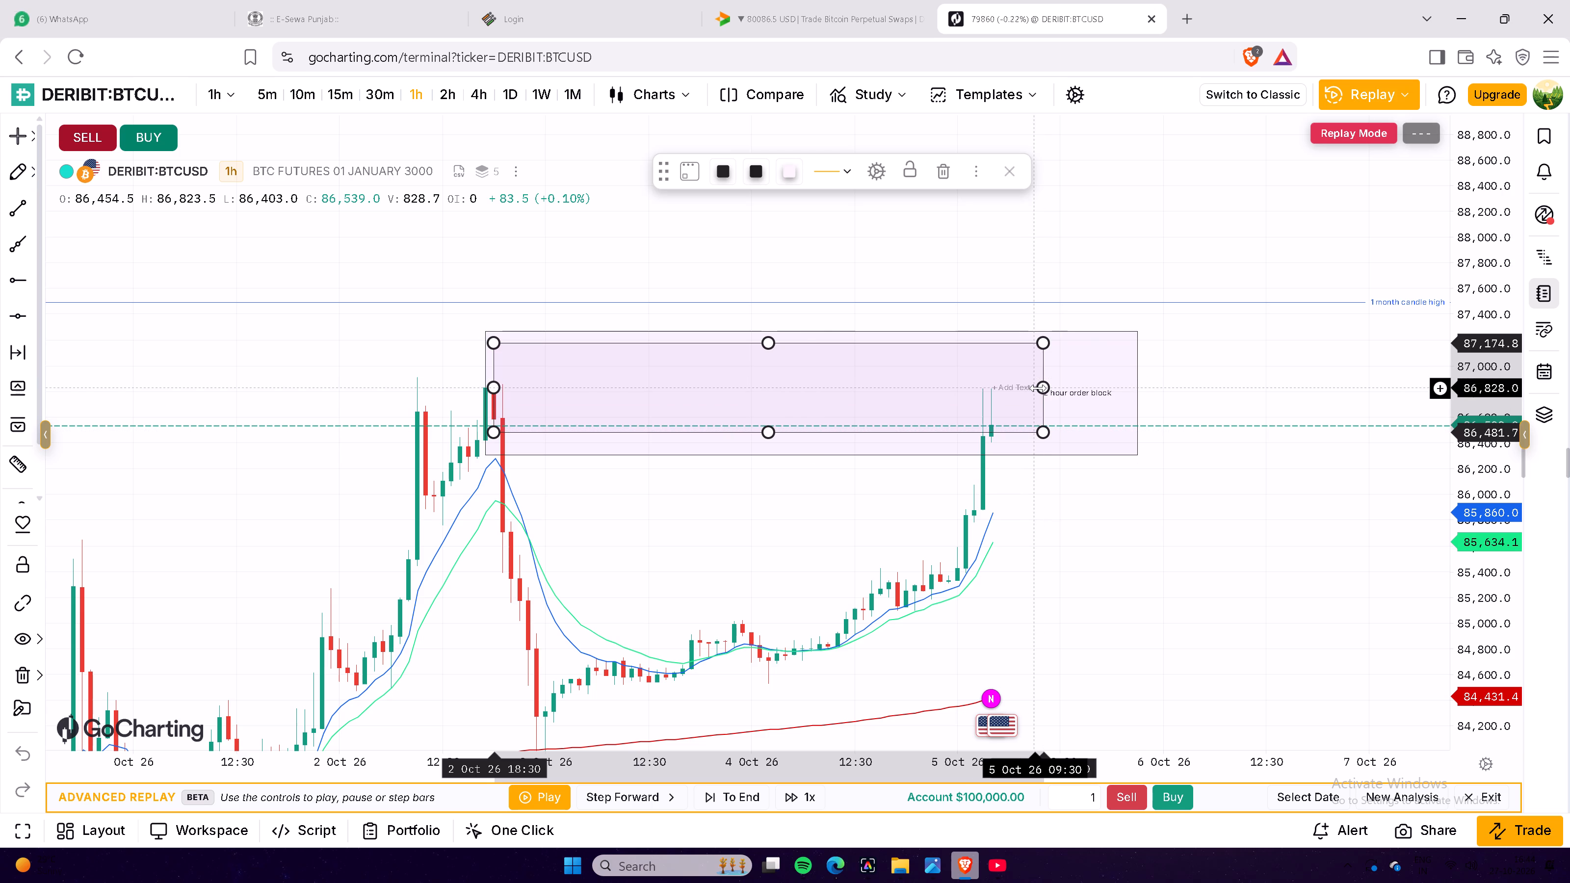
pyautogui.moveTo(1038, 388); pyautogui.dragTo(1138, 388)
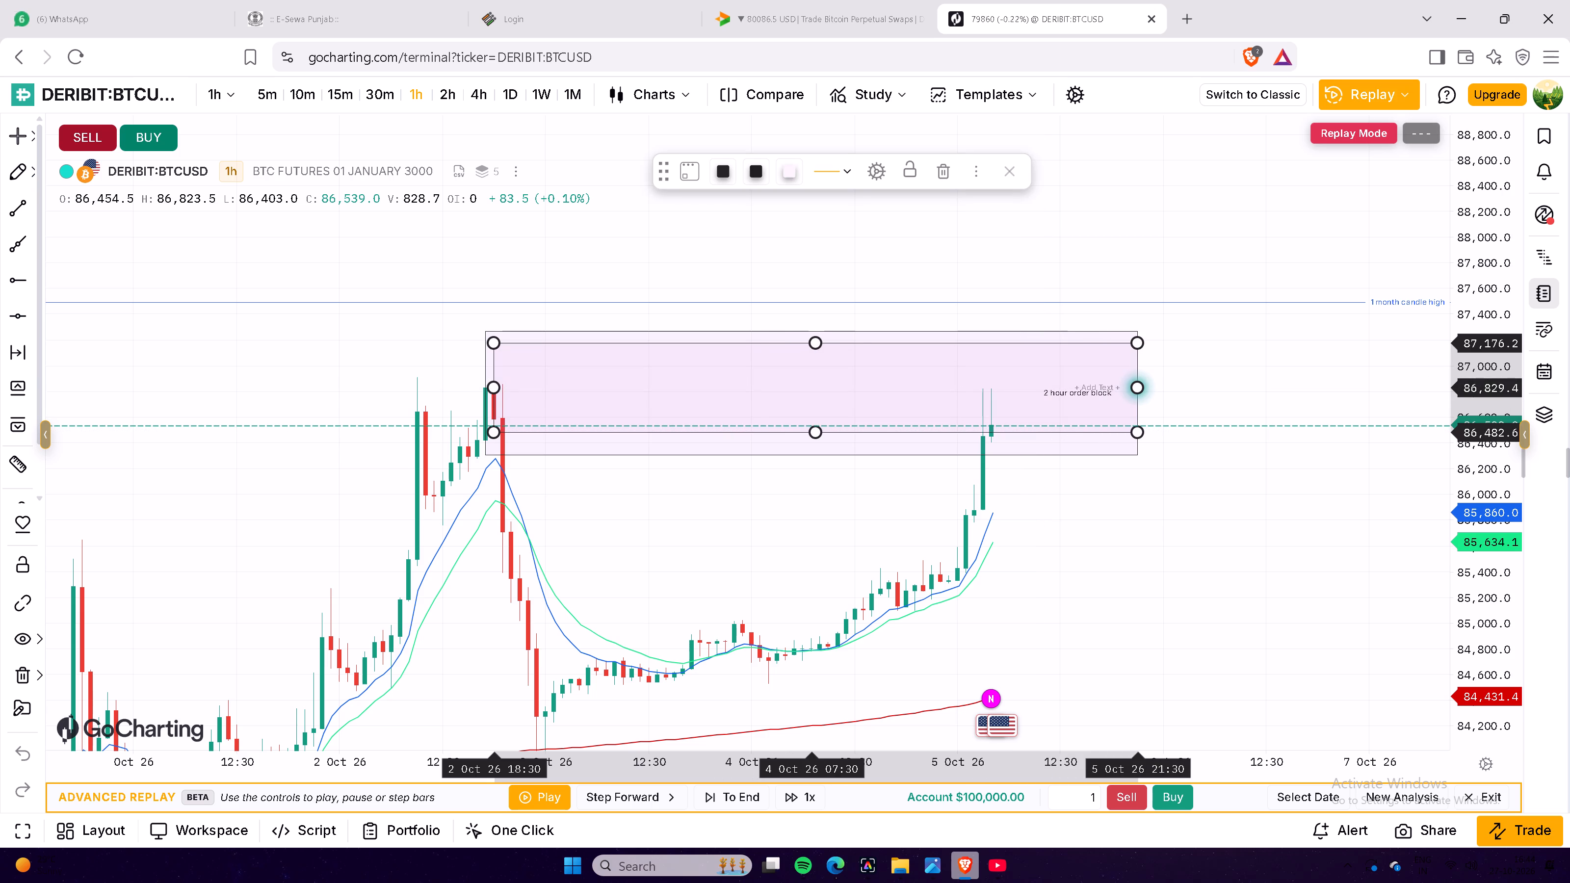
# Label the inner rectangle "1 hour order block".
pyautogui.click(1090, 382)
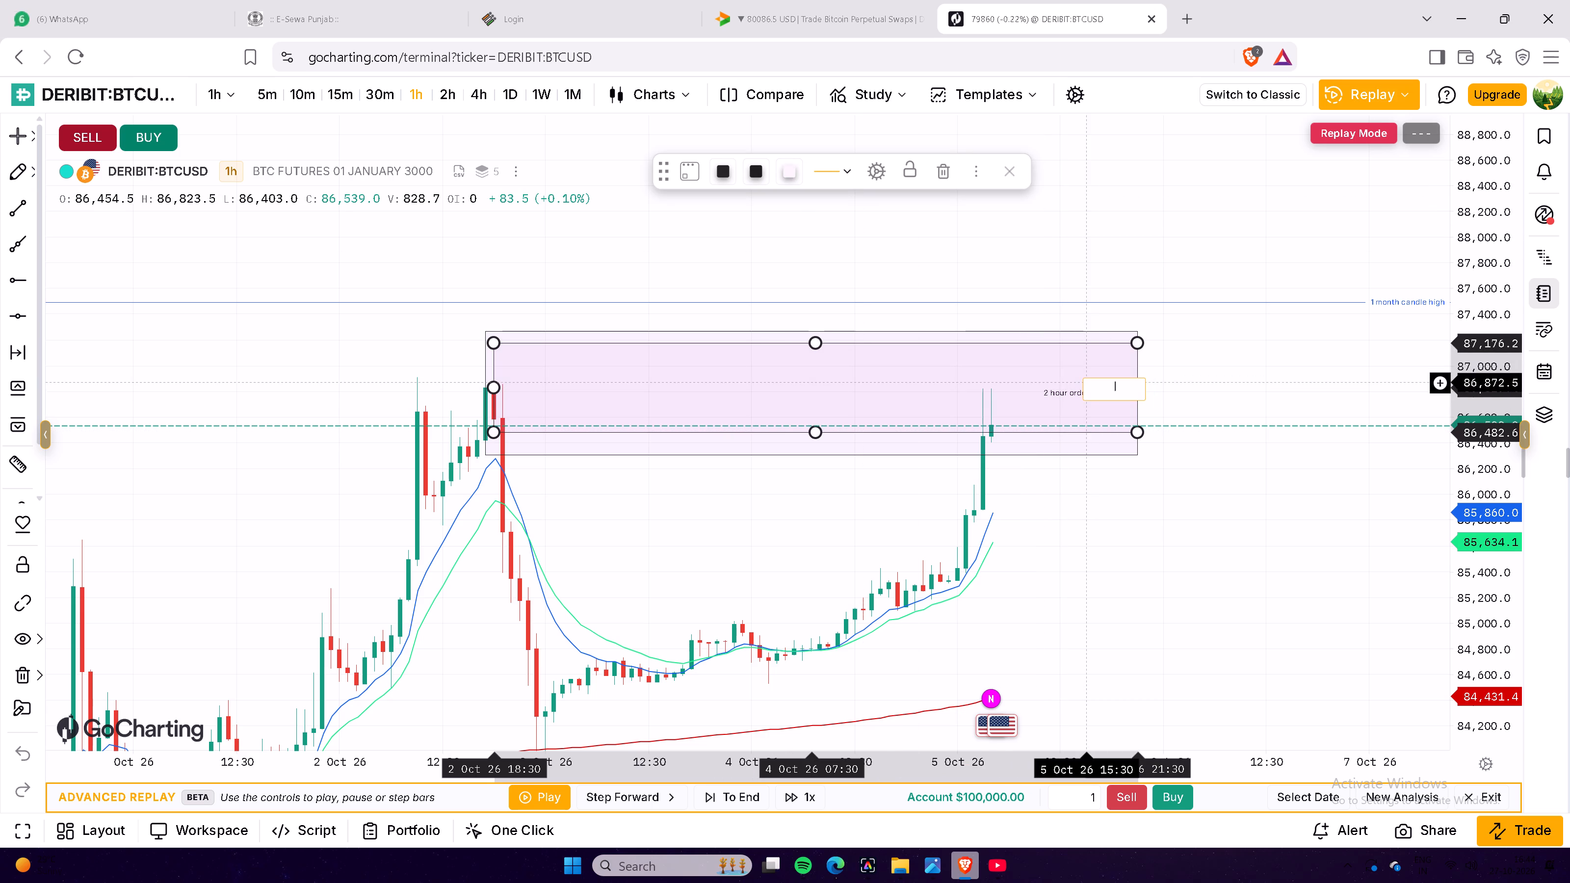
pyautogui.write('i')
pyautogui.press('space')
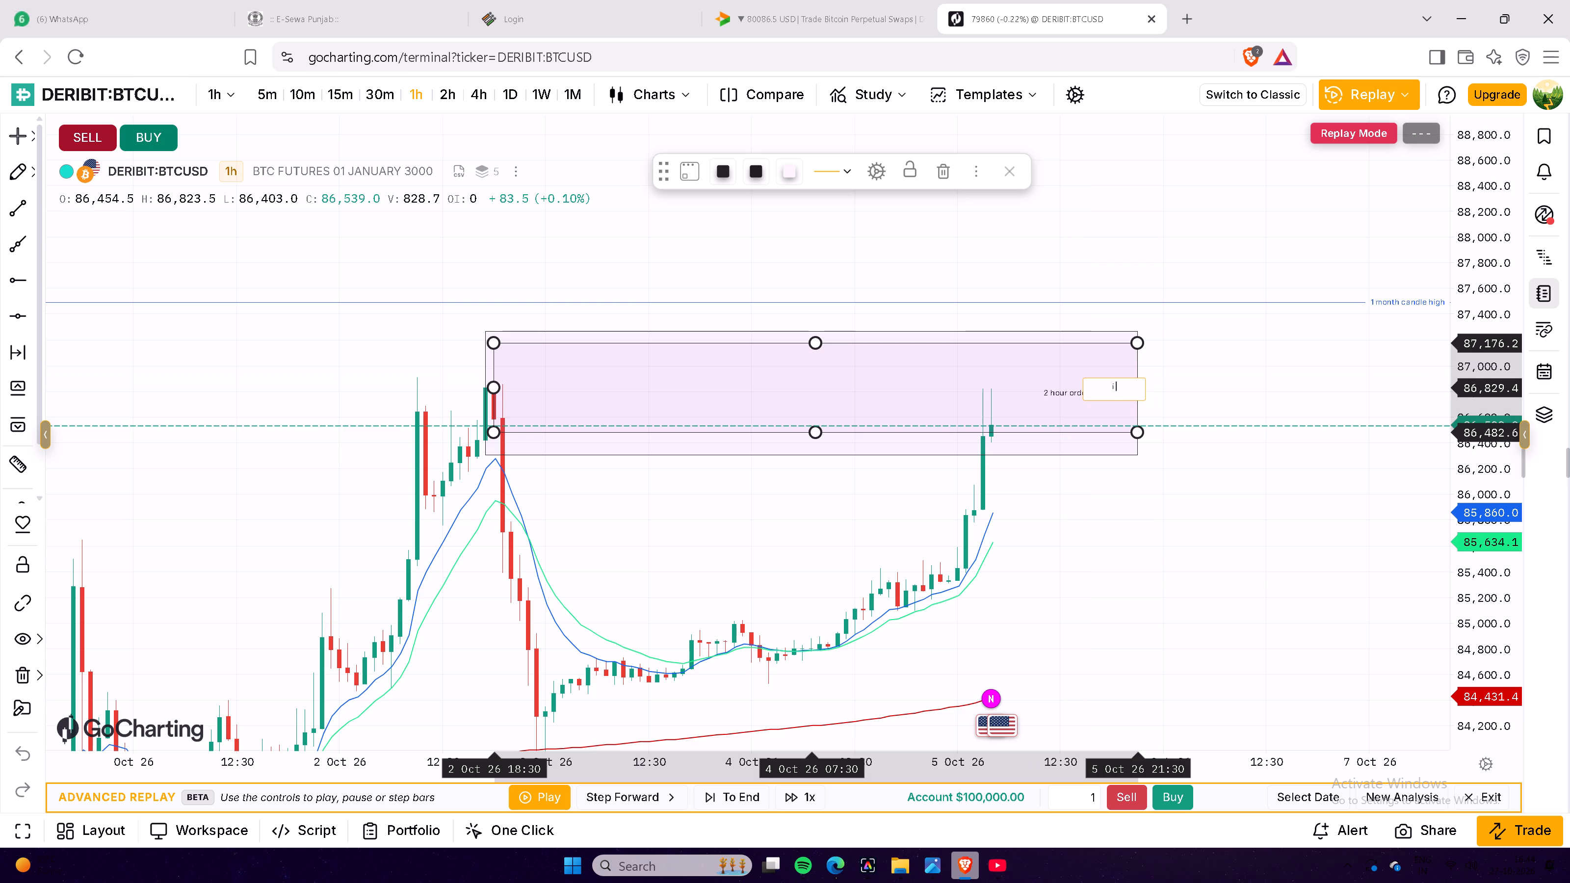
pyautogui.press('BackSpace')
pyautogui.press('BackSpace')
pyautogui.write('1')
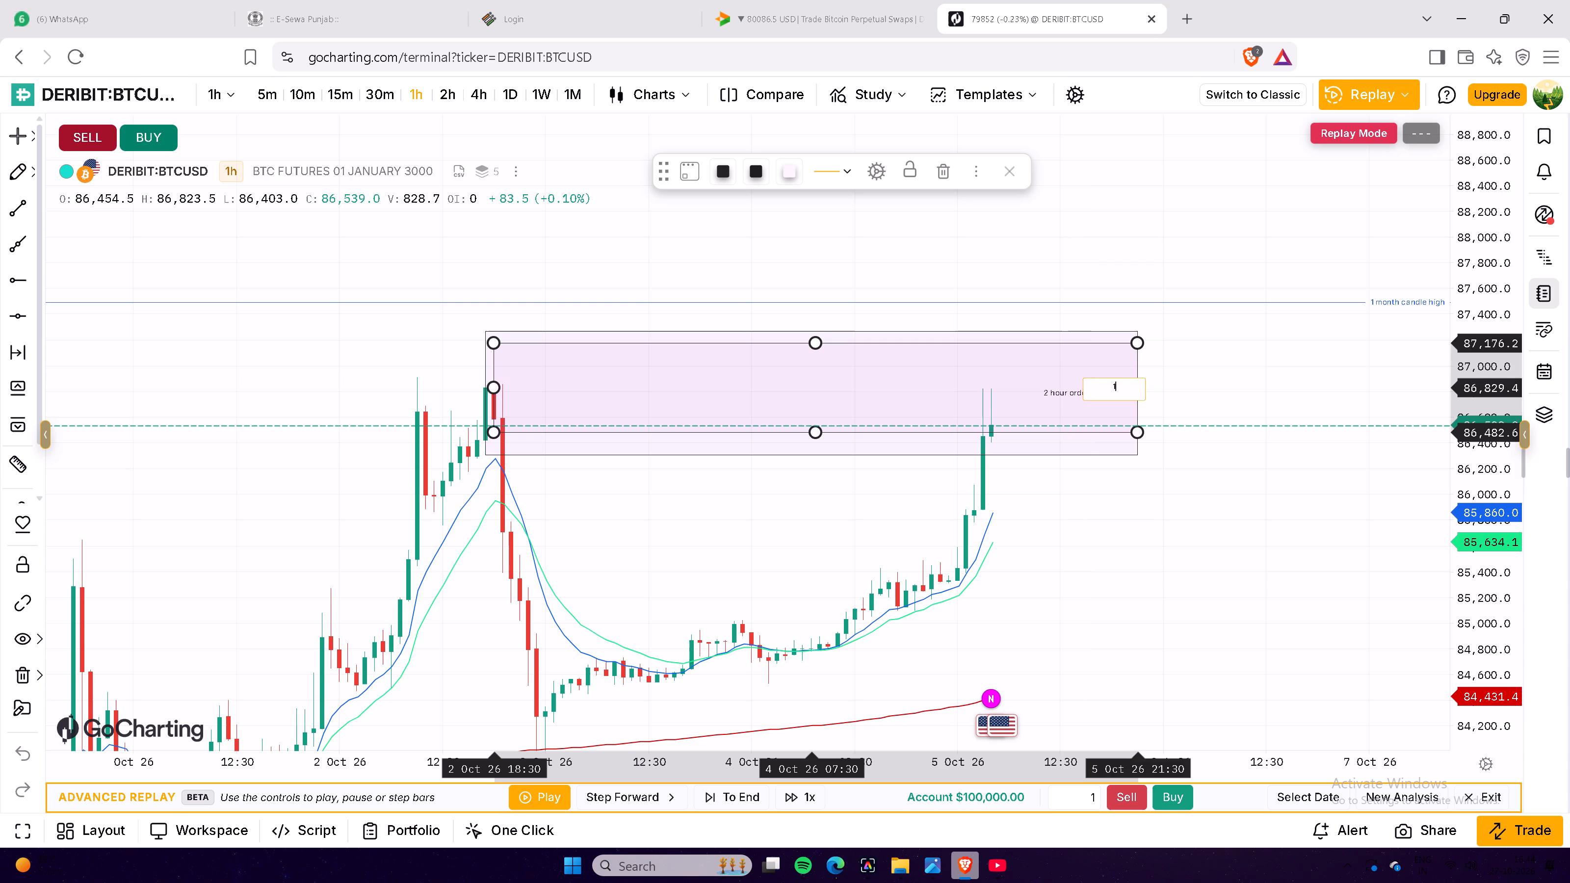
pyautogui.press('space')
pyautogui.write('hour')
pyautogui.press('space')
pyautogui.write('order')
pyautogui.press('space')
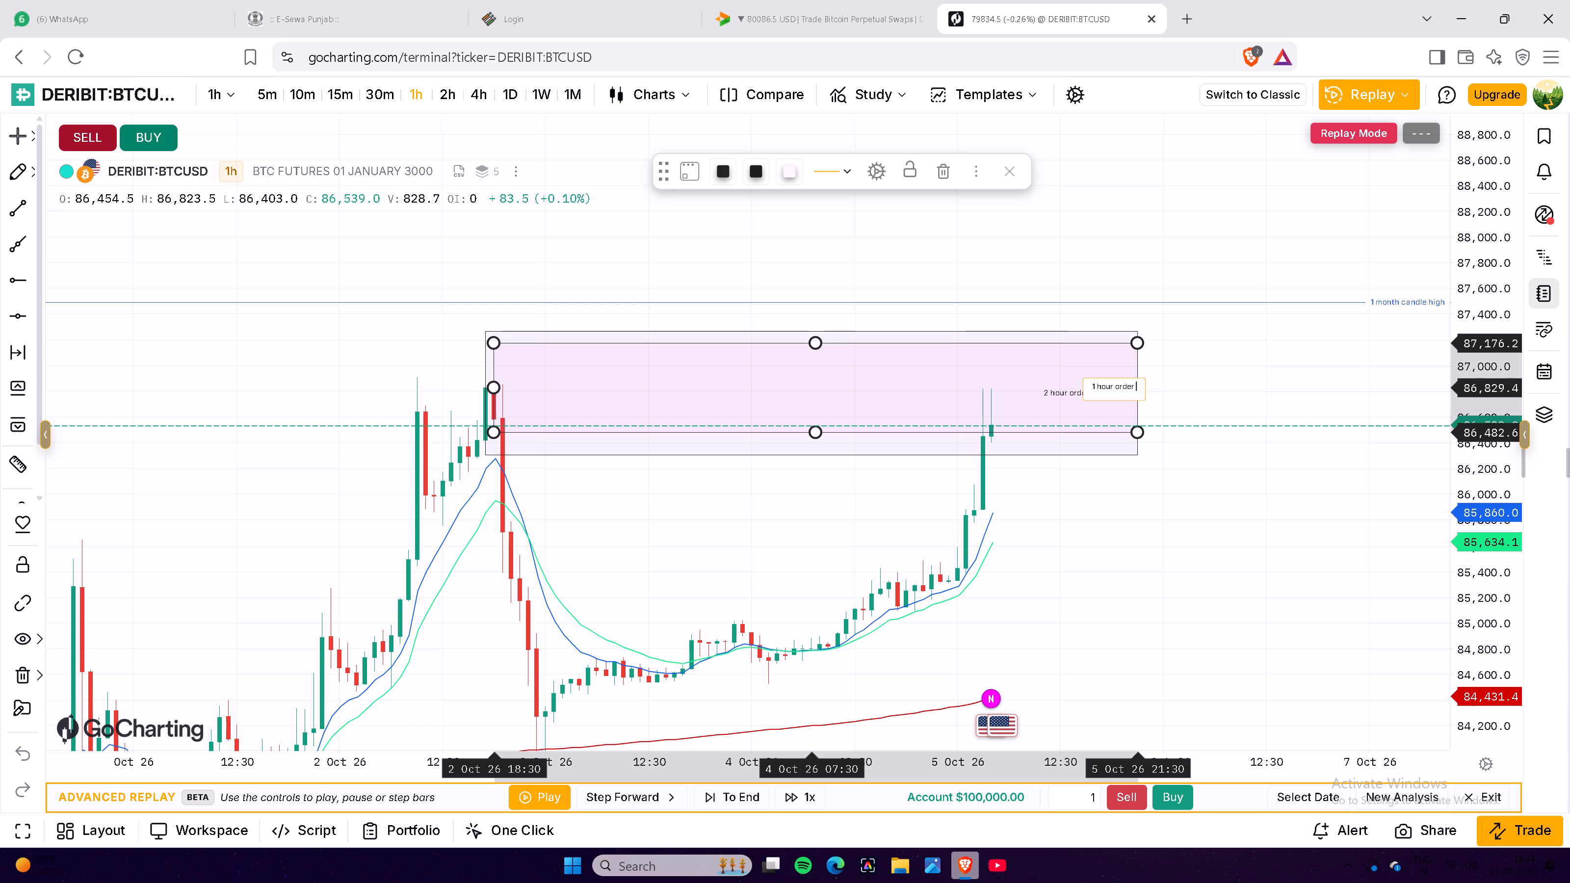
pyautogui.write('block')
pyautogui.click(1225, 511)
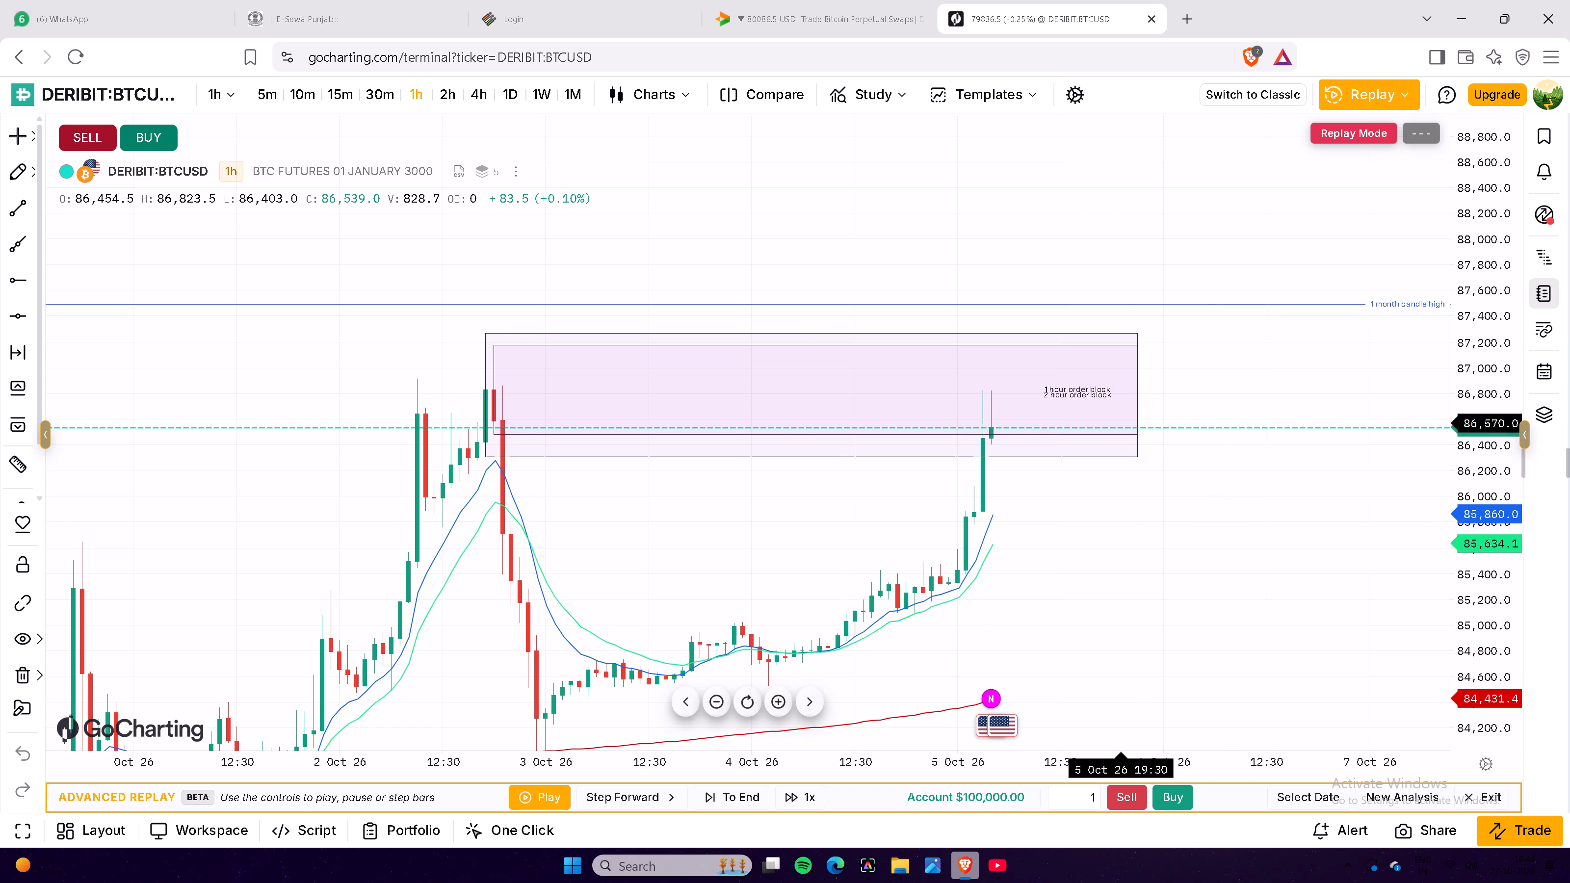
# Set the vertical text alignment of the "1 hour order block" label to Top.
pyautogui.click(511, 345)
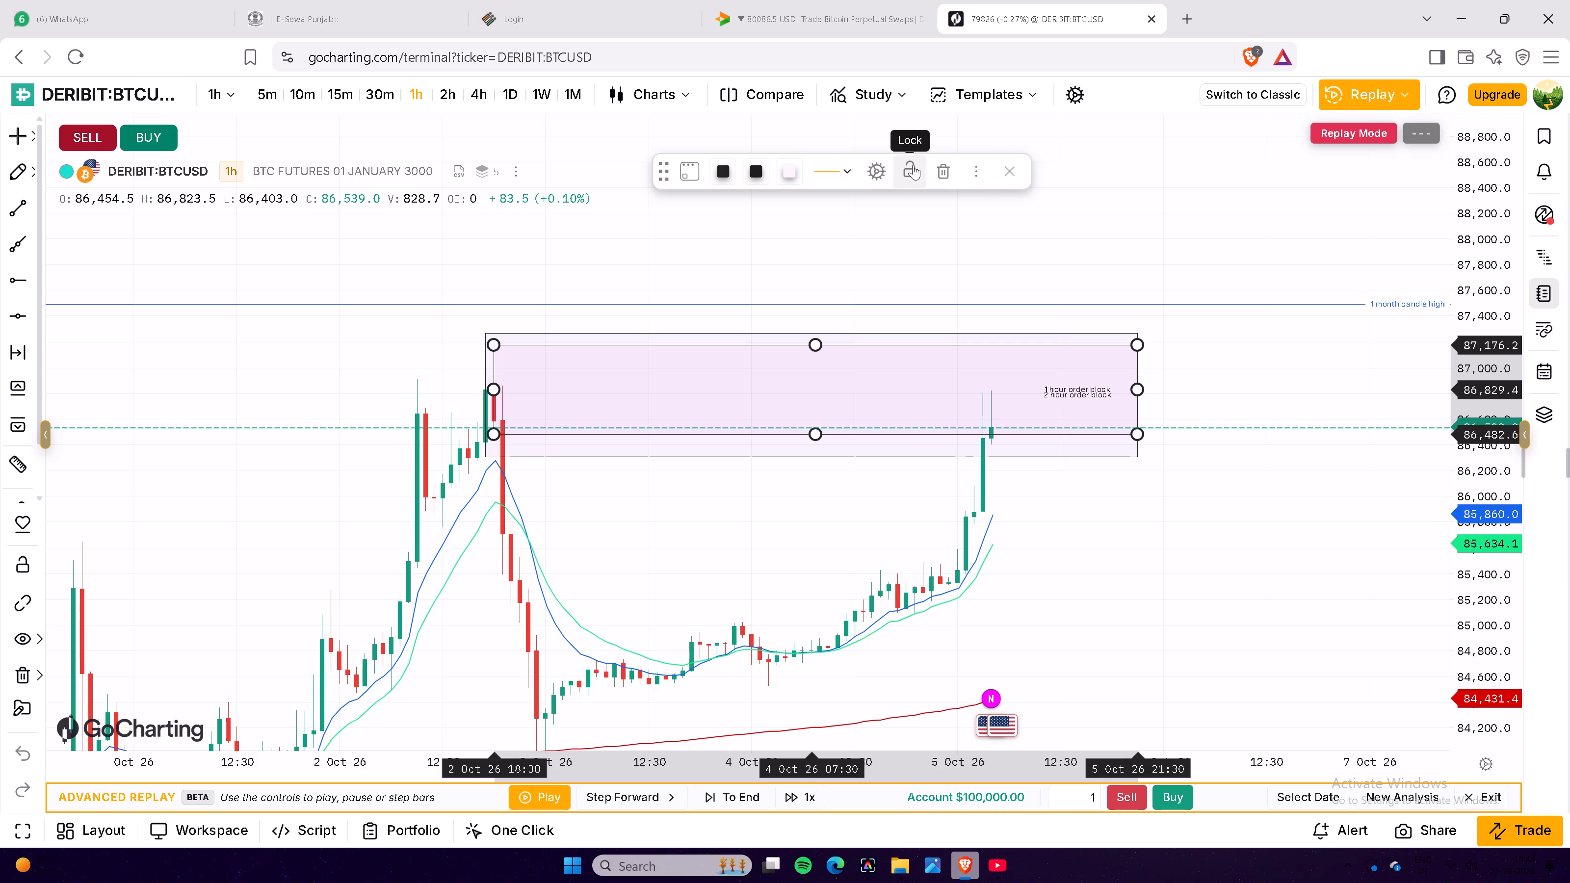
pyautogui.click(881, 173)
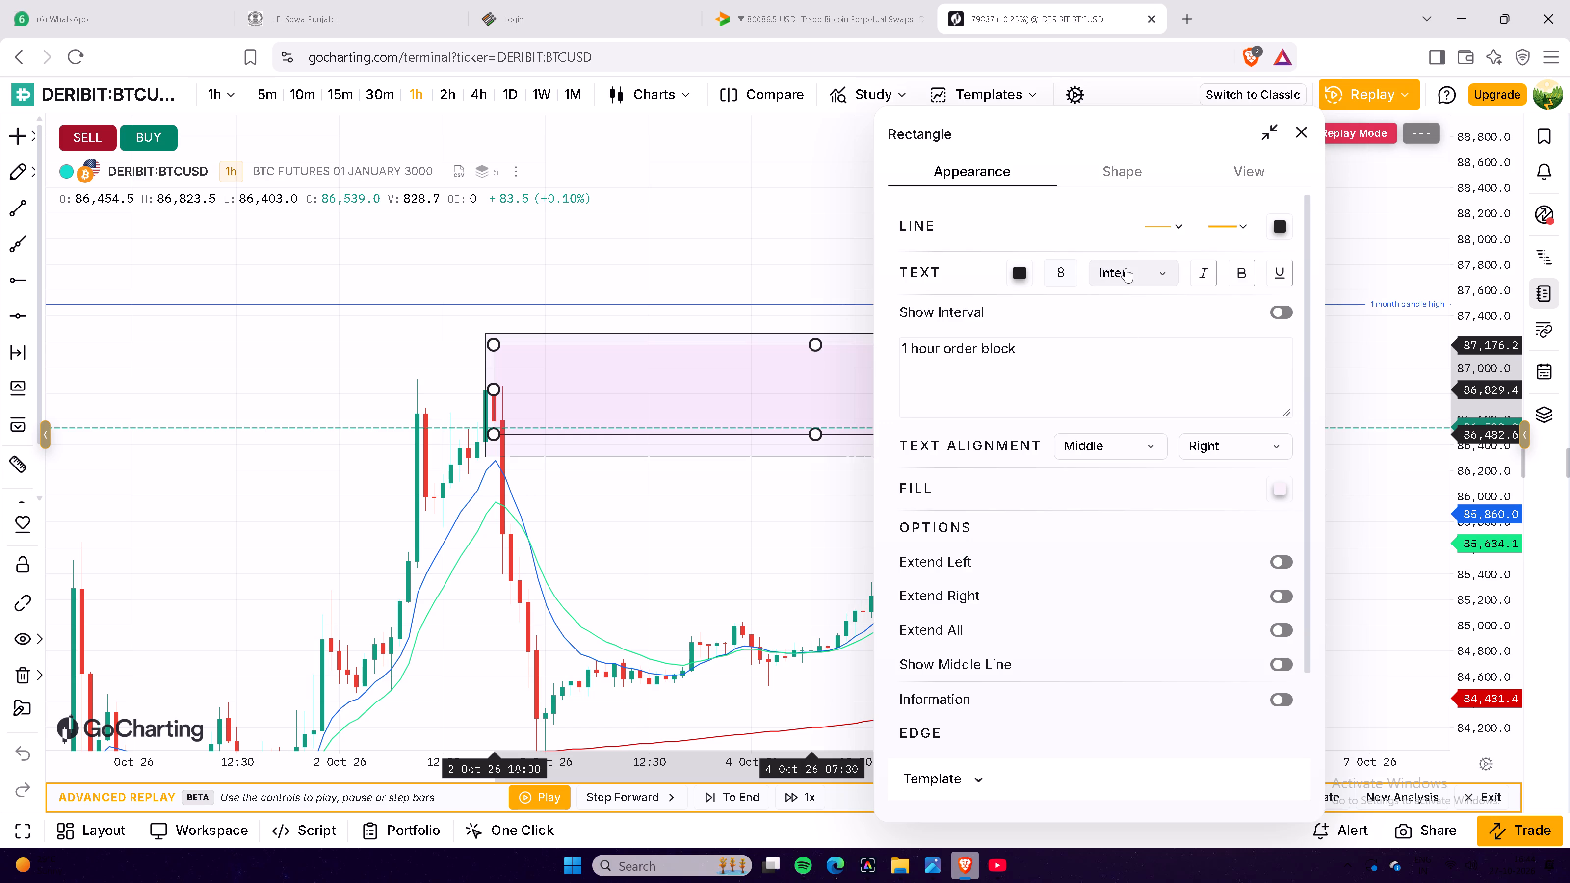
pyautogui.click(1127, 448)
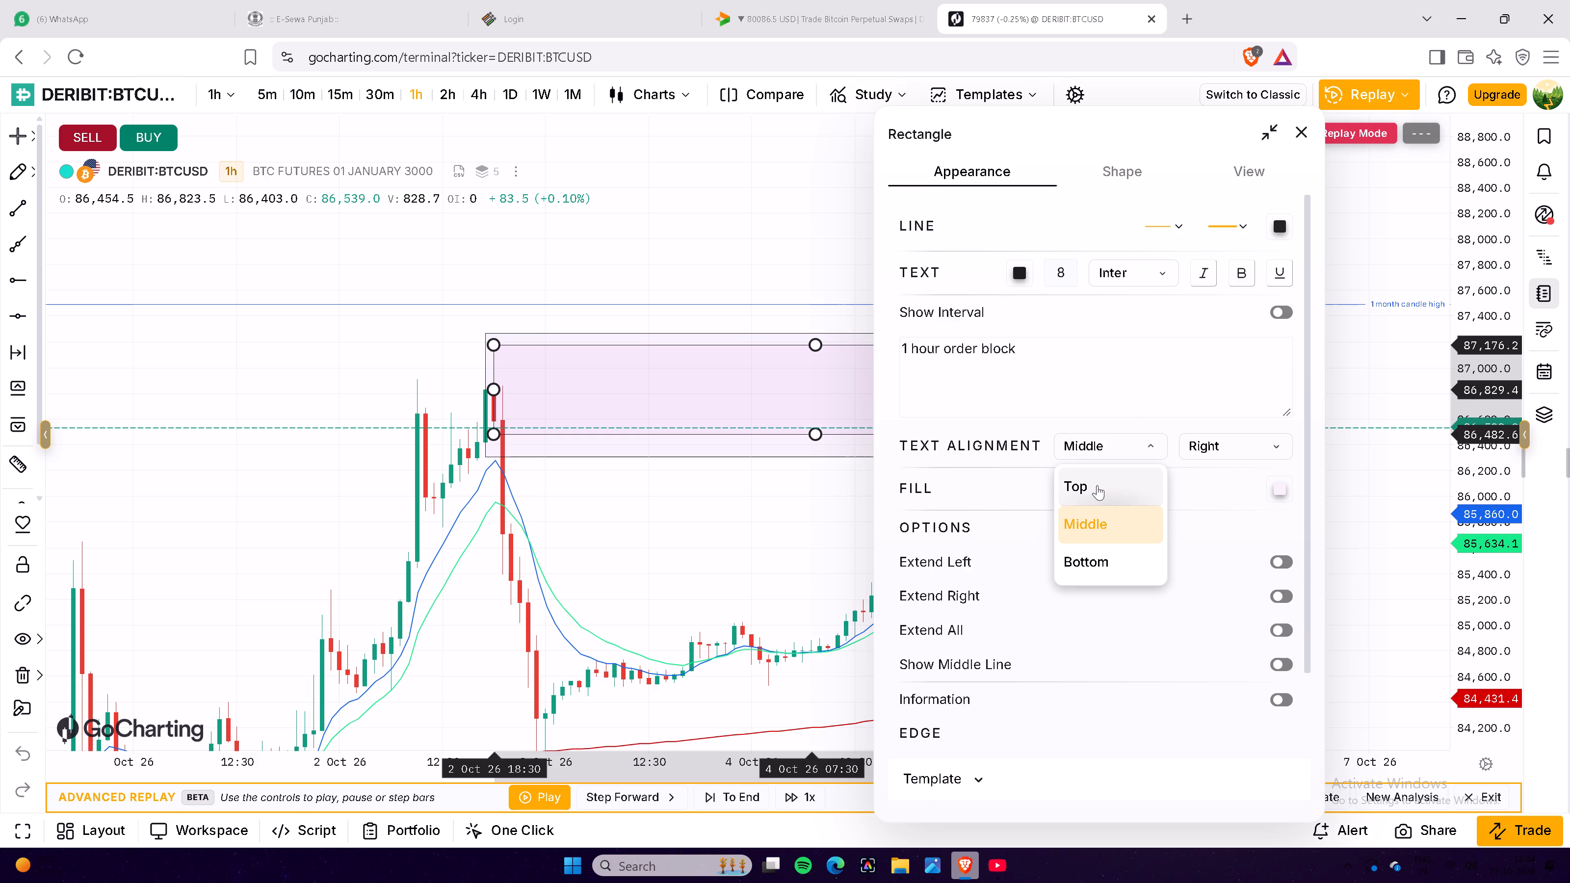
pyautogui.click(1097, 485)
pyautogui.click(1298, 133)
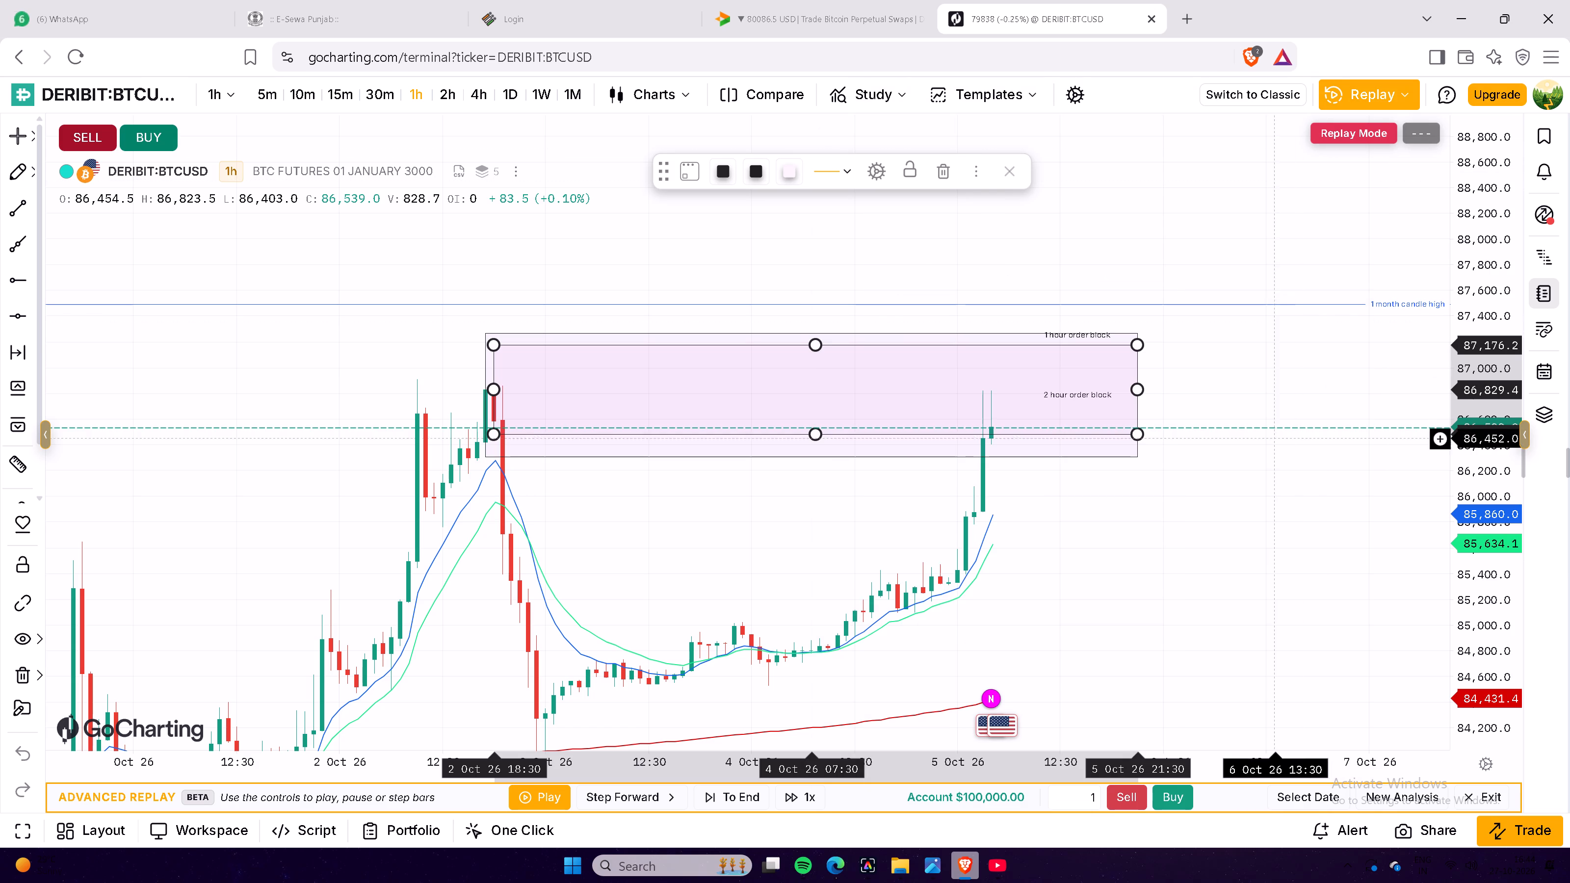
pyautogui.click(1176, 541)
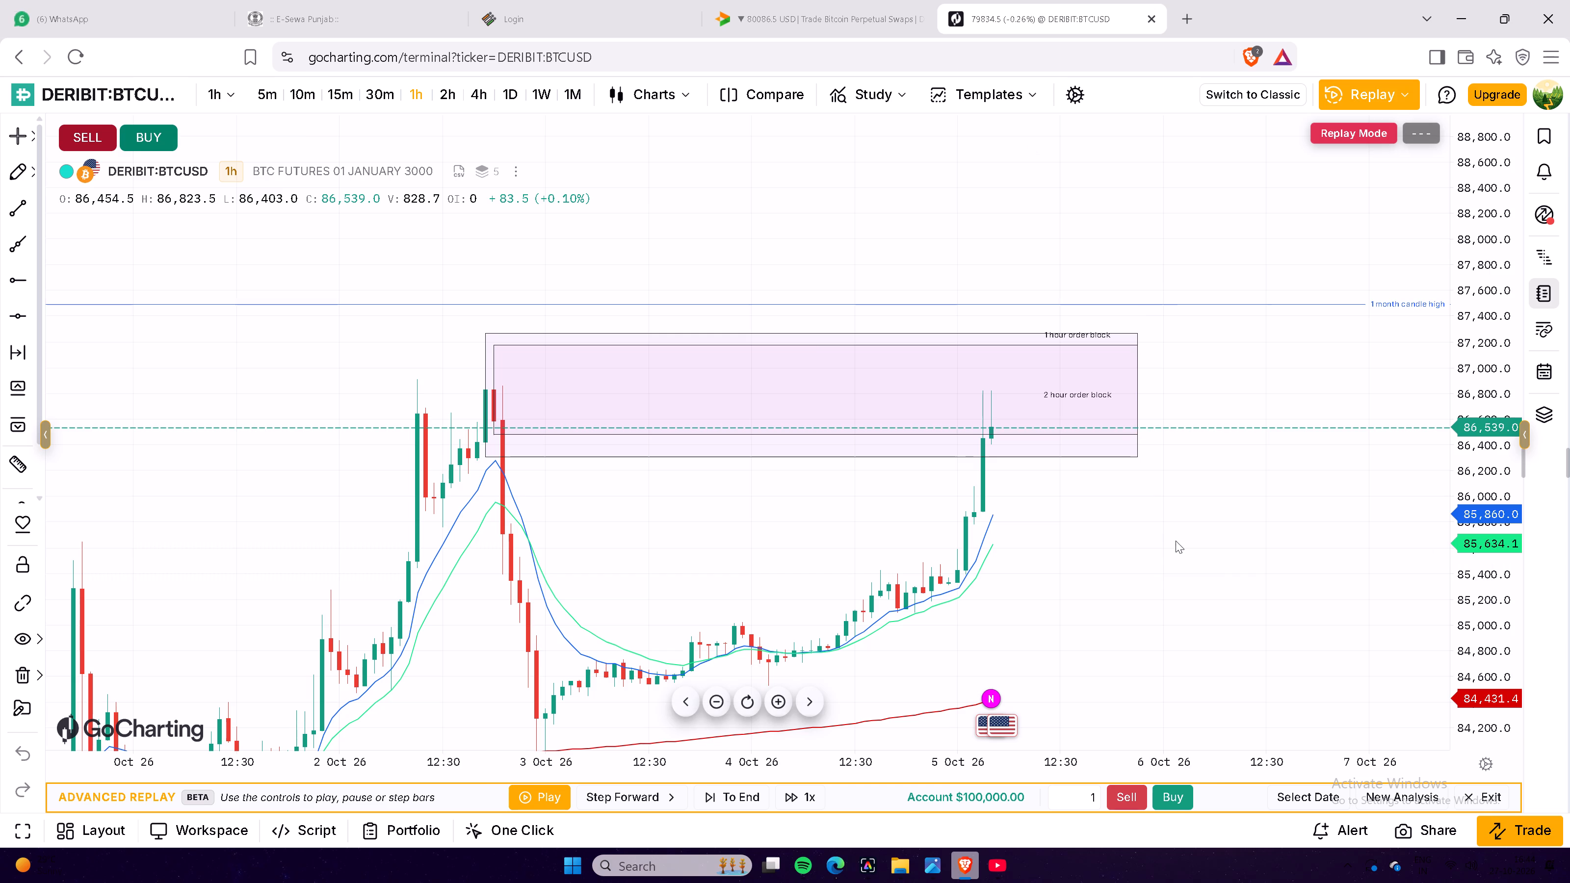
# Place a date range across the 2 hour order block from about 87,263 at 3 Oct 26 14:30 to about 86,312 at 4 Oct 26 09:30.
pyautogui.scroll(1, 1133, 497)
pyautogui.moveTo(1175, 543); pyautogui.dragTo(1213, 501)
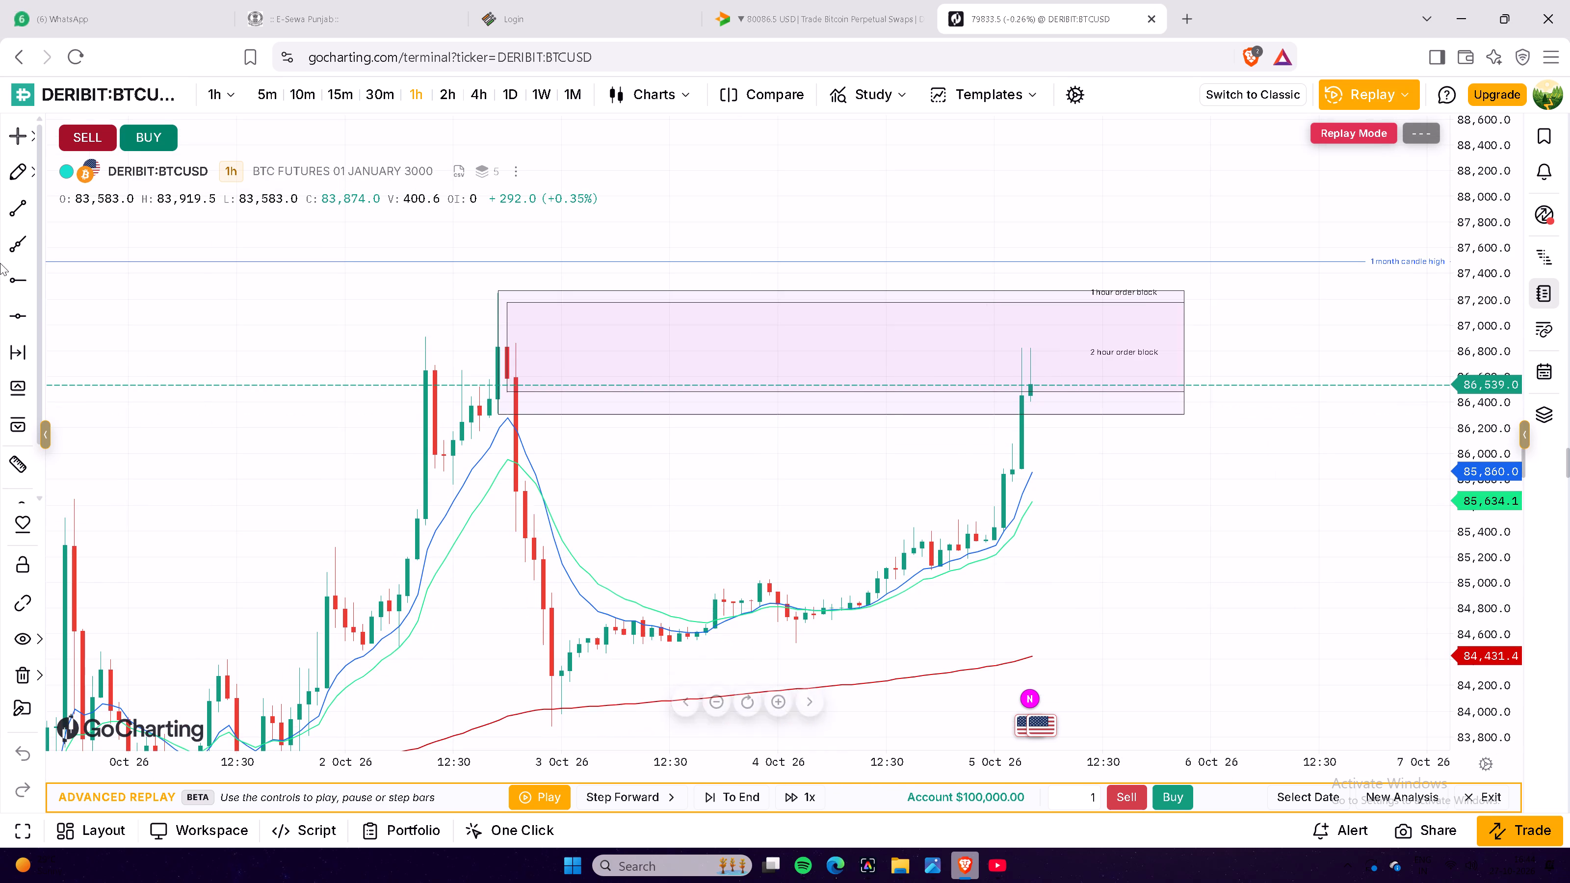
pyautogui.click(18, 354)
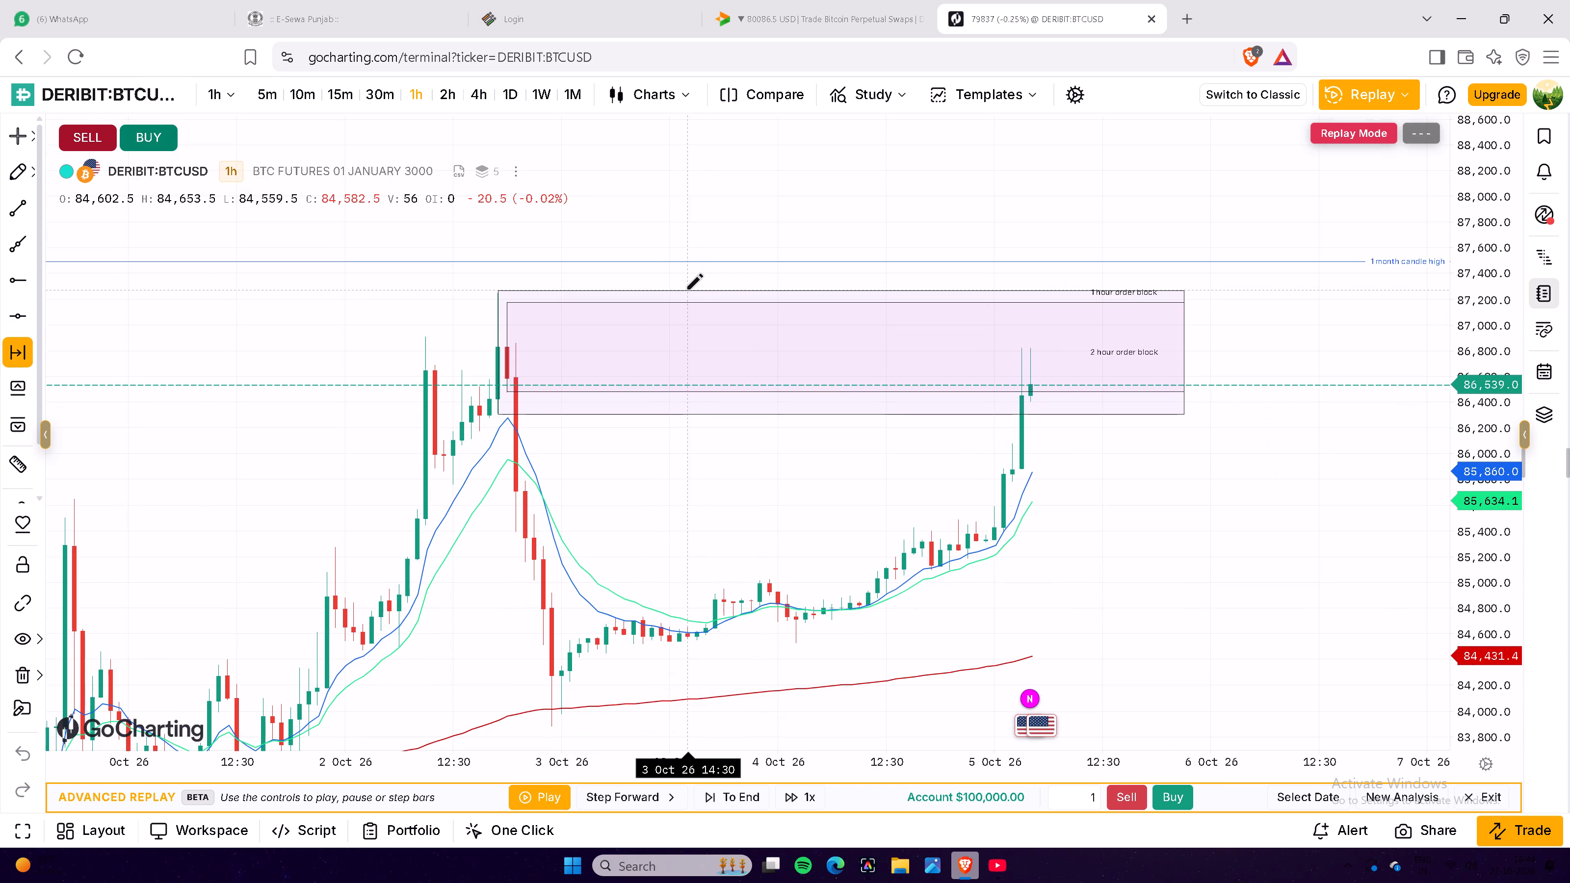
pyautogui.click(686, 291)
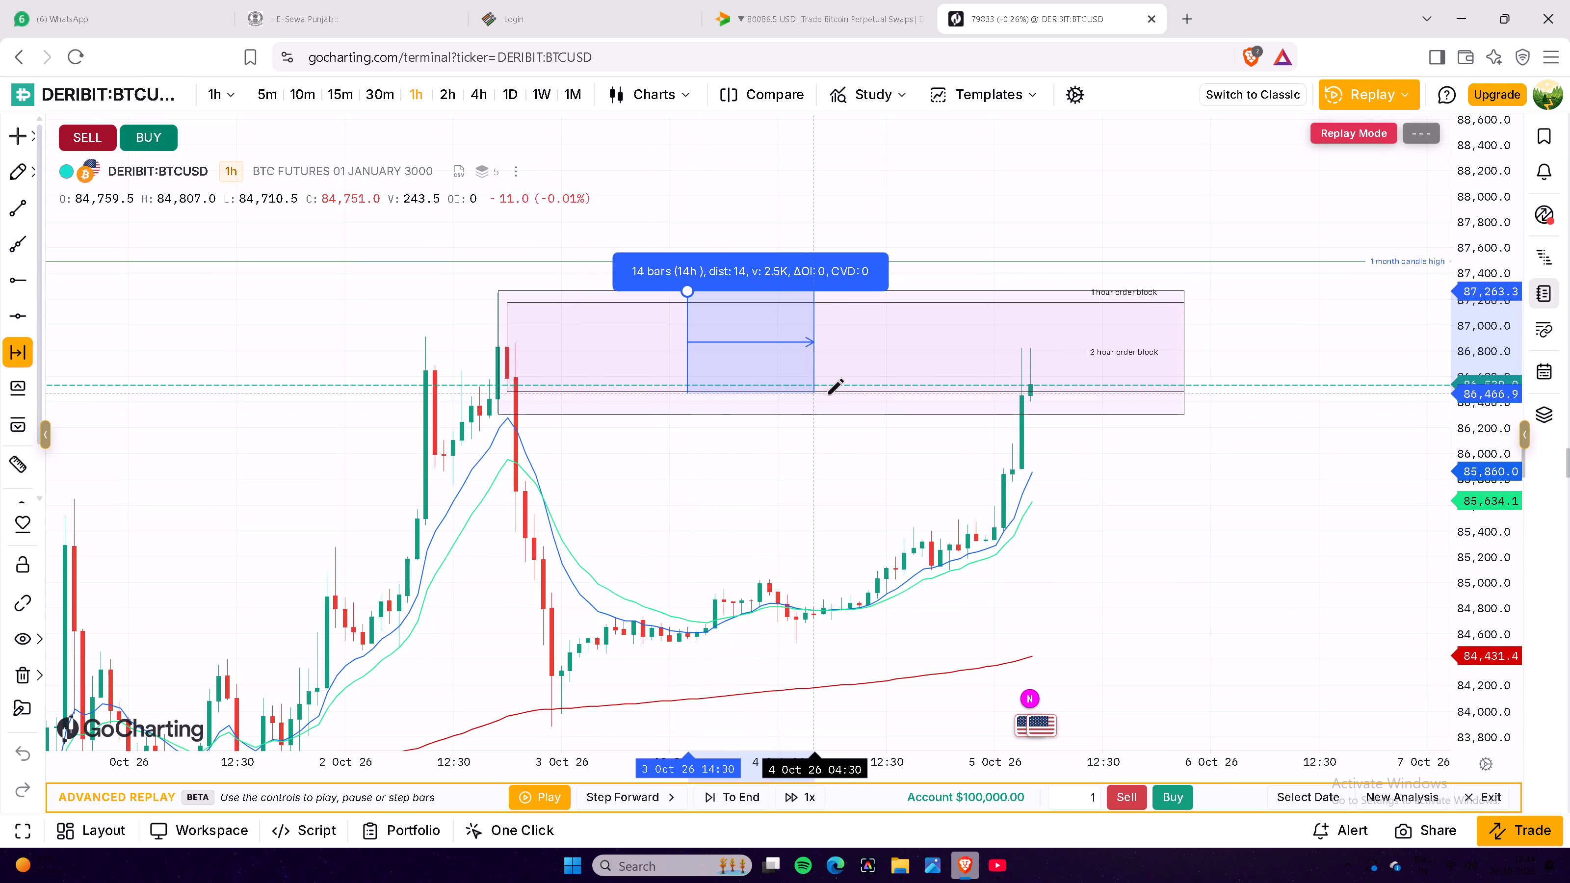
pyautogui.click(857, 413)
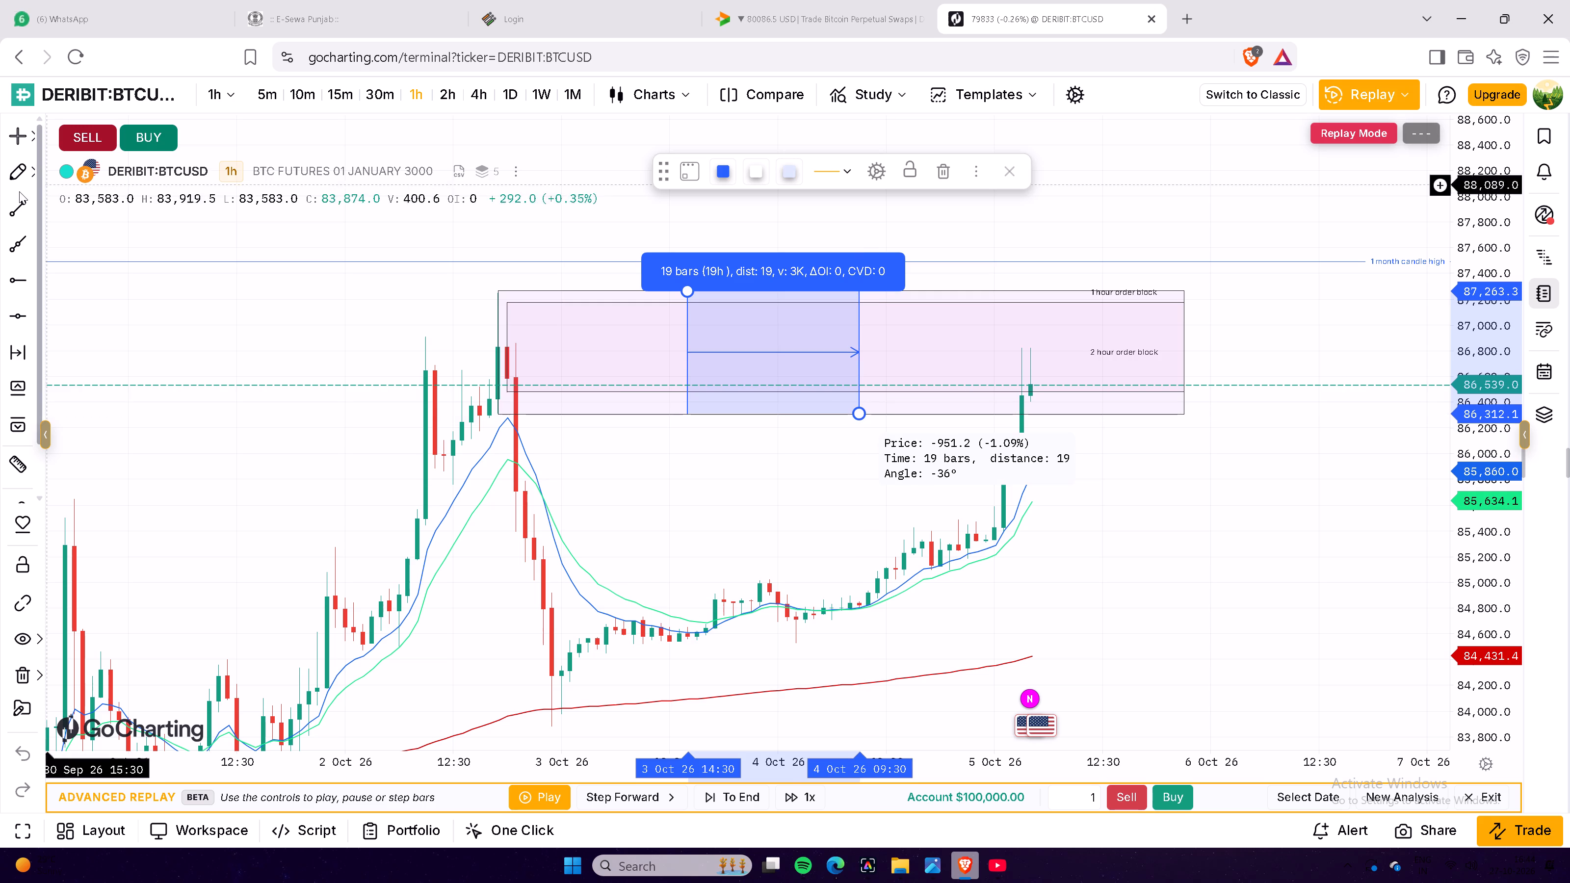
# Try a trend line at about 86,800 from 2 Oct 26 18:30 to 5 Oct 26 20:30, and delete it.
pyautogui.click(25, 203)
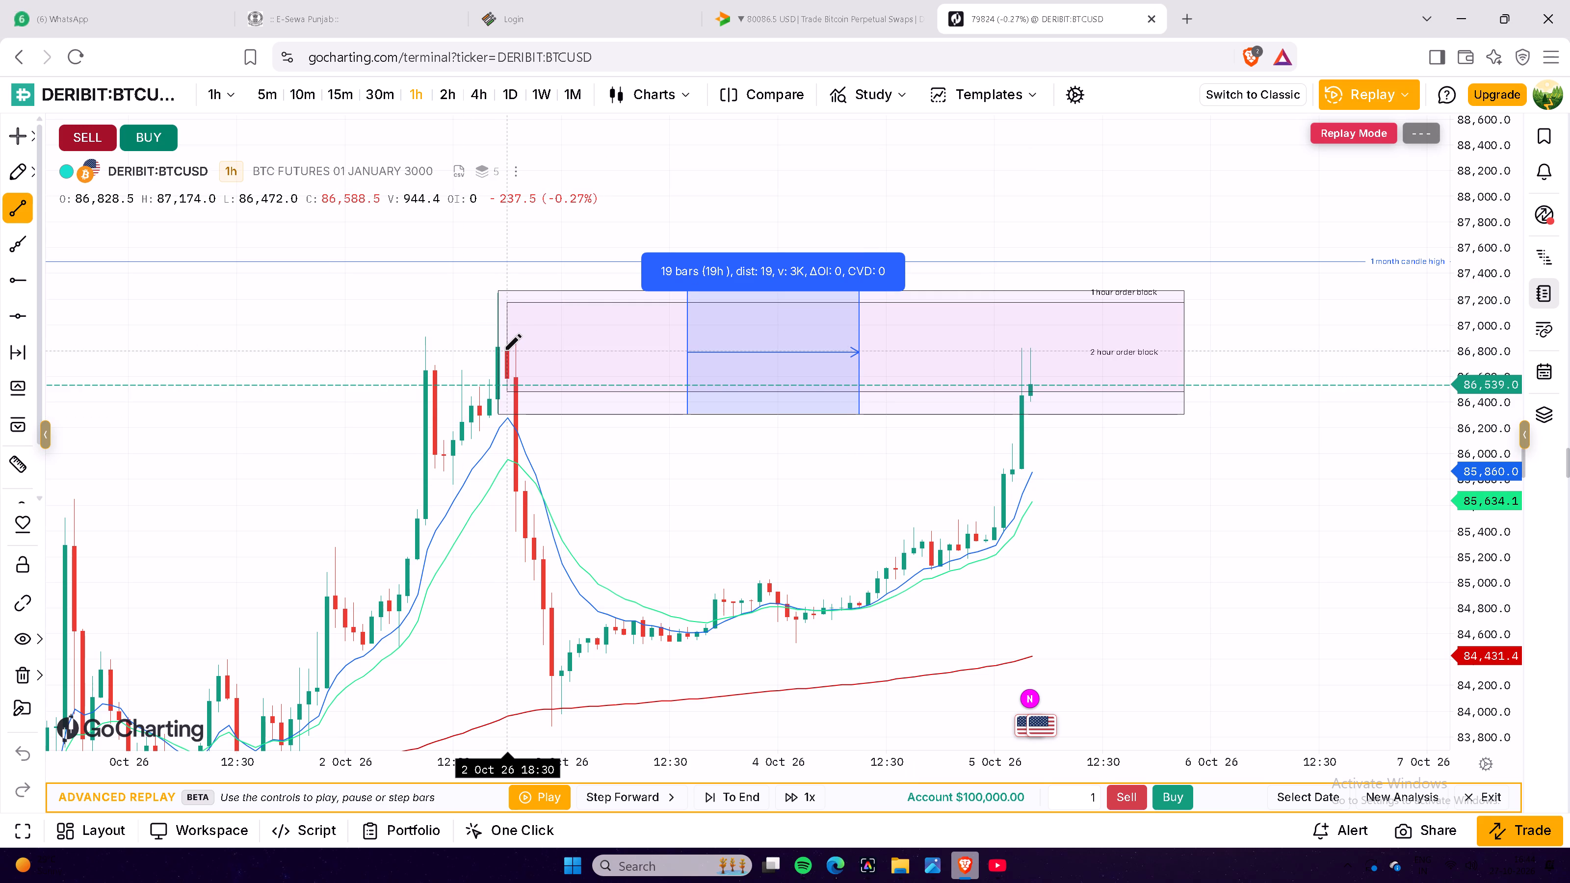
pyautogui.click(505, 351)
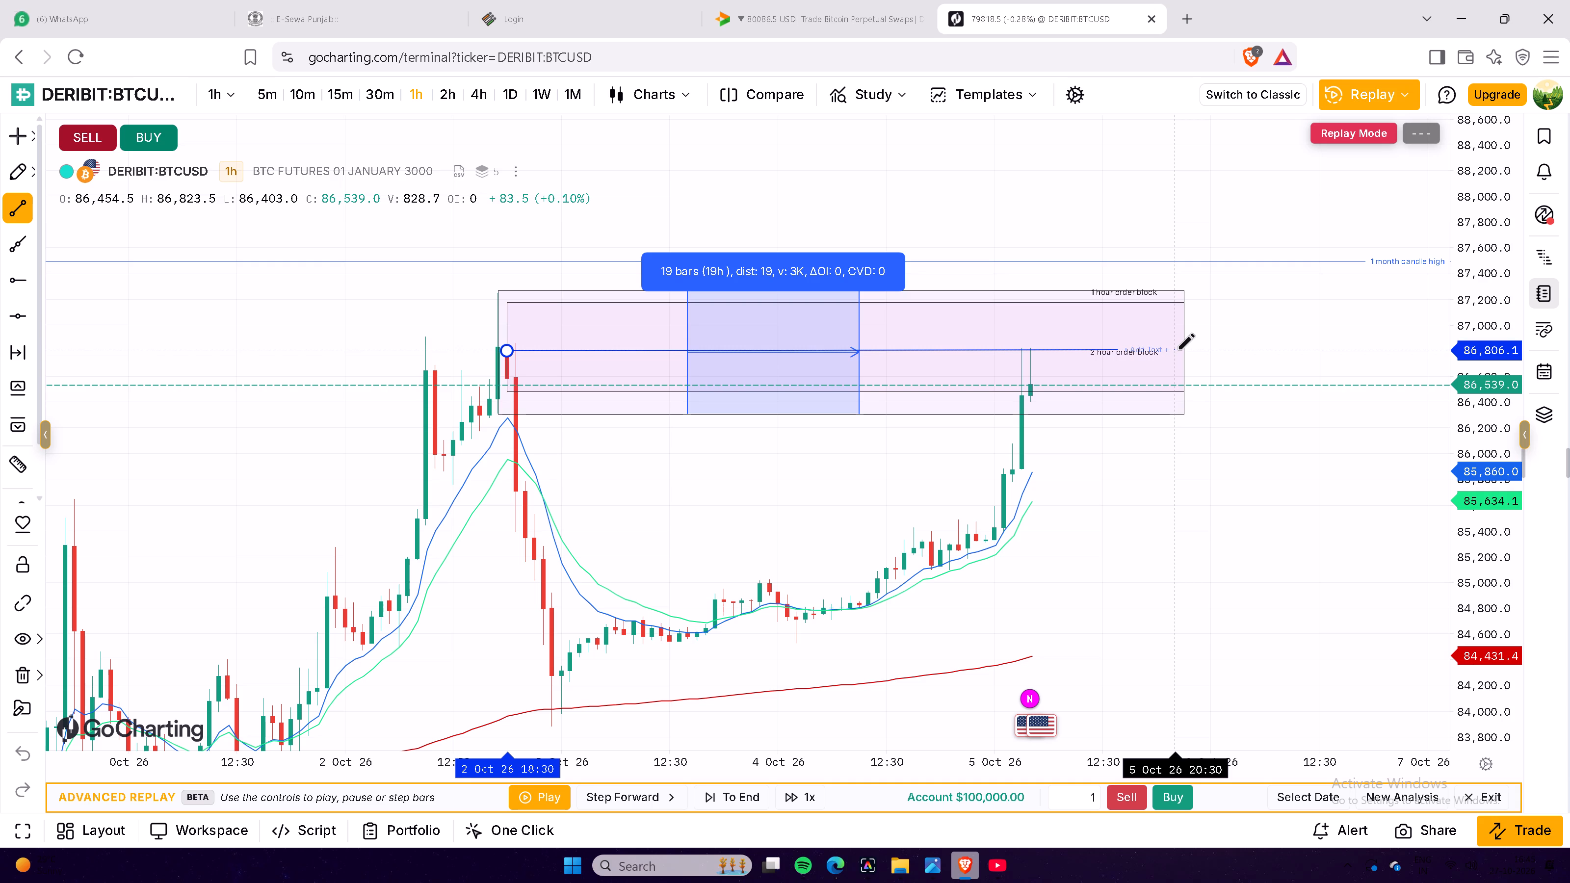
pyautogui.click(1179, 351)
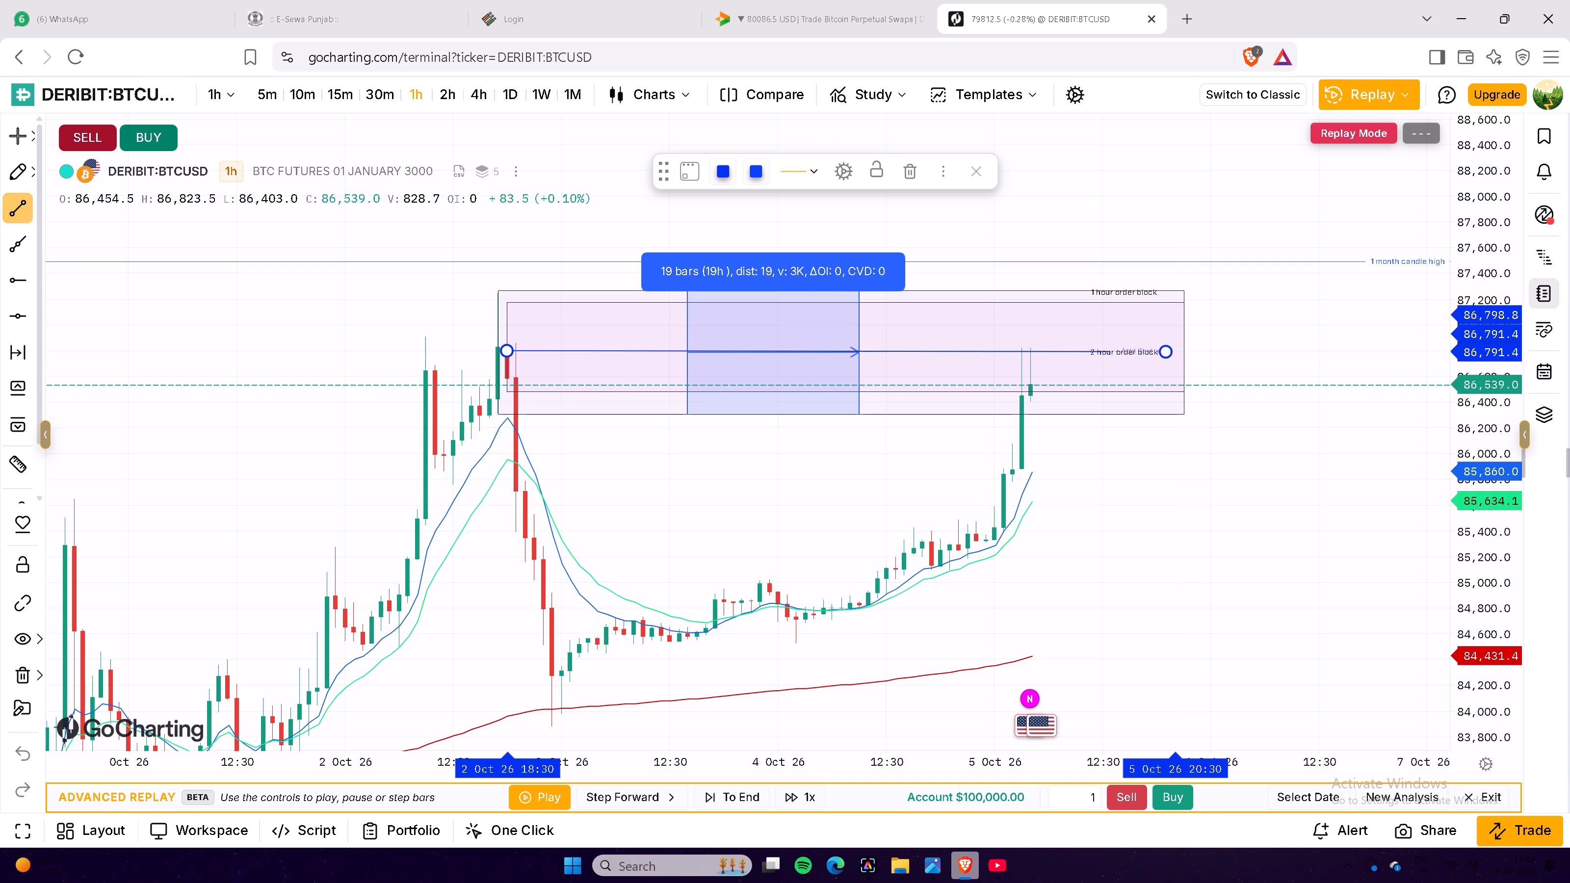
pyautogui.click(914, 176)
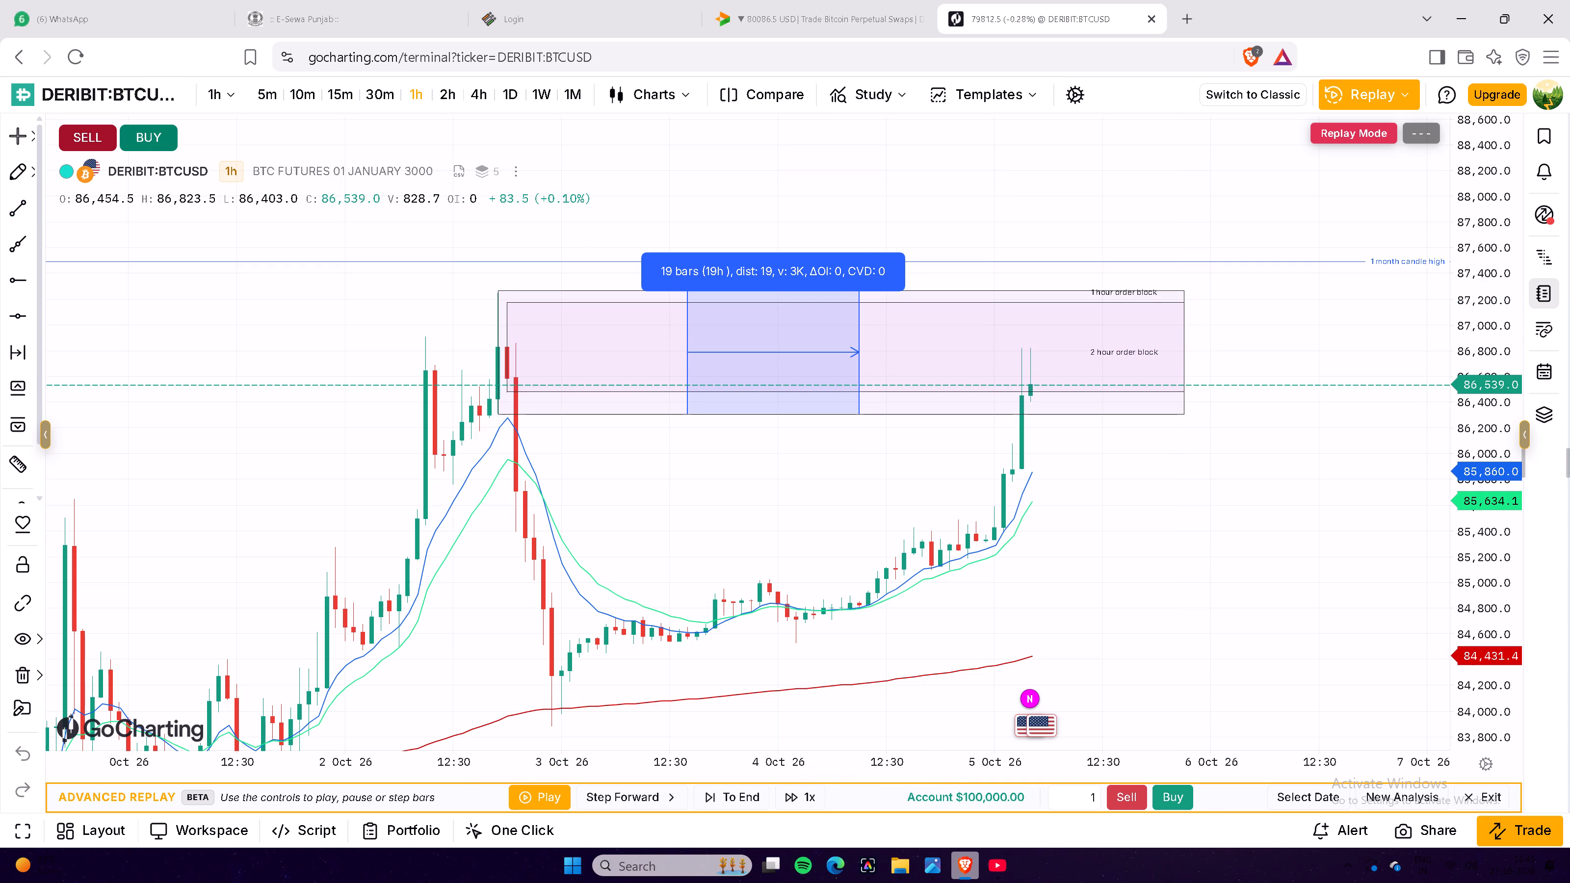
# Draw a horizontal ray through the order blocks at about 86,800, starting at 2 Oct 26 17:30.
pyautogui.click(25, 277)
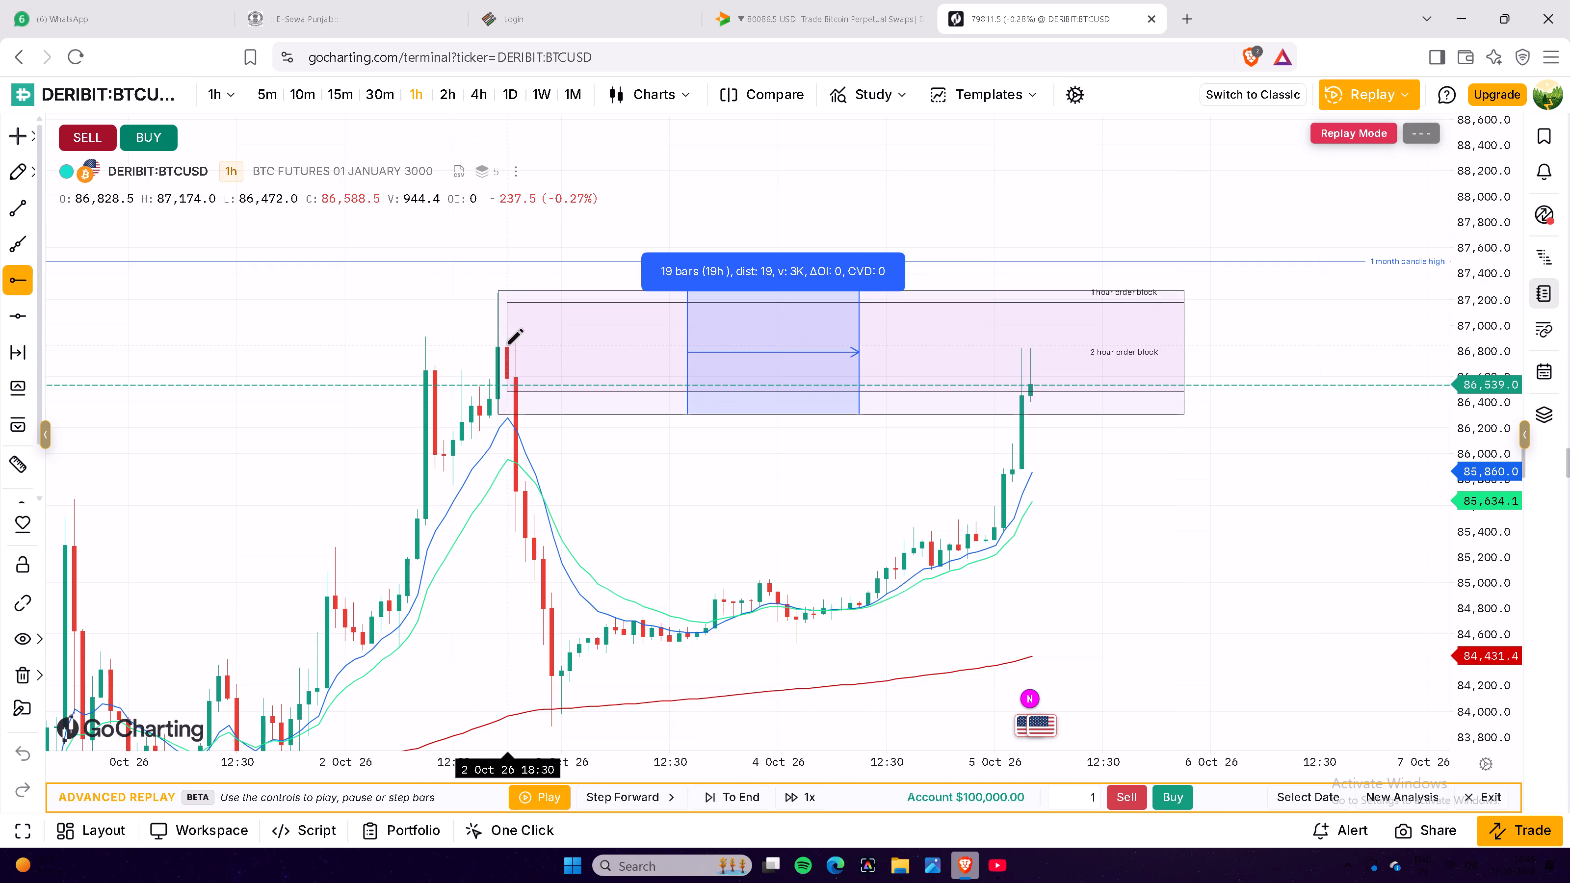
pyautogui.click(500, 352)
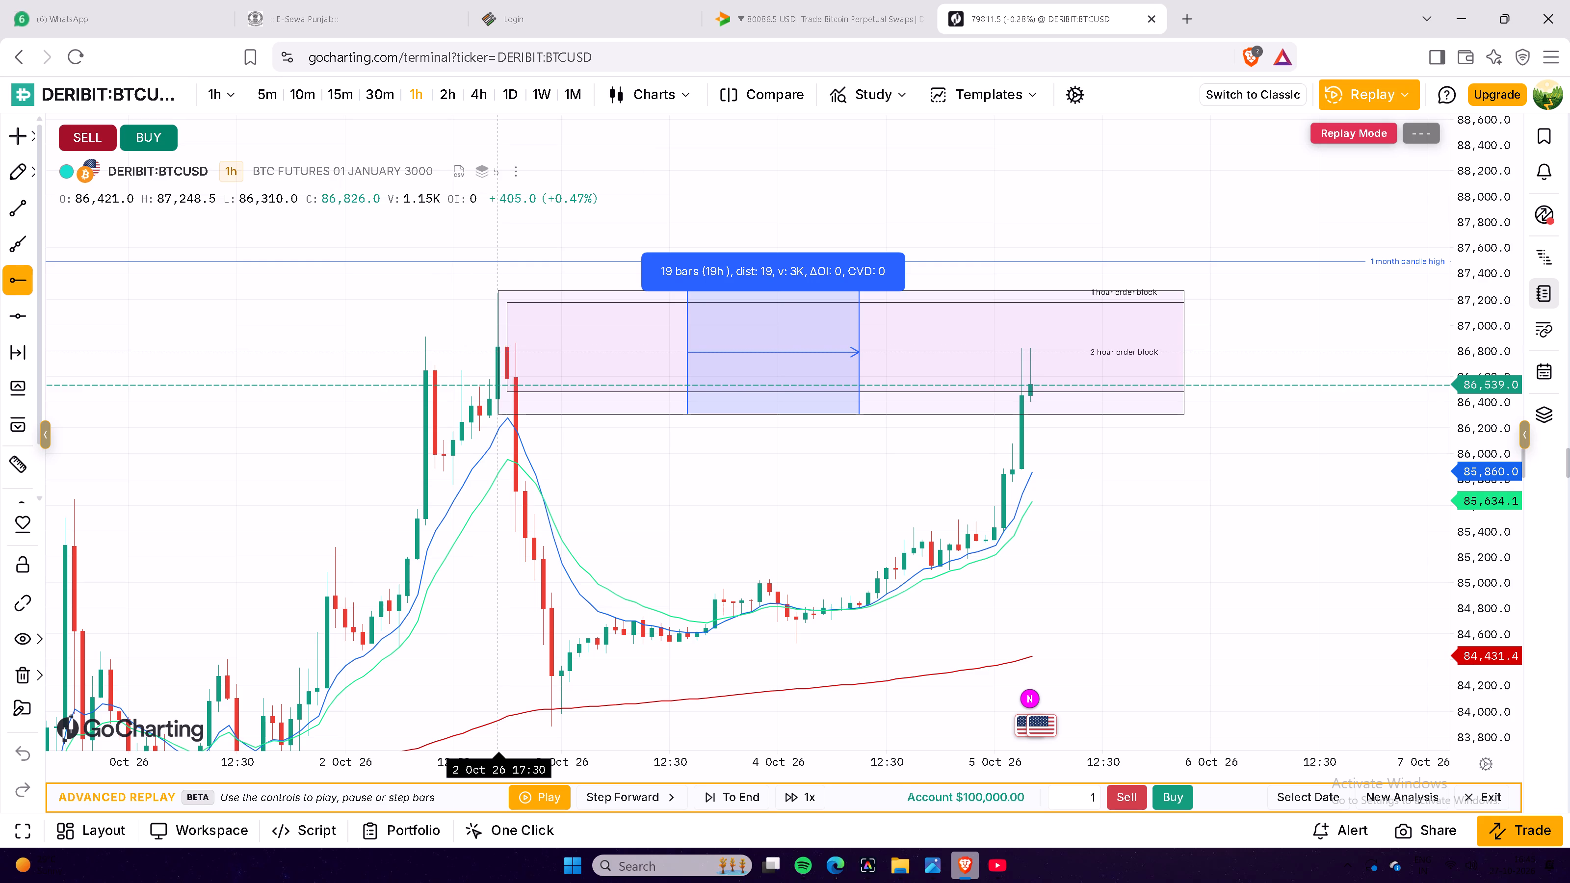
pyautogui.click(372, 327)
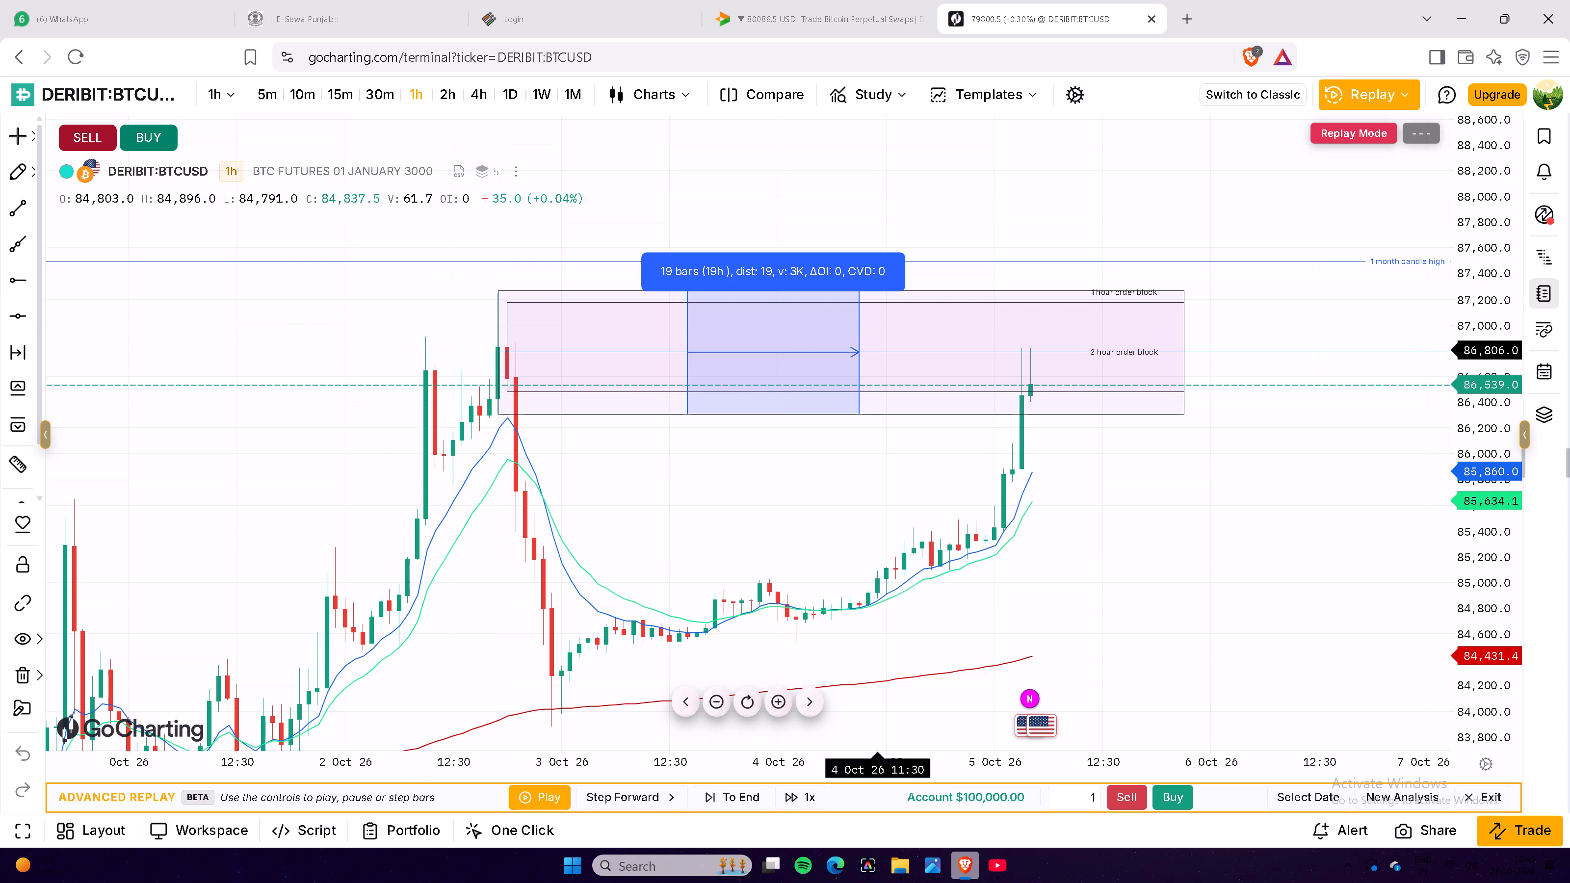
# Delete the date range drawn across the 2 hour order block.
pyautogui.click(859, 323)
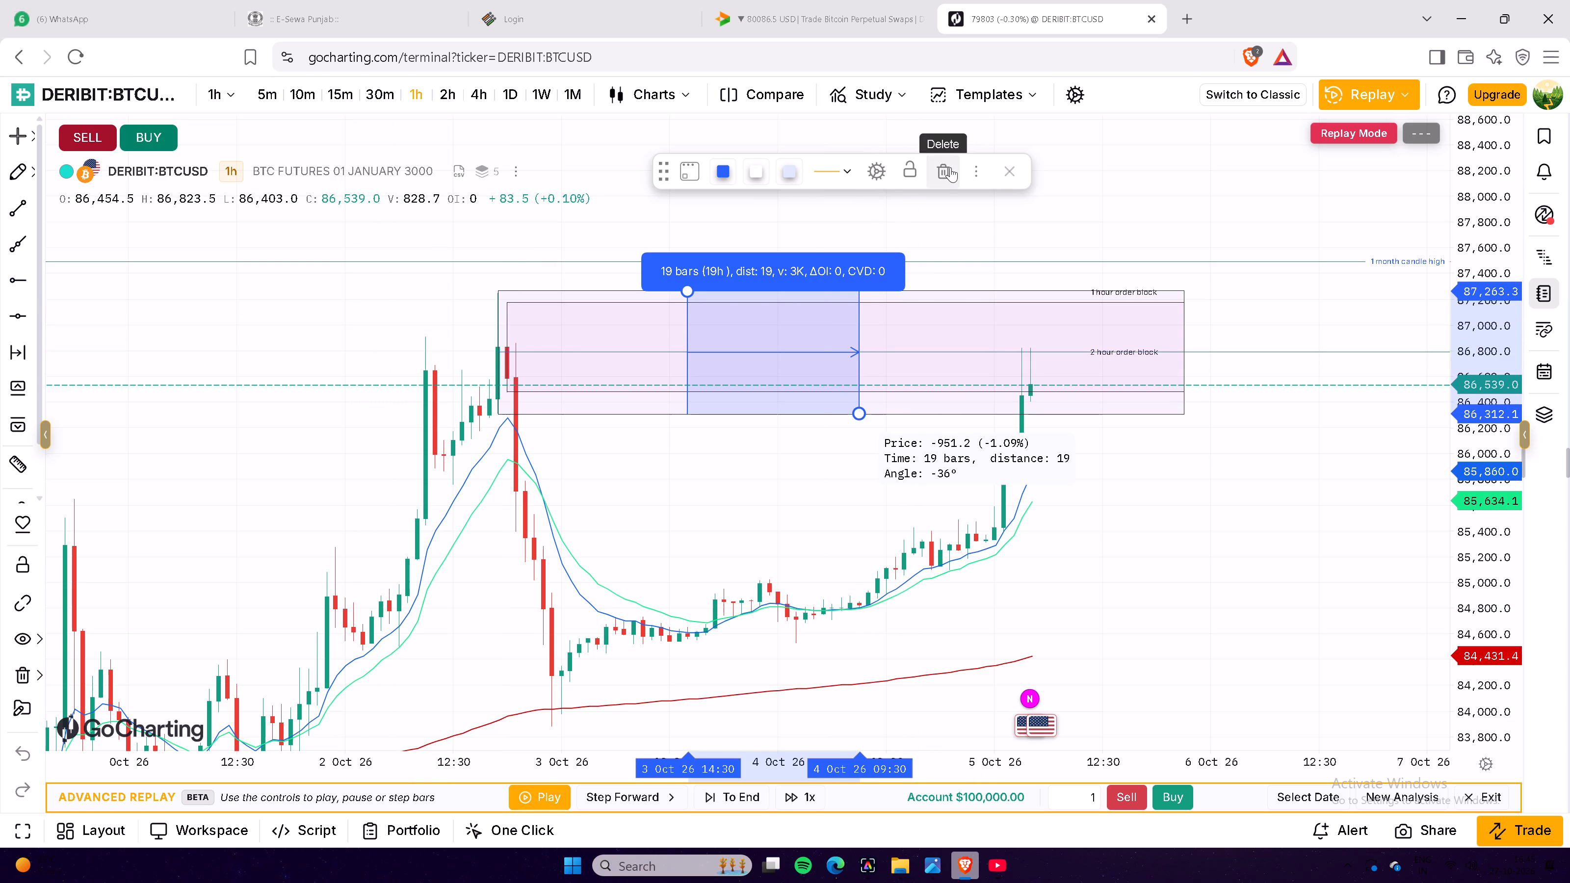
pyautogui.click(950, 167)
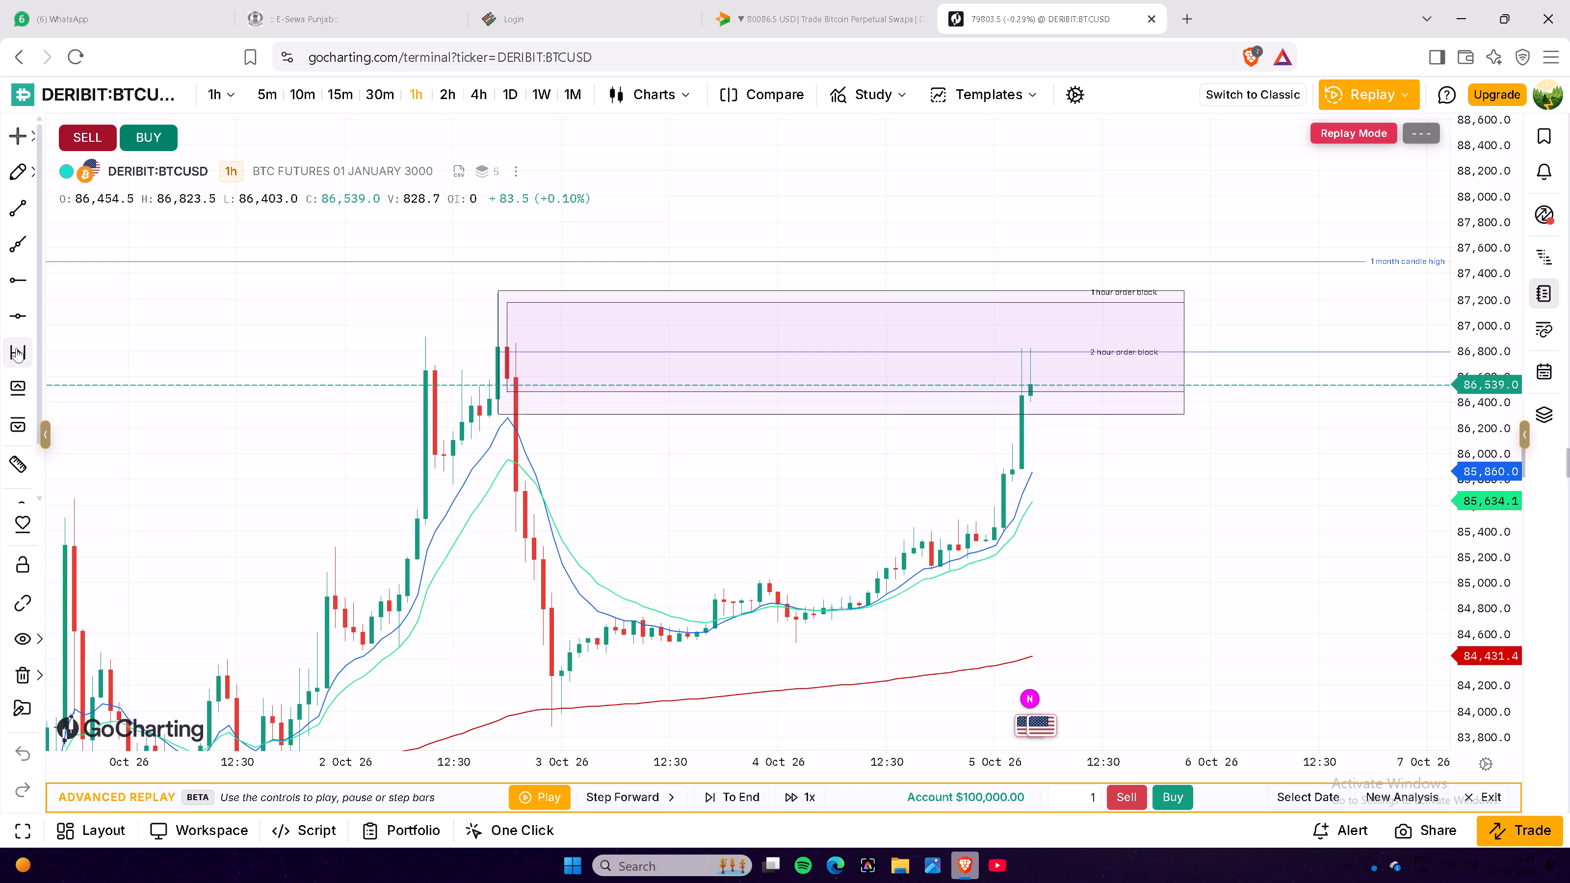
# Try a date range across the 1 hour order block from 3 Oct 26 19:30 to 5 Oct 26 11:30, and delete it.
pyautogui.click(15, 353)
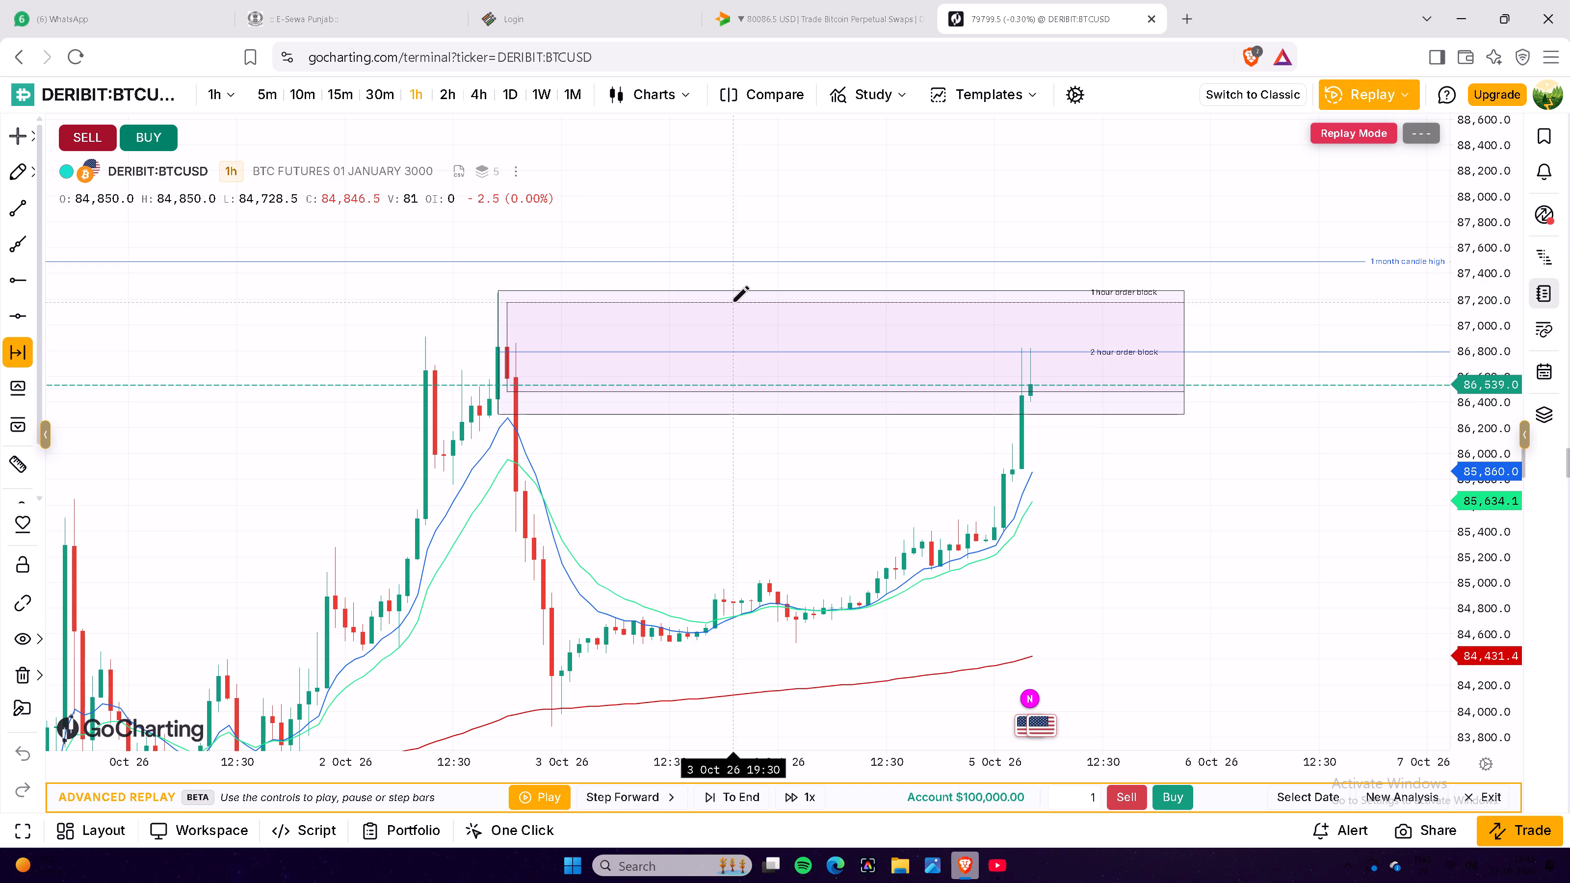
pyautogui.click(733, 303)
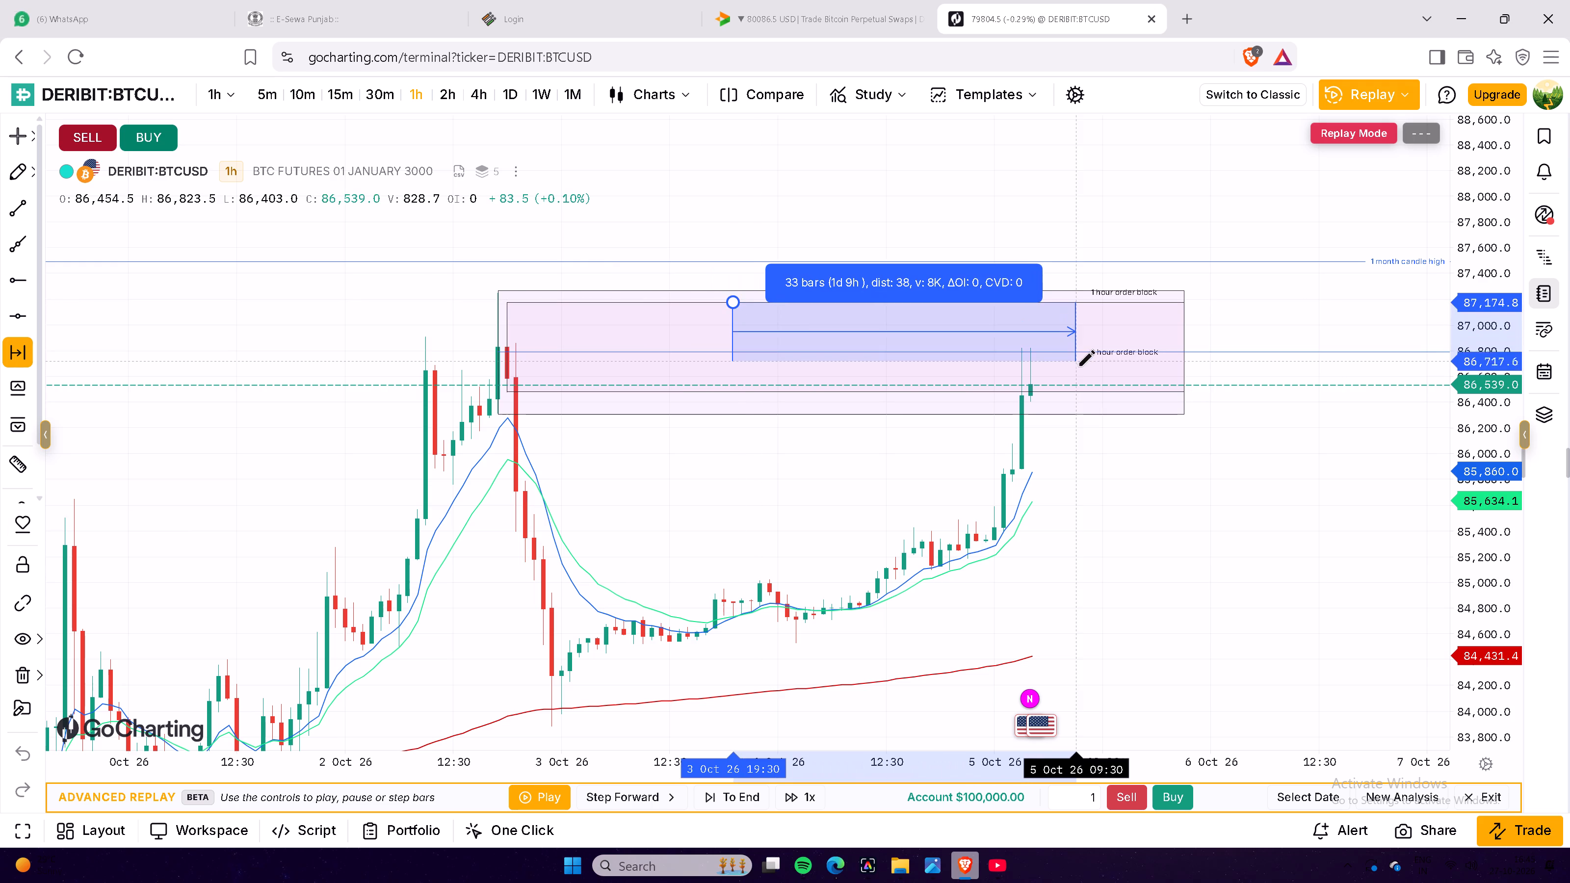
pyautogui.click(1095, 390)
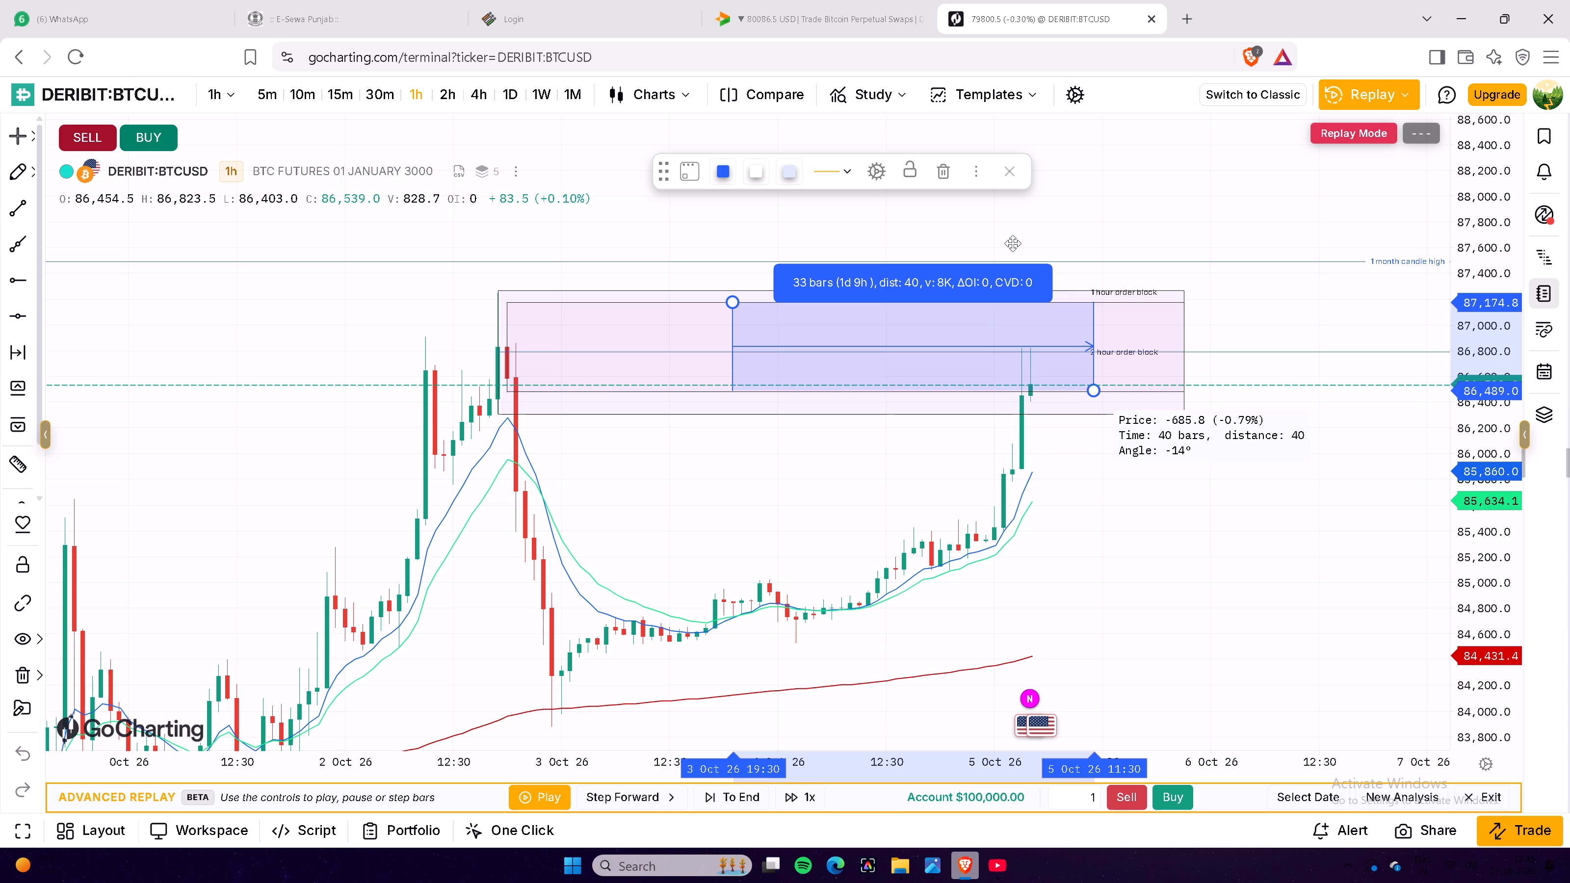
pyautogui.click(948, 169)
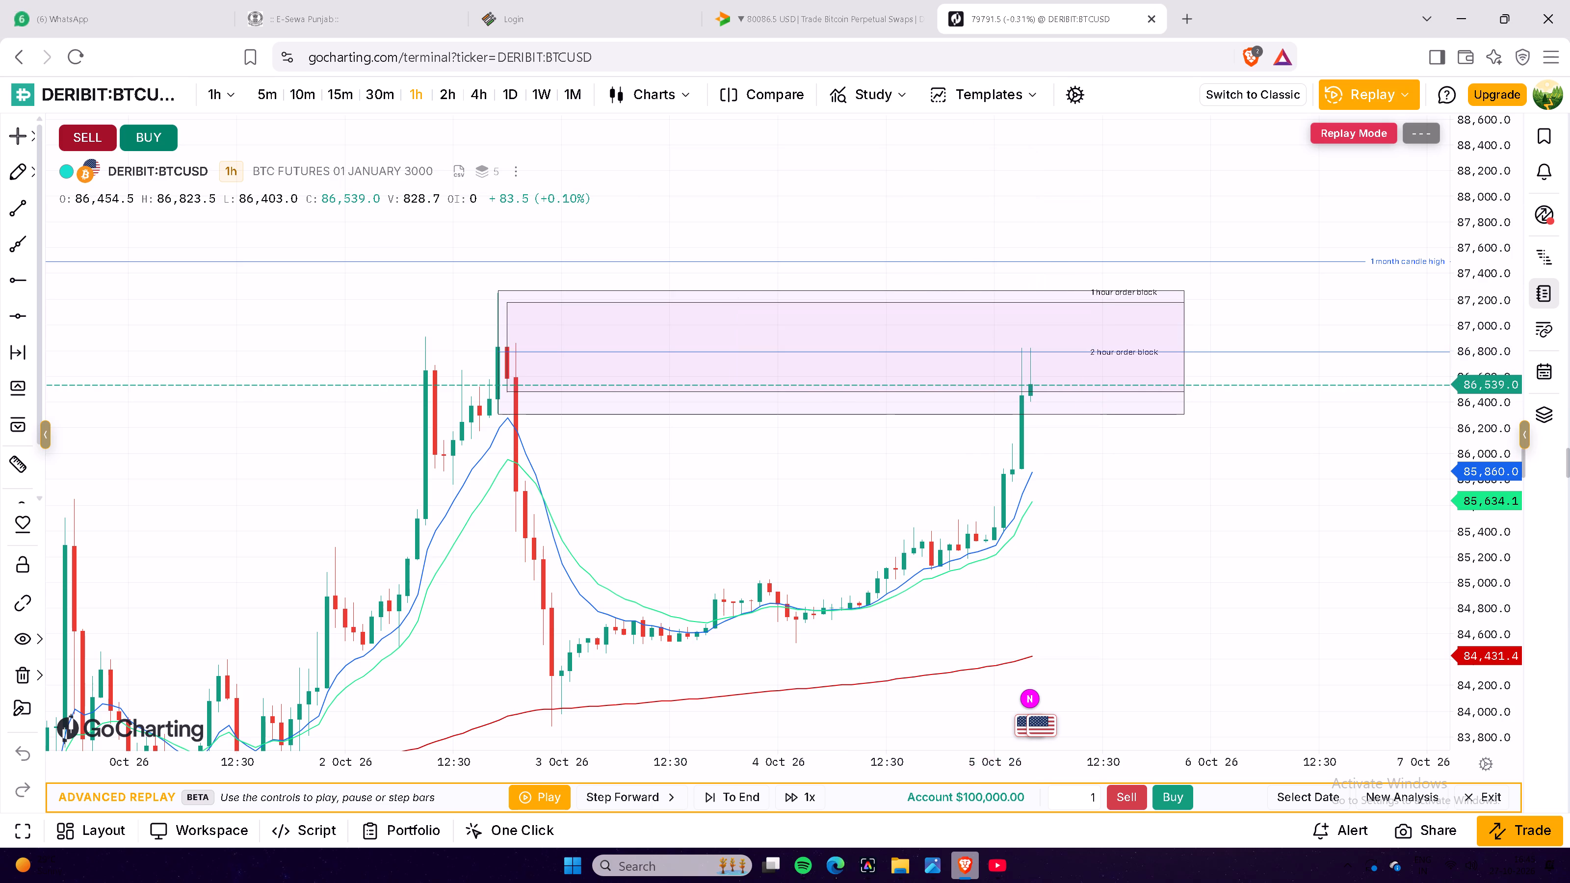
# Switch the chart timeframe to 30m.
pyautogui.moveTo(1139, 492); pyautogui.dragTo(1048, 494)
pyautogui.click(1048, 494)
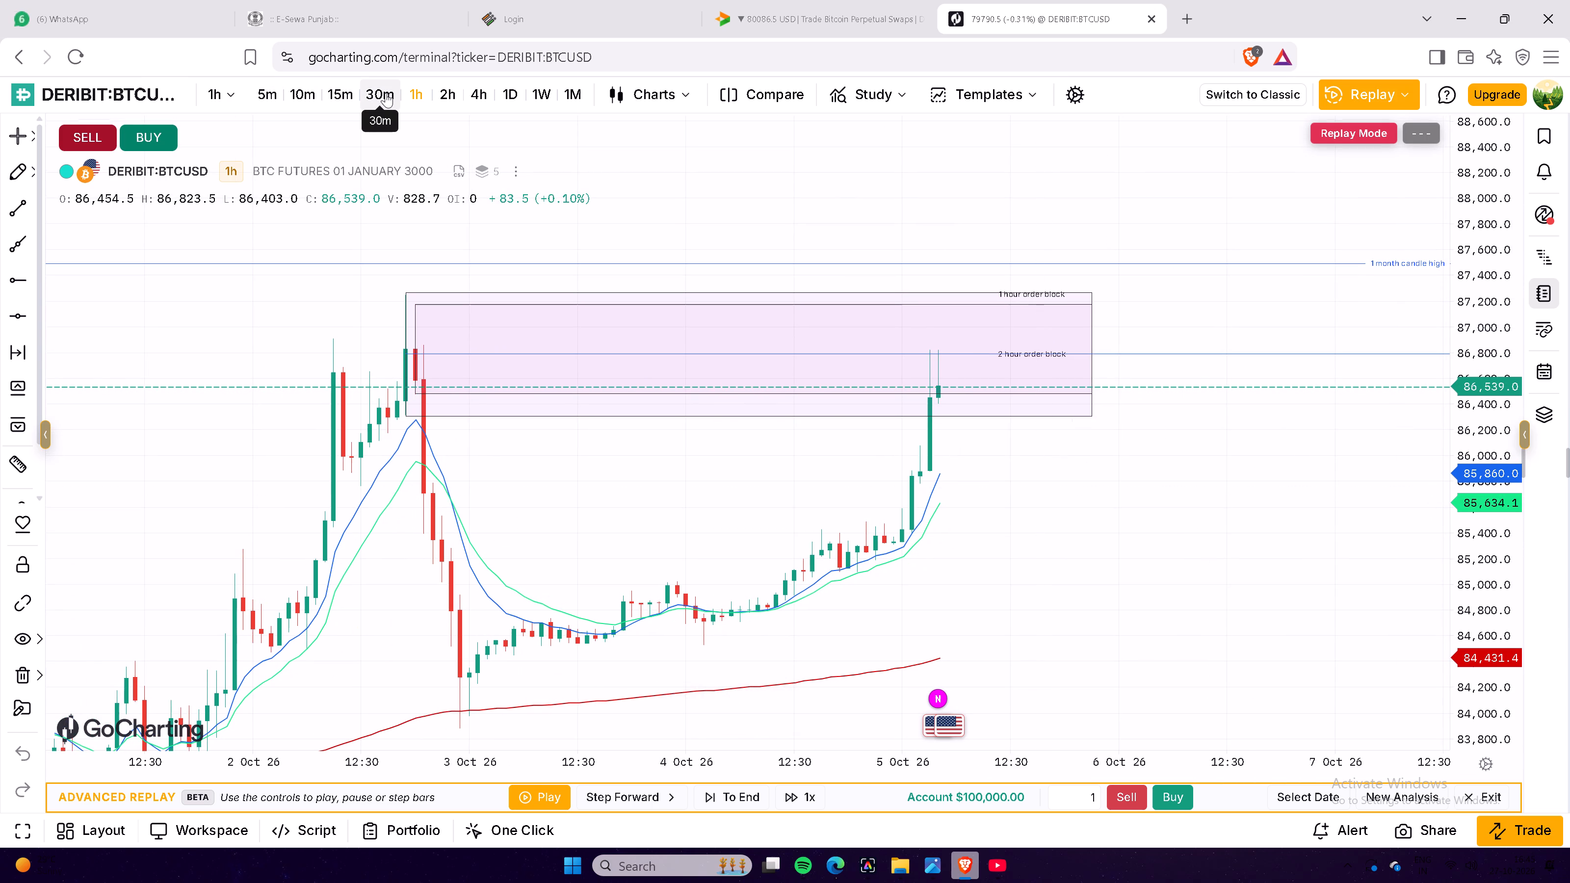
pyautogui.click(386, 93)
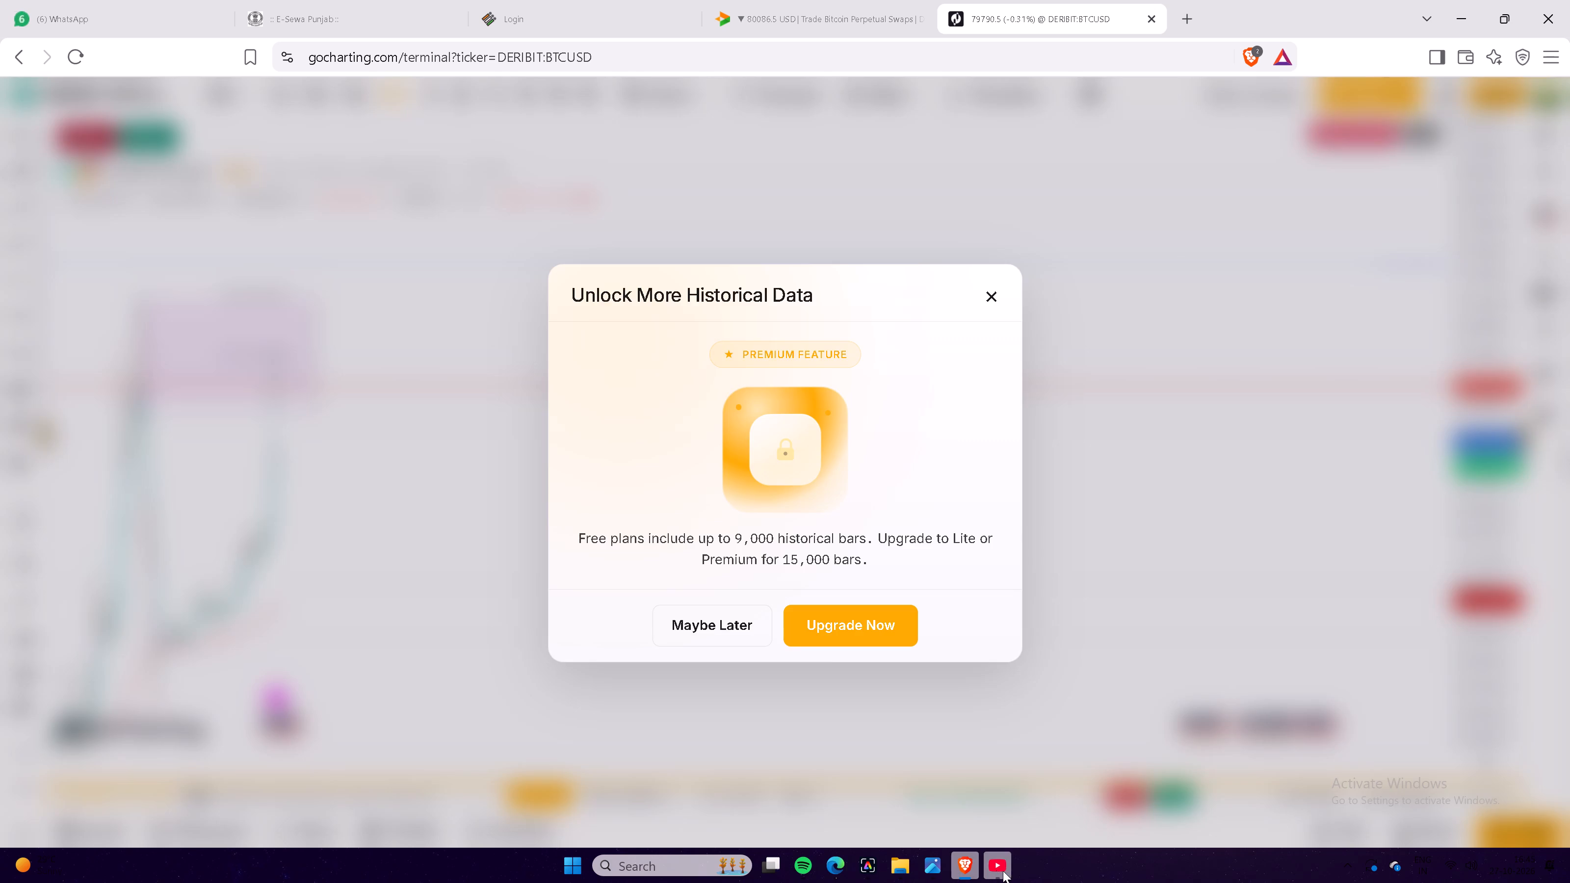
# Switch to YouTube, restart the current song from the beginning, and return to the chart.
pyautogui.click(1003, 871)
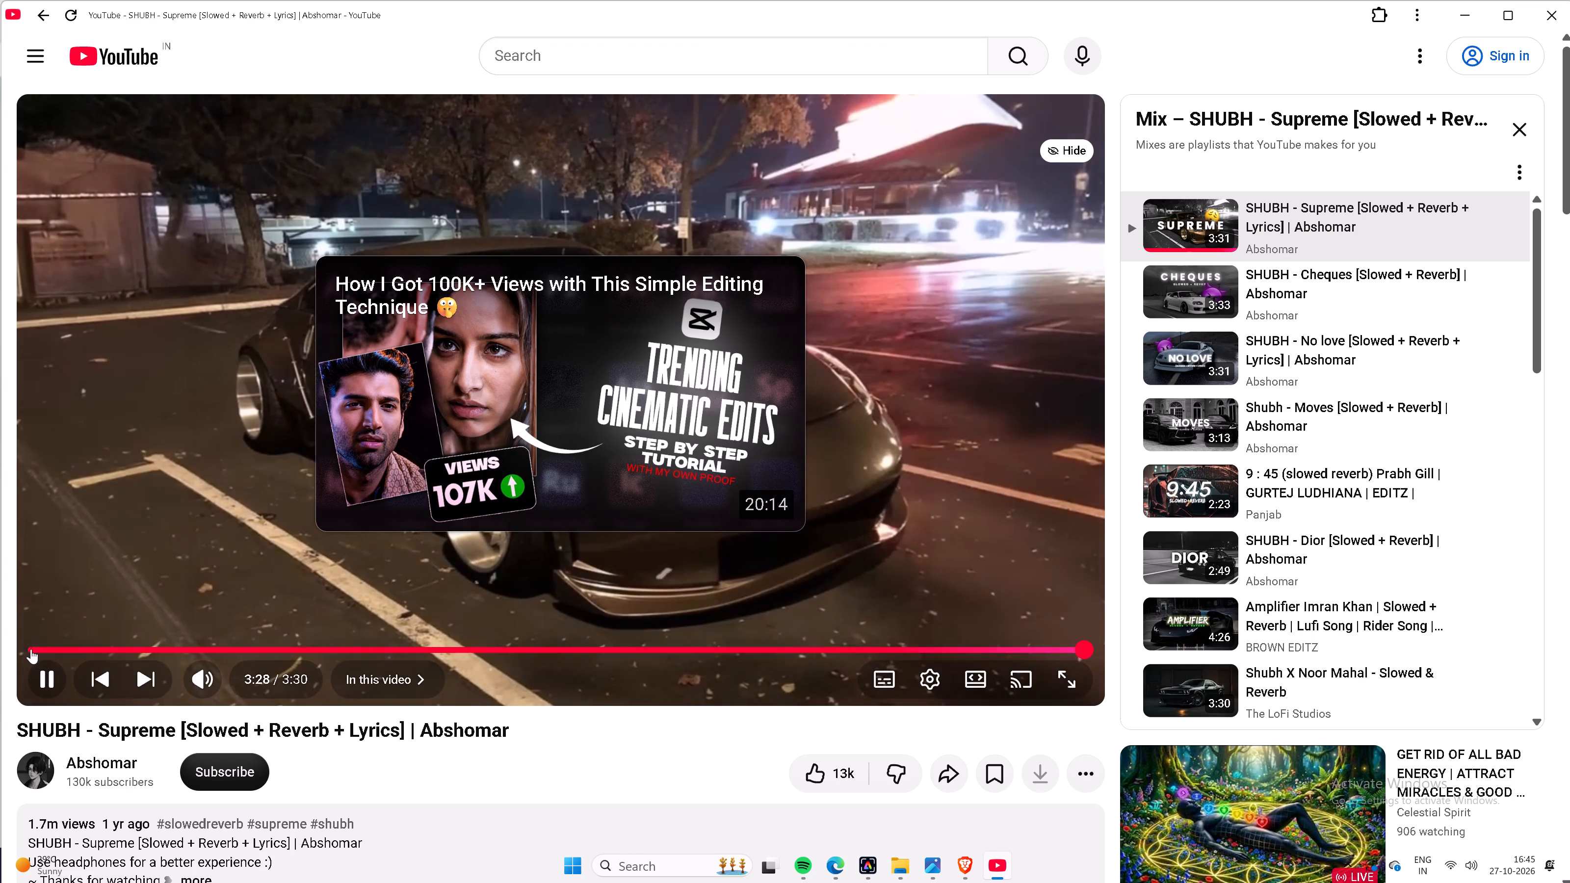
pyautogui.doubleClick(31, 649)
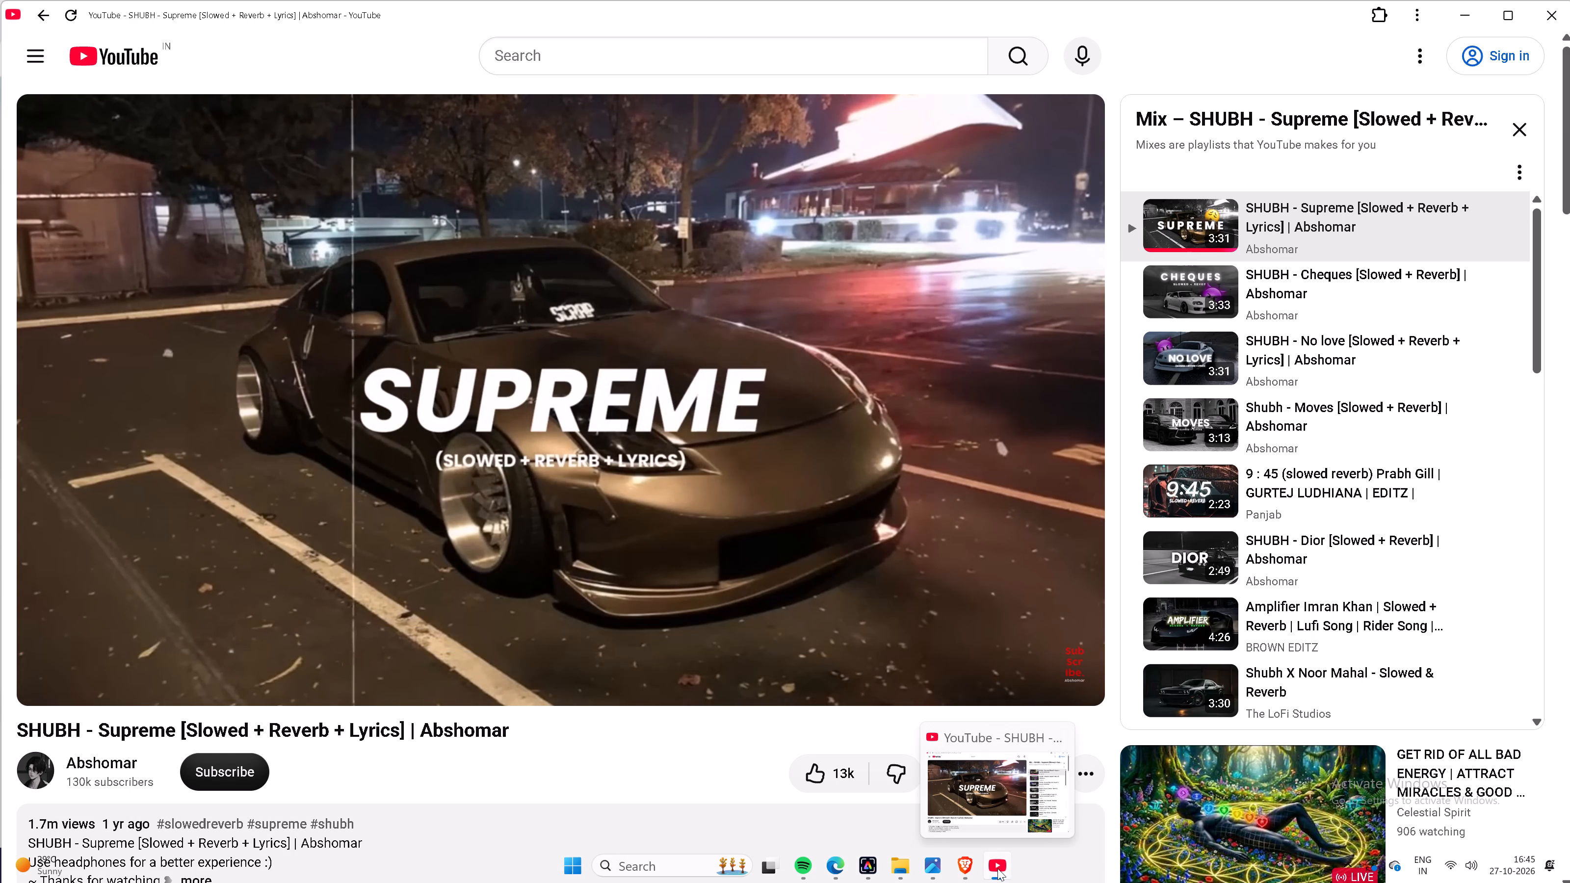
pyautogui.click(997, 868)
# Dismiss the offer for more historical data and examine the 30m candles in and around the order blocks.
pyautogui.click(992, 296)
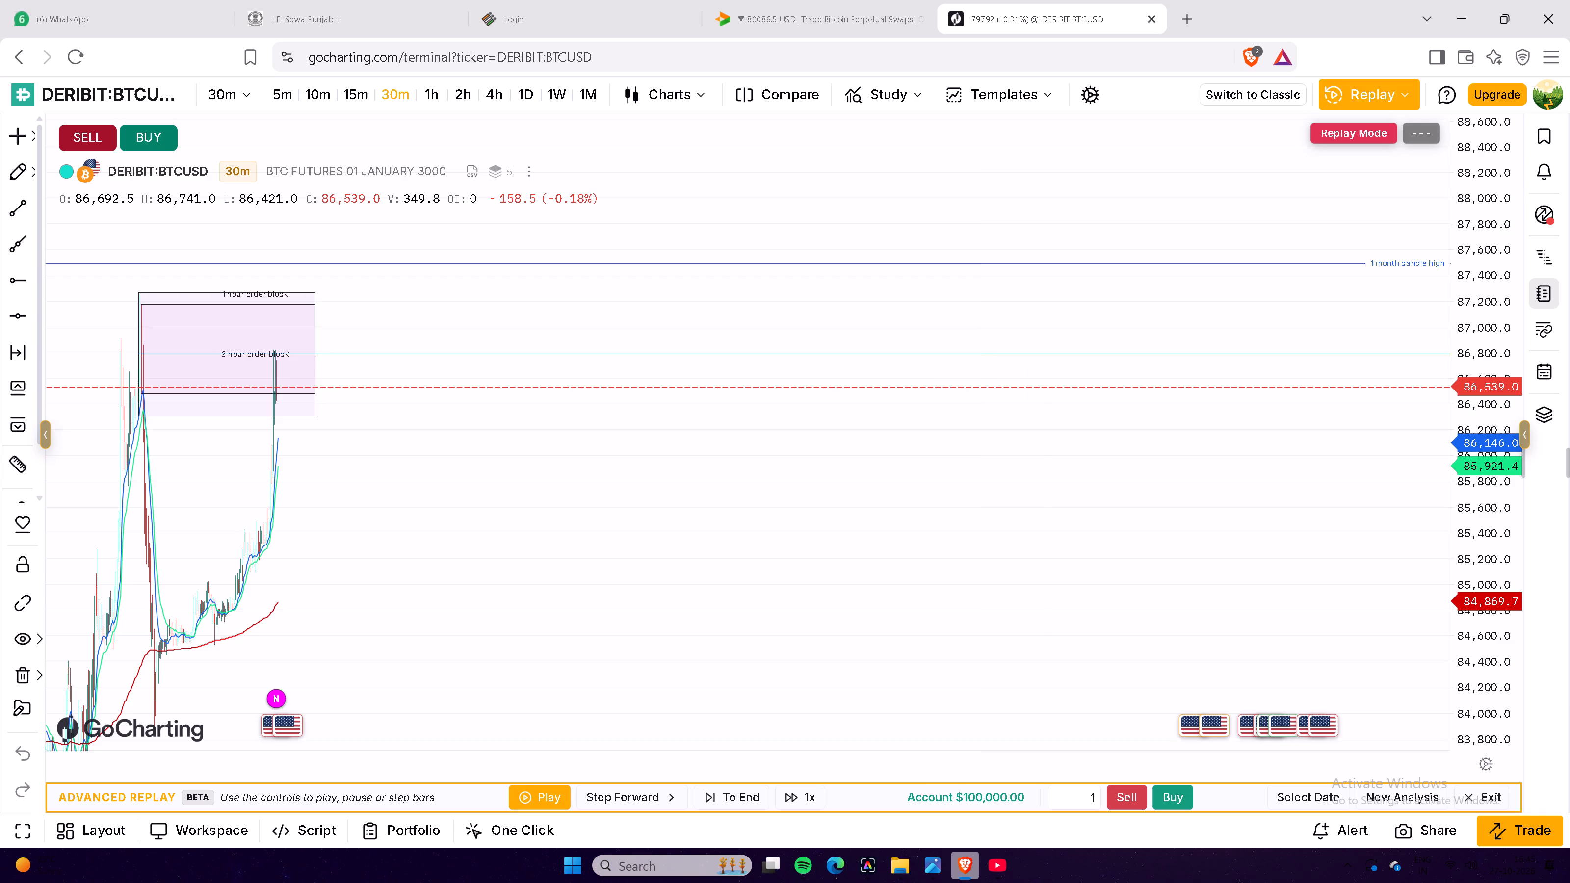
pyautogui.scroll(9, 392, 582)
pyautogui.moveTo(427, 488); pyautogui.dragTo(1077, 493)
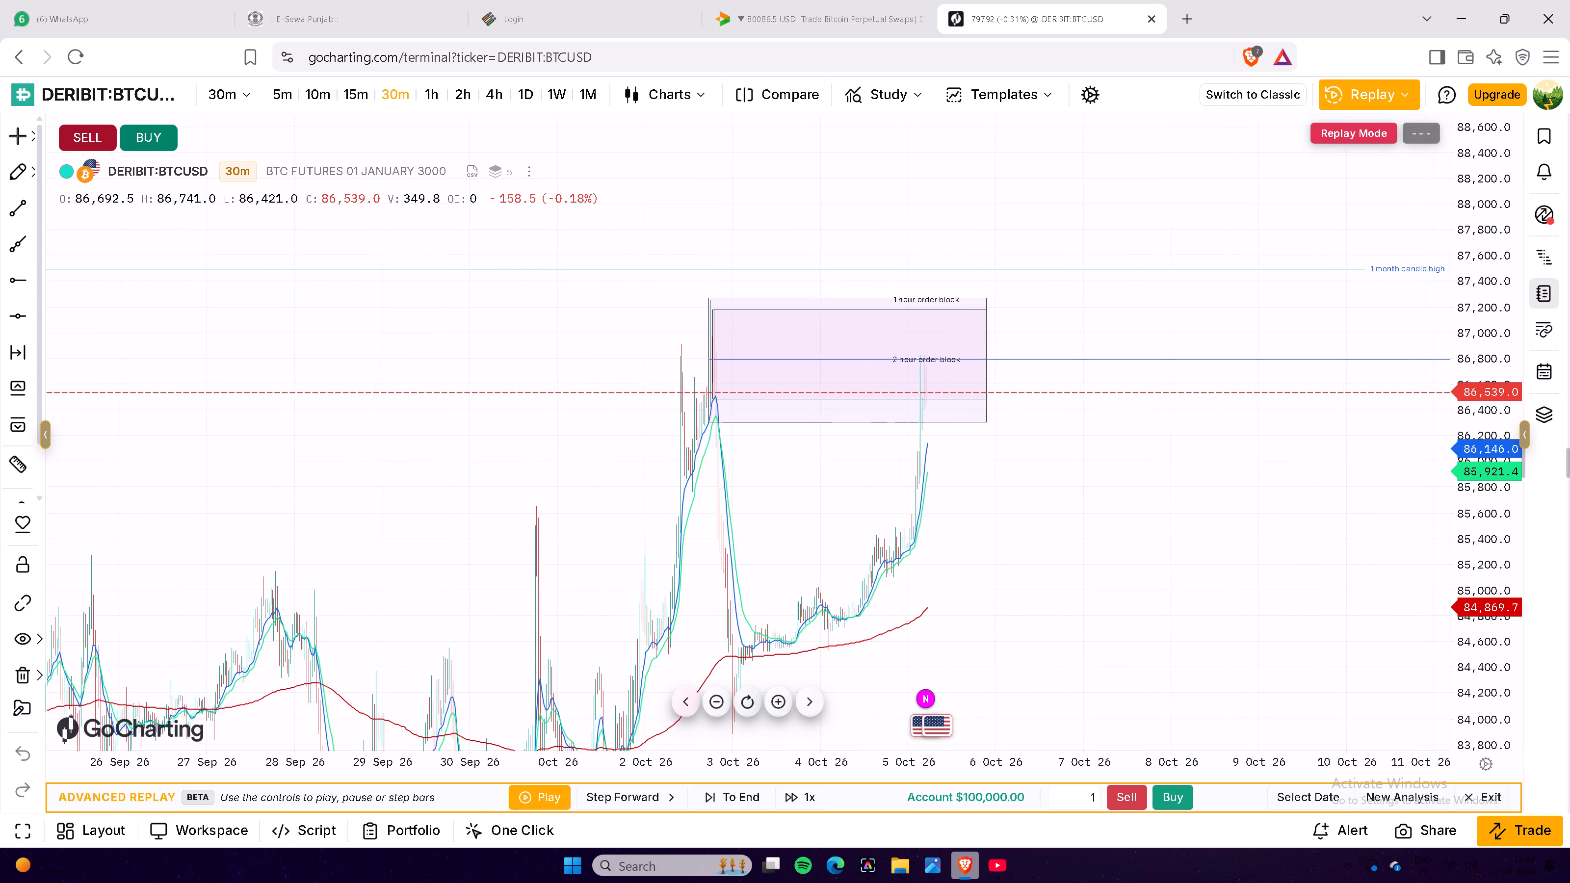
pyautogui.scroll(19, 1054, 511)
pyautogui.scroll(7, 1044, 553)
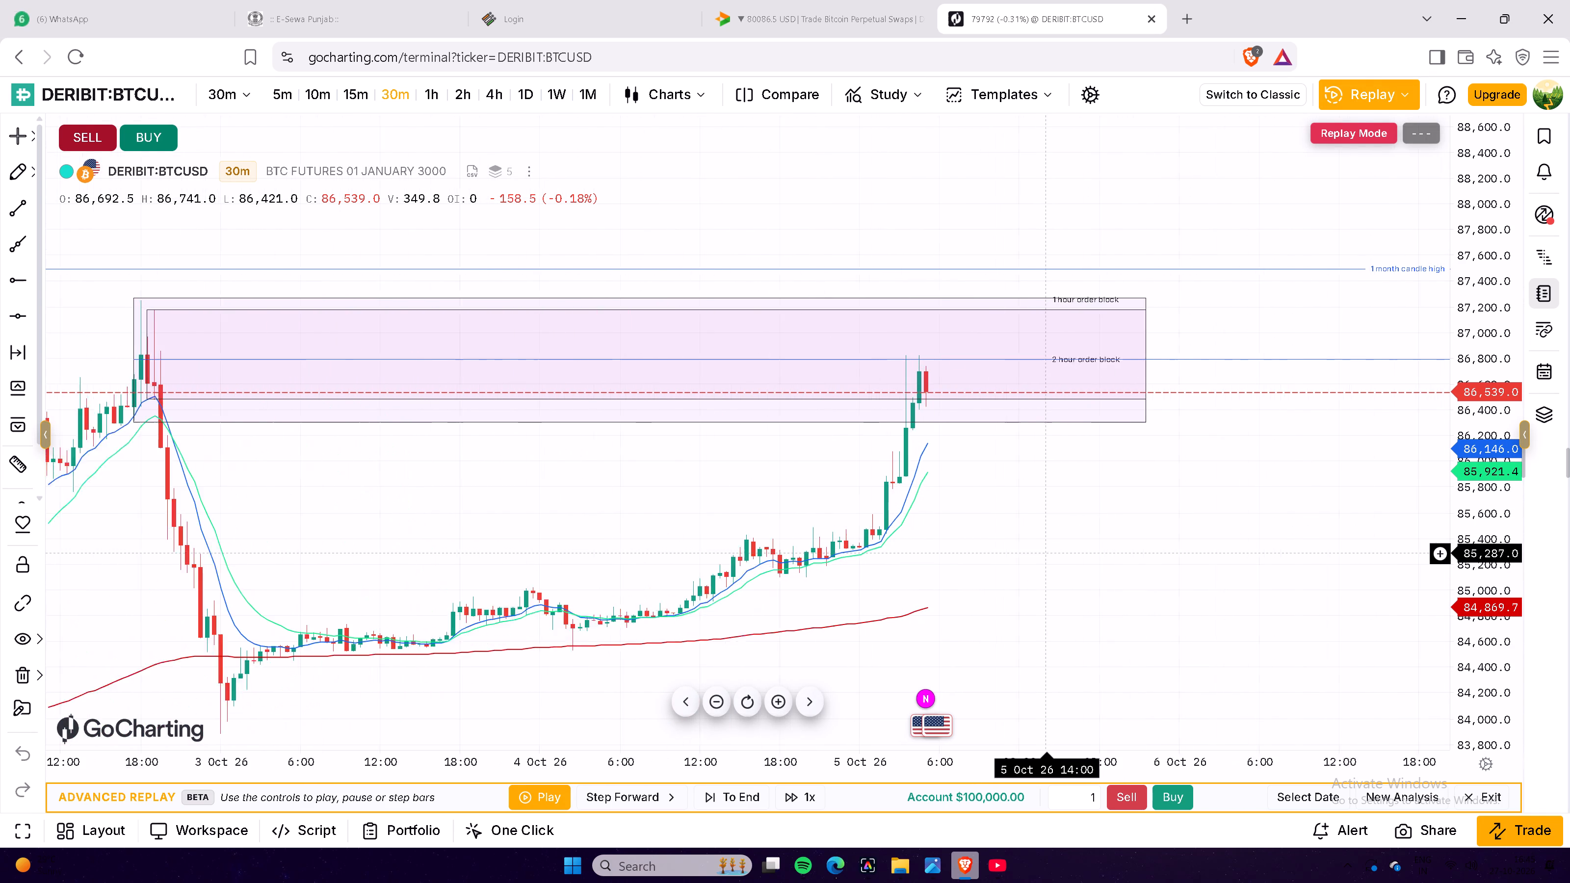
pyautogui.scroll(5, 1044, 553)
pyautogui.moveTo(990, 545); pyautogui.dragTo(1329, 554)
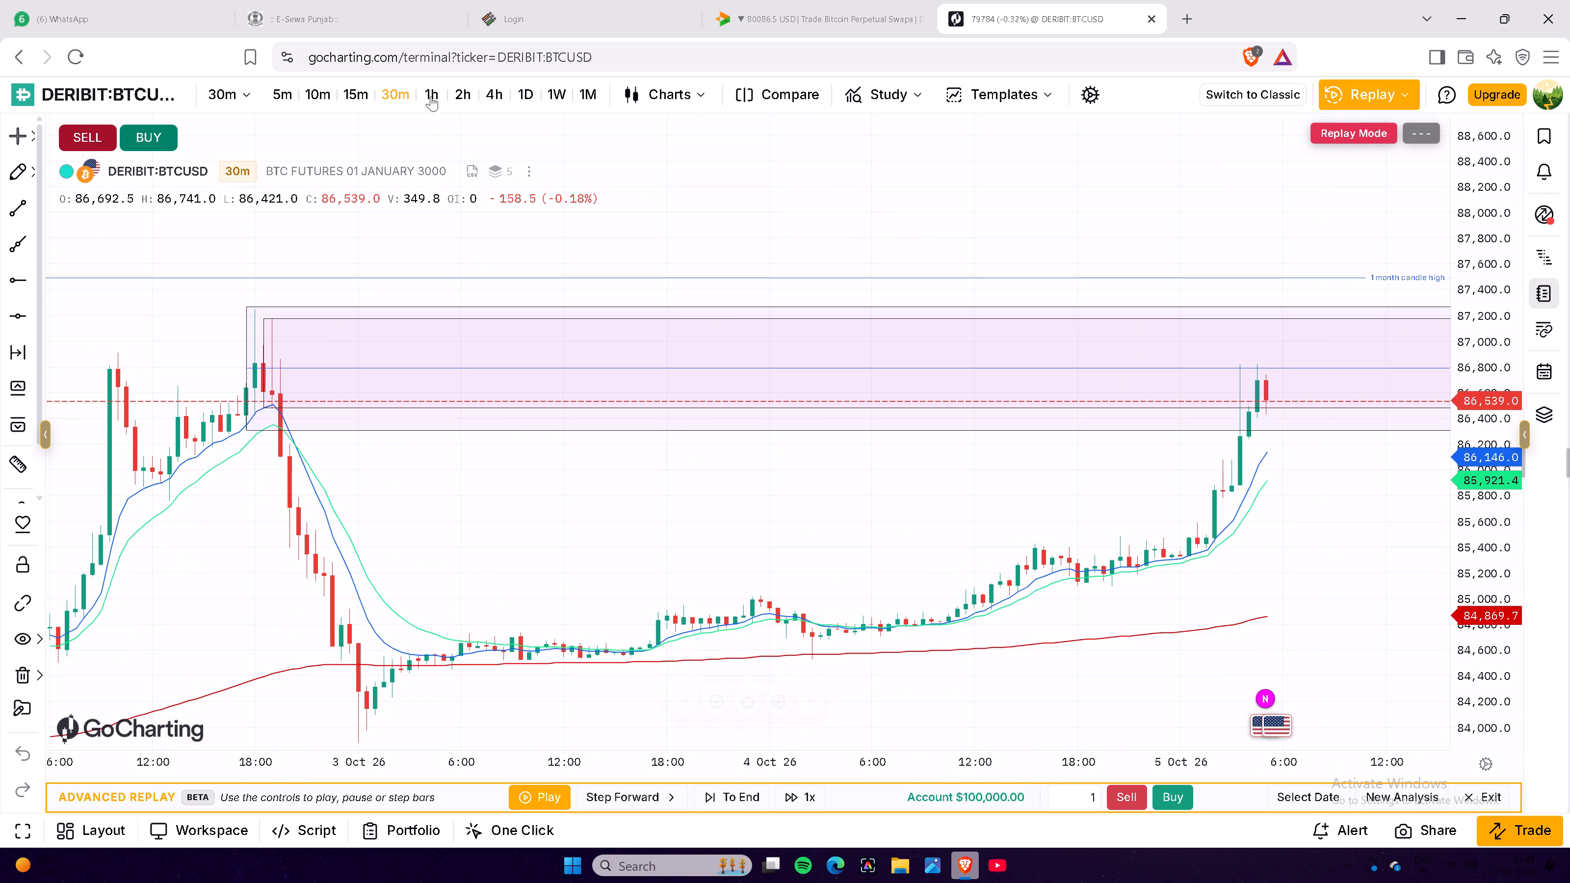
# Switch the chart timeframe to 15m.
pyautogui.click(354, 98)
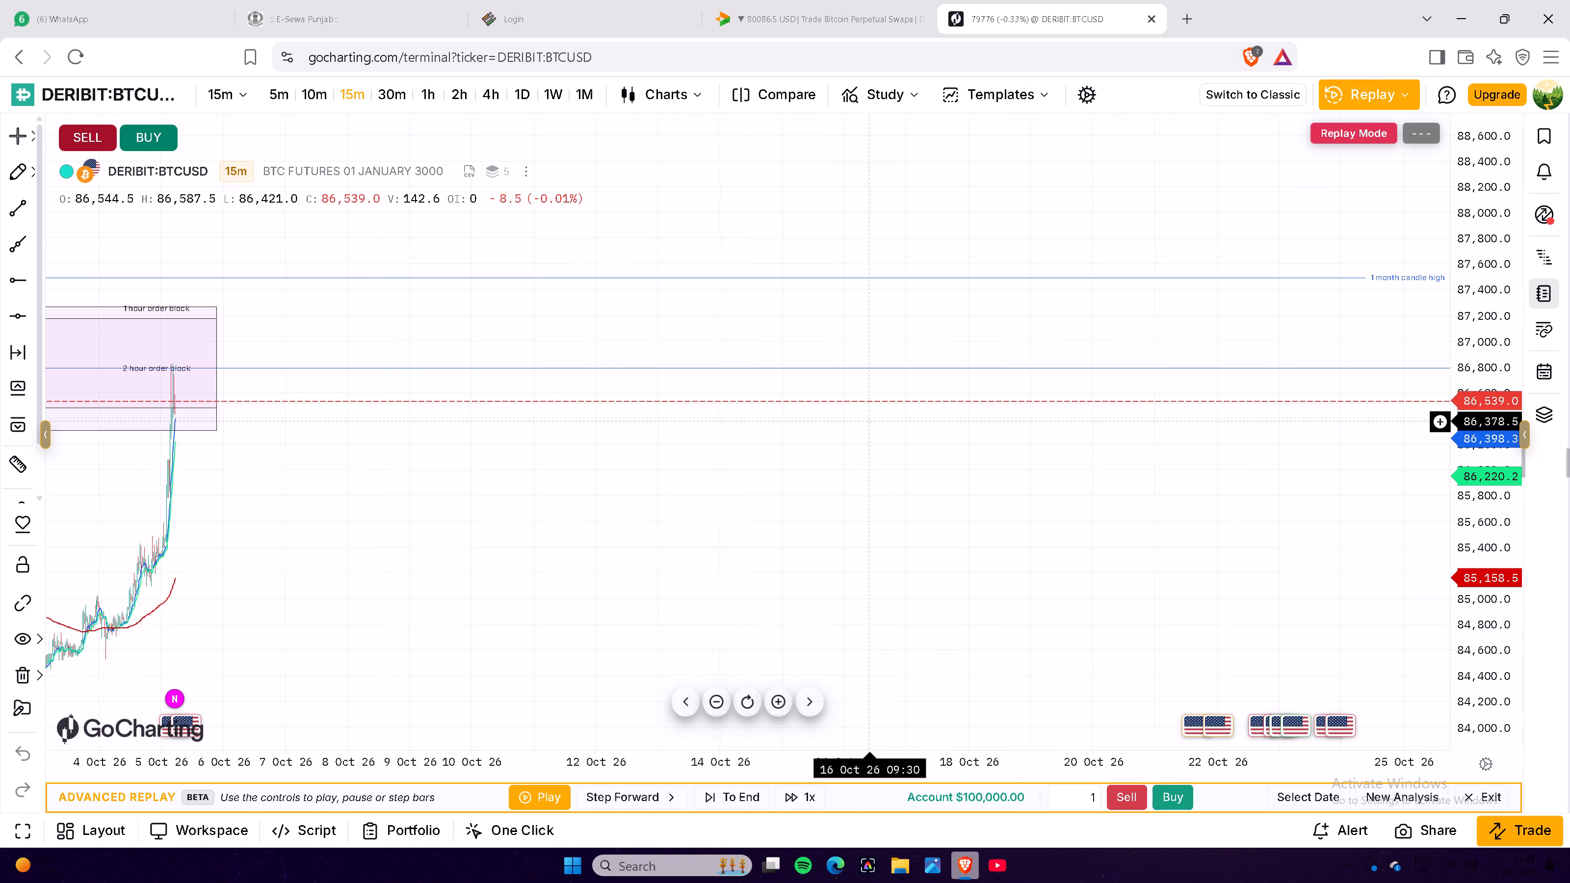
# Examine the 15m candles in and around the 1 hour and 2 hour order blocks.
pyautogui.scroll(6, 713, 436)
pyautogui.moveTo(420, 403); pyautogui.dragTo(1080, 376)
pyautogui.scroll(9, 1073, 381)
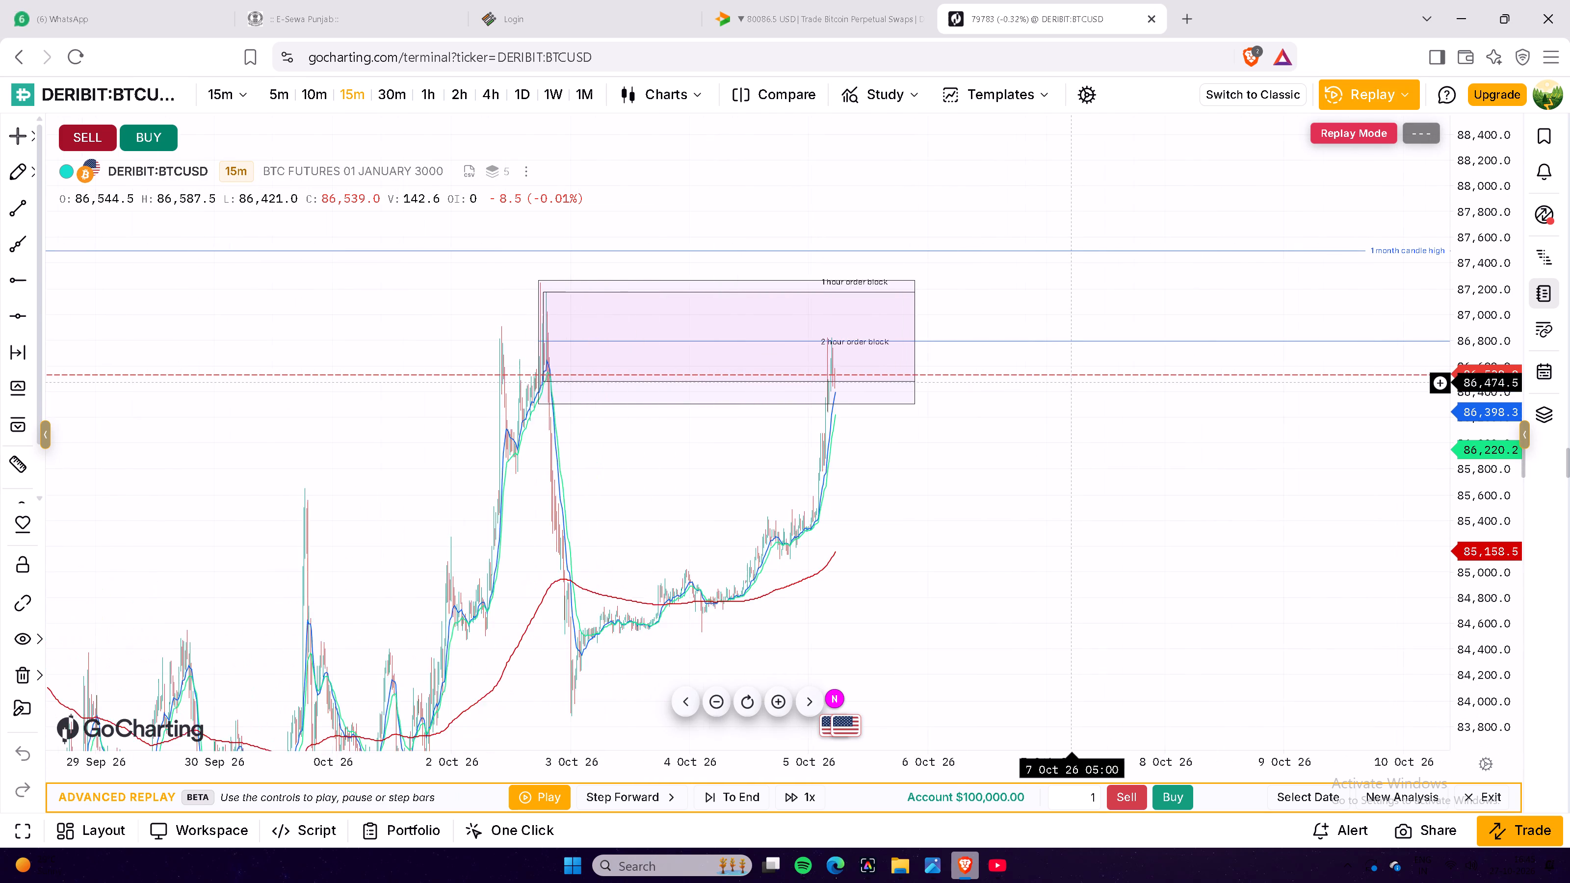
pyautogui.scroll(9, 1071, 382)
pyautogui.moveTo(1462, 270); pyautogui.dragTo(1493, 405)
pyautogui.moveTo(831, 536); pyautogui.dragTo(866, 530)
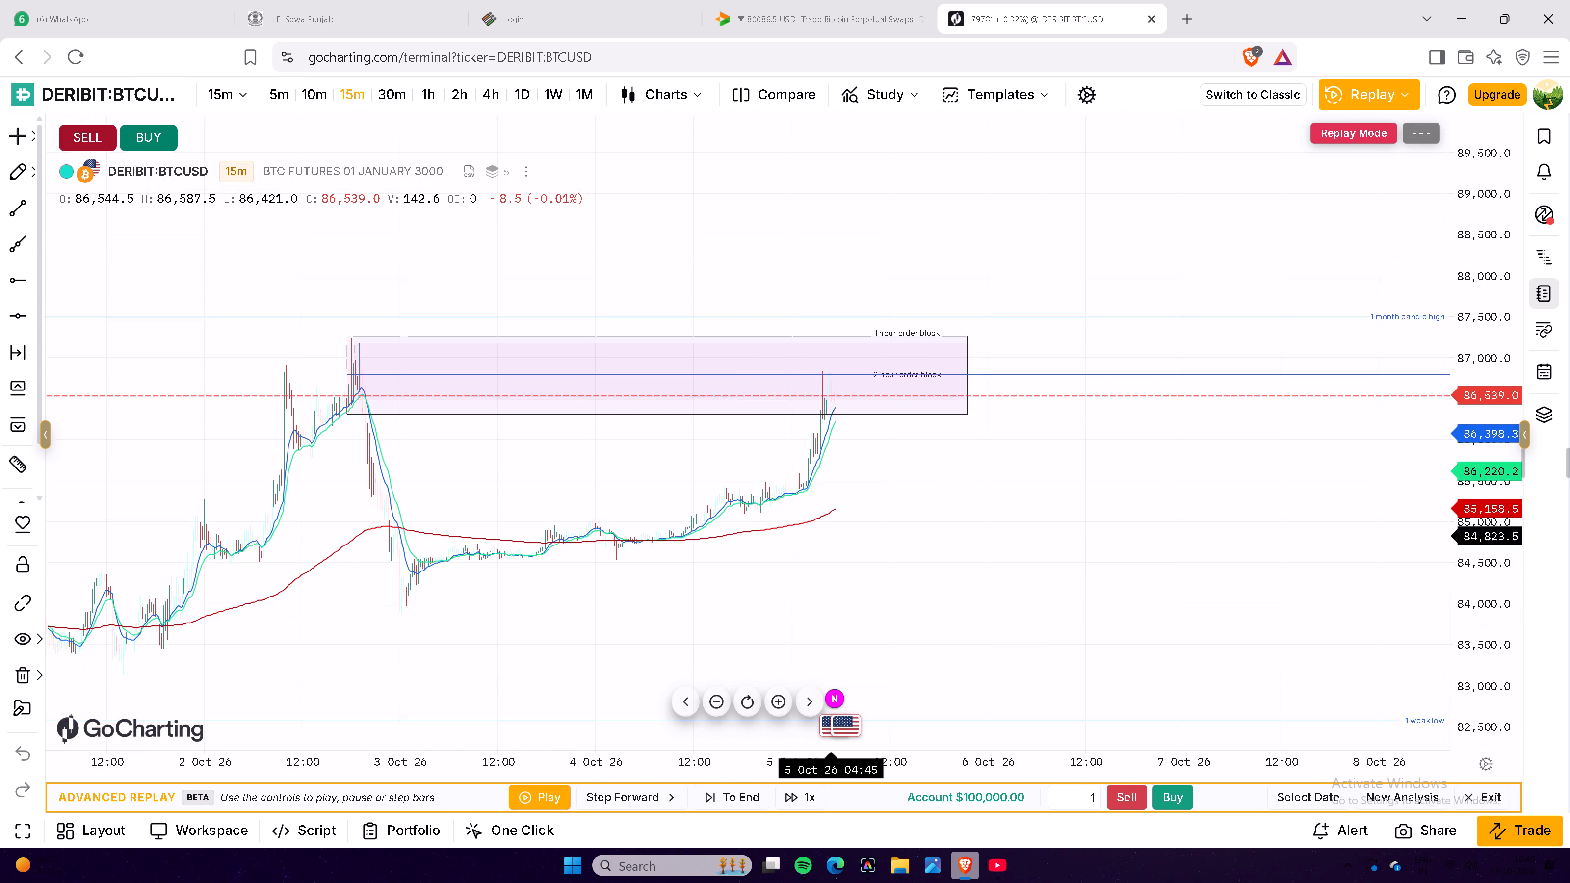
pyautogui.moveTo(866, 530); pyautogui.dragTo(1059, 476)
pyautogui.scroll(10, 1032, 483)
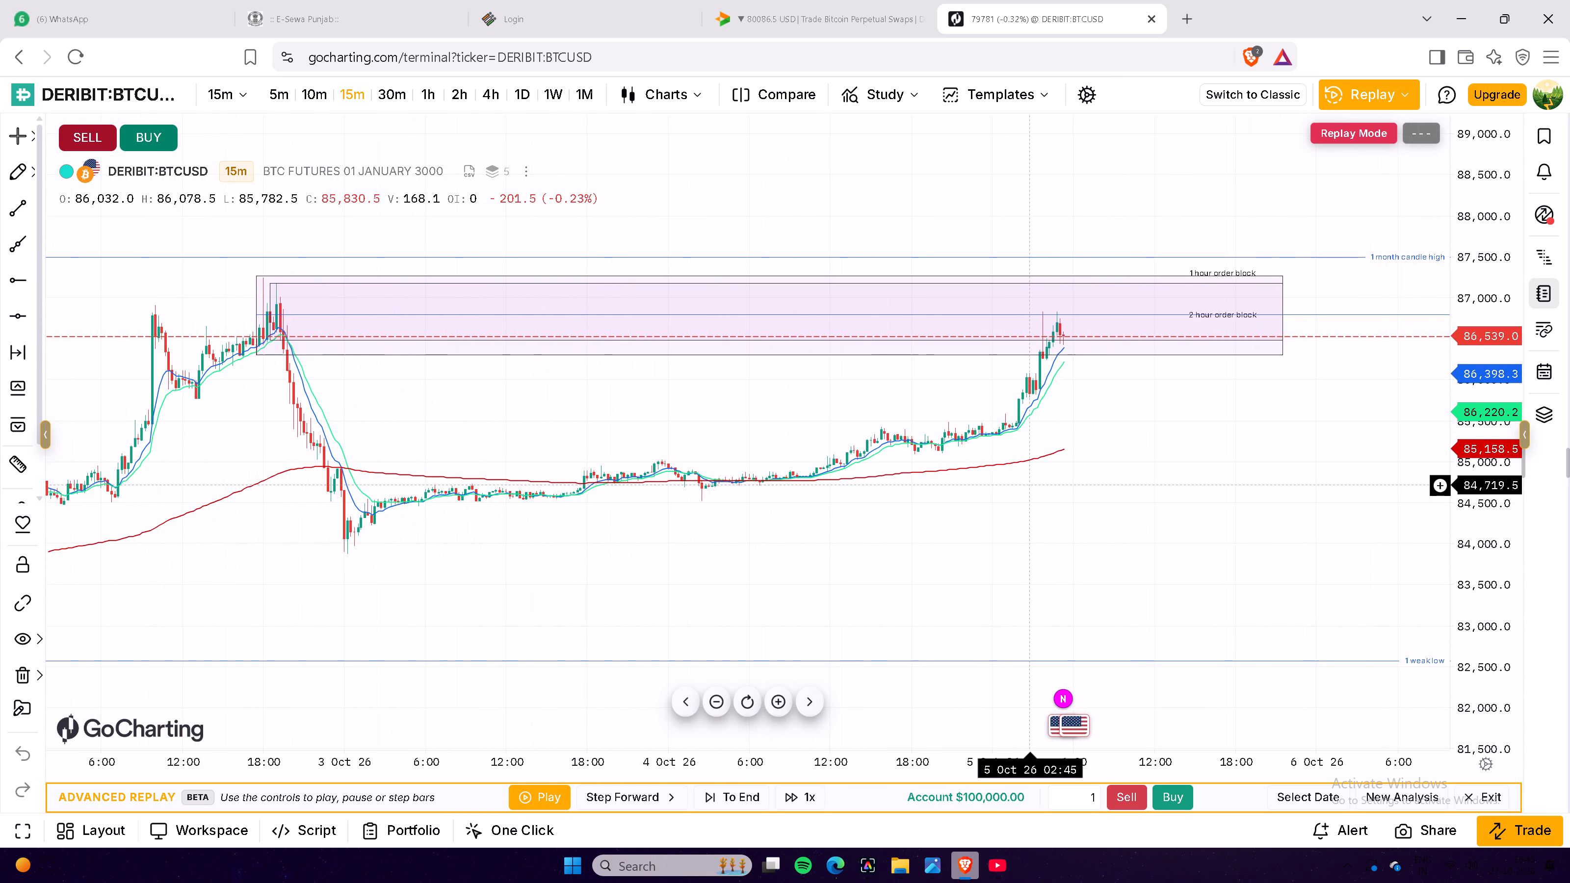
pyautogui.scroll(3, 1031, 484)
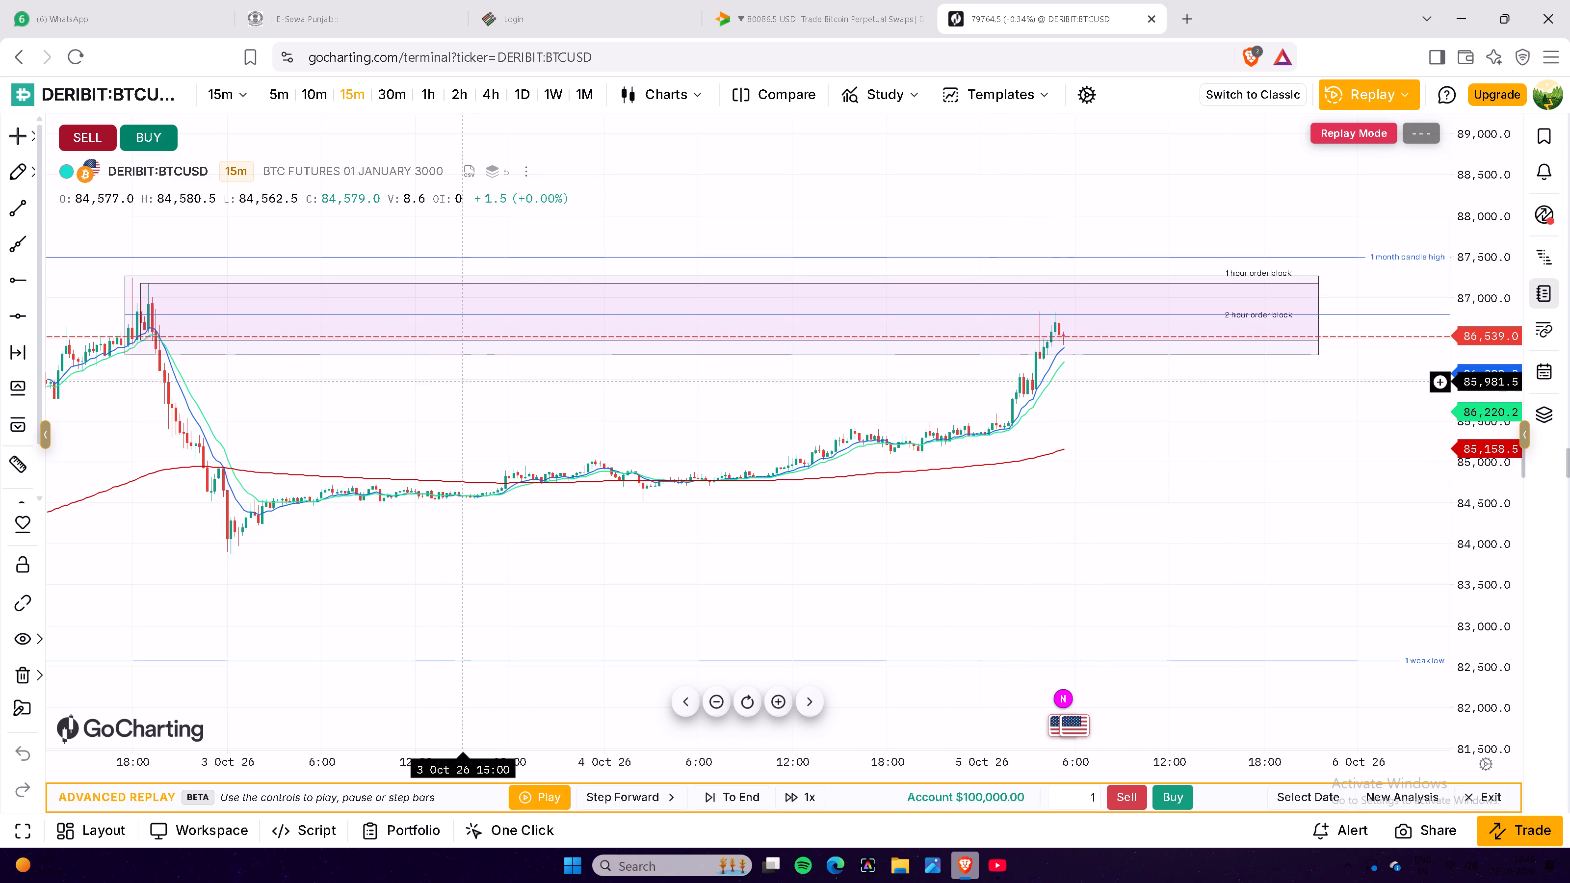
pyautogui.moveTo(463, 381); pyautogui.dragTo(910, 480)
# Switch to YouTube, toggle playback of the current song, and return to the chart.
pyautogui.click(992, 857)
pyautogui.click(578, 444)
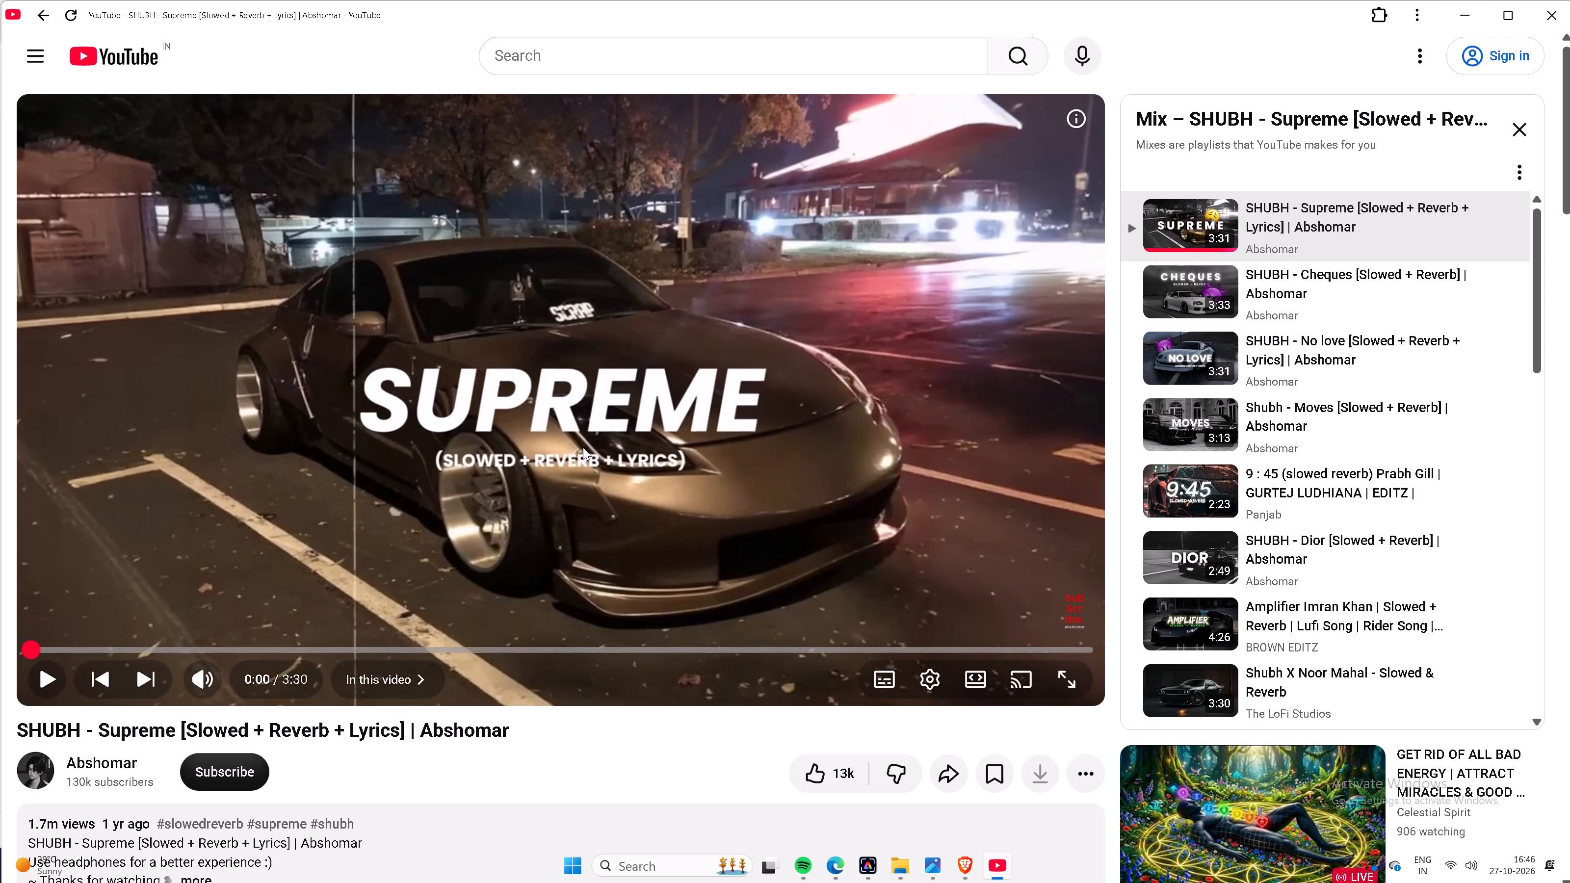
pyautogui.click(1002, 873)
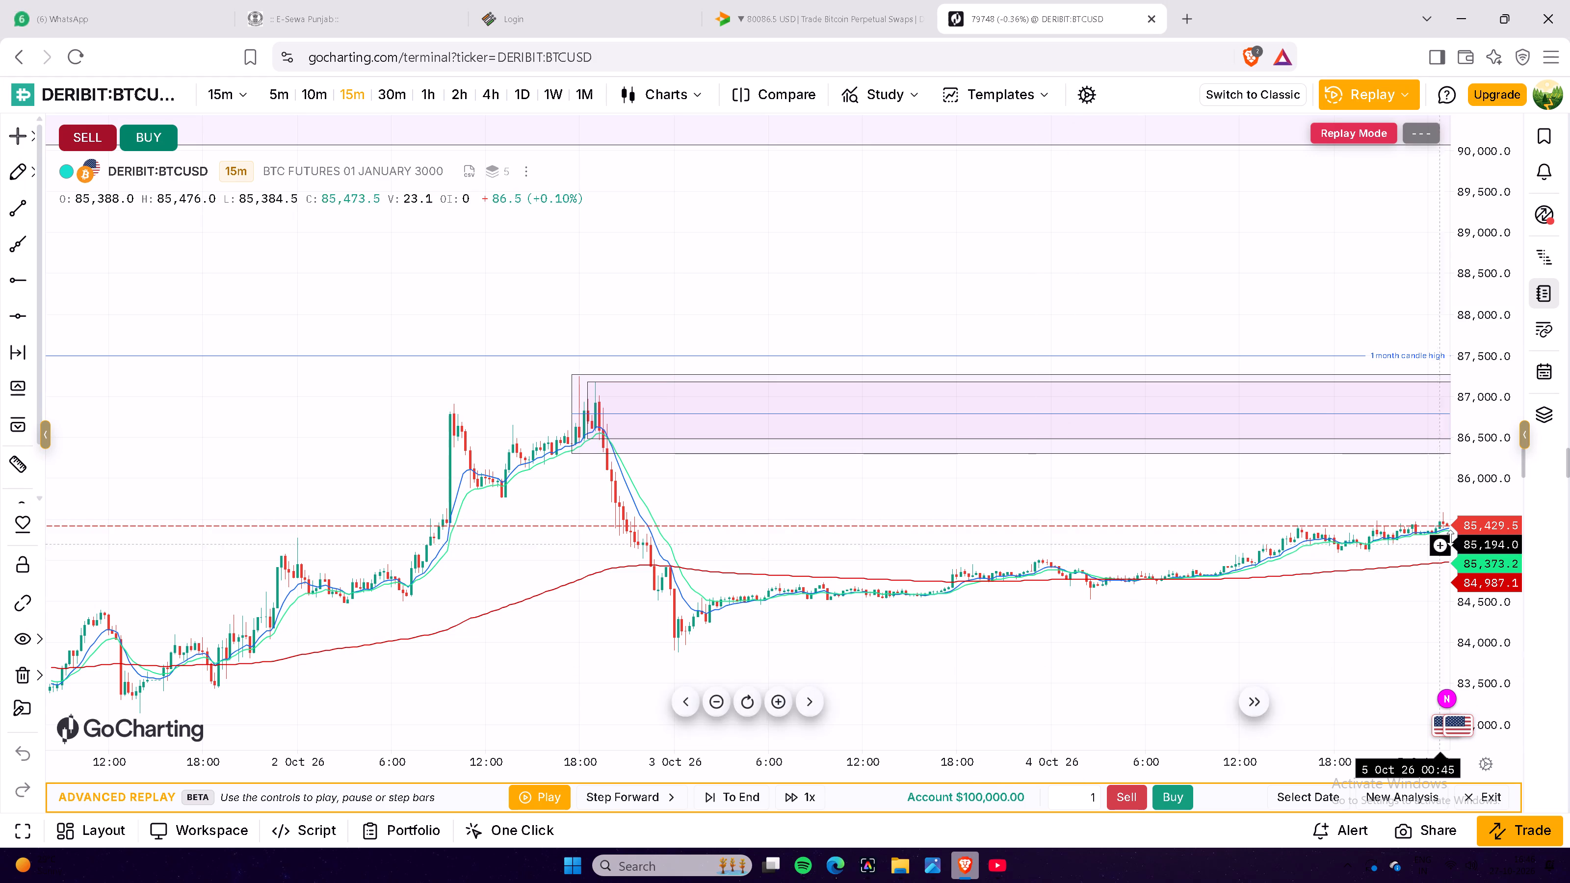
# Examine the 15m candles around the order blocks, from the 2 Oct swing high to the latest replayed candle.
pyautogui.moveTo(1470, 602); pyautogui.dragTo(1489, 404)
pyautogui.scroll(10, 832, 539)
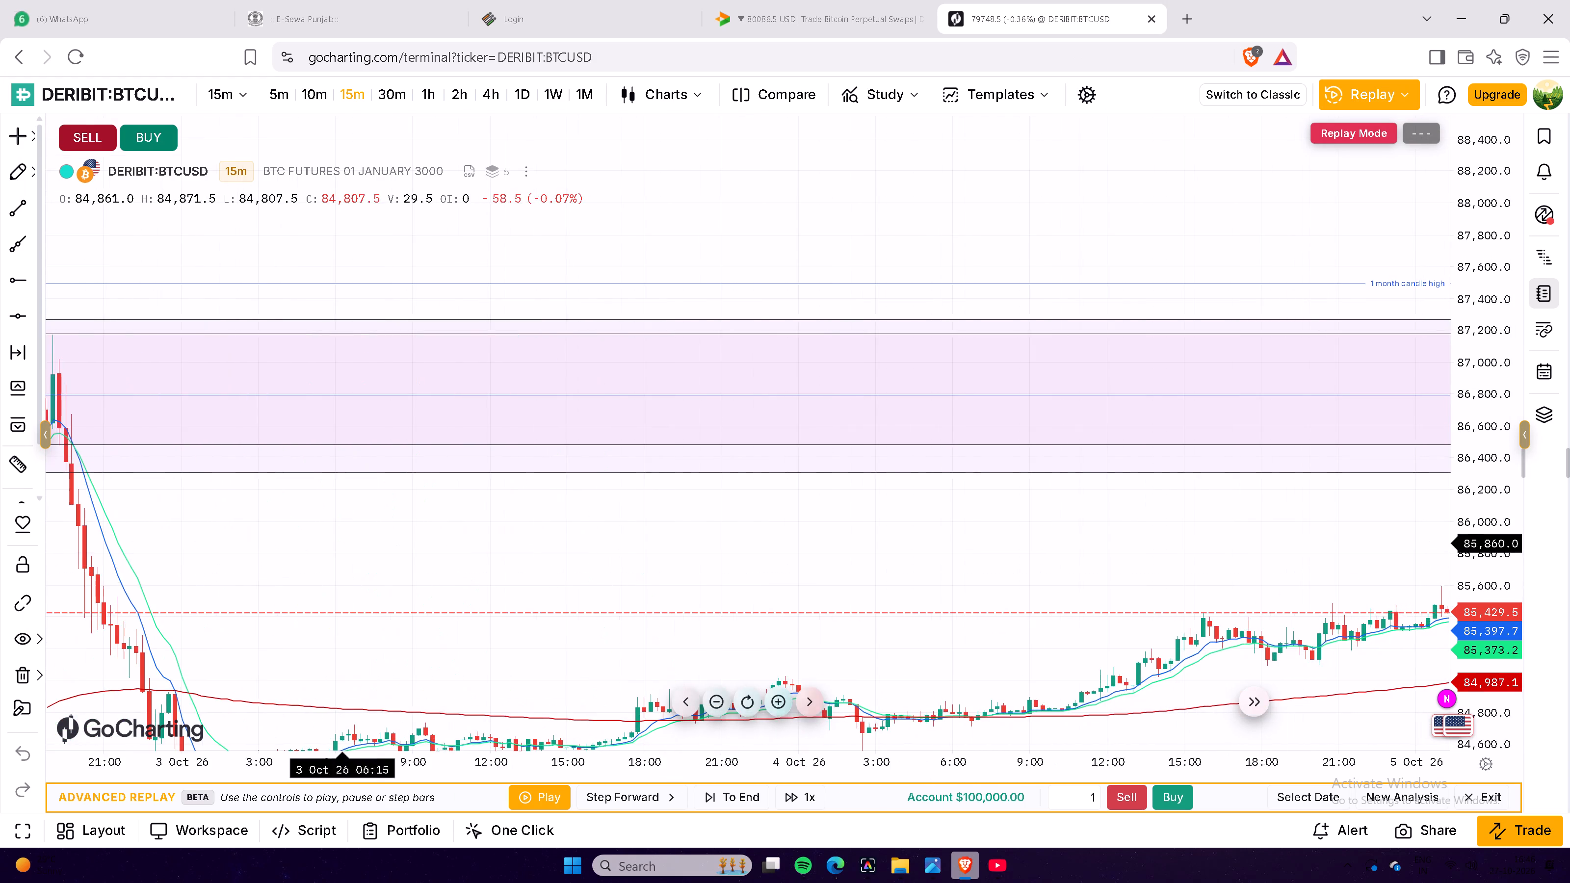
pyautogui.moveTo(260, 528); pyautogui.dragTo(825, 496)
pyautogui.scroll(5, 814, 502)
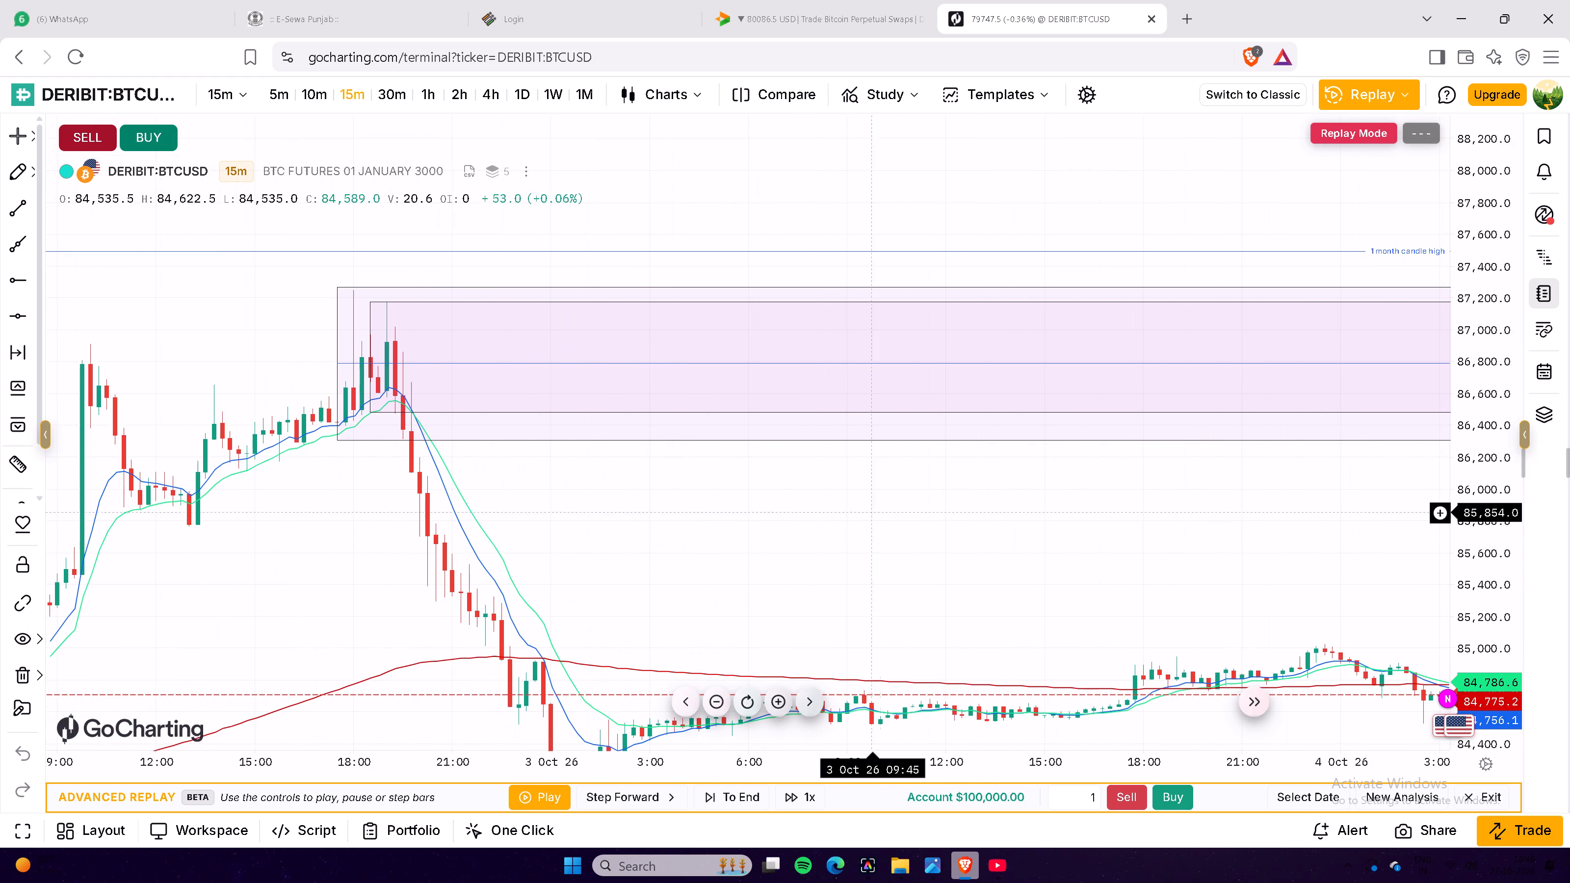
pyautogui.moveTo(1144, 521); pyautogui.dragTo(554, 506)
pyautogui.moveTo(1288, 467); pyautogui.dragTo(636, 502)
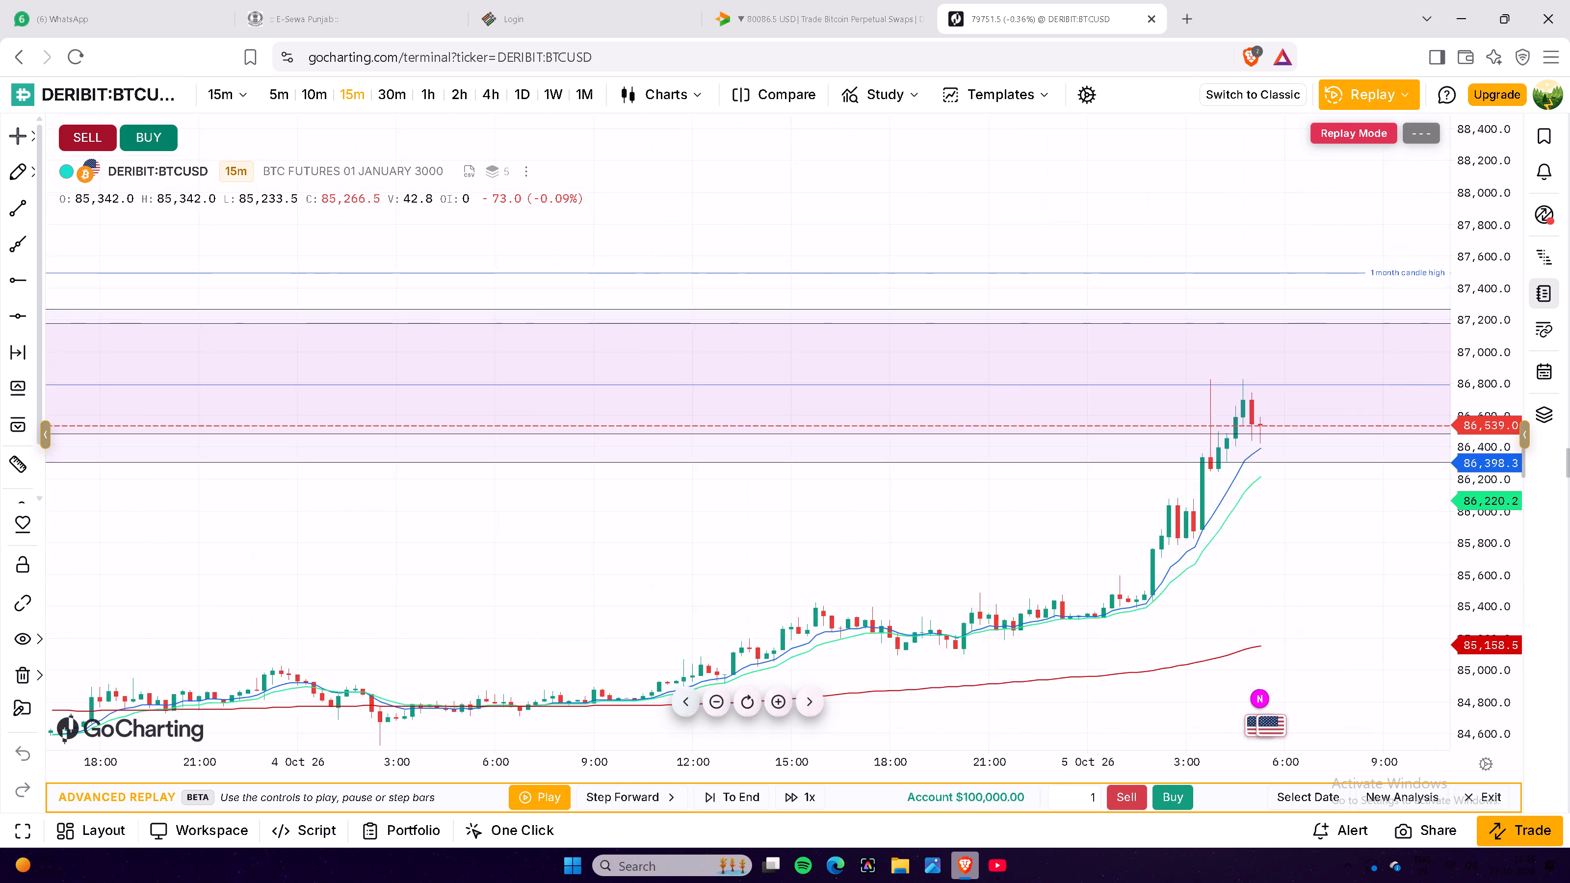
pyautogui.moveTo(636, 502); pyautogui.dragTo(376, 487)
pyautogui.scroll(2, 614, 491)
pyautogui.moveTo(929, 526); pyautogui.dragTo(1042, 524)
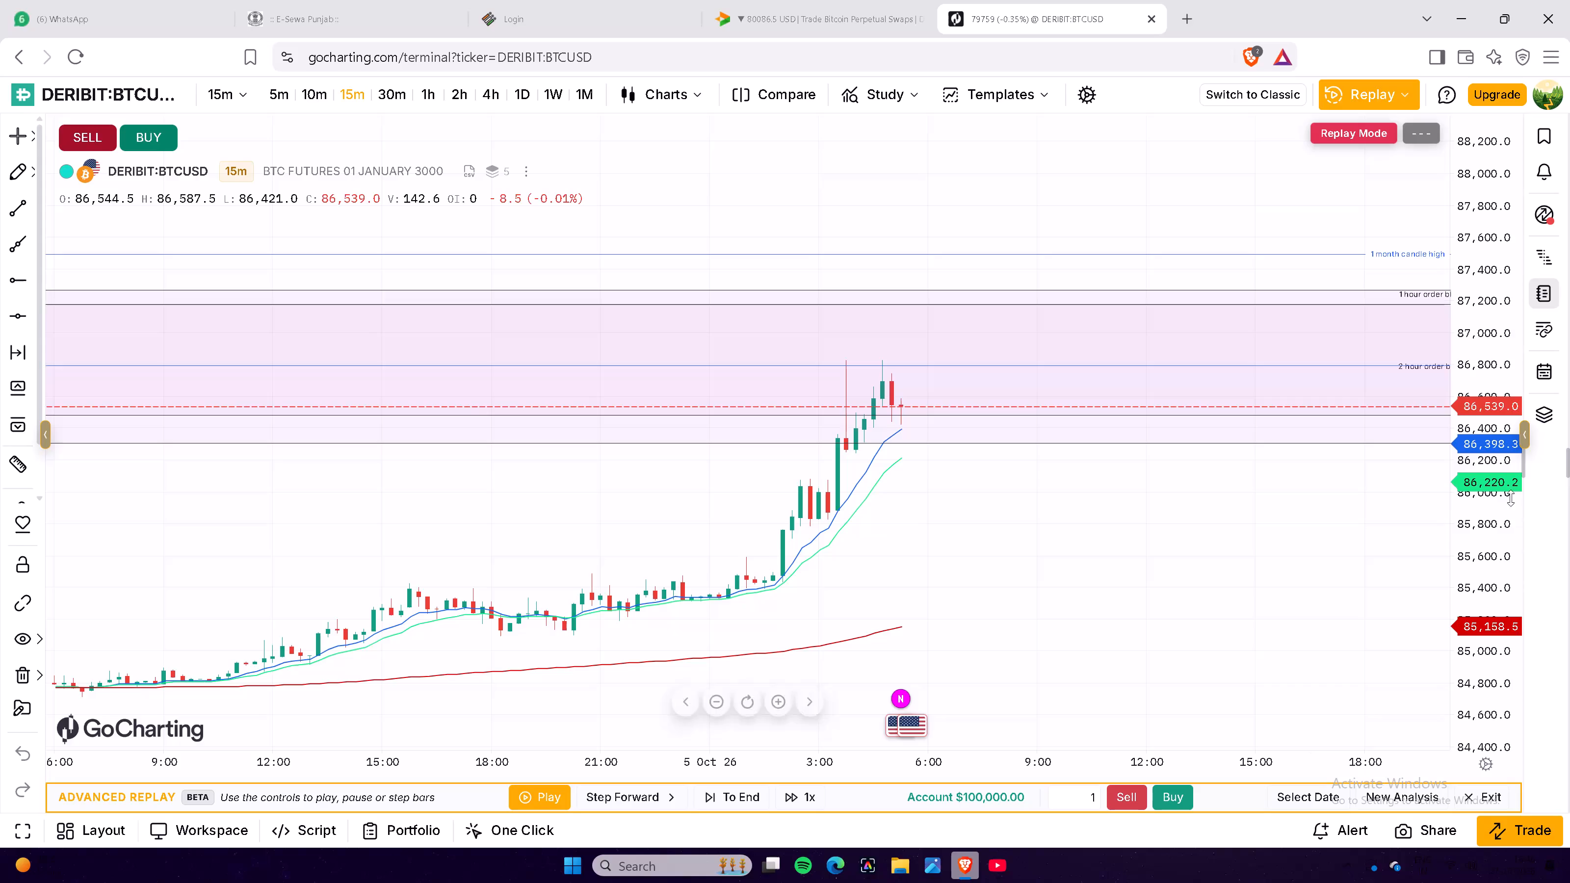
pyautogui.moveTo(1479, 570); pyautogui.dragTo(1478, 515)
pyautogui.scroll(2, 1170, 534)
pyautogui.moveTo(965, 530); pyautogui.dragTo(905, 538)
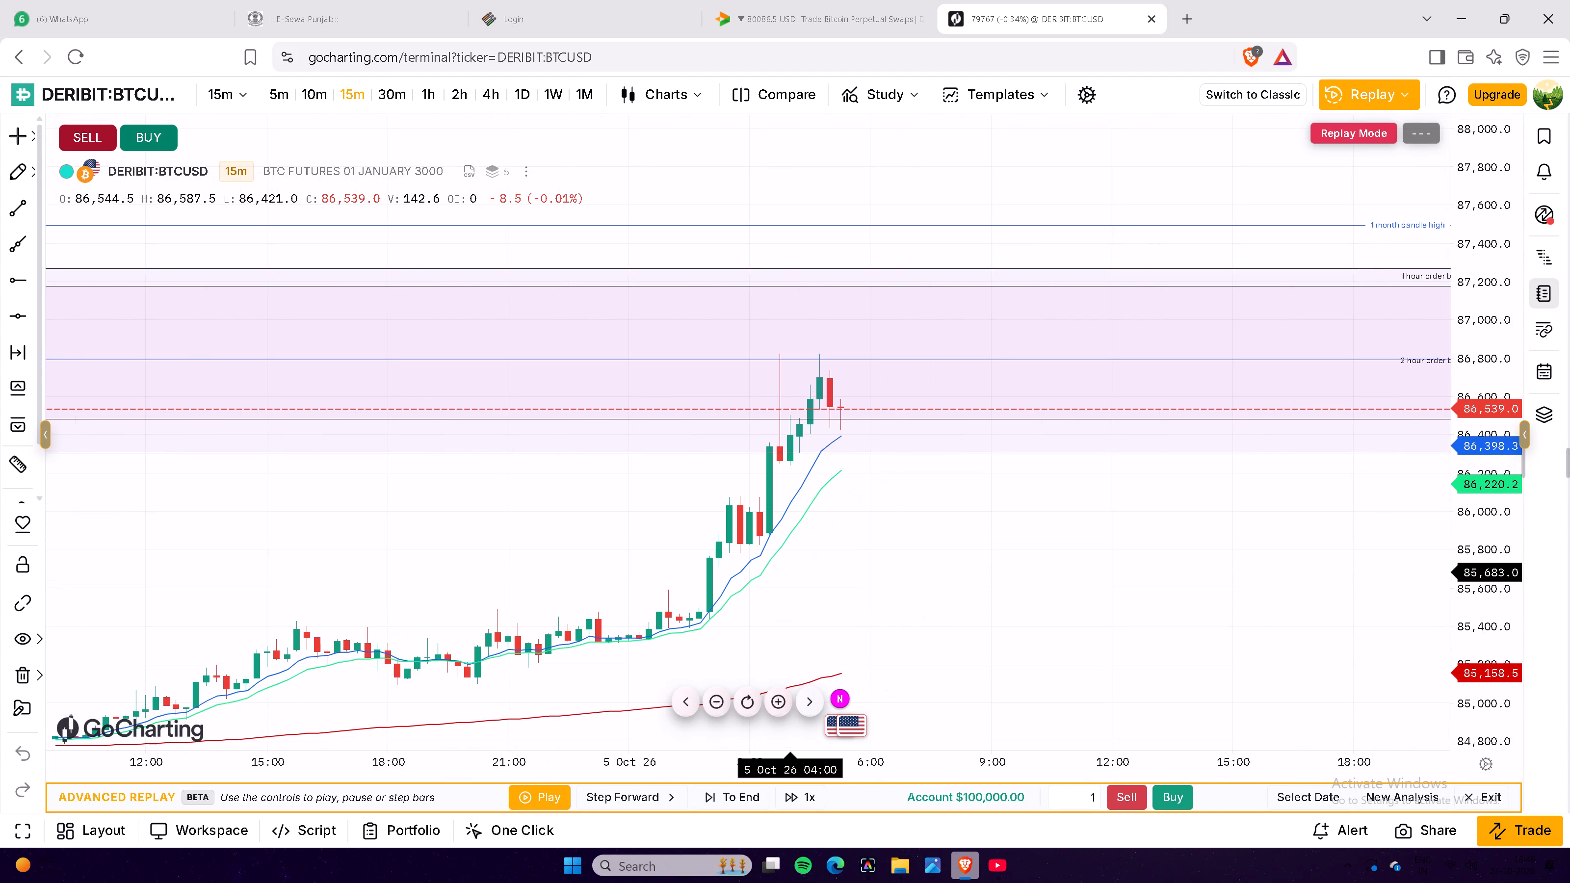
pyautogui.moveTo(916, 516); pyautogui.dragTo(914, 531)
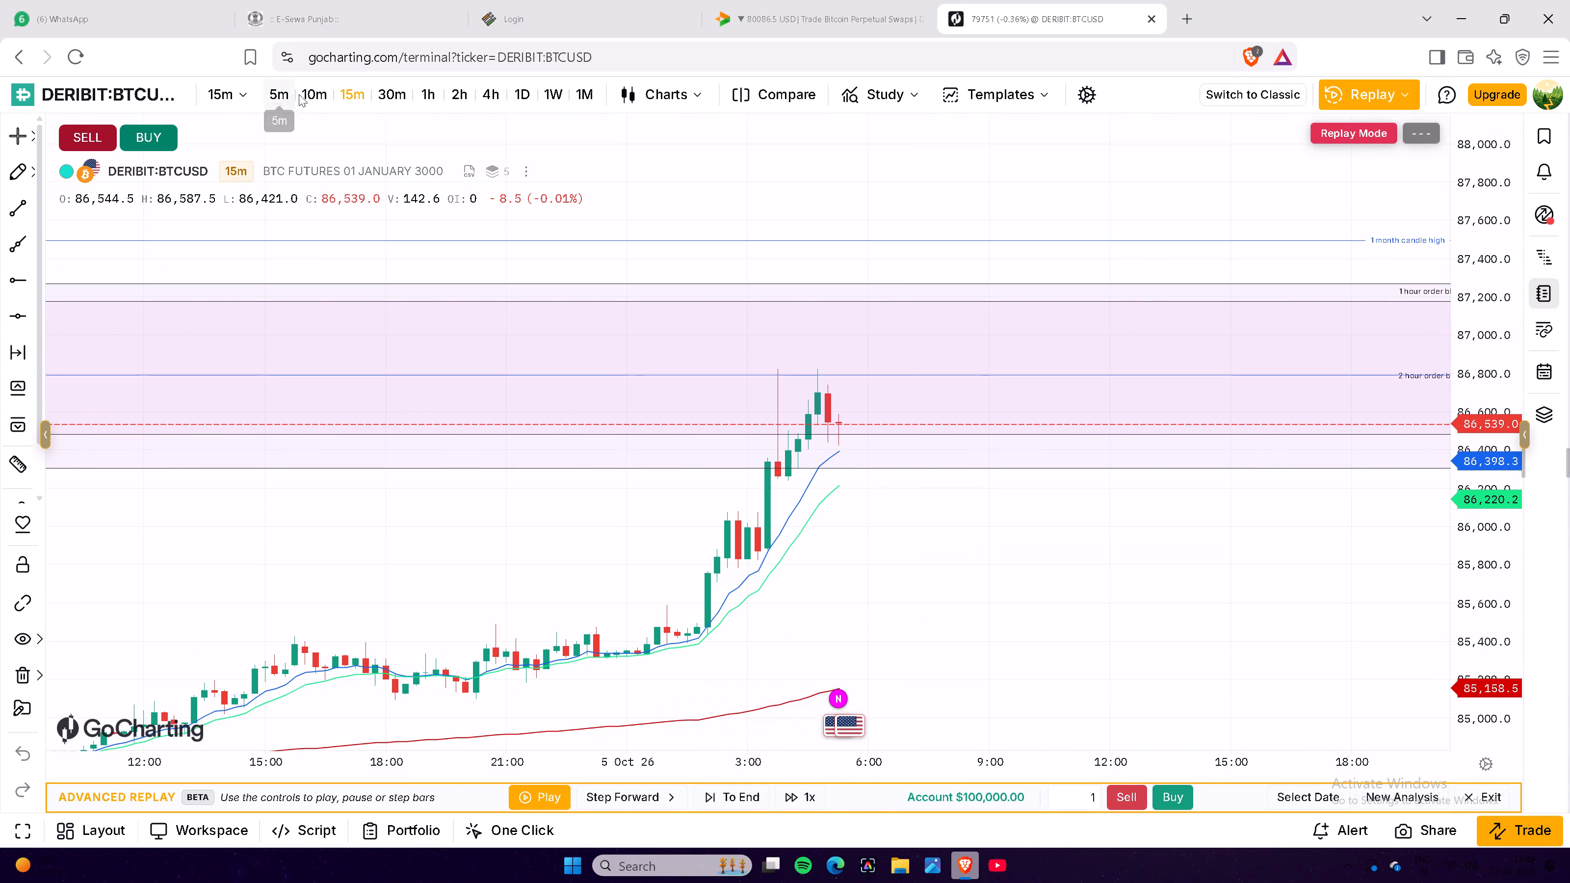
# Switch the chart timeframe to 5m, dismissing the historical data offer, and examine the latest candles in the order blocks.
pyautogui.click(289, 93)
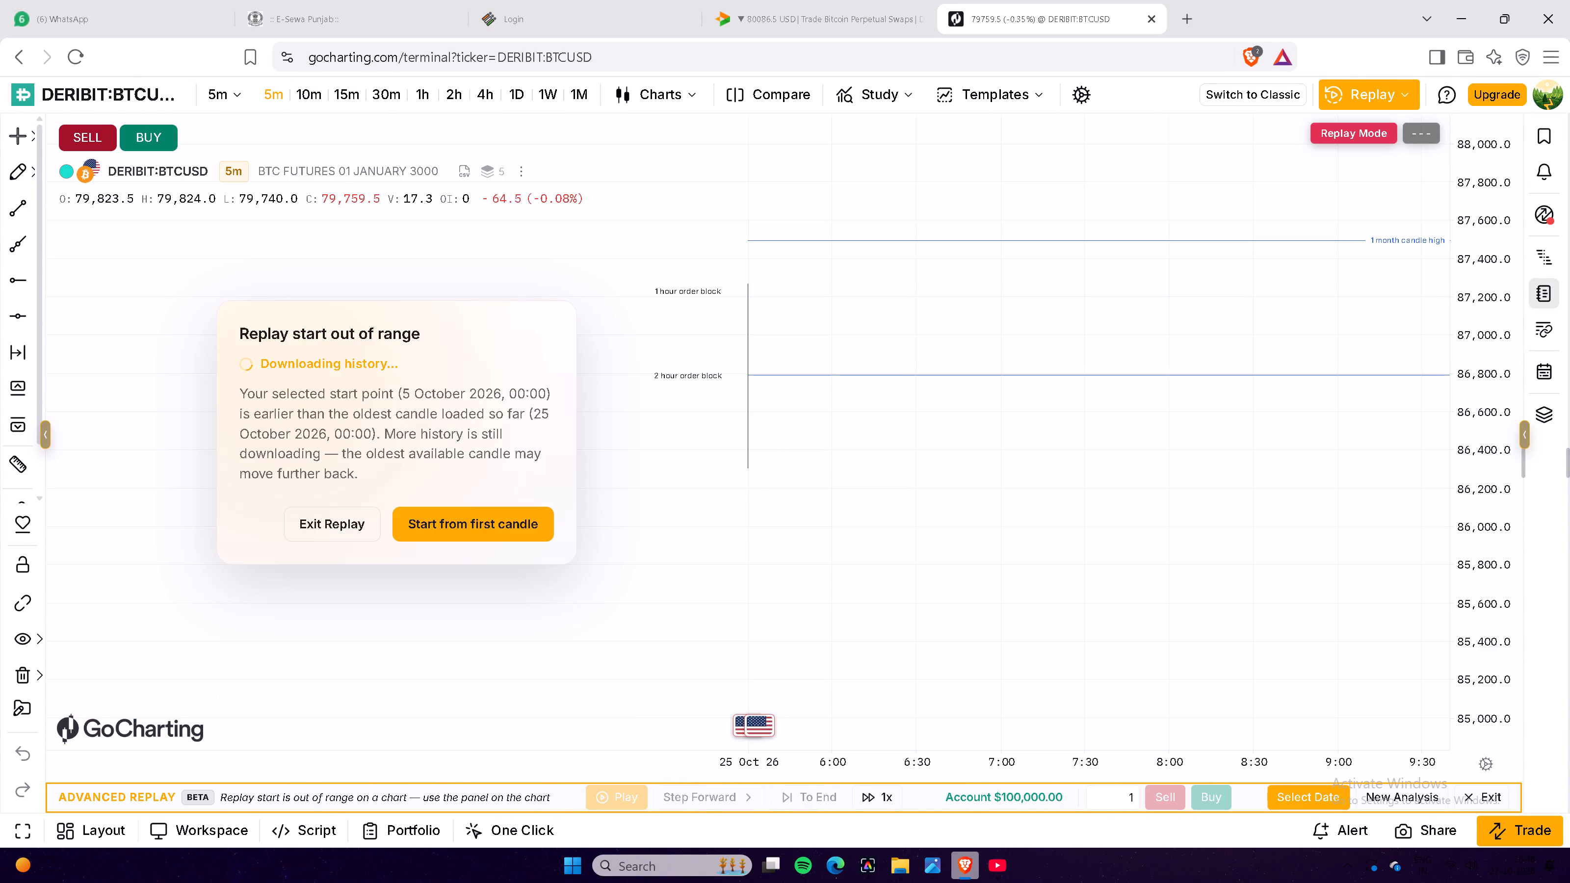
pyautogui.scroll(5, 814, 398)
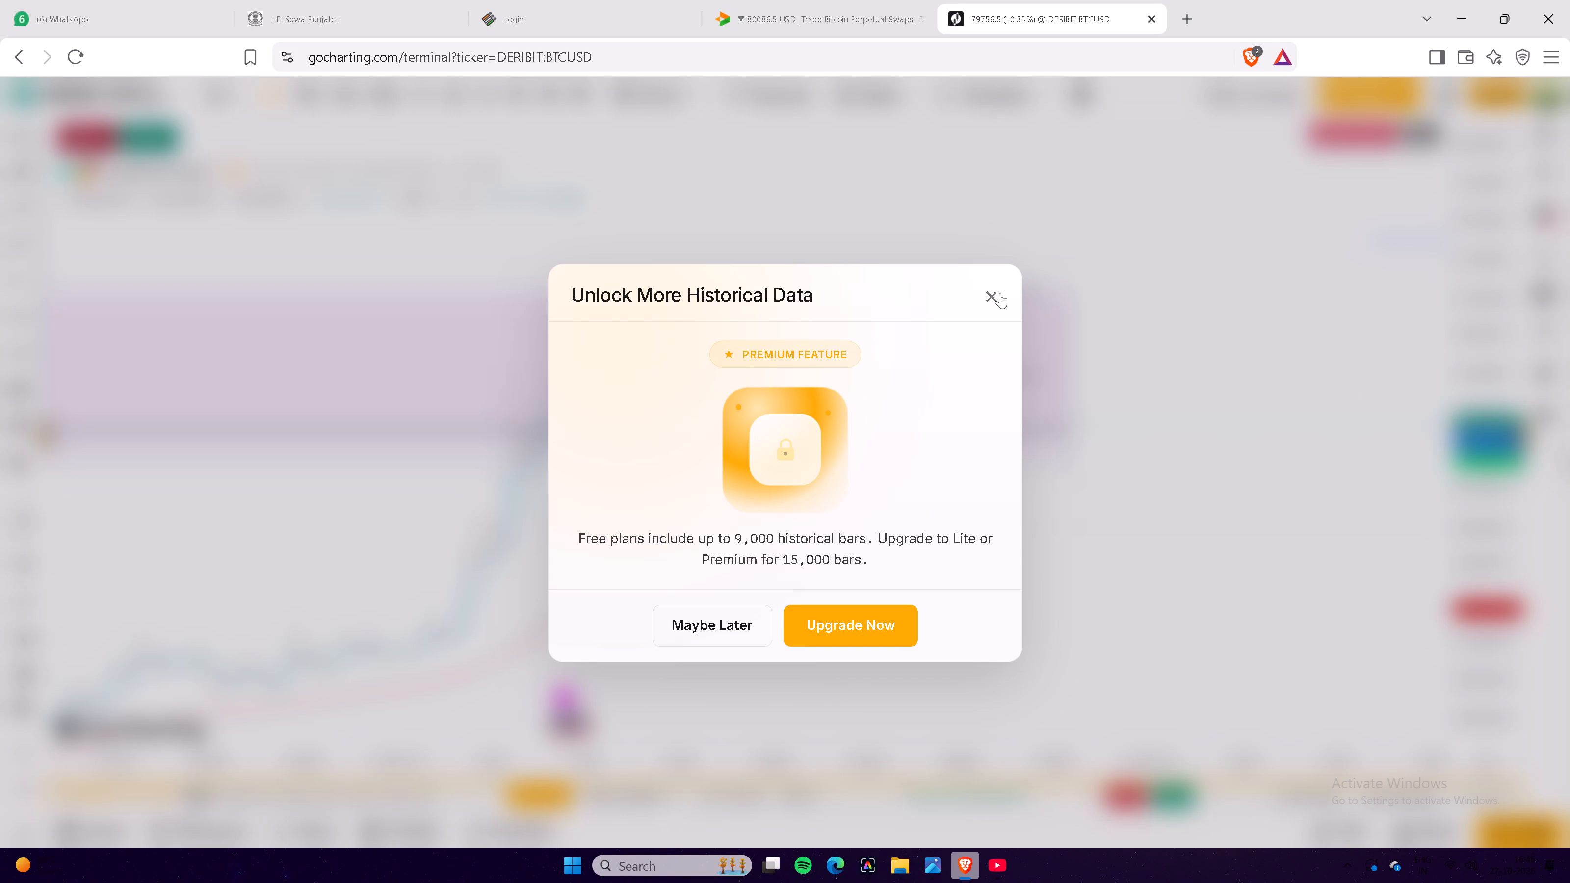
pyautogui.click(1000, 293)
pyautogui.scroll(6, 817, 419)
pyautogui.scroll(6, 757, 522)
pyautogui.moveTo(665, 557); pyautogui.dragTo(744, 563)
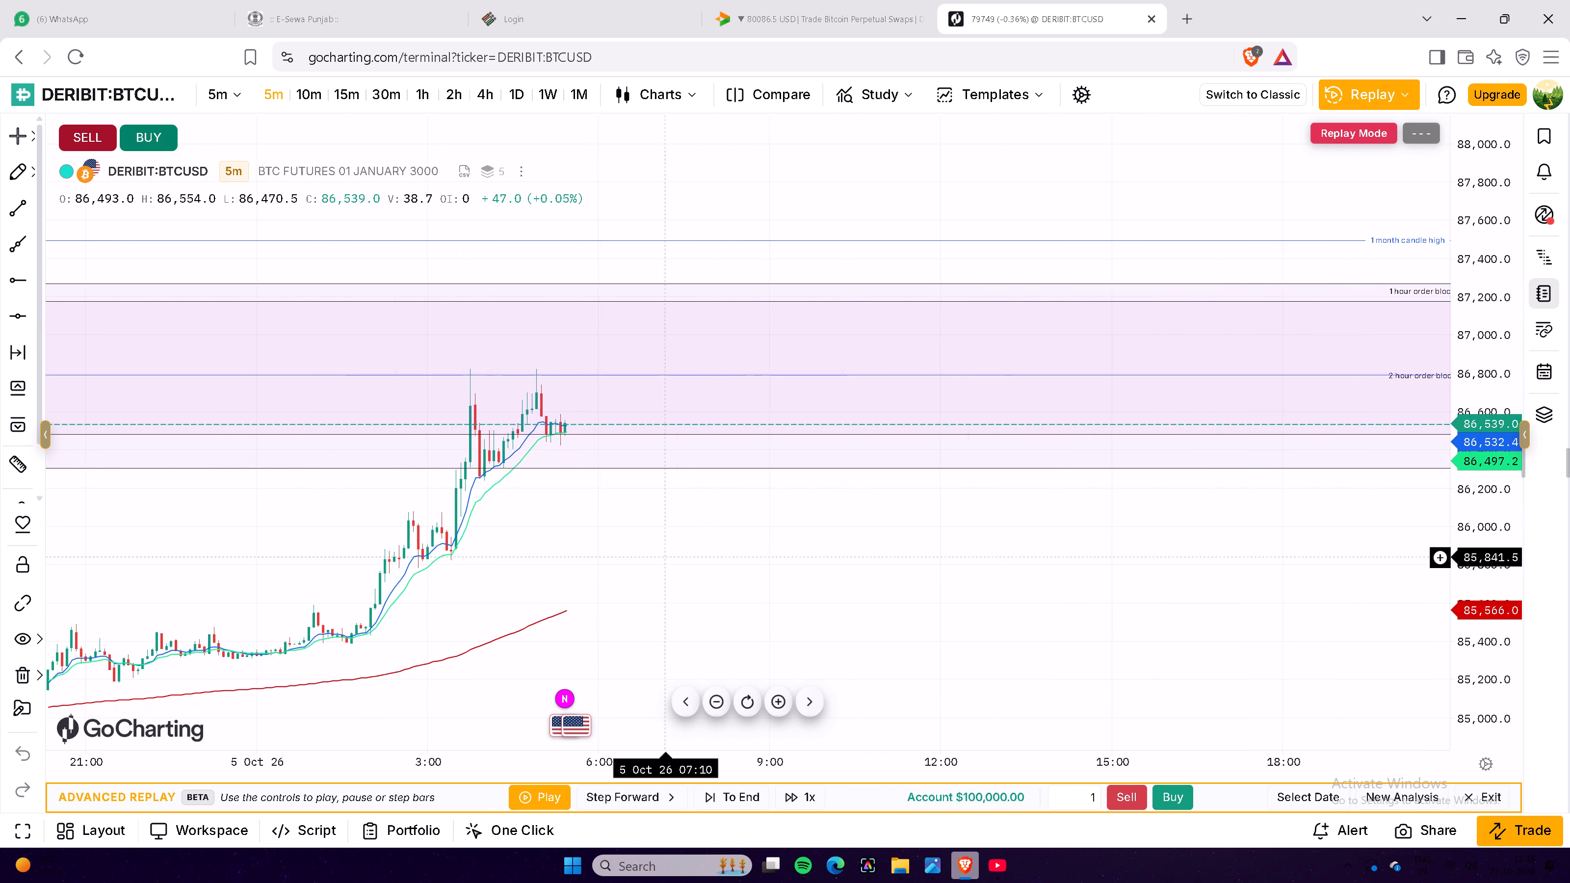
pyautogui.moveTo(744, 563); pyautogui.dragTo(1157, 536)
pyautogui.click(1157, 536)
pyautogui.scroll(5, 1155, 535)
pyautogui.moveTo(1156, 521); pyautogui.dragTo(1107, 543)
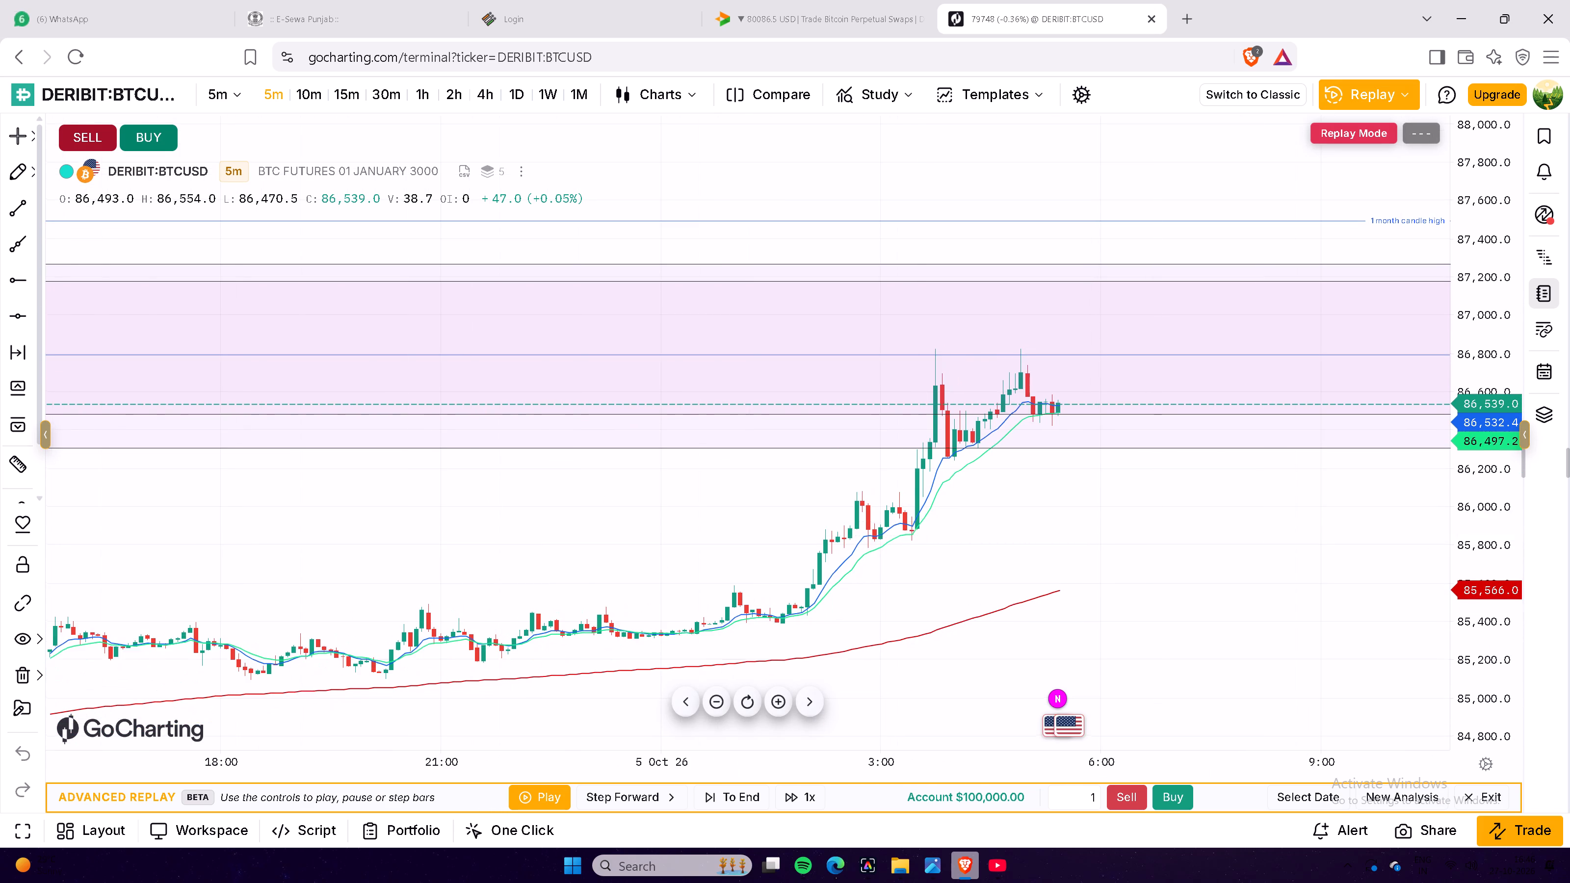
pyautogui.moveTo(1107, 543); pyautogui.dragTo(1047, 552)
pyautogui.click(1047, 552)
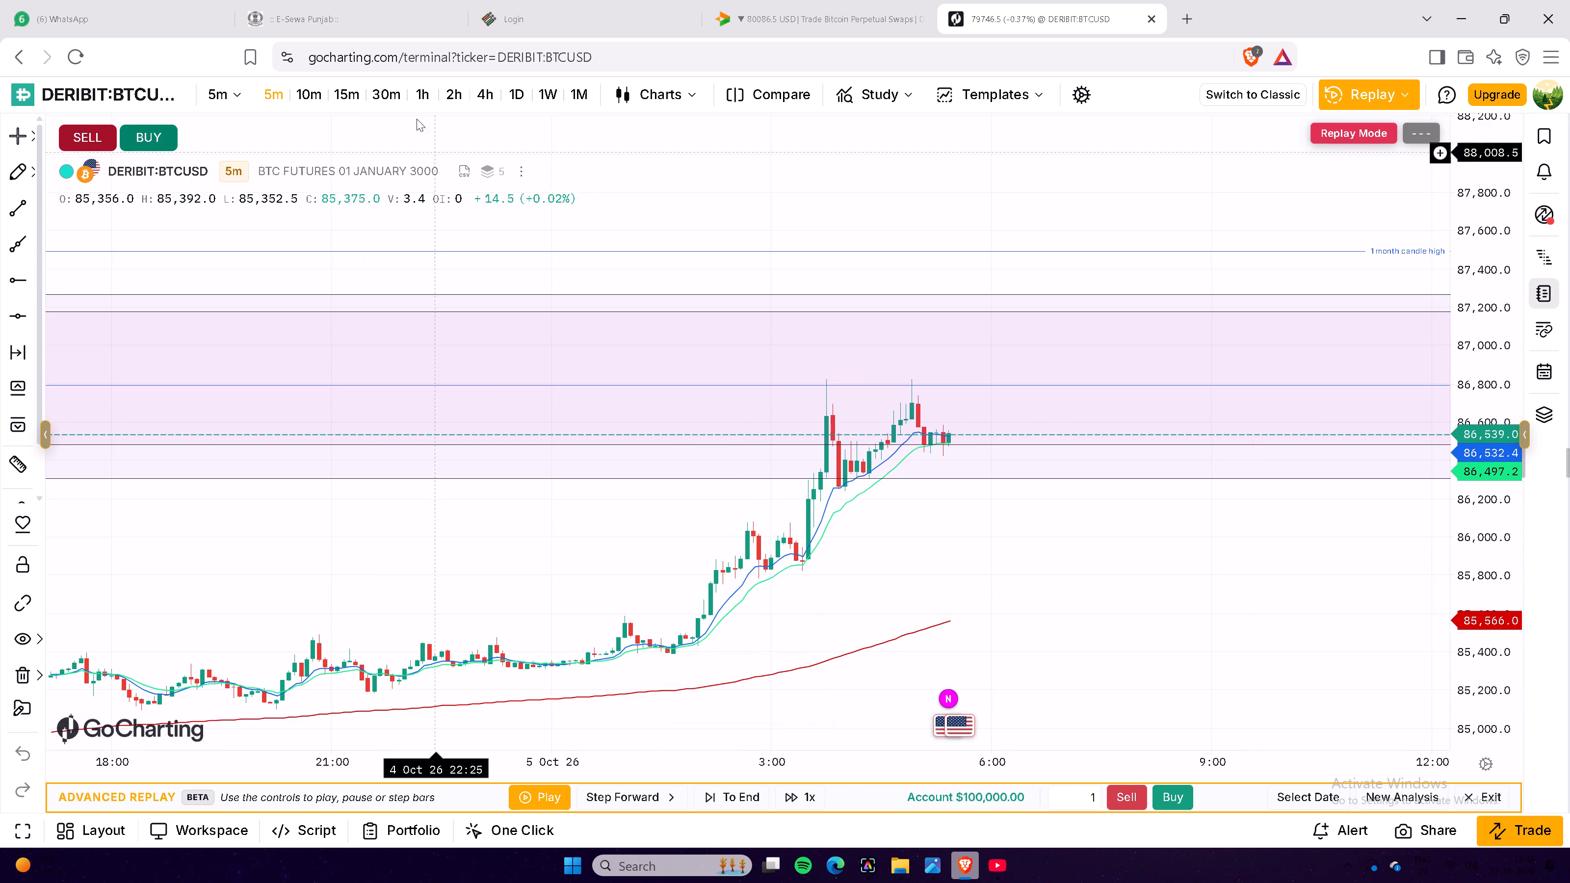
# Switch the chart timeframe to 10m and examine the latest candles inside the order blocks.
pyautogui.click(312, 87)
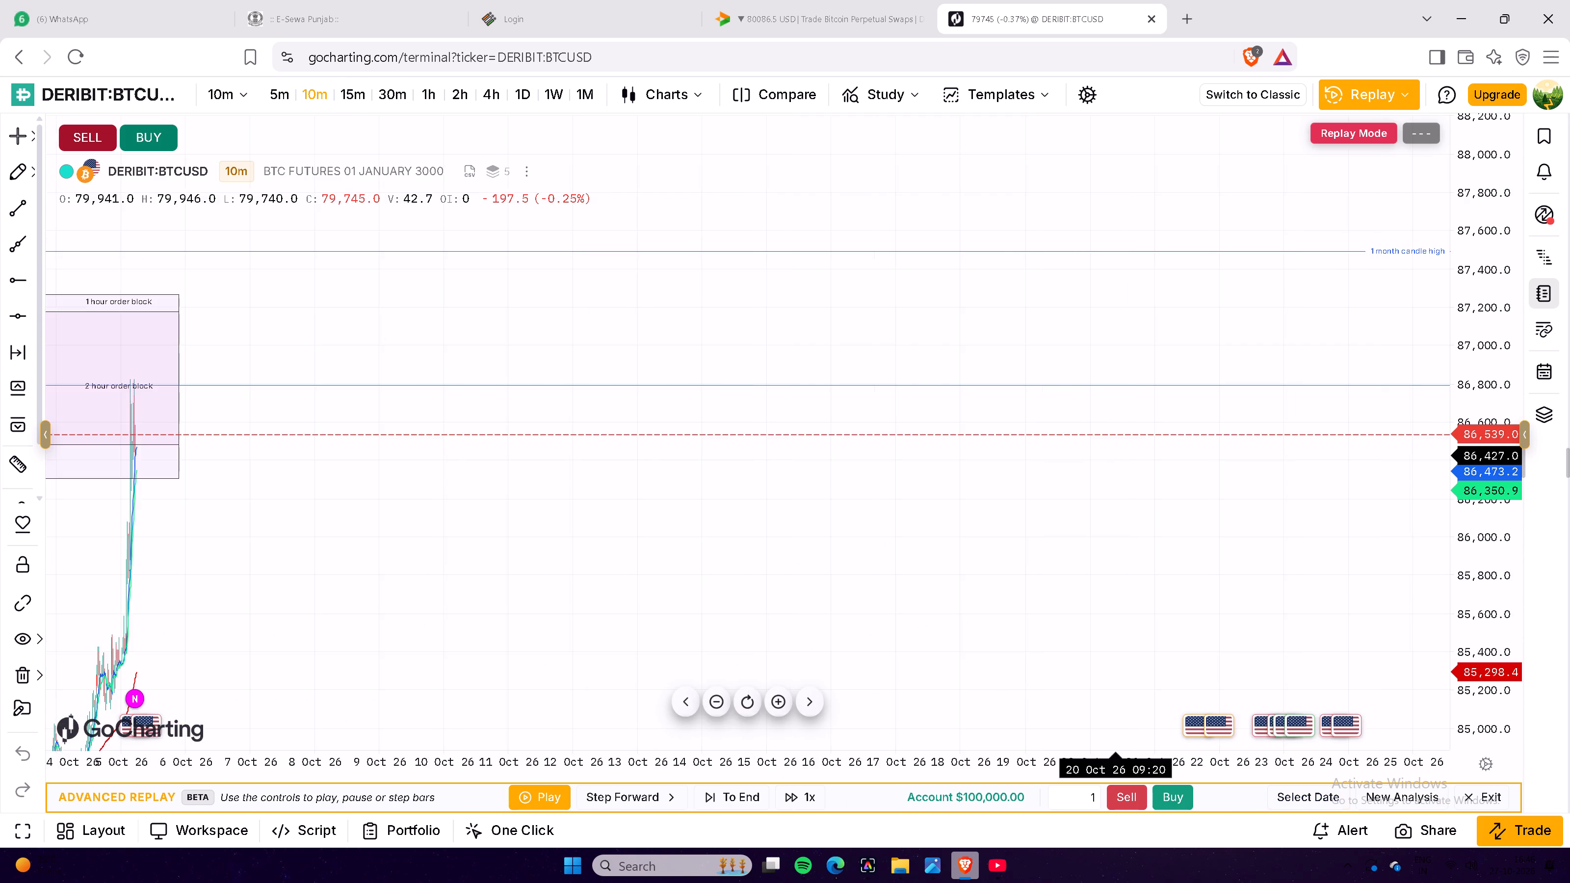
pyautogui.scroll(7, 1007, 453)
pyautogui.scroll(5, 758, 489)
pyautogui.moveTo(1077, 543); pyautogui.dragTo(614, 614)
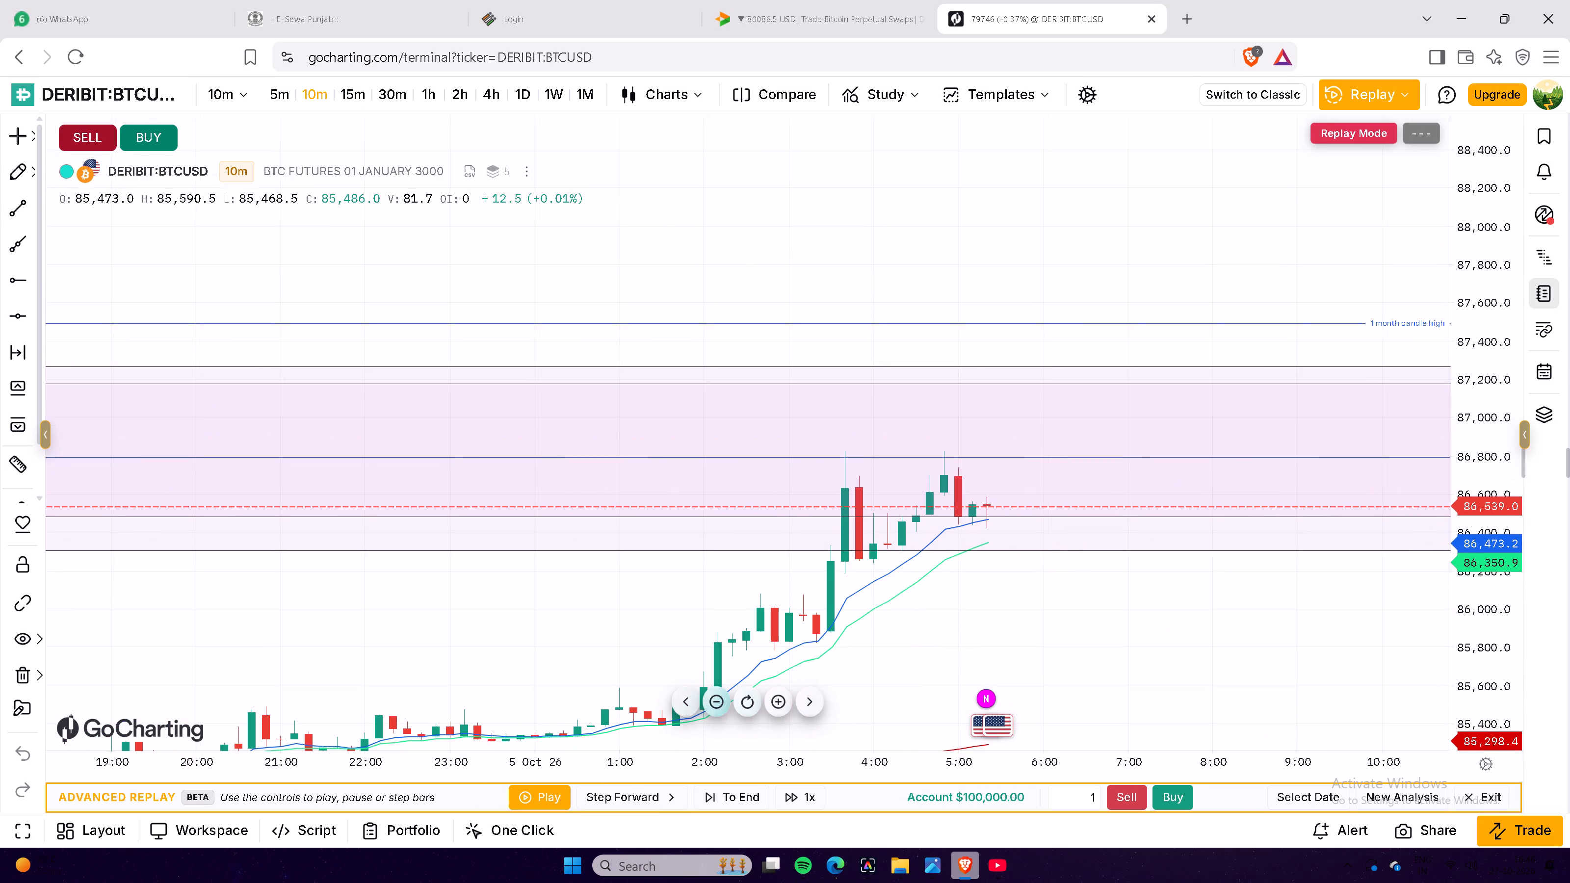
pyautogui.moveTo(1489, 593); pyautogui.dragTo(1498, 543)
pyautogui.moveTo(1221, 656); pyautogui.dragTo(1022, 553)
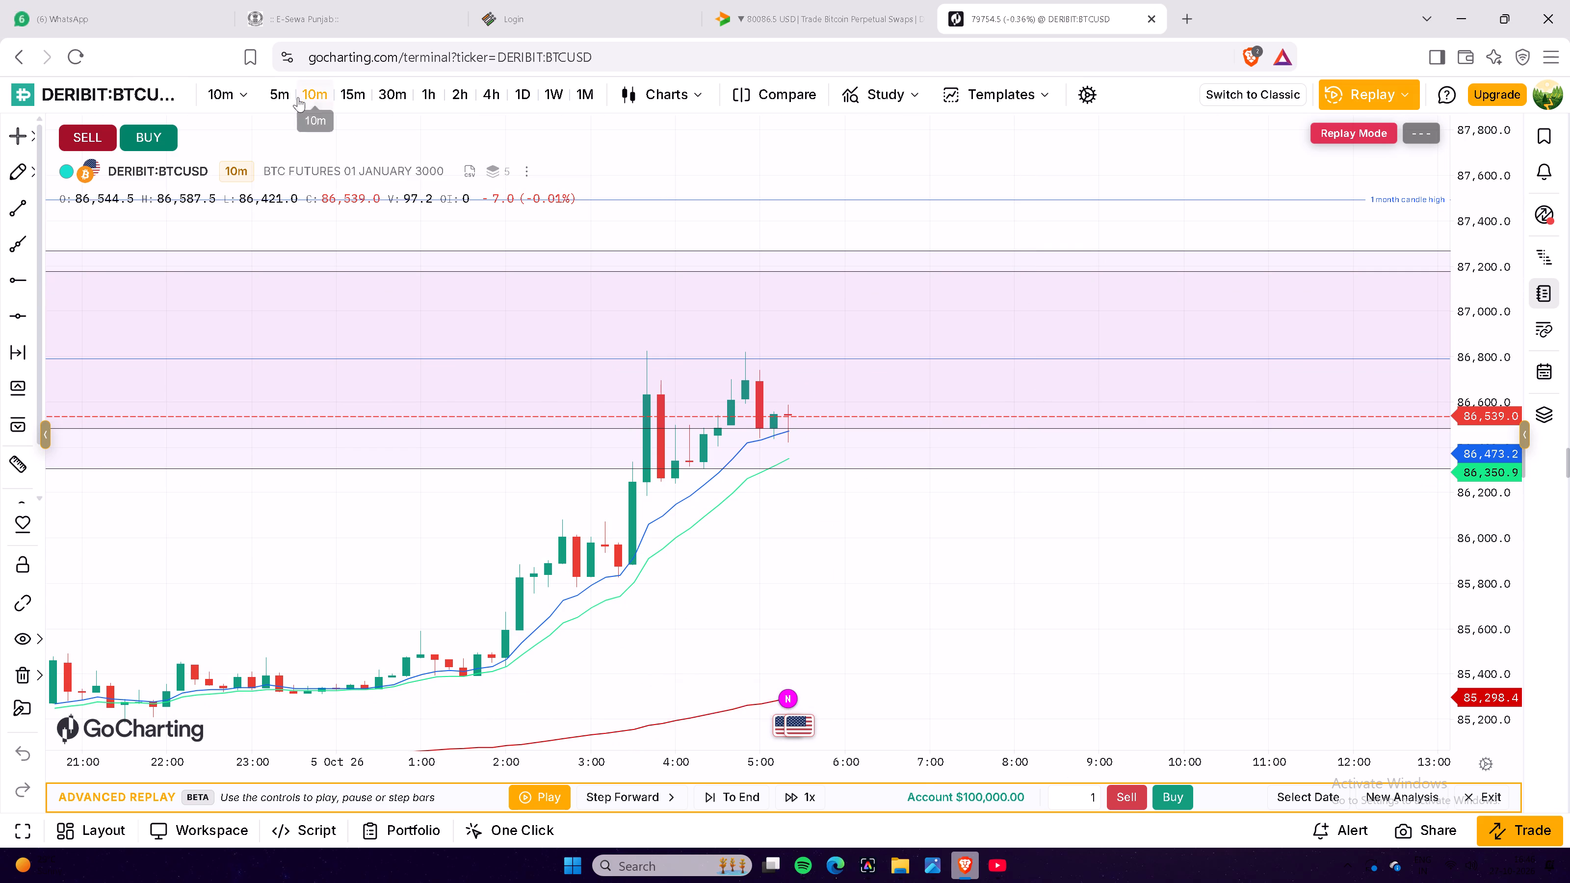
# Switch the chart timeframe to 5m.
pyautogui.click(277, 94)
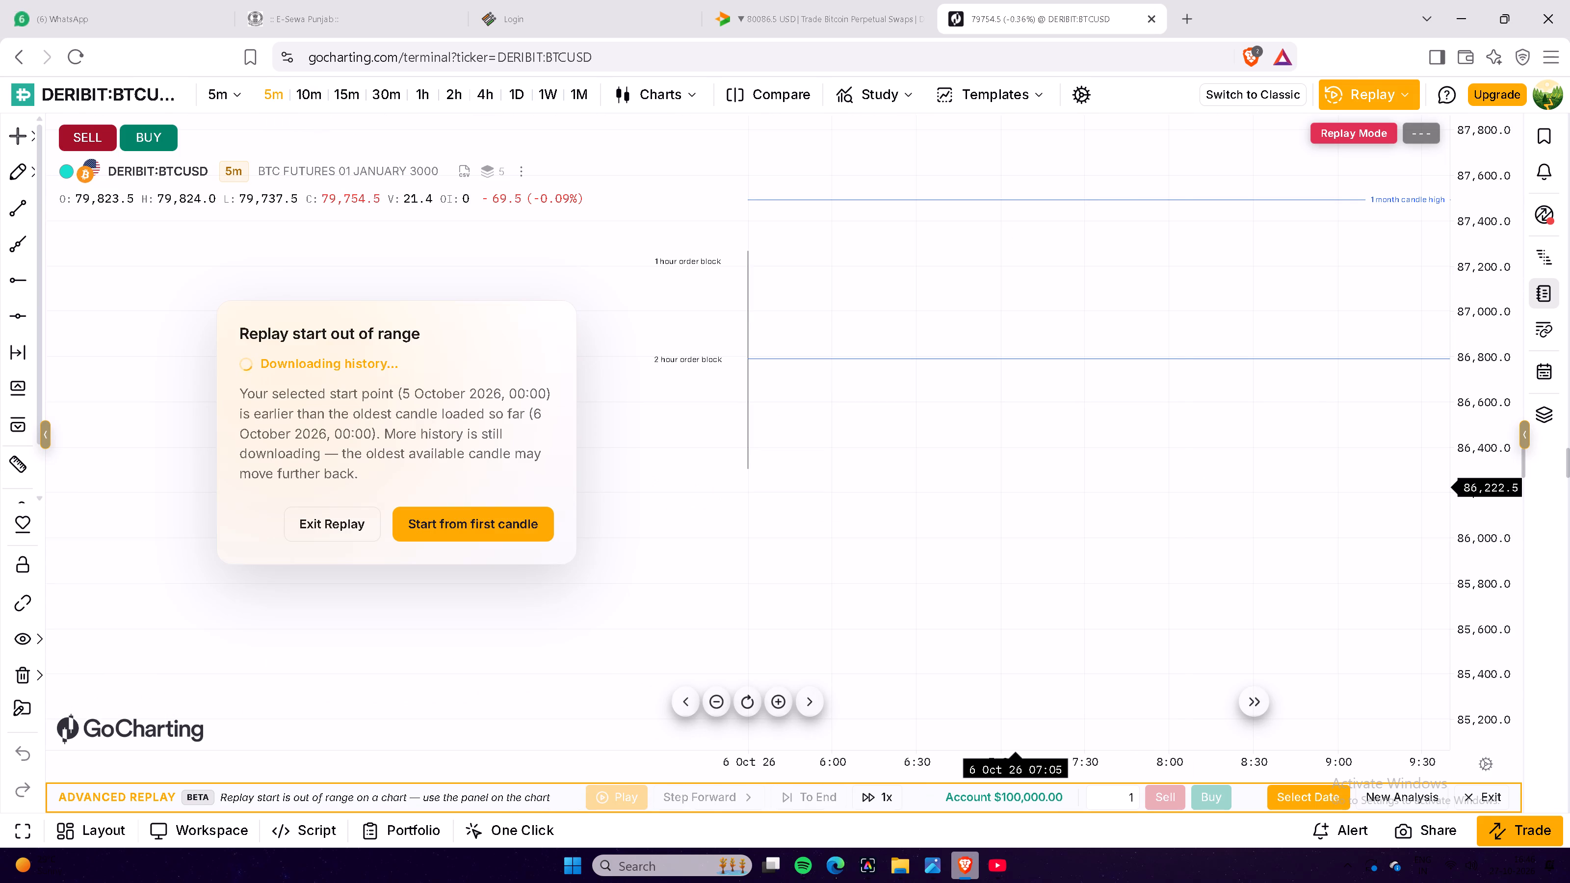
pyautogui.scroll(6, 1050, 453)
pyautogui.scroll(8, 938, 527)
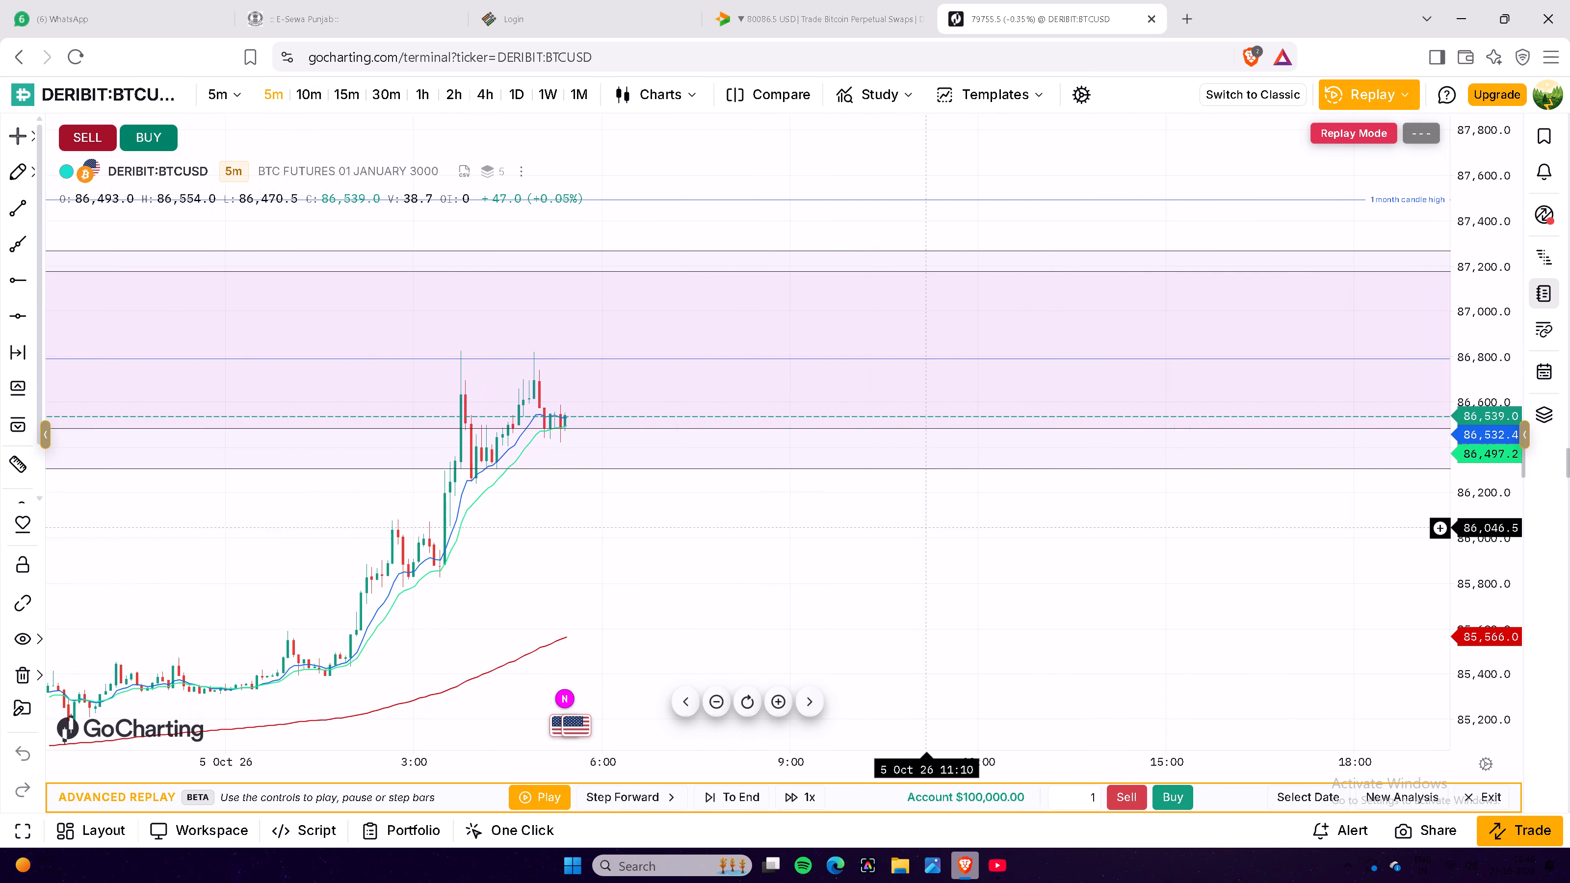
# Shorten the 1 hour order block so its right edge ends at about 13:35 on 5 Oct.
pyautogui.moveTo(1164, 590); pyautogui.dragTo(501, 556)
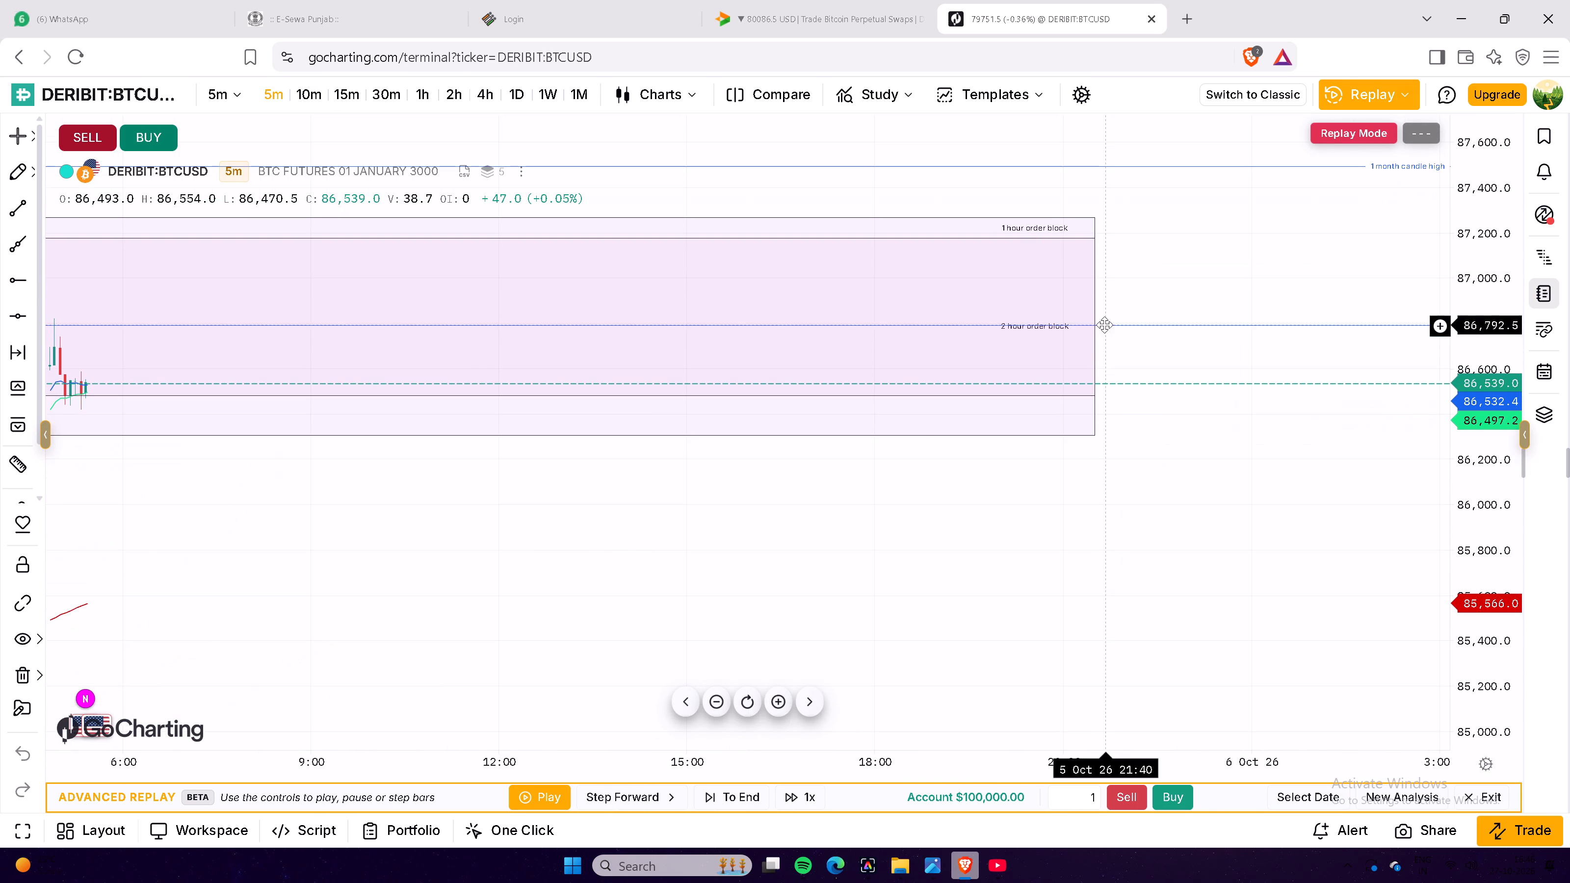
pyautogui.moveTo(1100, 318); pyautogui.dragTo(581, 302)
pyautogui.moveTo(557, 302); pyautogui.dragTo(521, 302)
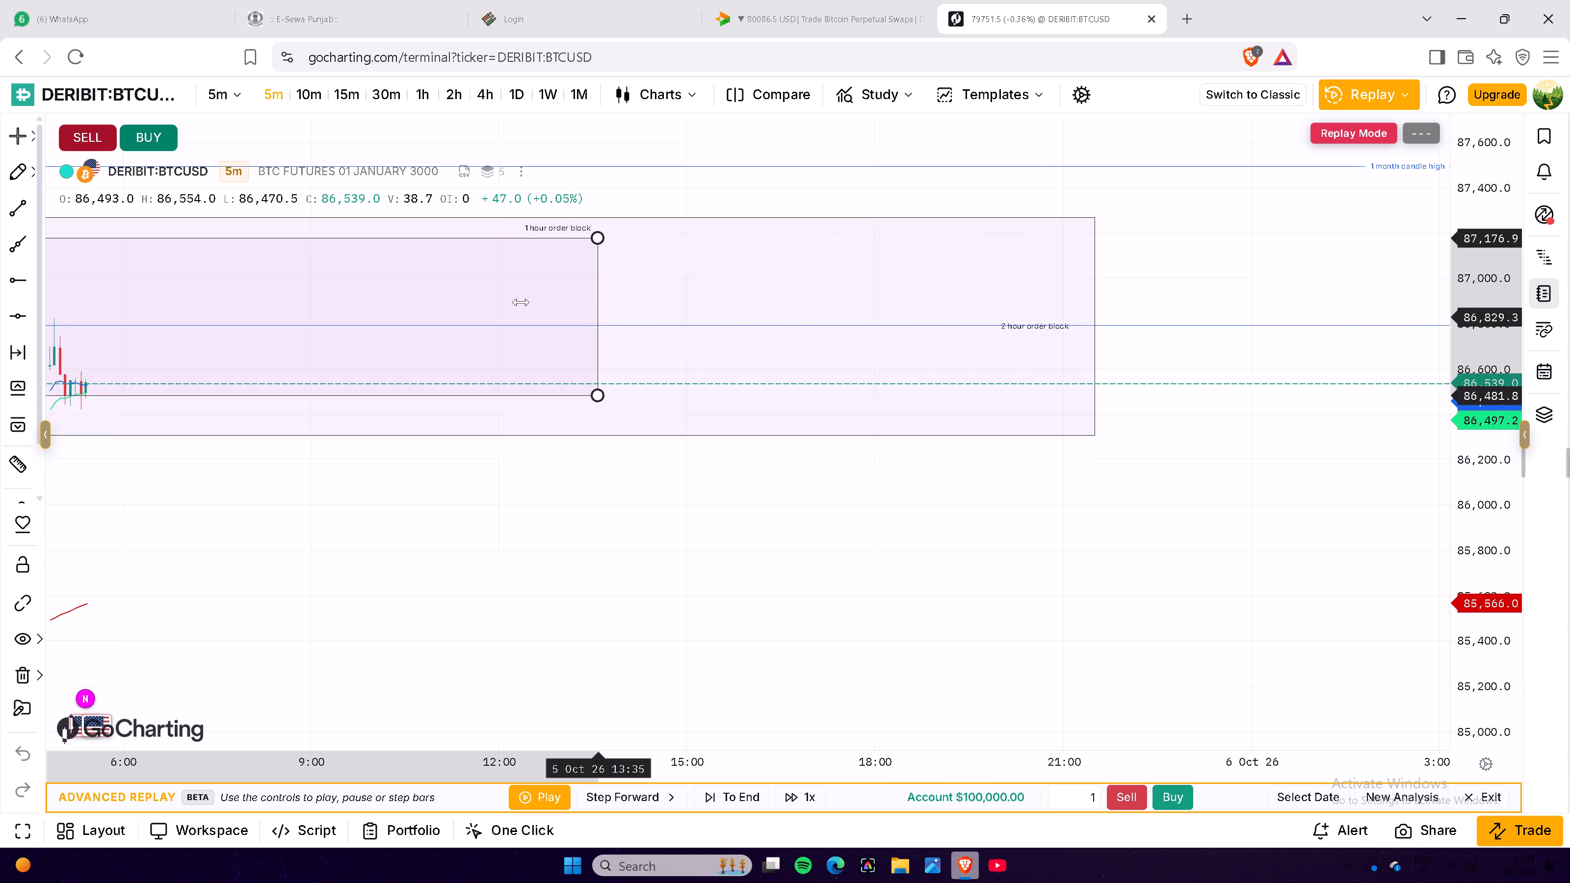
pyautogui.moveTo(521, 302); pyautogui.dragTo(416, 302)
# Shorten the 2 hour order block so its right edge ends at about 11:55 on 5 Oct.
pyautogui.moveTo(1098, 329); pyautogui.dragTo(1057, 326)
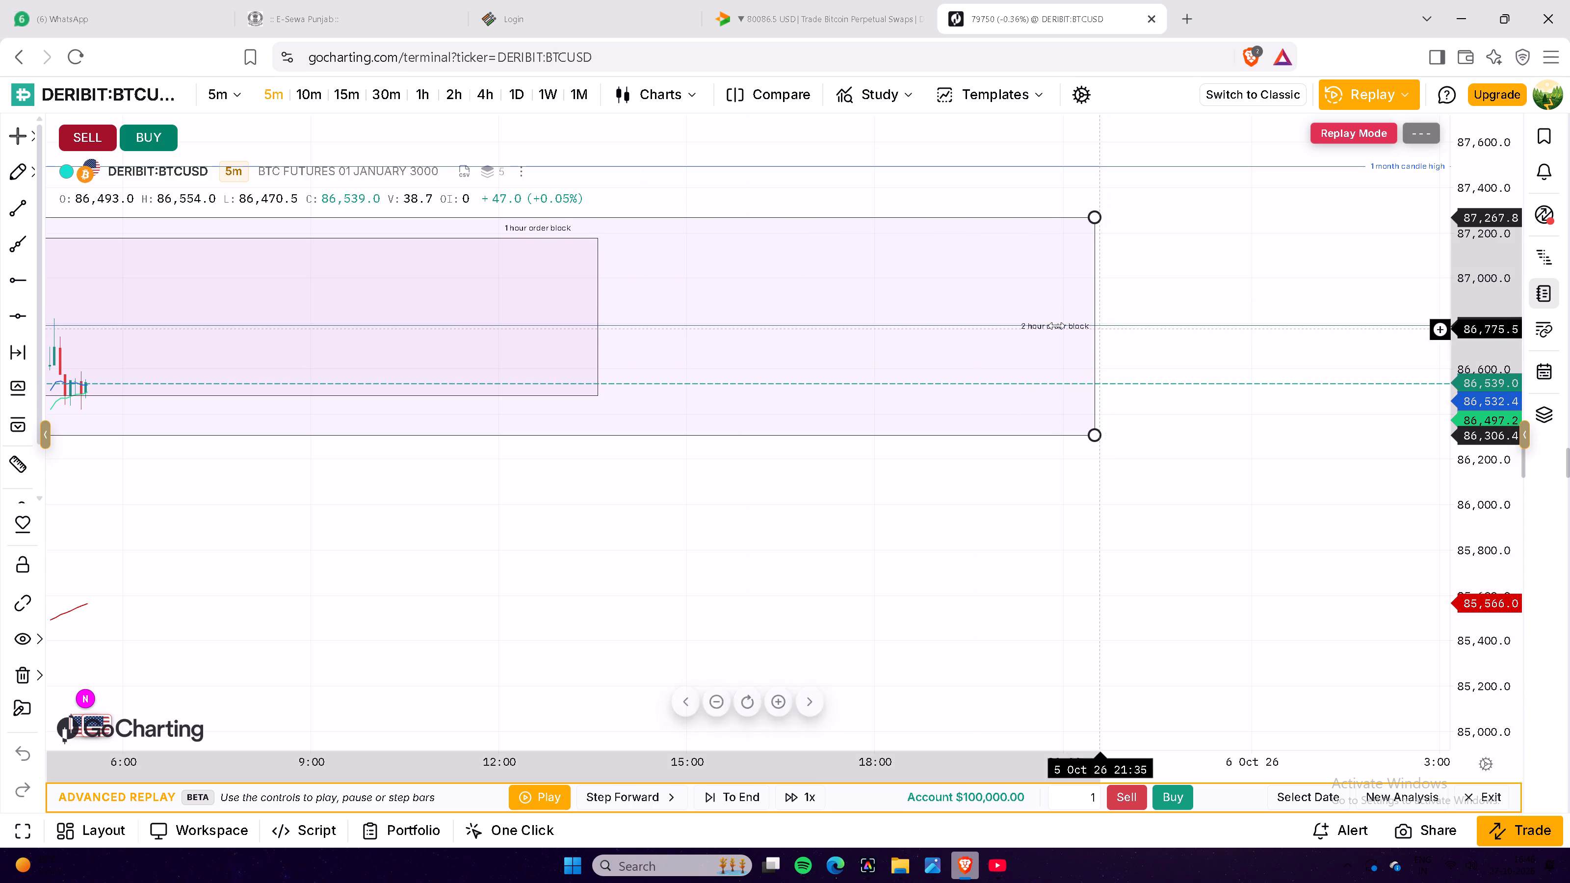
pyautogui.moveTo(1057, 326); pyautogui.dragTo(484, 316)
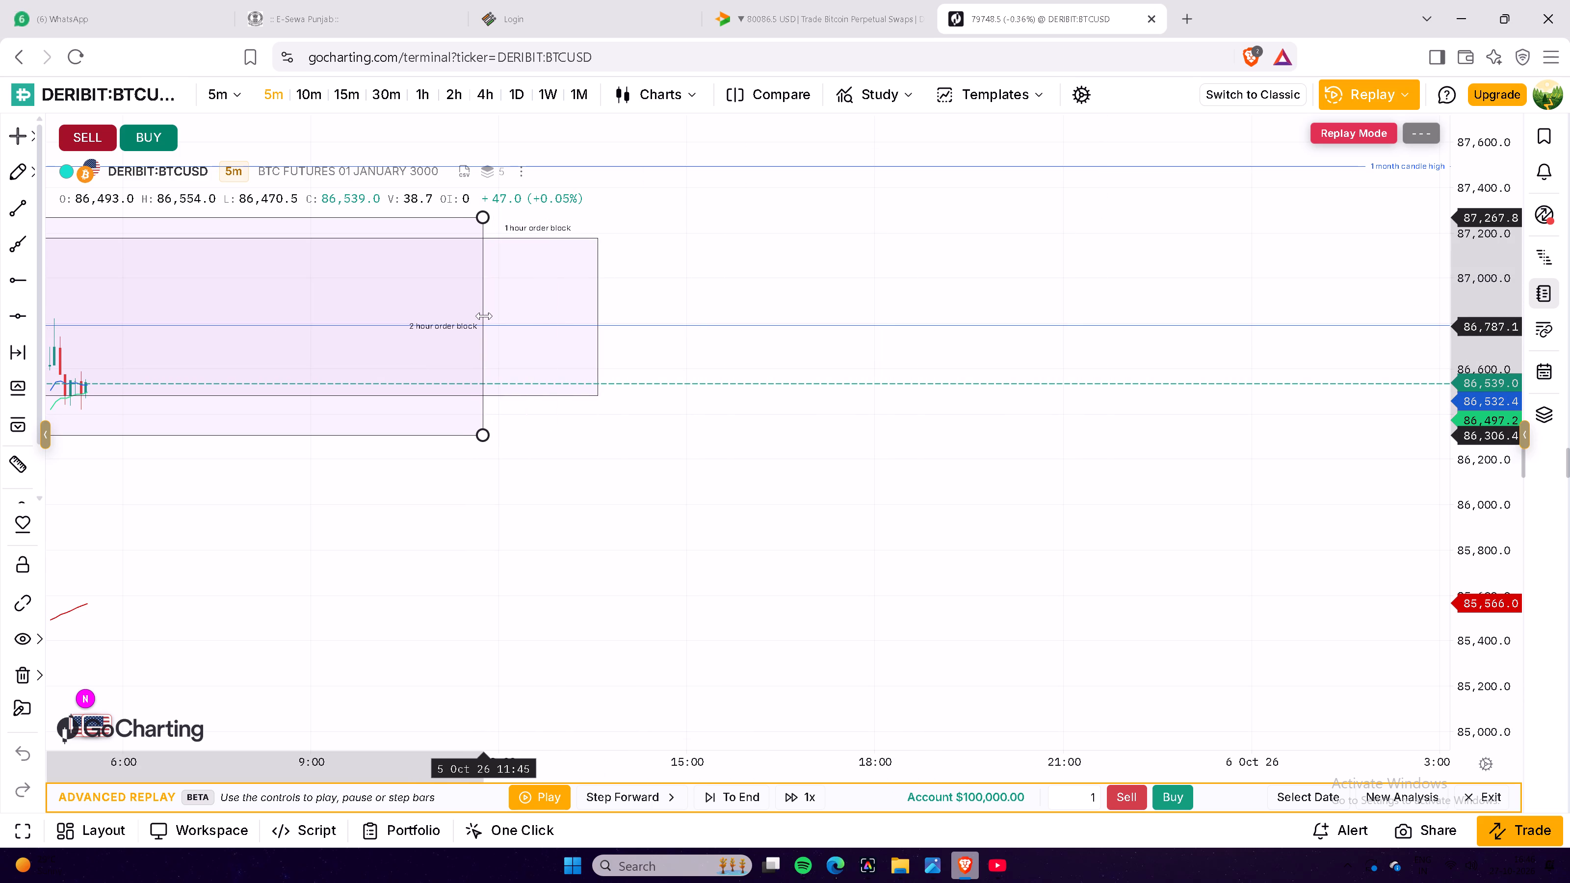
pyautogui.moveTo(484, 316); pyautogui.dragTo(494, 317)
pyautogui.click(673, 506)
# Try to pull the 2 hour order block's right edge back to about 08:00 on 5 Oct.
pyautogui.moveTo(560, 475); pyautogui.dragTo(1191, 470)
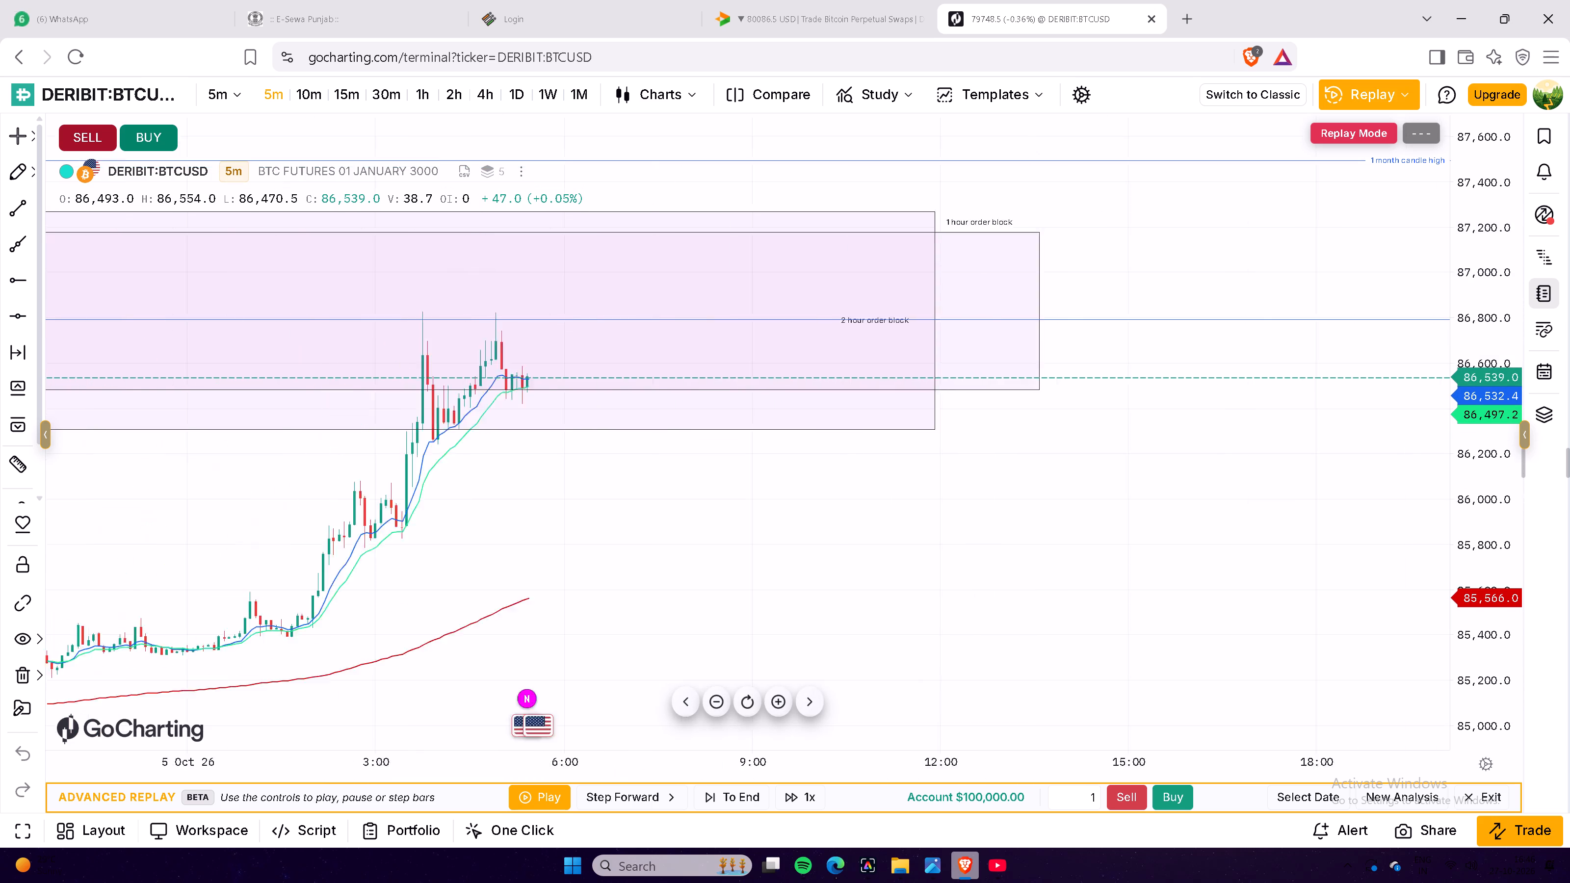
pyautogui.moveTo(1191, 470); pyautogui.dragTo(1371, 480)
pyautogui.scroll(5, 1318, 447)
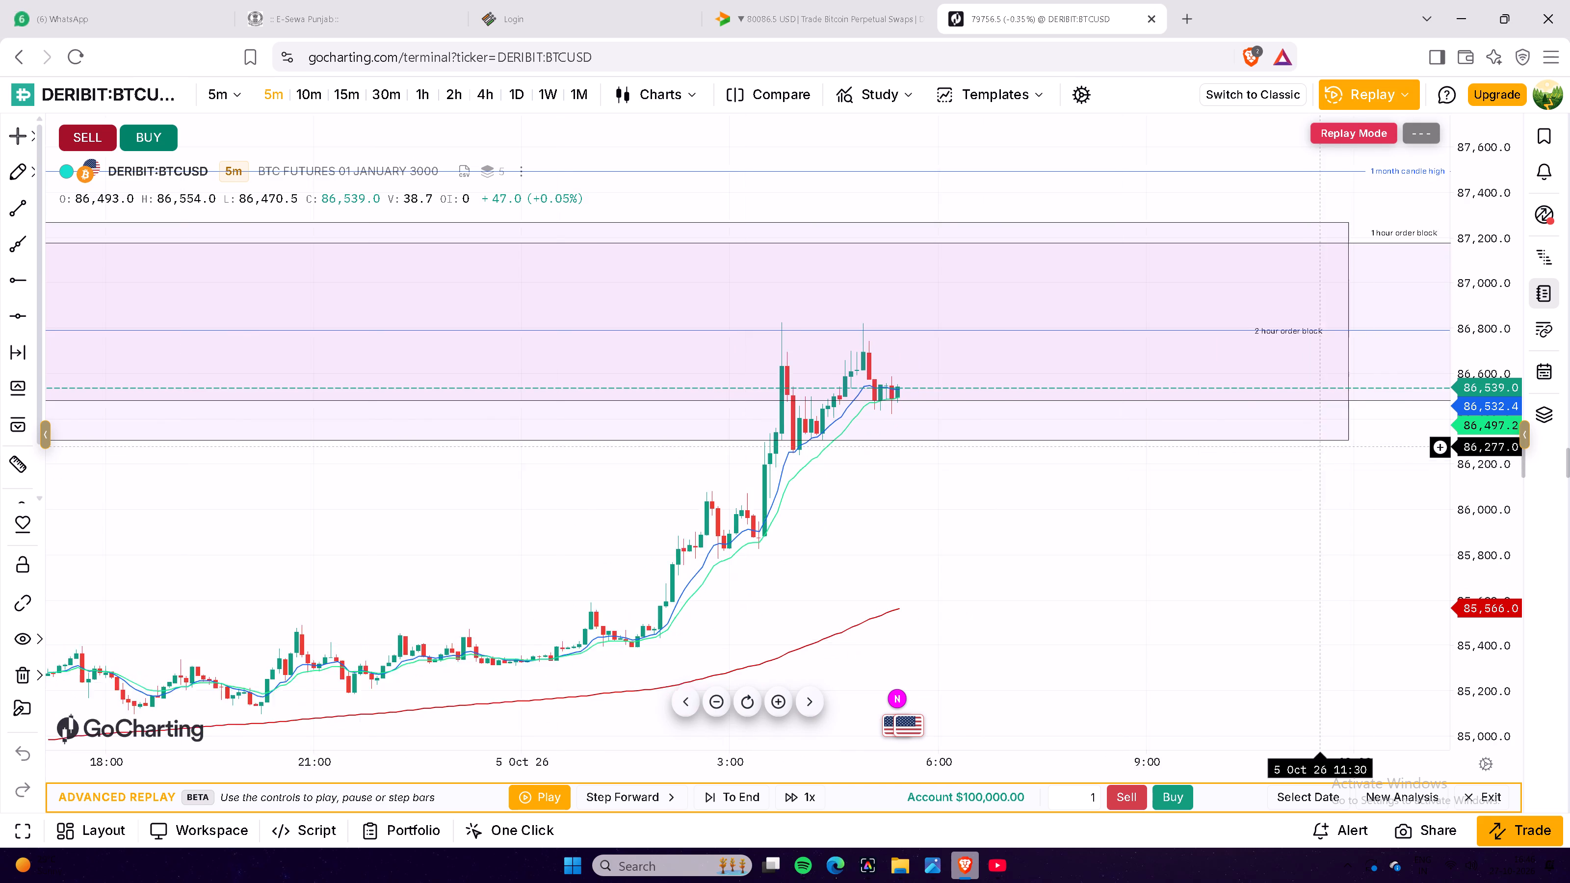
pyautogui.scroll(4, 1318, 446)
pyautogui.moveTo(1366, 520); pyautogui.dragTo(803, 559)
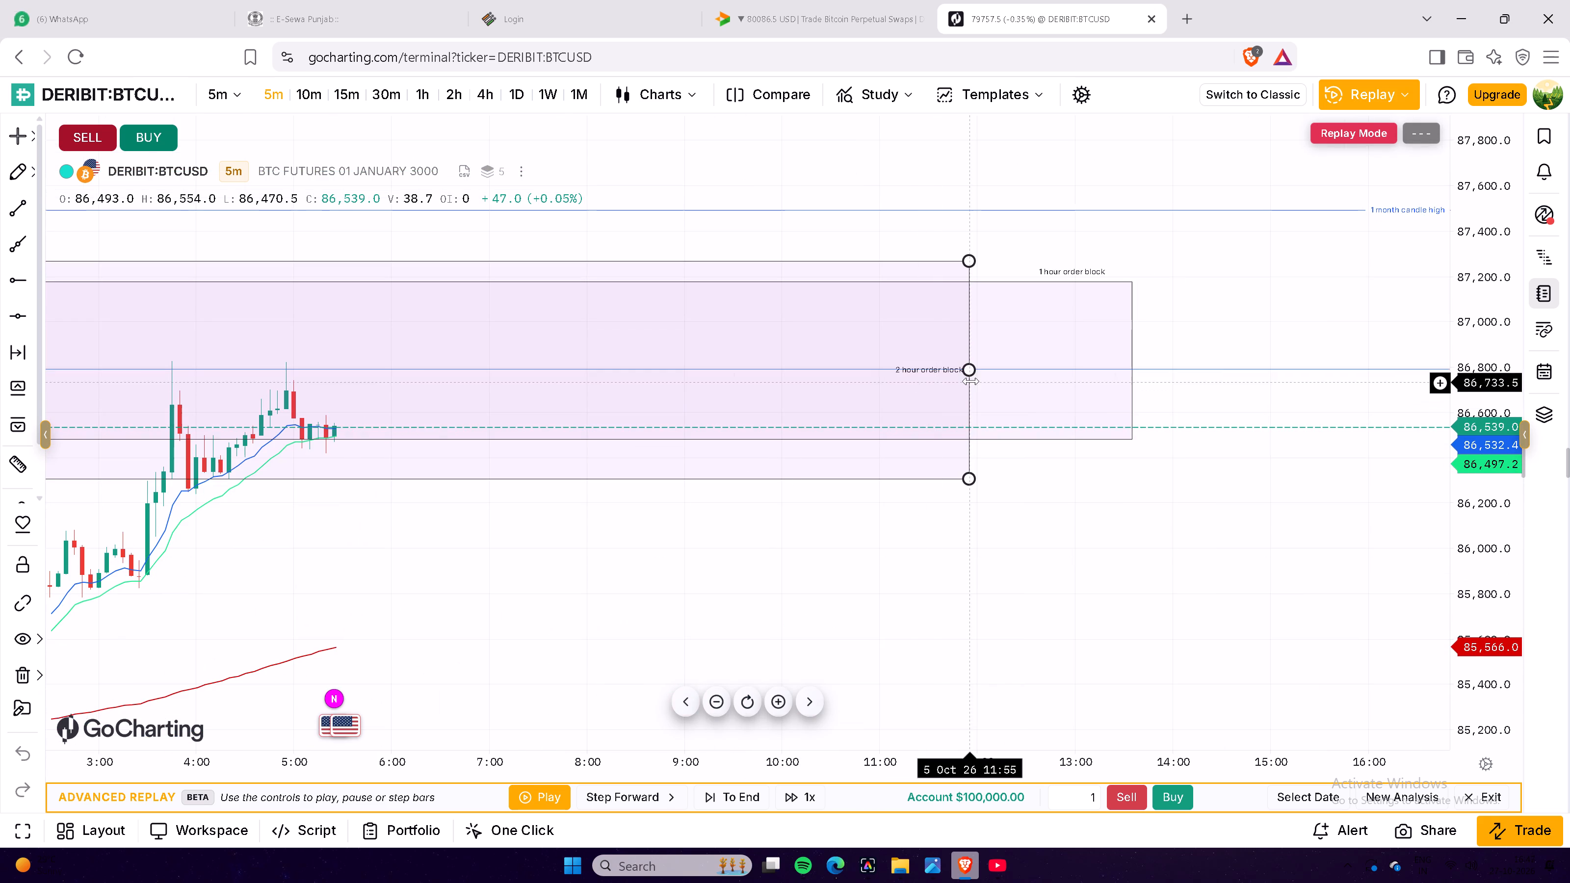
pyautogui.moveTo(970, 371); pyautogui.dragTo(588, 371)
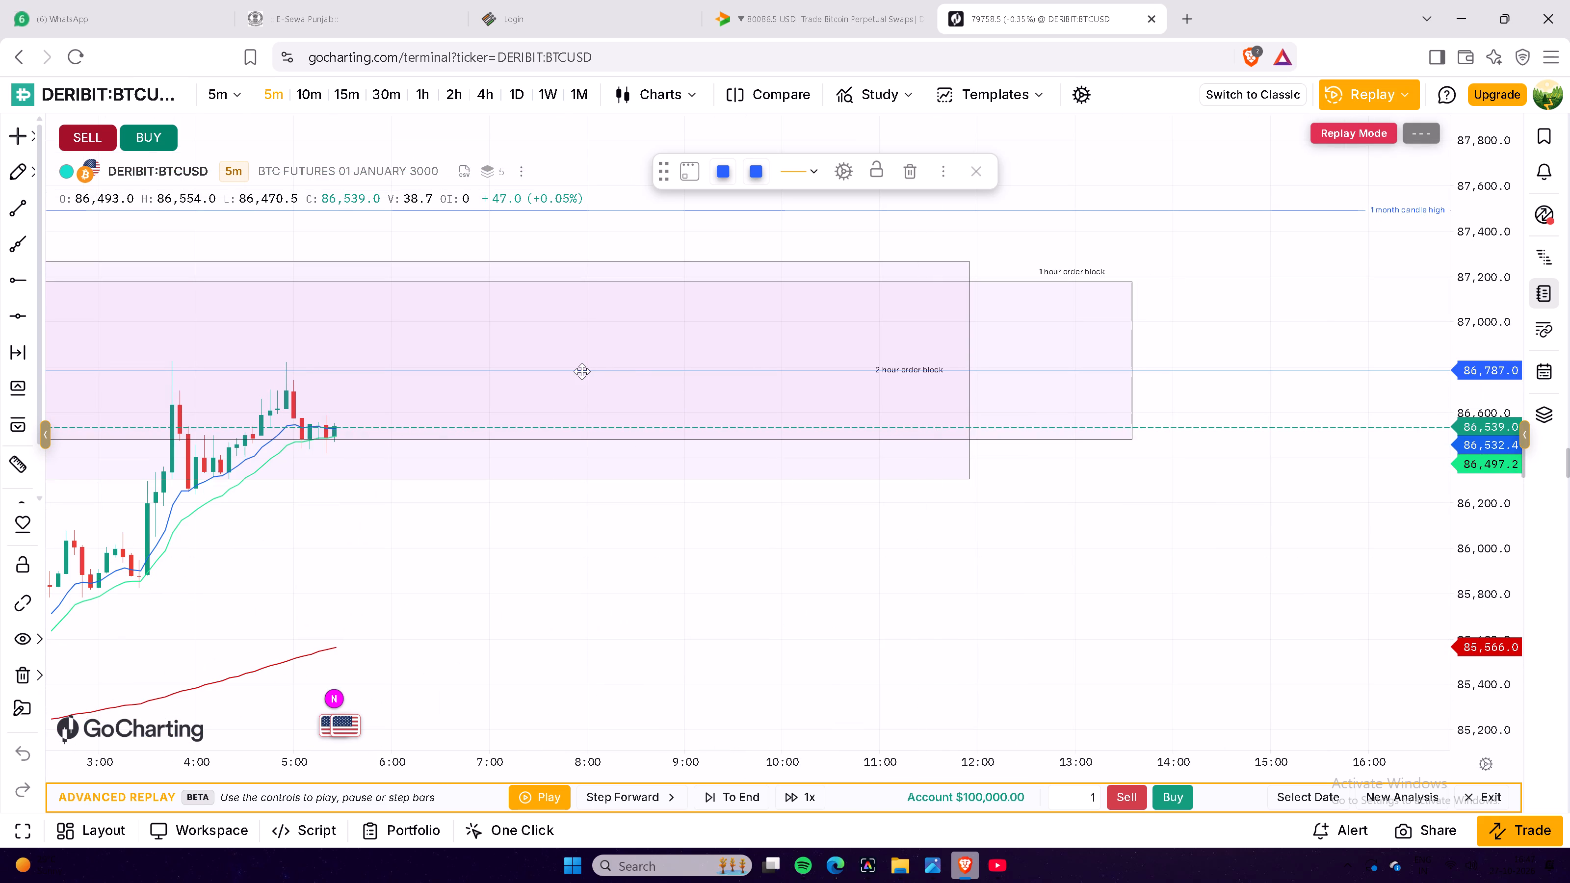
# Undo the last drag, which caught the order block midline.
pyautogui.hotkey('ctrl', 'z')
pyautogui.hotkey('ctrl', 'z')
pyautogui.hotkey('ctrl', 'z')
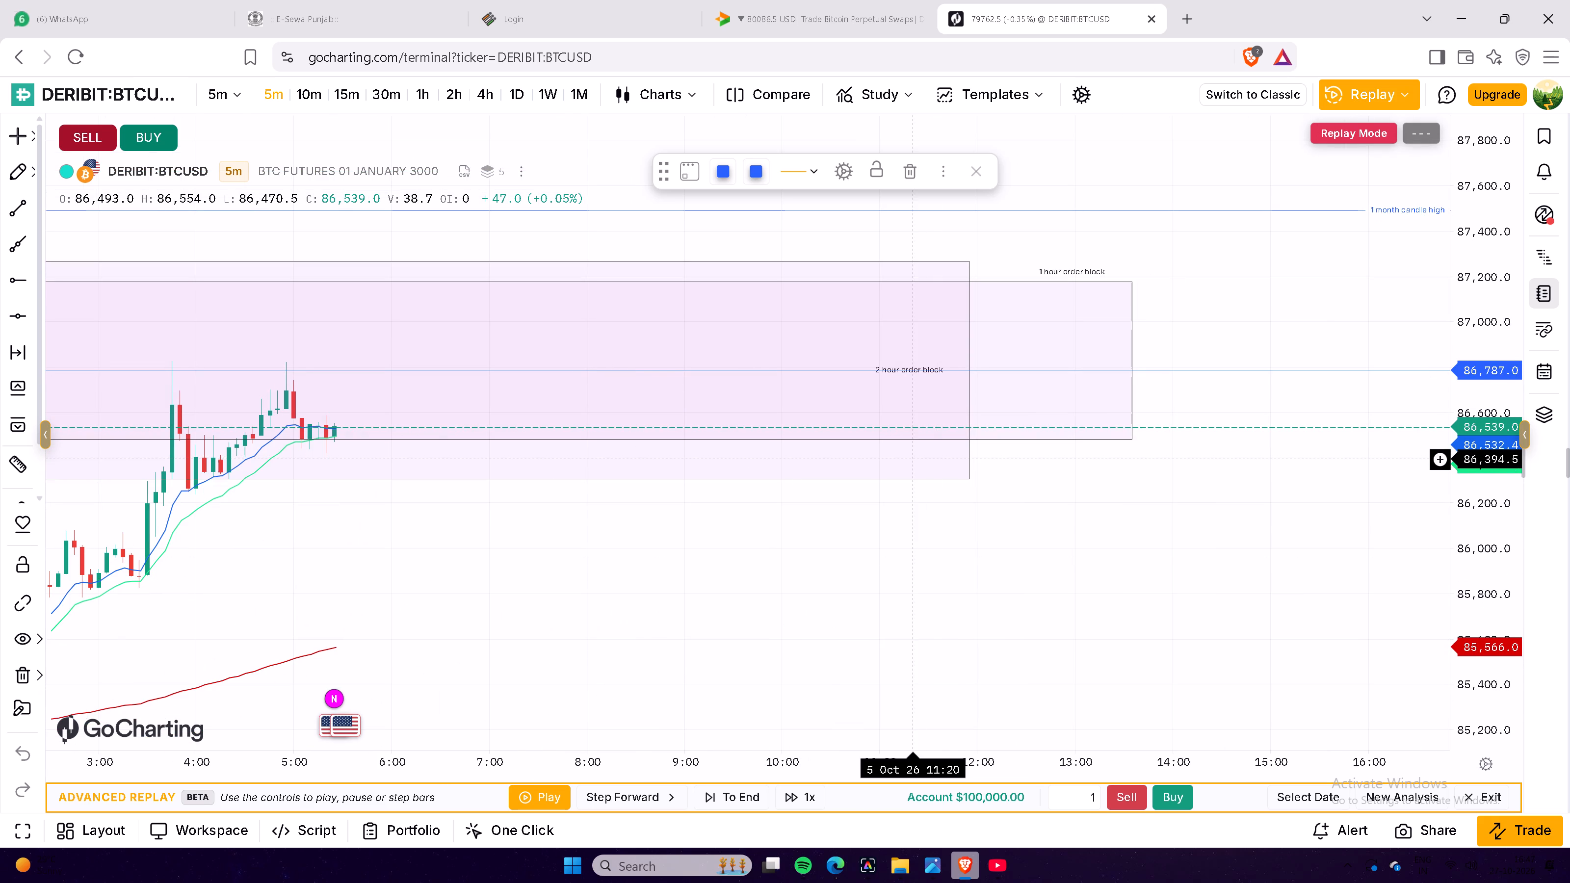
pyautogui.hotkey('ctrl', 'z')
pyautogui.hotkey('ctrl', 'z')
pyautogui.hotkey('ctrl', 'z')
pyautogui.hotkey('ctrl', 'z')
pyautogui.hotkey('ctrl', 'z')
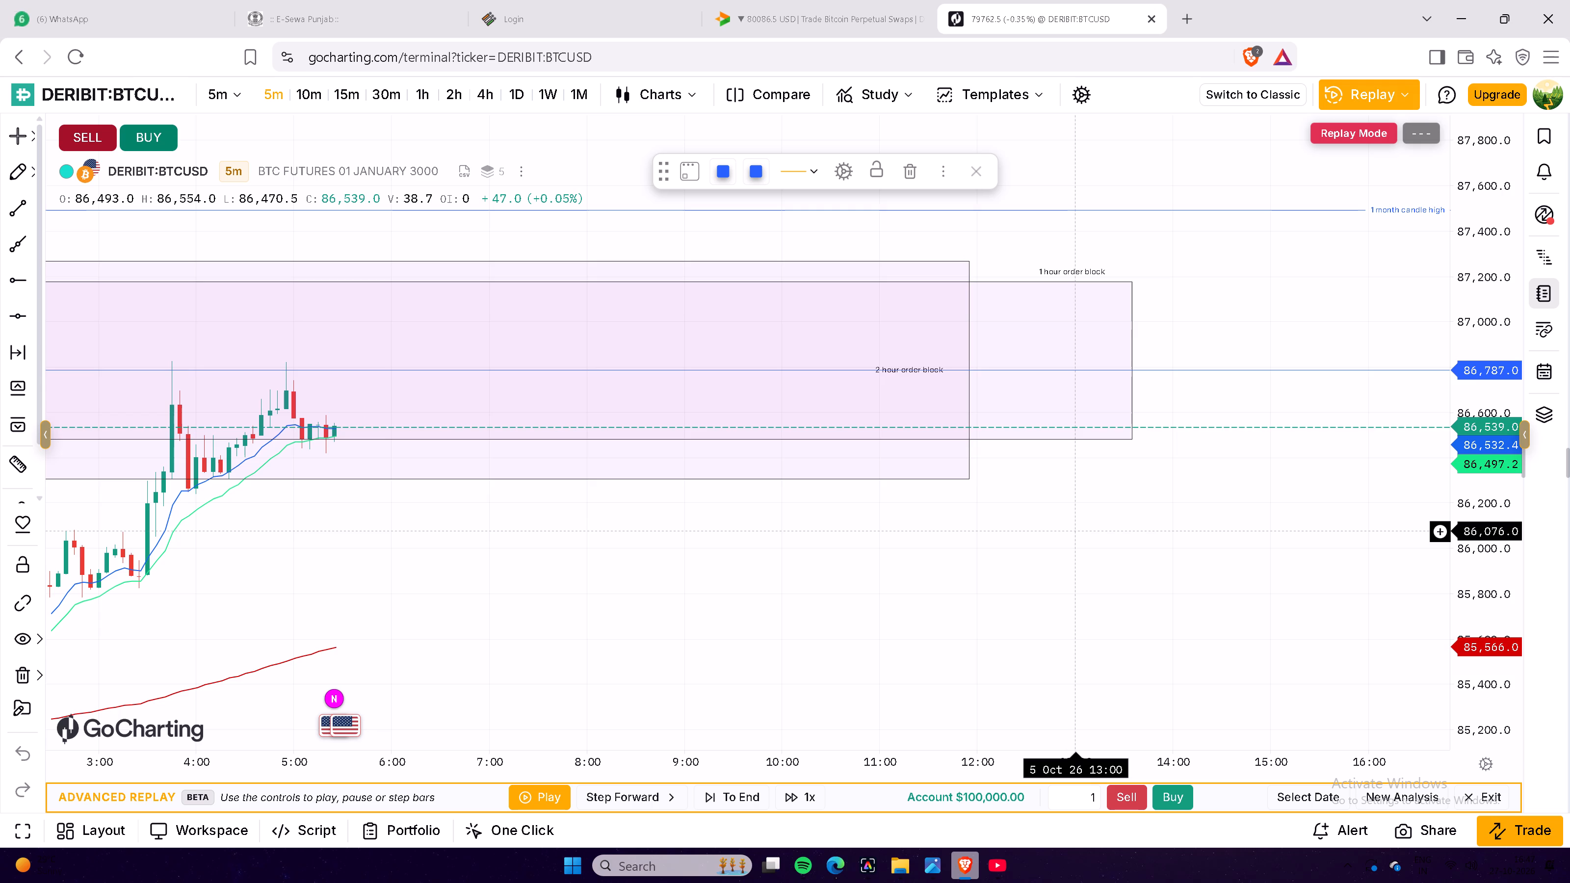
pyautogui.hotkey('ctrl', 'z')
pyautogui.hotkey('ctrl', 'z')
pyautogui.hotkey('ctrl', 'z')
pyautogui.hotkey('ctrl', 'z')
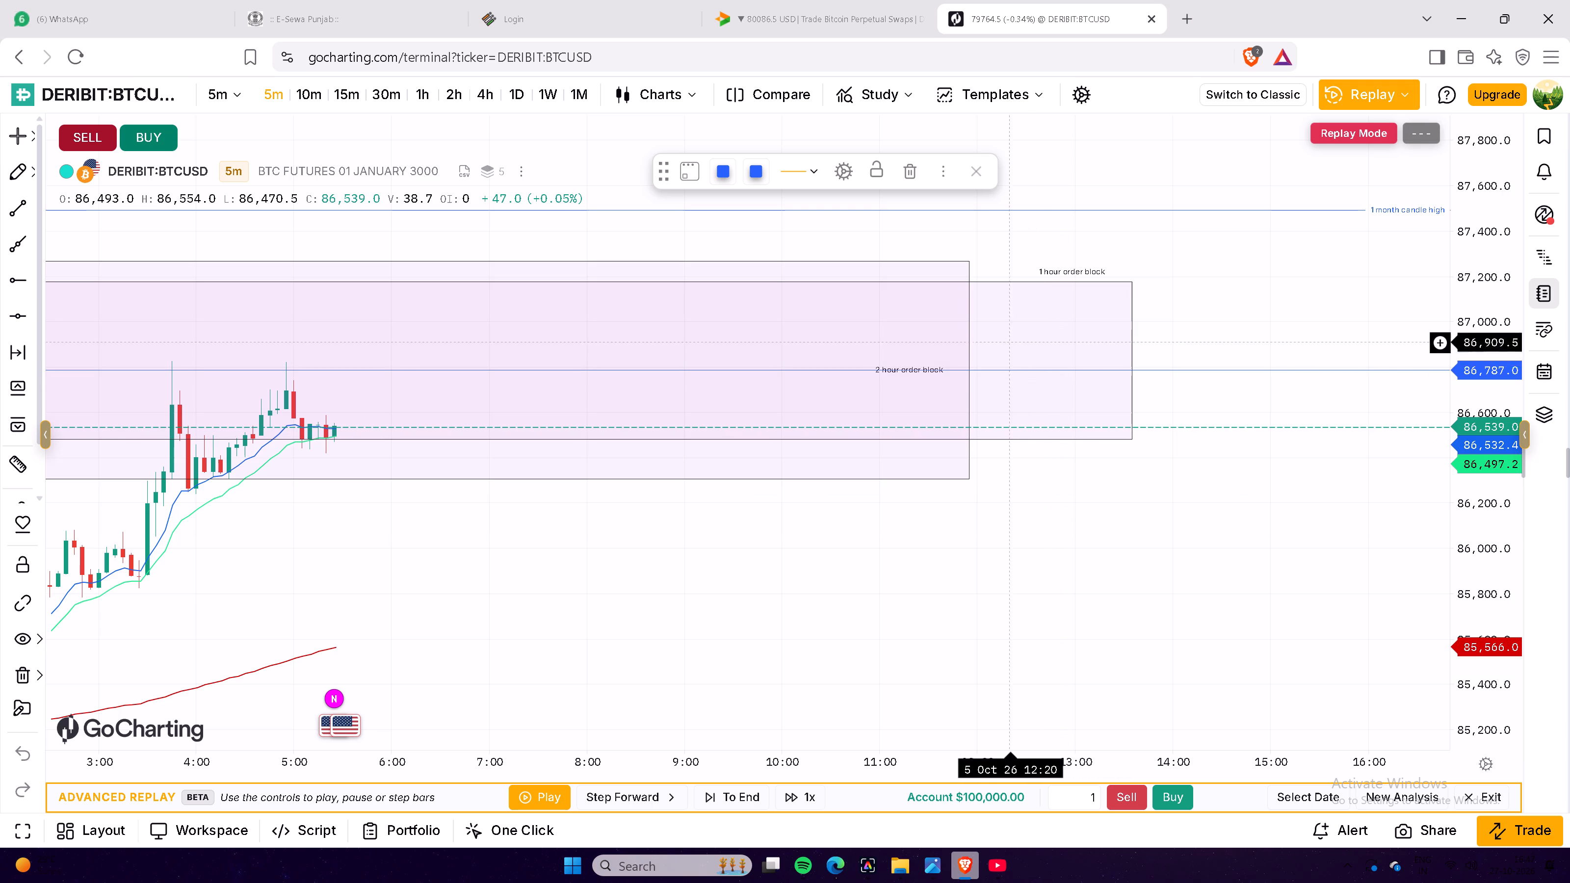
# Shorten the 2 hour order block so its right edge ends at about 08:15 on 5 Oct.
pyautogui.click(974, 361)
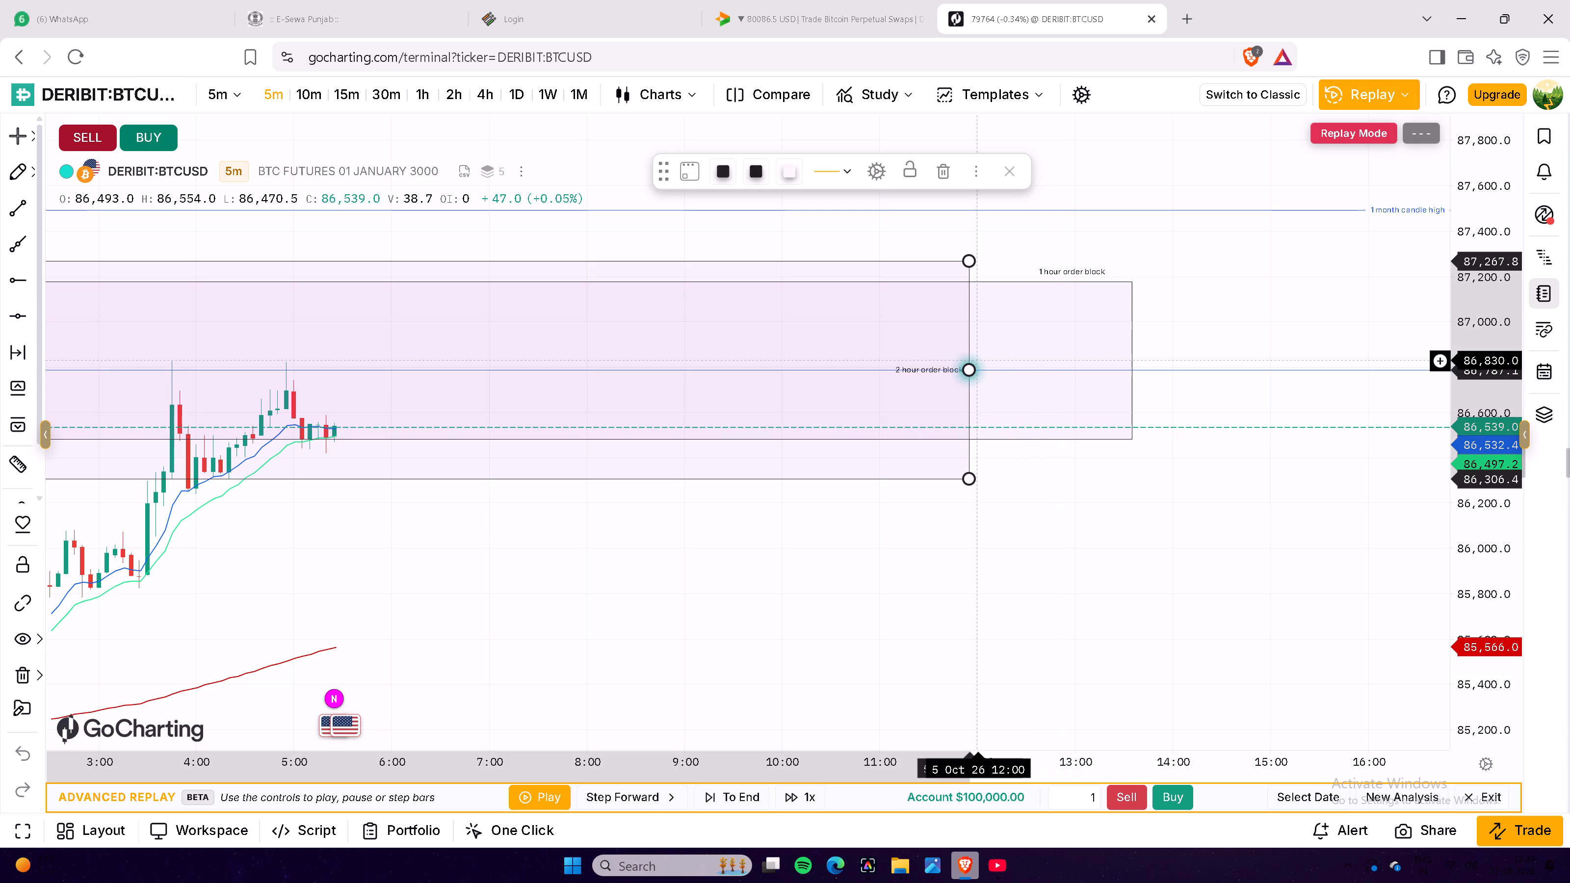
pyautogui.click(974, 361)
pyautogui.moveTo(973, 360); pyautogui.dragTo(797, 349)
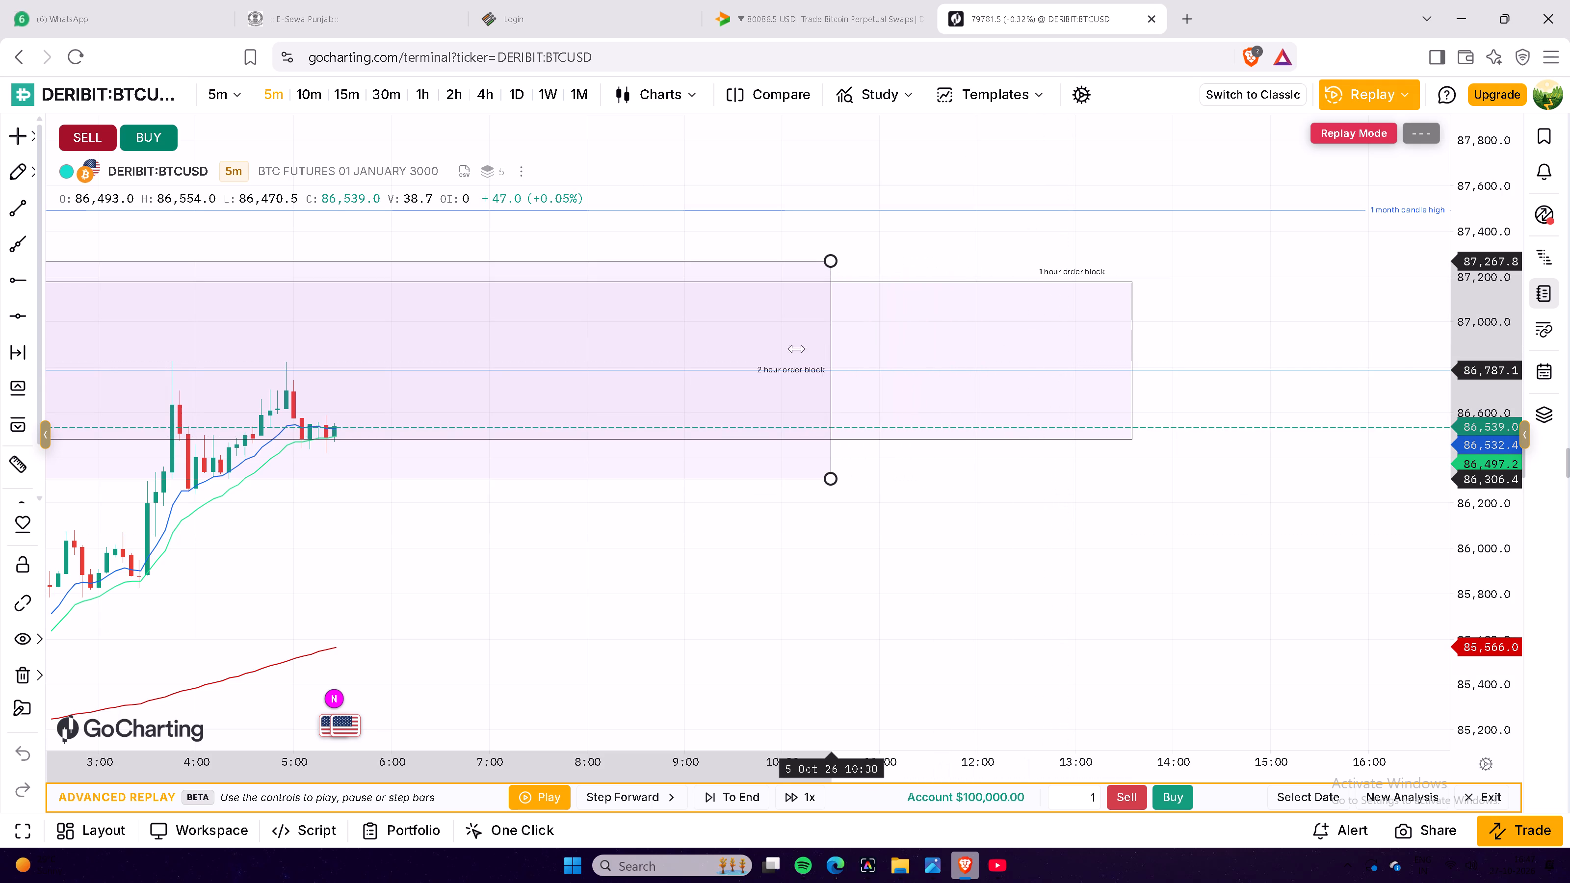
pyautogui.moveTo(797, 349); pyautogui.dragTo(611, 350)
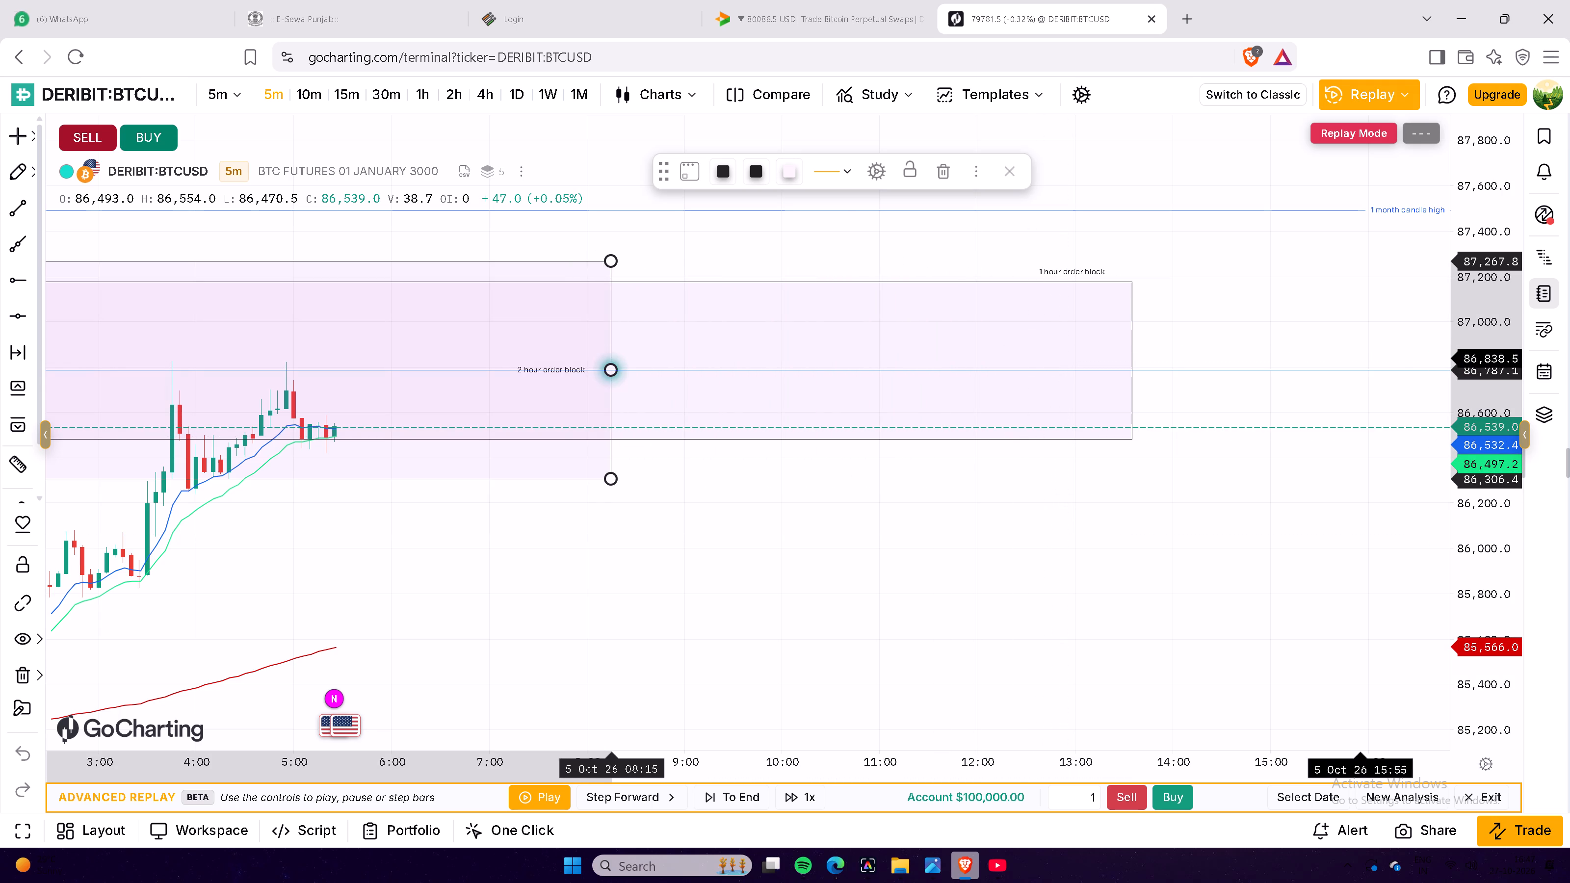
pyautogui.click(1201, 349)
# Shorten the 1 hour order block so its right edge ends at about 09:00 on 5 Oct.
pyautogui.moveTo(1134, 355); pyautogui.dragTo(685, 345)
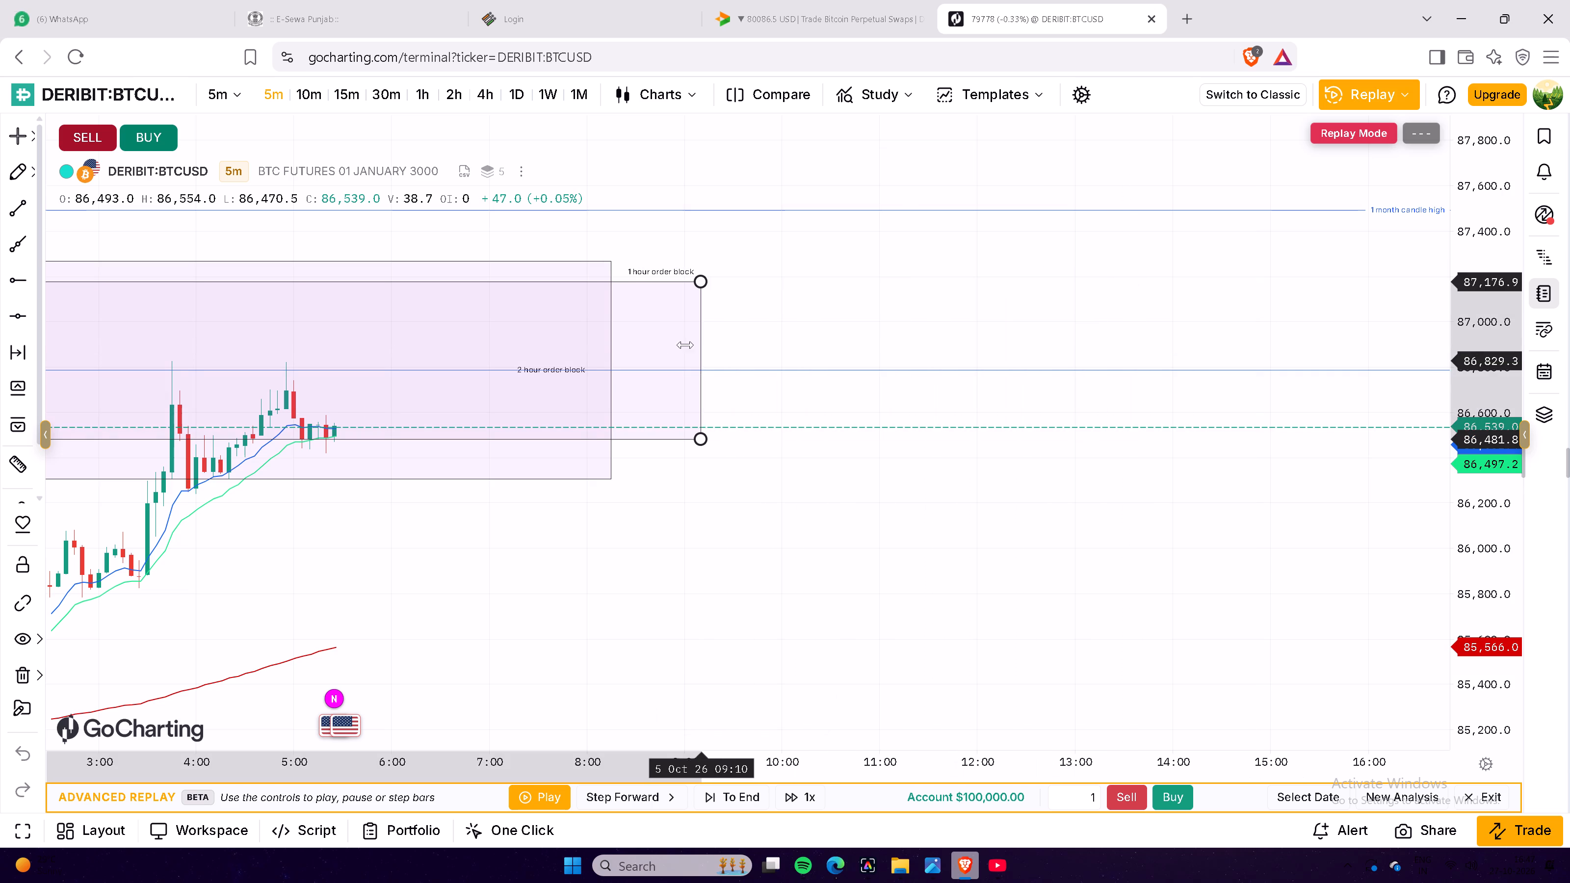
pyautogui.moveTo(685, 345); pyautogui.dragTo(673, 345)
pyautogui.click(861, 318)
# Examine the latest candles inside the 1 hour and 2 hour order blocks on the 5m chart.
pyautogui.moveTo(568, 521); pyautogui.dragTo(1016, 503)
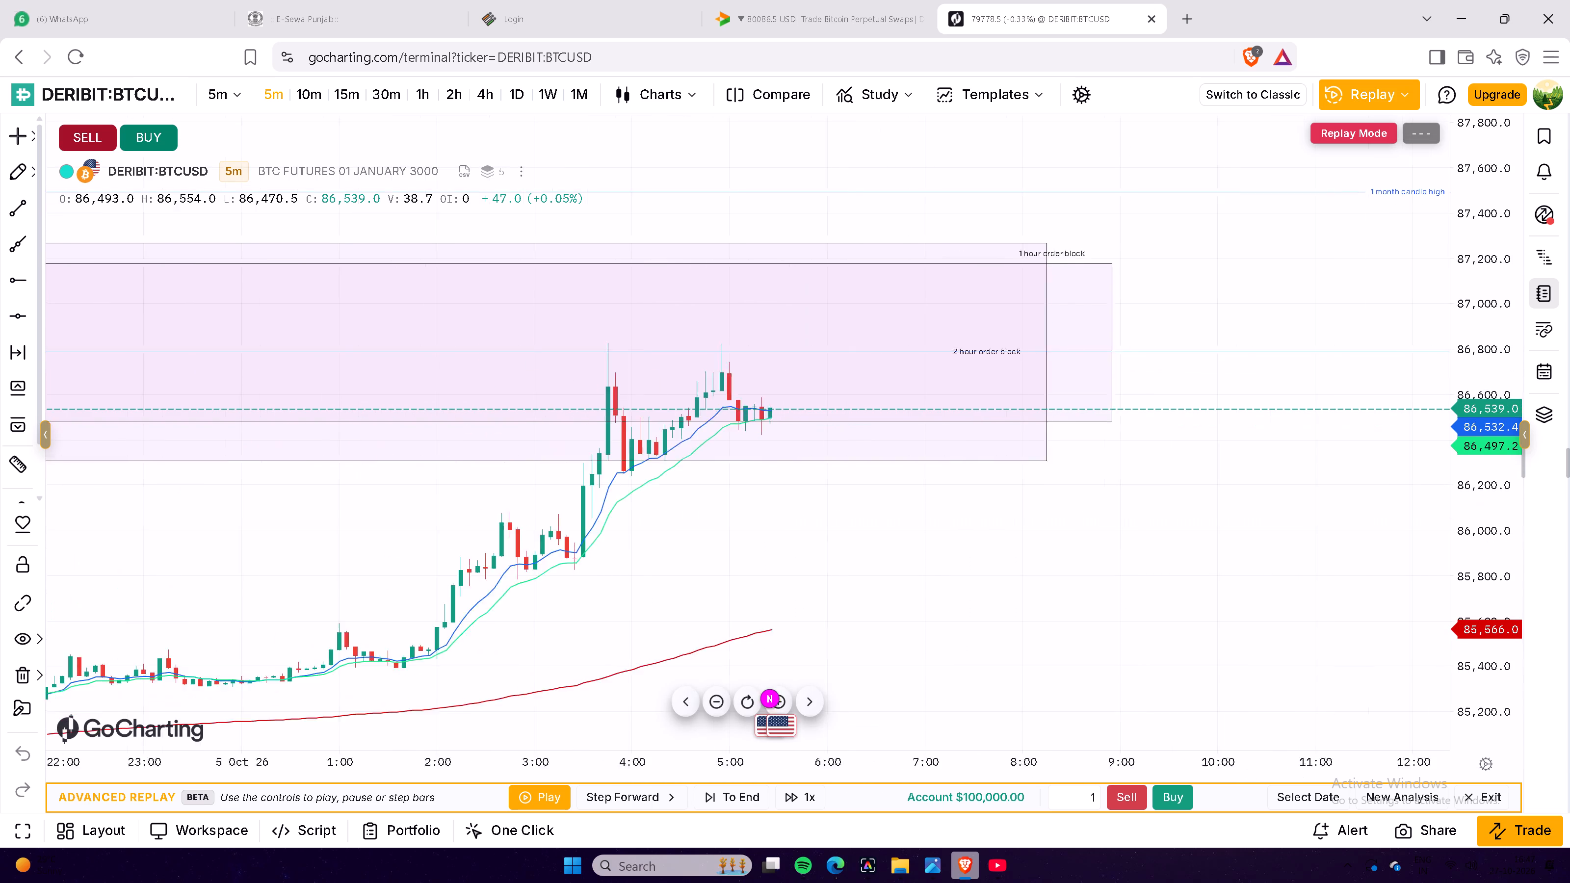
pyautogui.moveTo(1016, 503); pyautogui.dragTo(1061, 521)
pyautogui.scroll(7, 1037, 527)
pyautogui.moveTo(1071, 547); pyautogui.dragTo(996, 575)
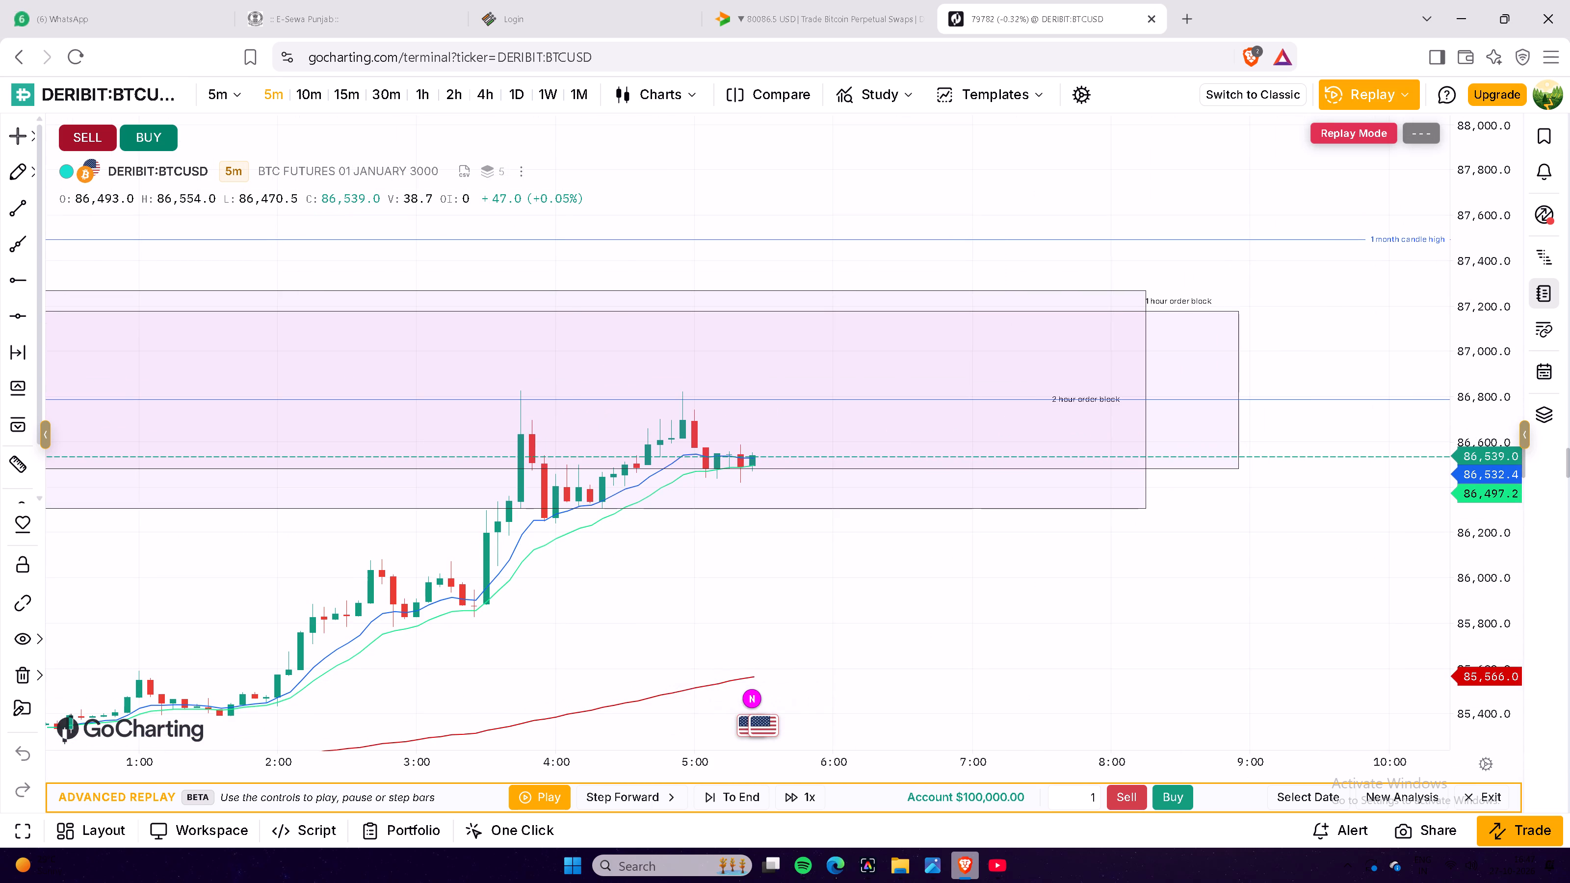
pyautogui.moveTo(1488, 550); pyautogui.dragTo(1492, 474)
pyautogui.moveTo(1193, 591); pyautogui.dragTo(1190, 527)
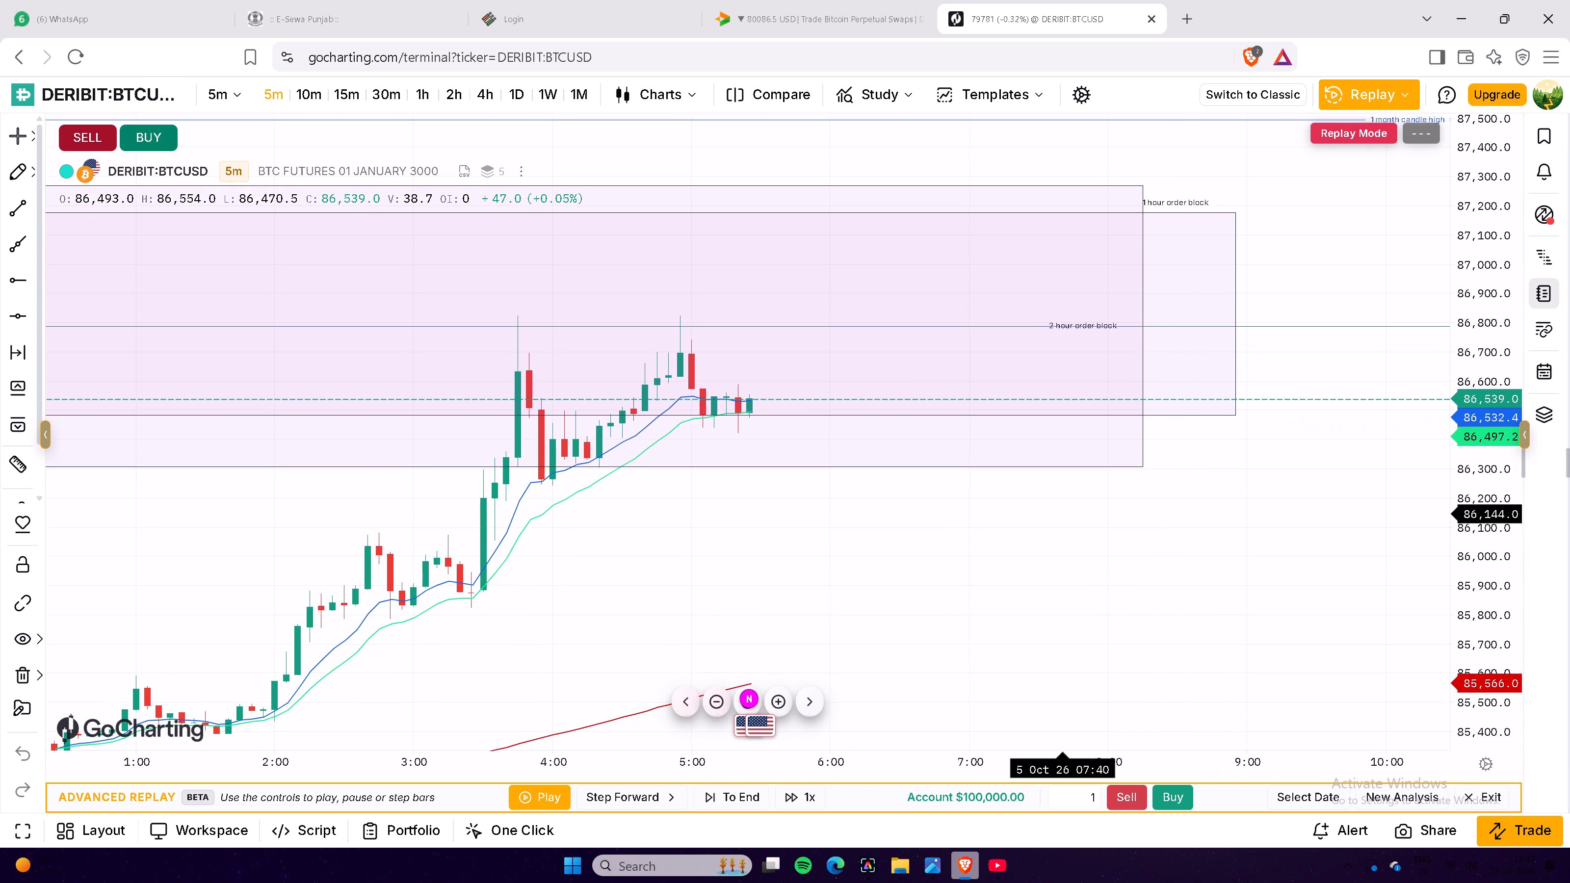
# Switch the chart to the 10m timeframe, dismiss the upgrade offer and examine price within the order blocks.
pyautogui.click(307, 90)
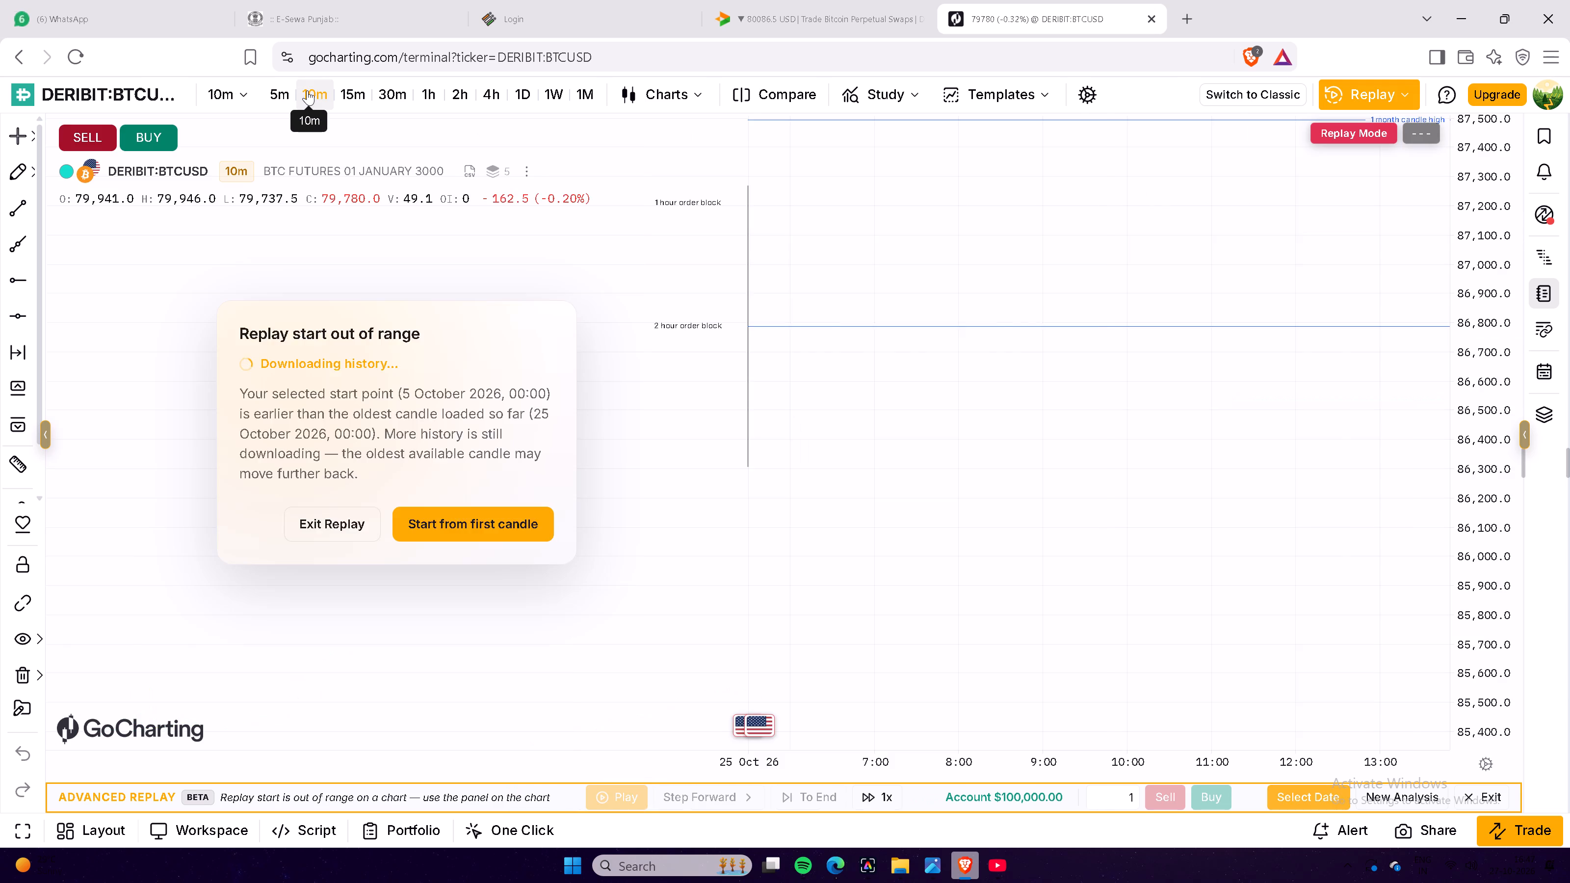
pyautogui.scroll(5, 541, 282)
pyautogui.click(997, 295)
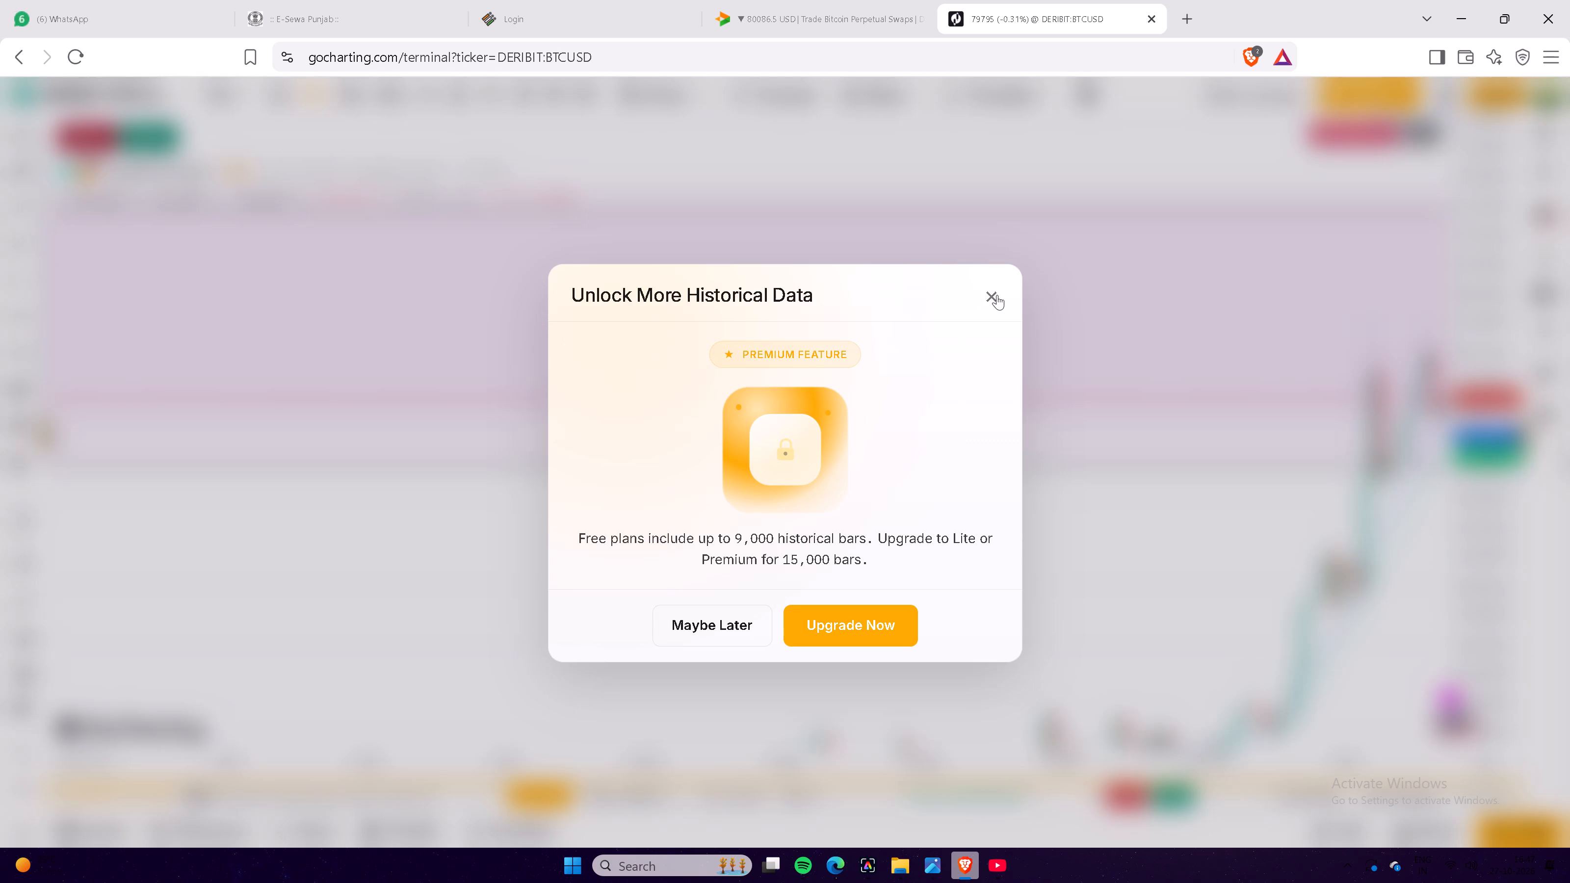
pyautogui.scroll(6, 786, 376)
pyautogui.moveTo(1128, 524); pyautogui.dragTo(576, 510)
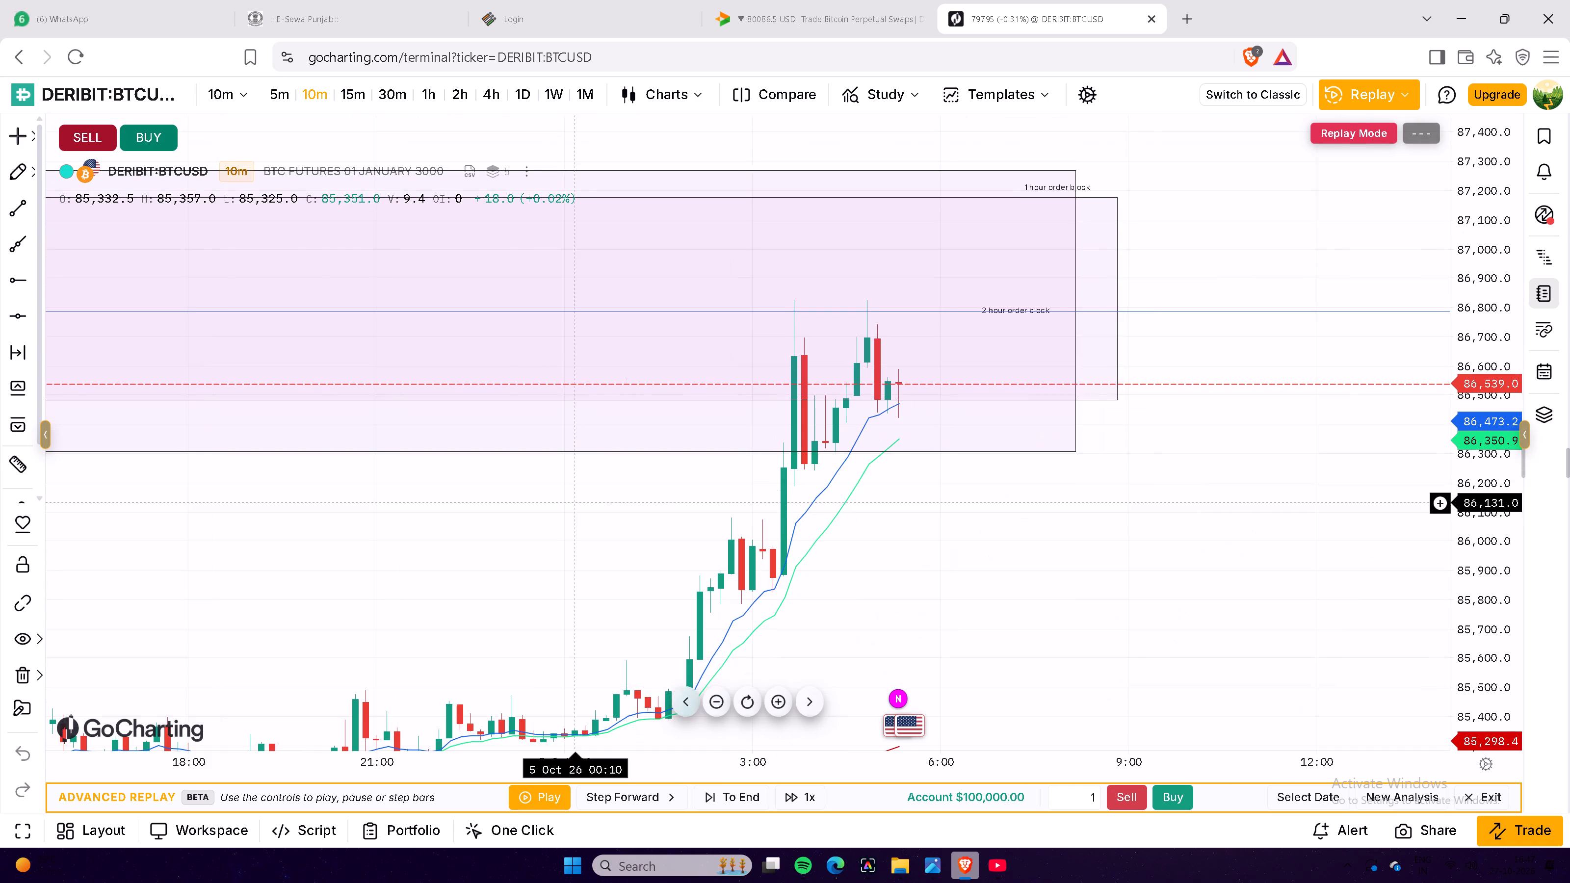
pyautogui.scroll(5, 630, 490)
pyautogui.scroll(4, 725, 492)
pyautogui.scroll(4, 834, 498)
pyautogui.moveTo(1089, 559); pyautogui.dragTo(1009, 574)
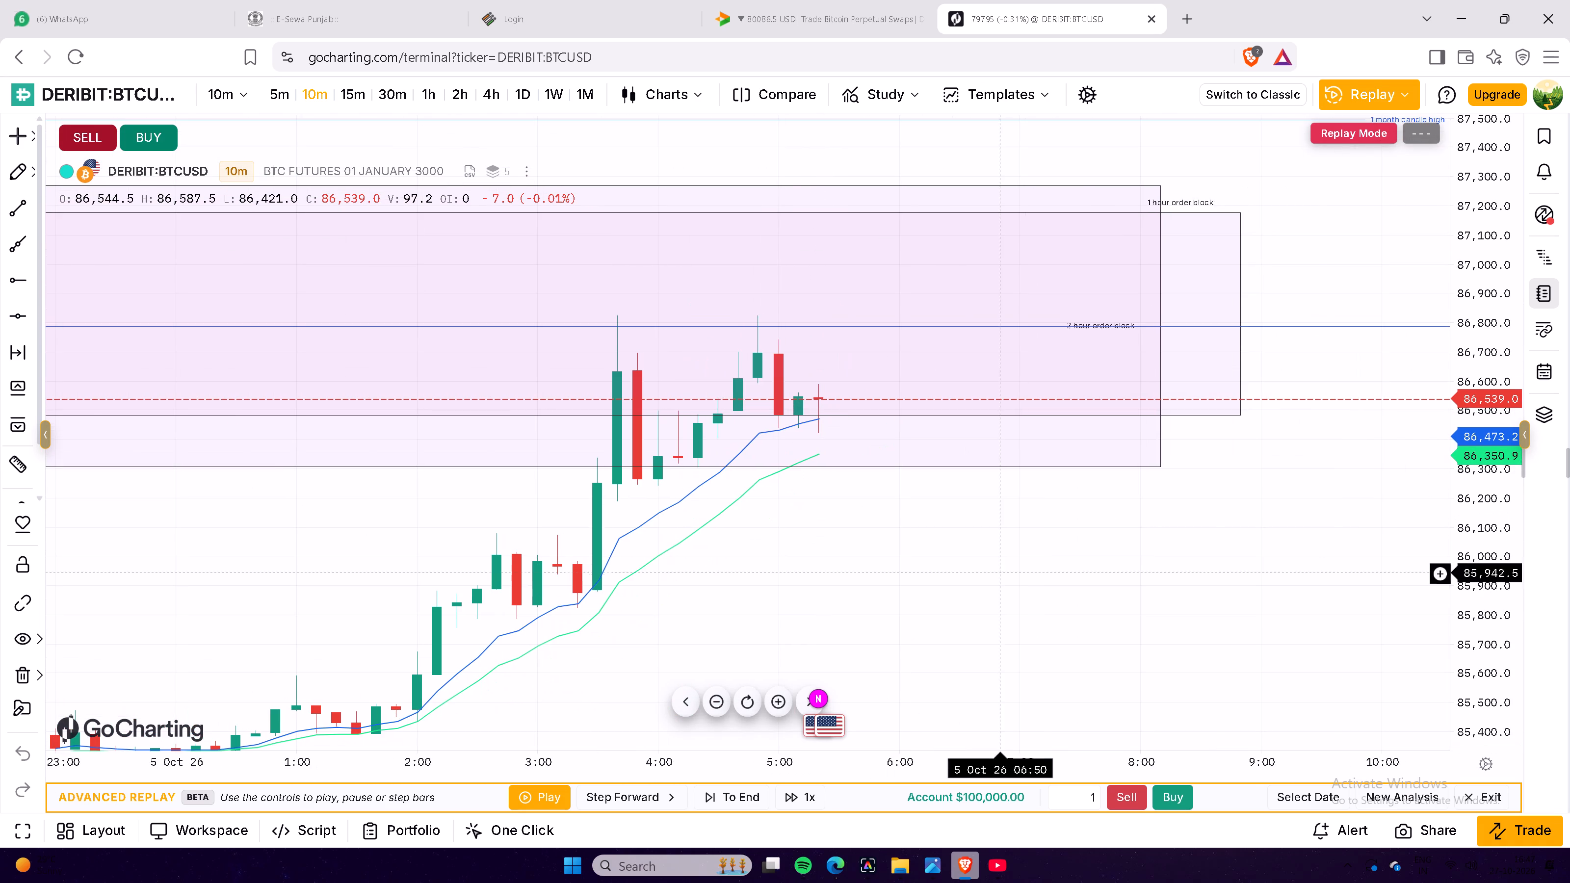
# Switch the chart to the 15m timeframe and examine price within the two order blocks.
pyautogui.click(362, 93)
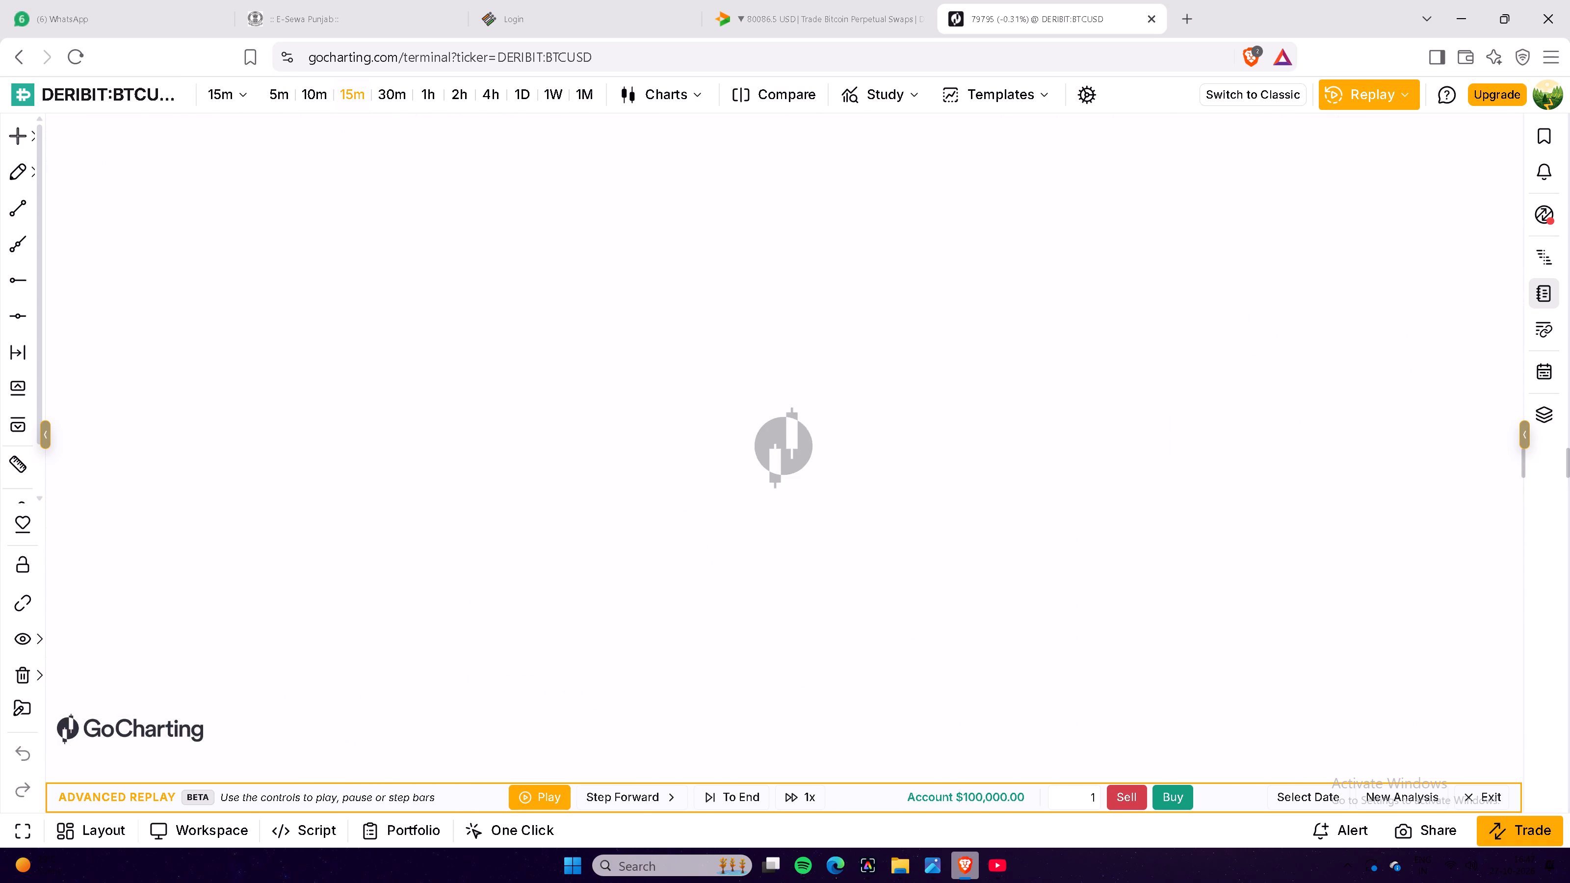
pyautogui.scroll(11, 1076, 452)
pyautogui.scroll(5, 872, 445)
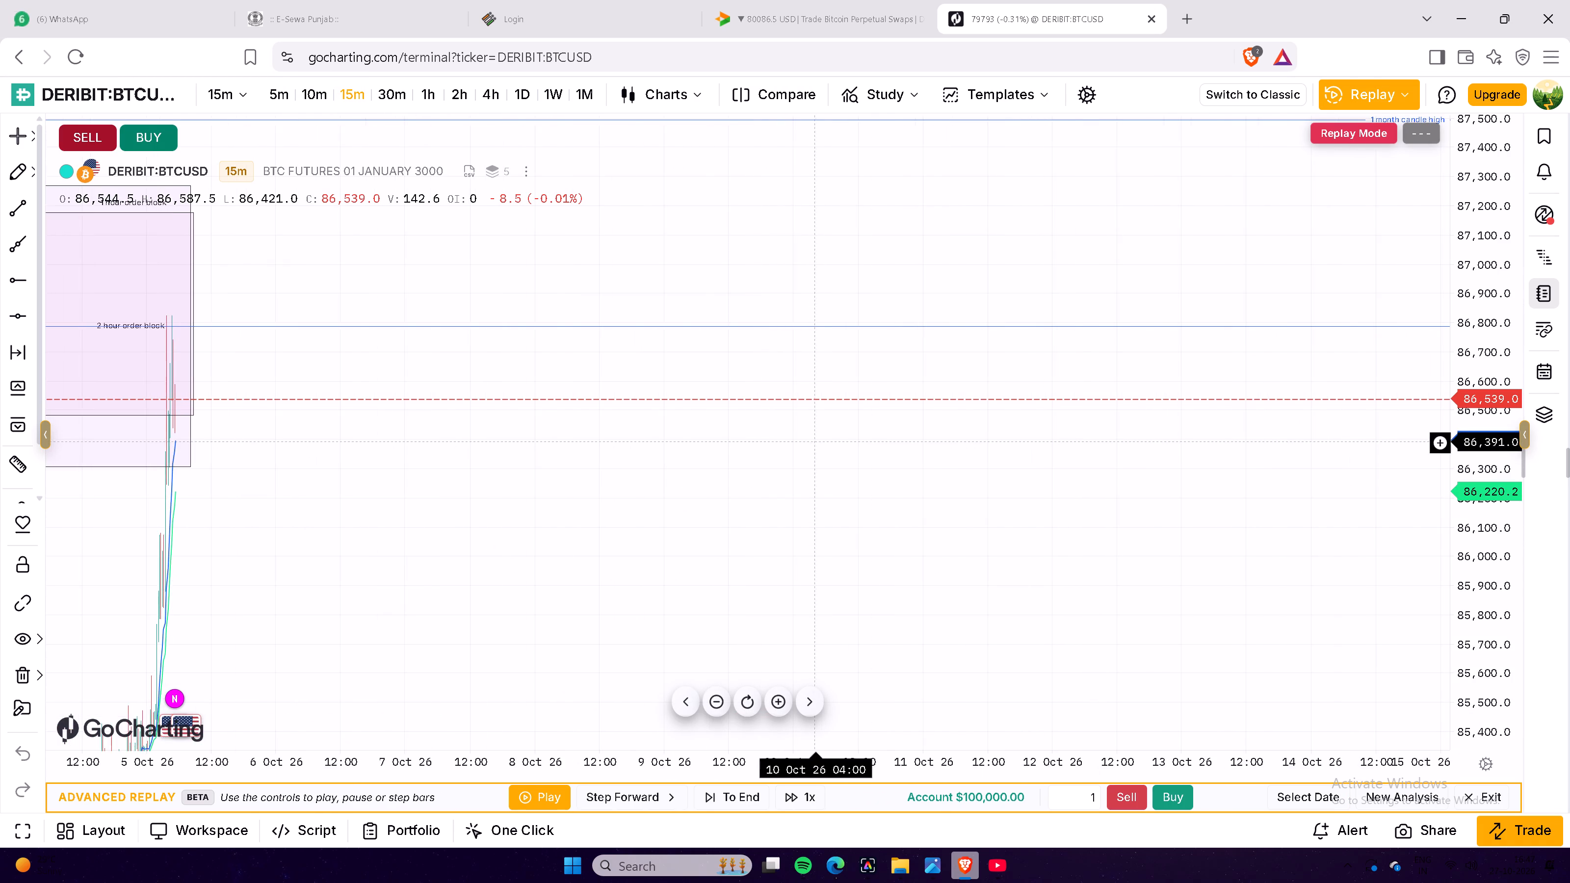
pyautogui.scroll(3, 810, 442)
pyautogui.moveTo(530, 424); pyautogui.dragTo(1248, 486)
pyautogui.scroll(14, 1210, 454)
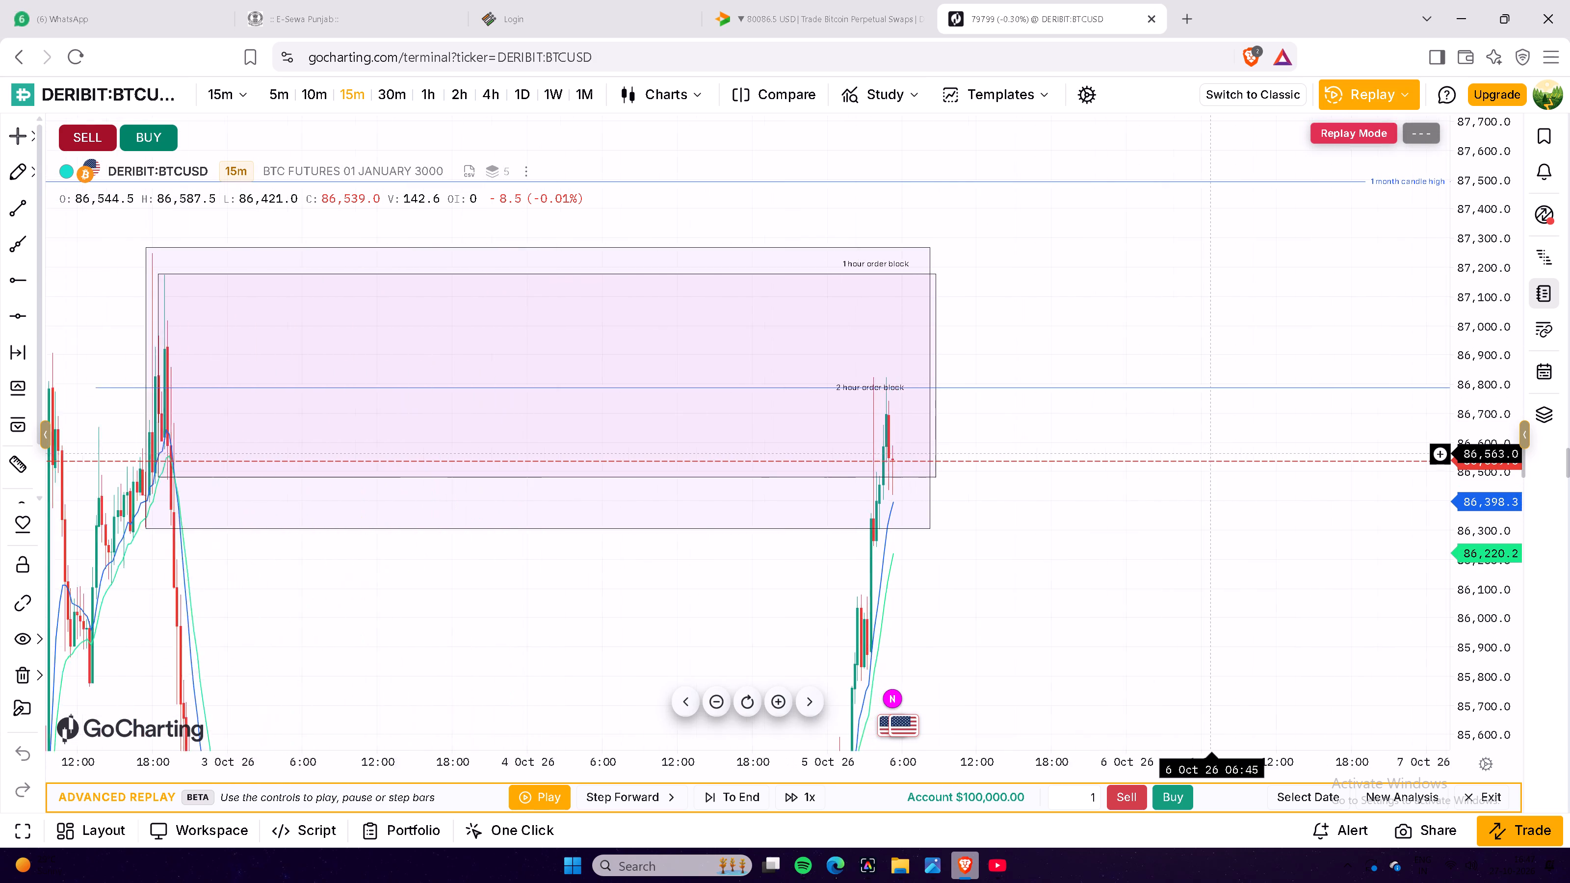
pyautogui.scroll(20, 1210, 453)
pyautogui.scroll(13, 1210, 453)
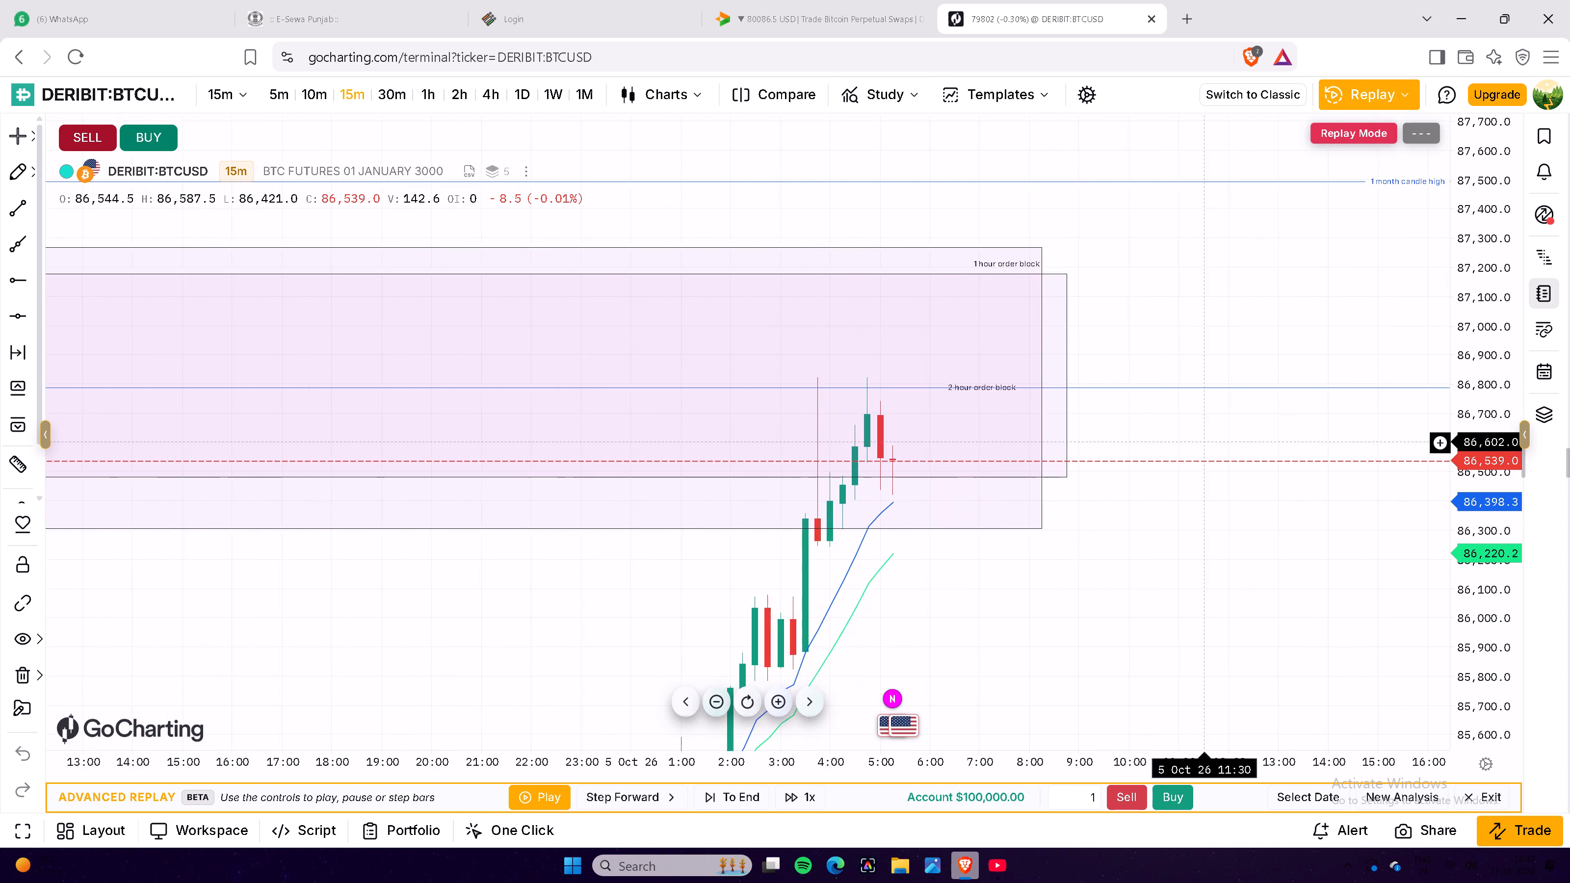
pyautogui.scroll(2, 1210, 442)
# Return the chart to the 10m timeframe and bring the latest candles and both order blocks into view.
pyautogui.click(323, 98)
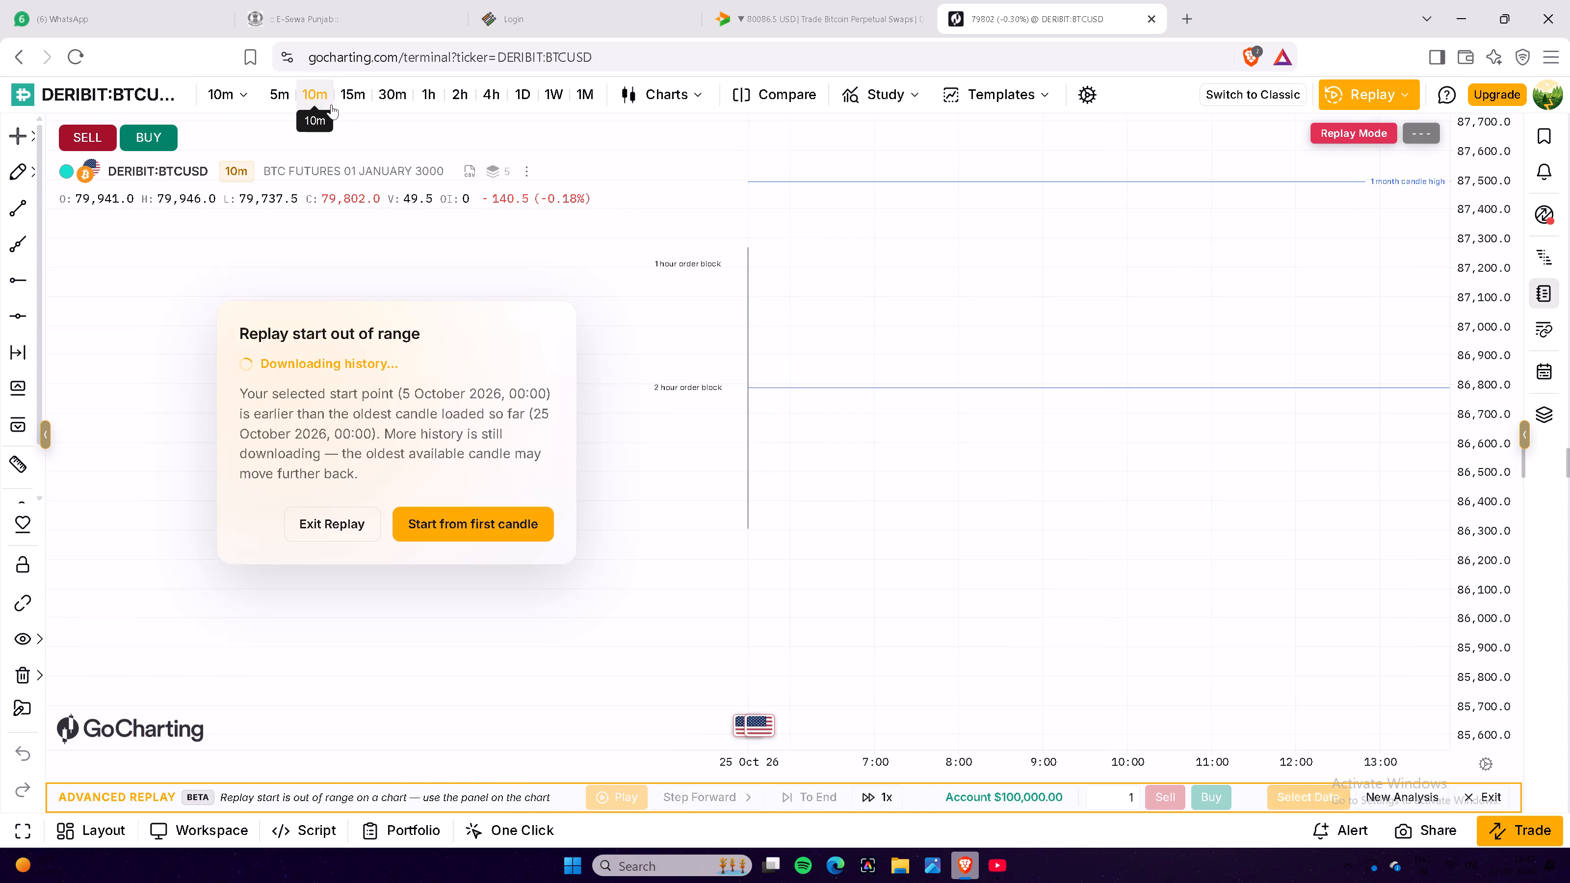
pyautogui.scroll(5, 952, 421)
pyautogui.scroll(2, 910, 423)
pyautogui.moveTo(1167, 648); pyautogui.dragTo(1166, 648)
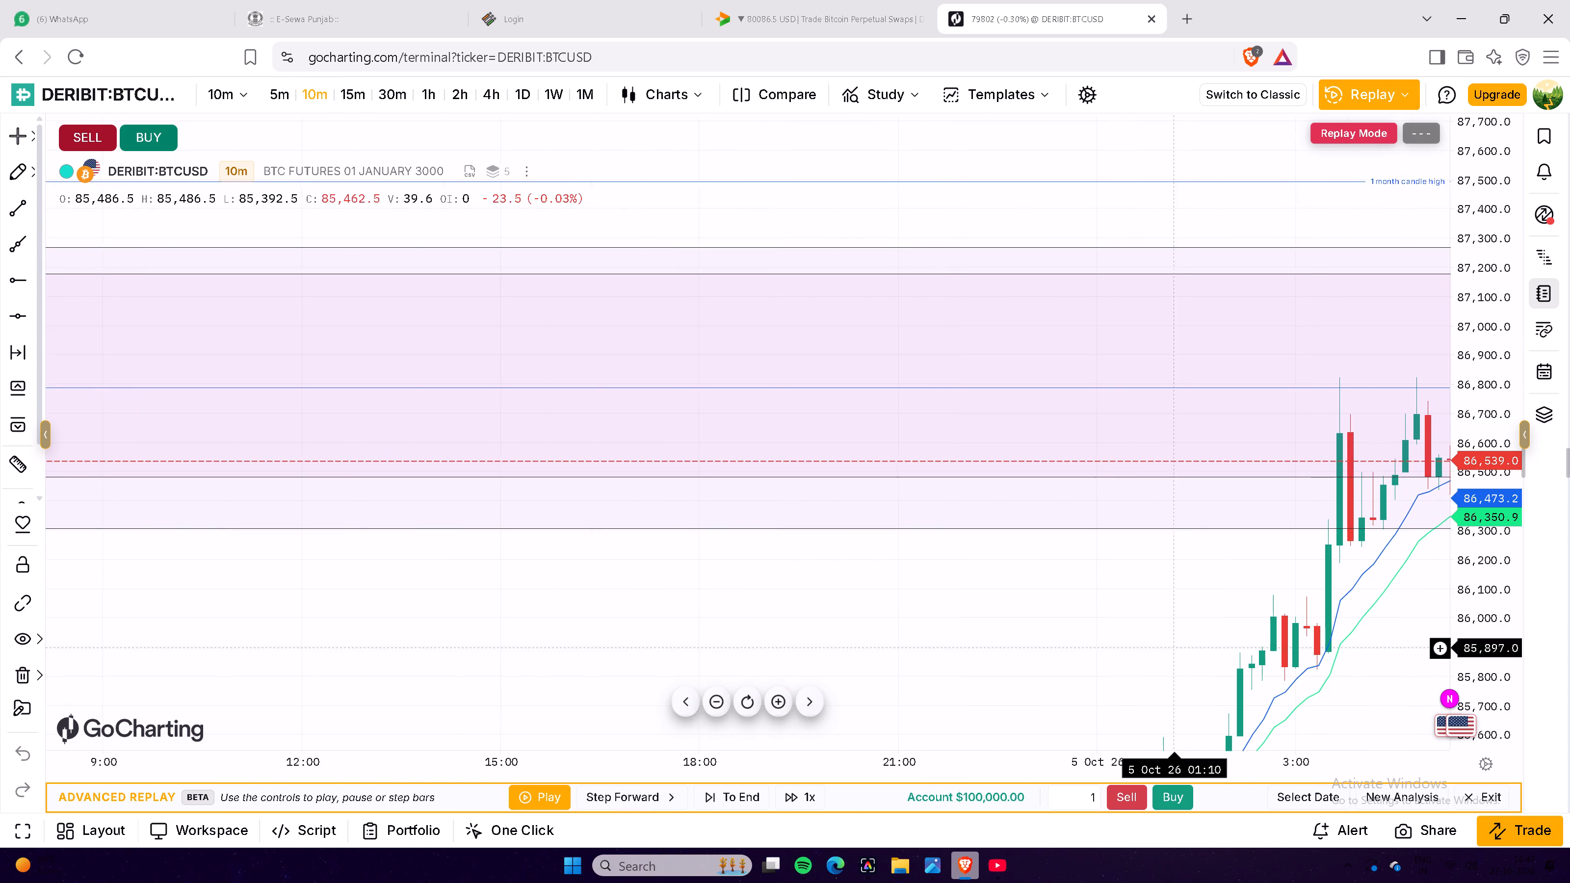
pyautogui.moveTo(1166, 648); pyautogui.dragTo(450, 597)
pyautogui.scroll(8, 915, 577)
pyautogui.moveTo(982, 495); pyautogui.dragTo(1037, 495)
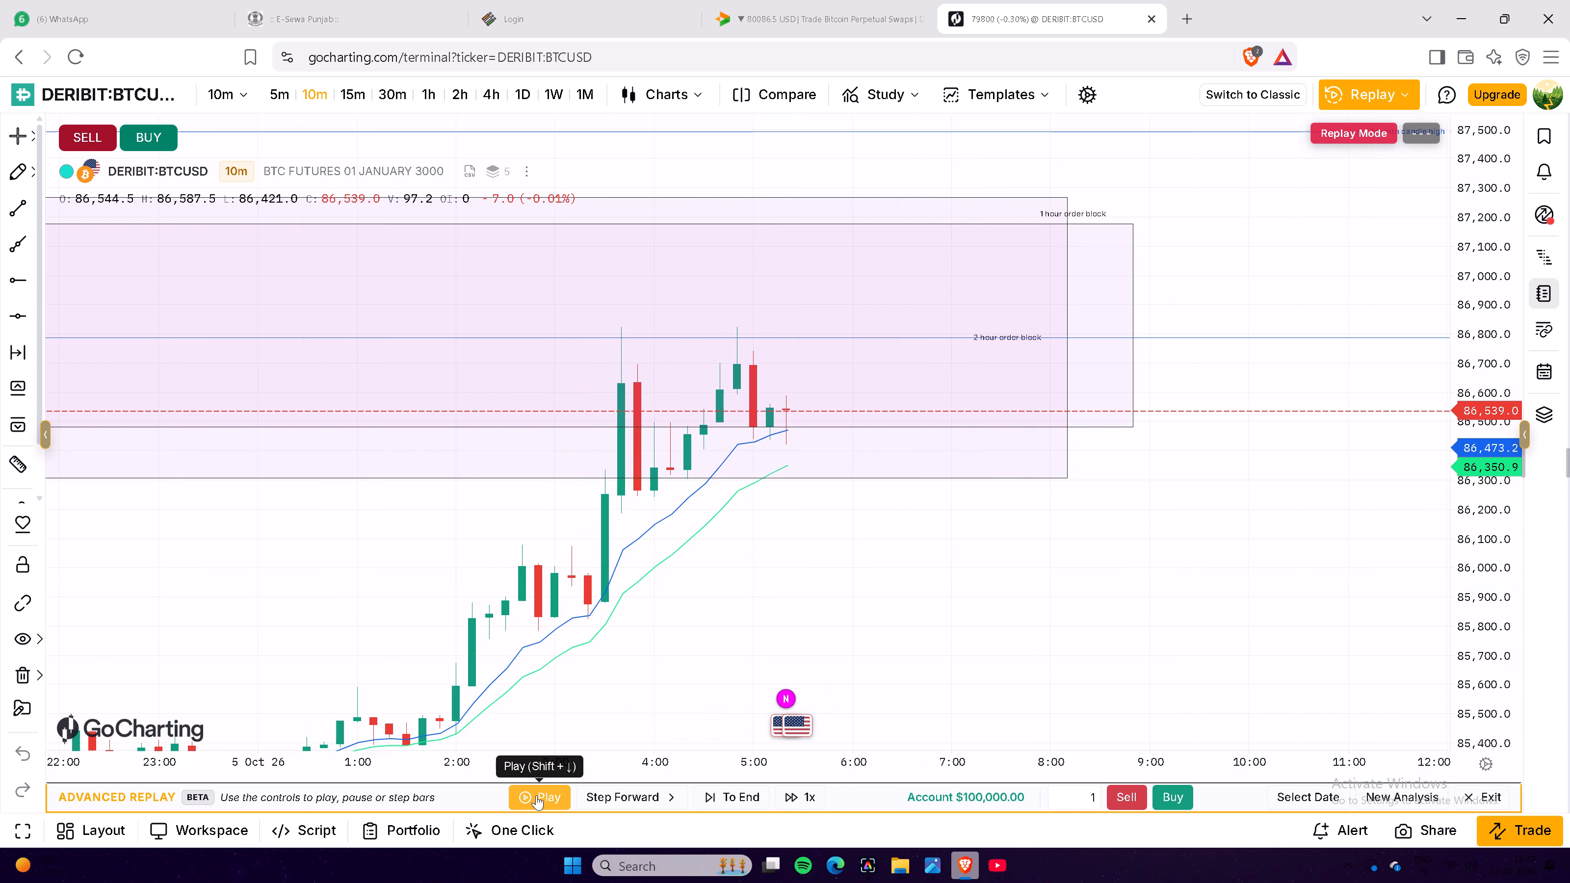
# Play the replay on the 10m chart until the candle after 06:00 on 5 Oct starts forming, and pause it.
pyautogui.hotkey('shift', 'Down')
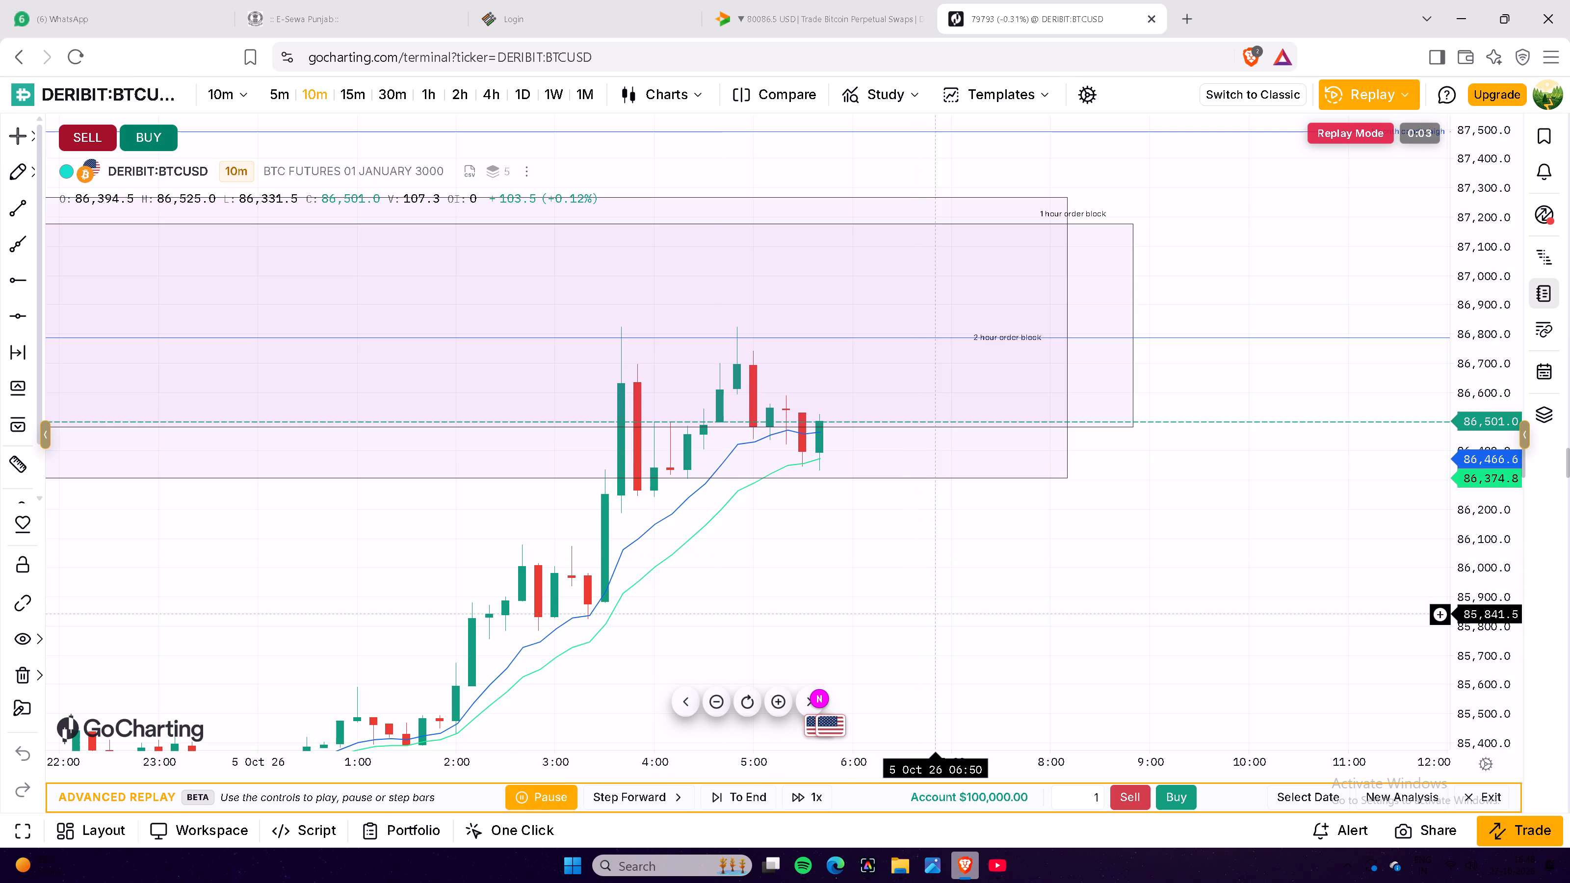
pyautogui.moveTo(1008, 584); pyautogui.dragTo(1001, 597)
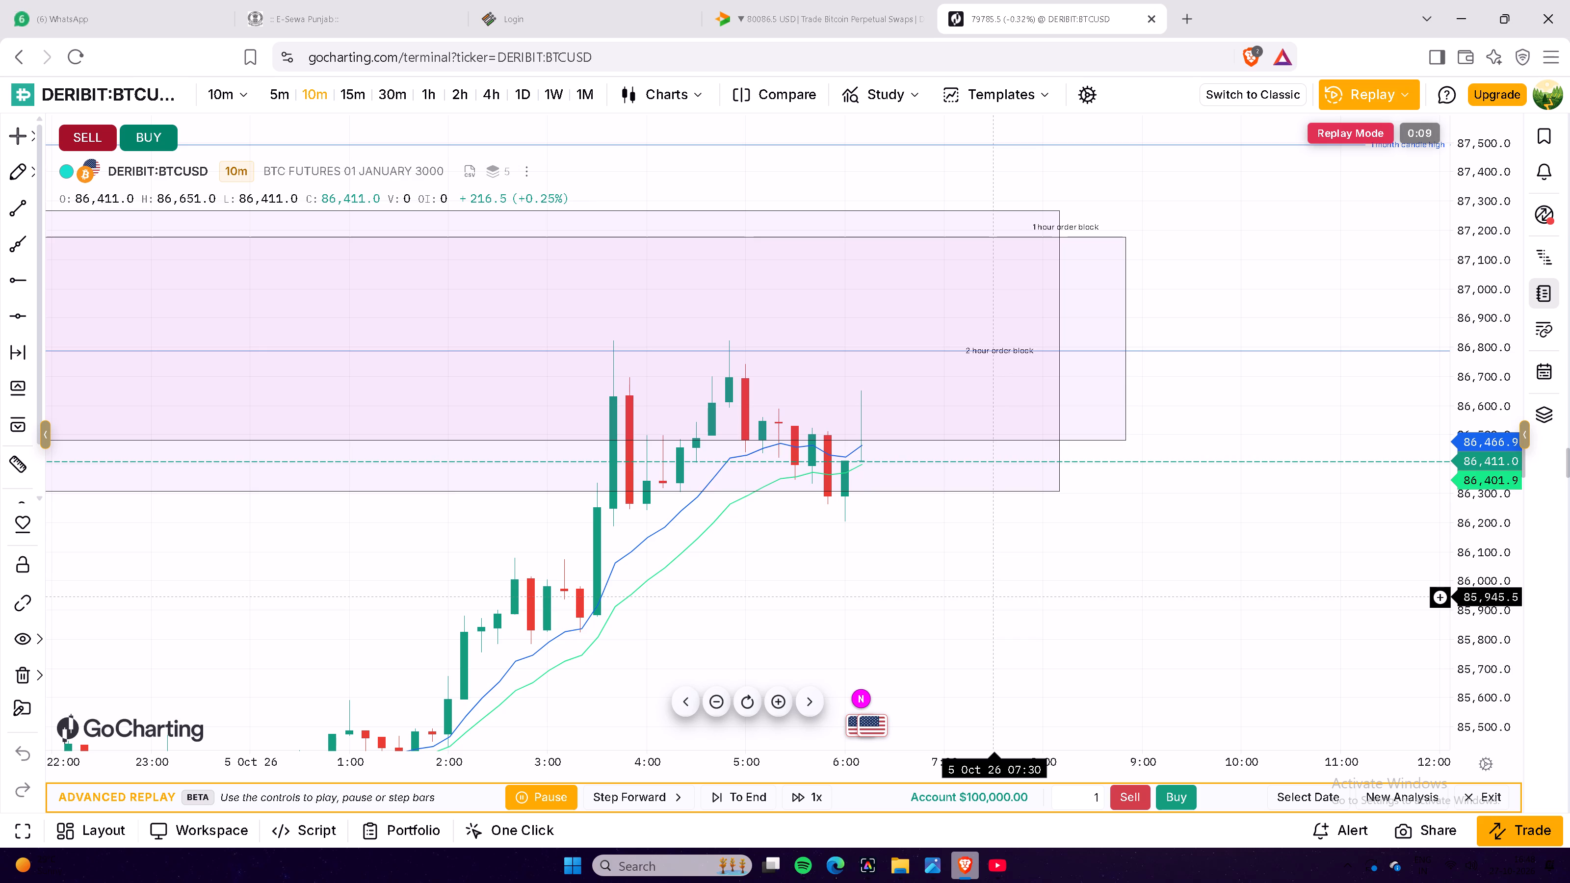
pyautogui.hotkey('shift', 'Down')
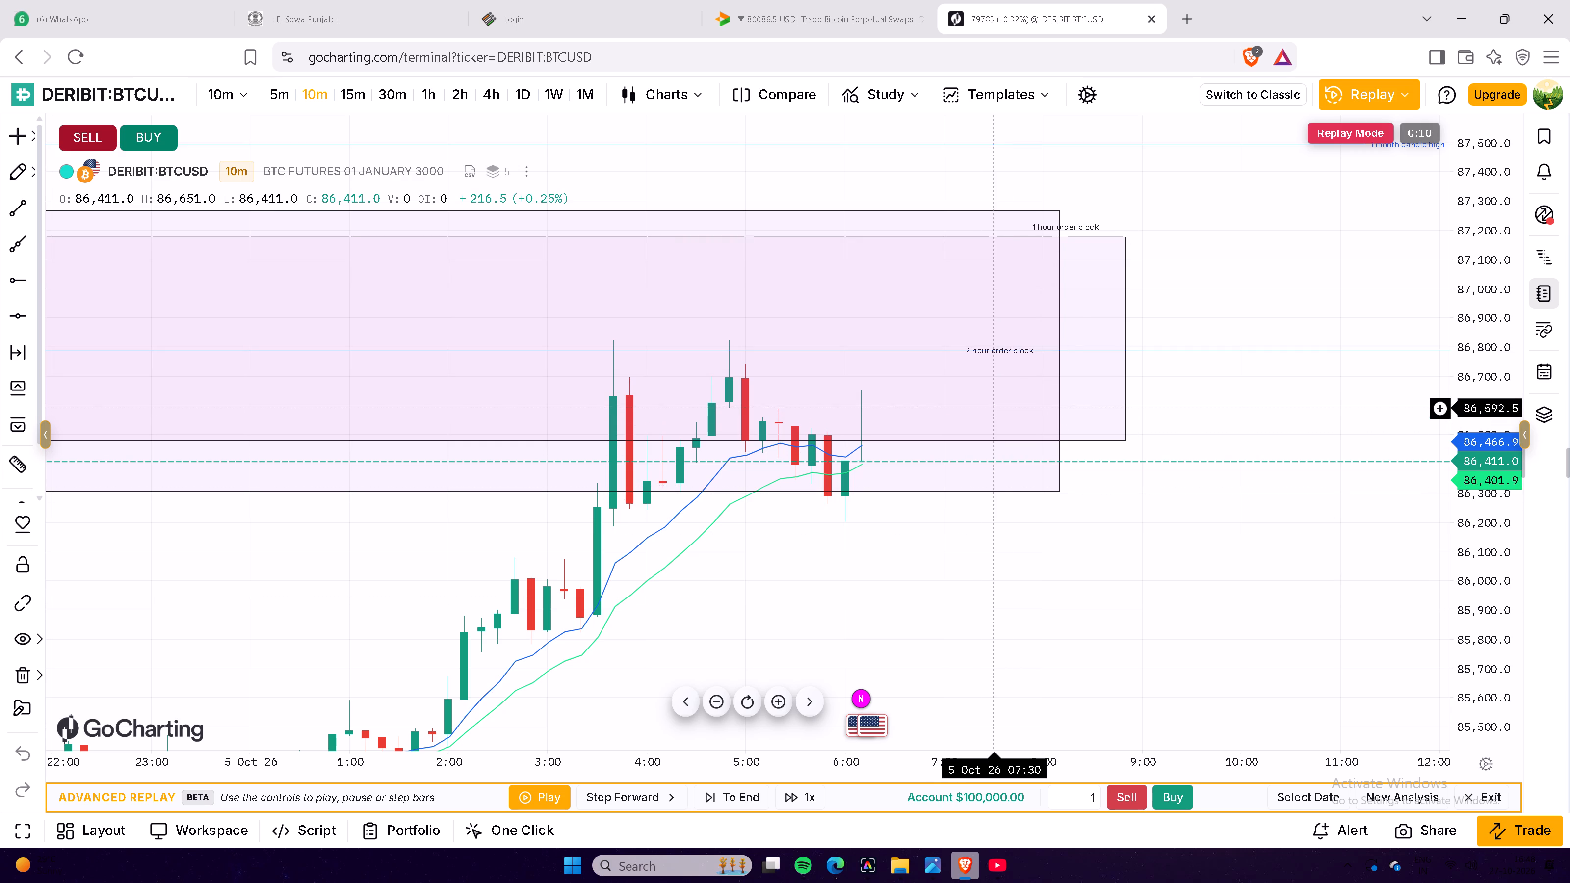
pyautogui.click(1200, 406)
pyautogui.click(1200, 406)
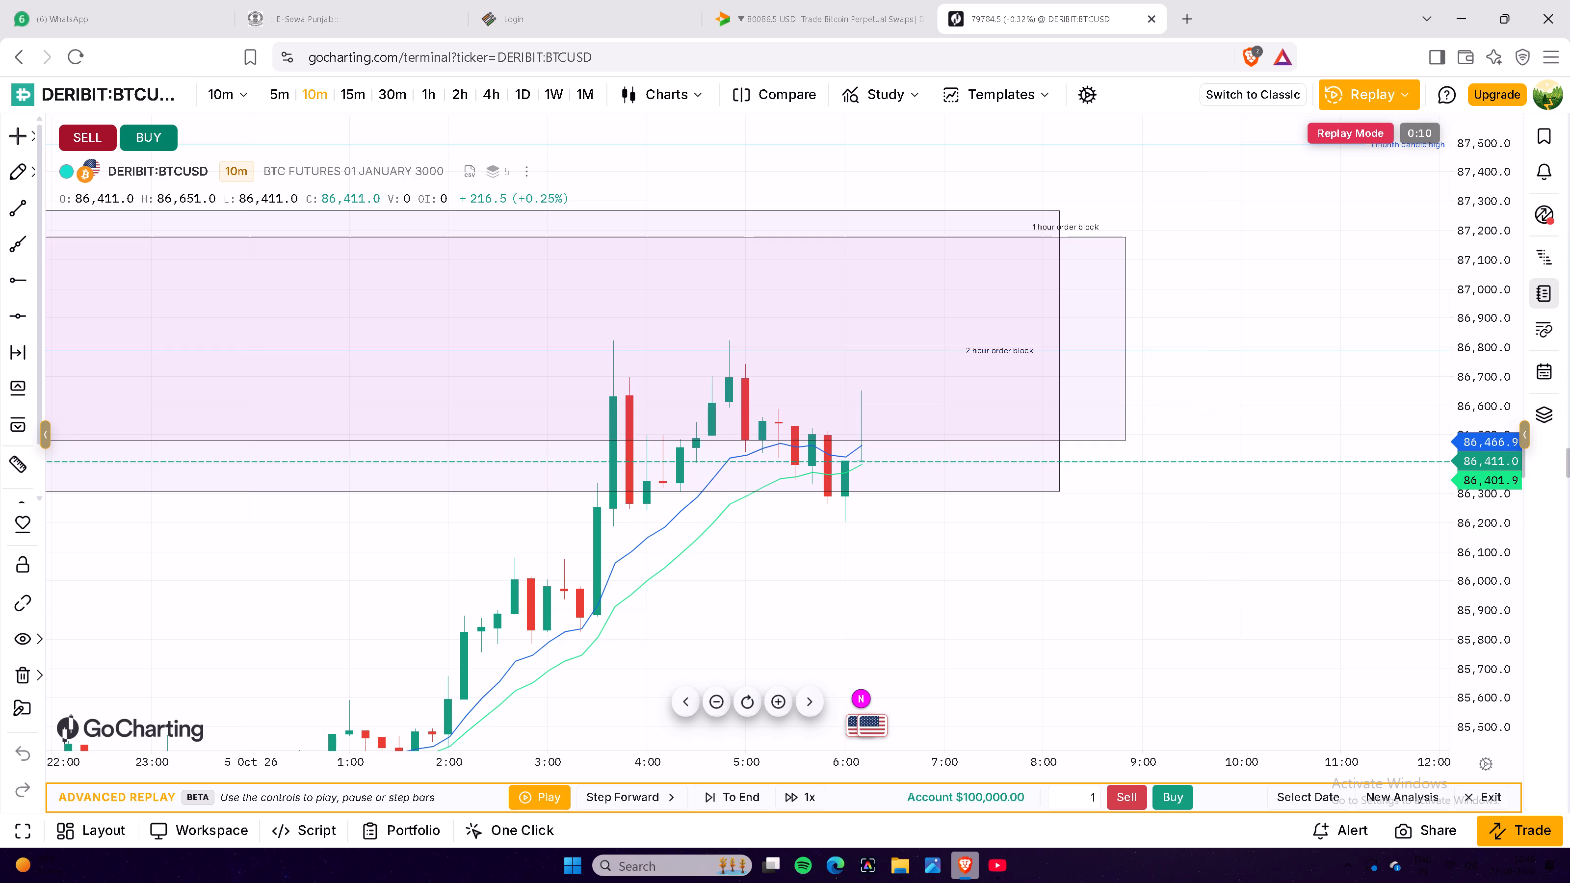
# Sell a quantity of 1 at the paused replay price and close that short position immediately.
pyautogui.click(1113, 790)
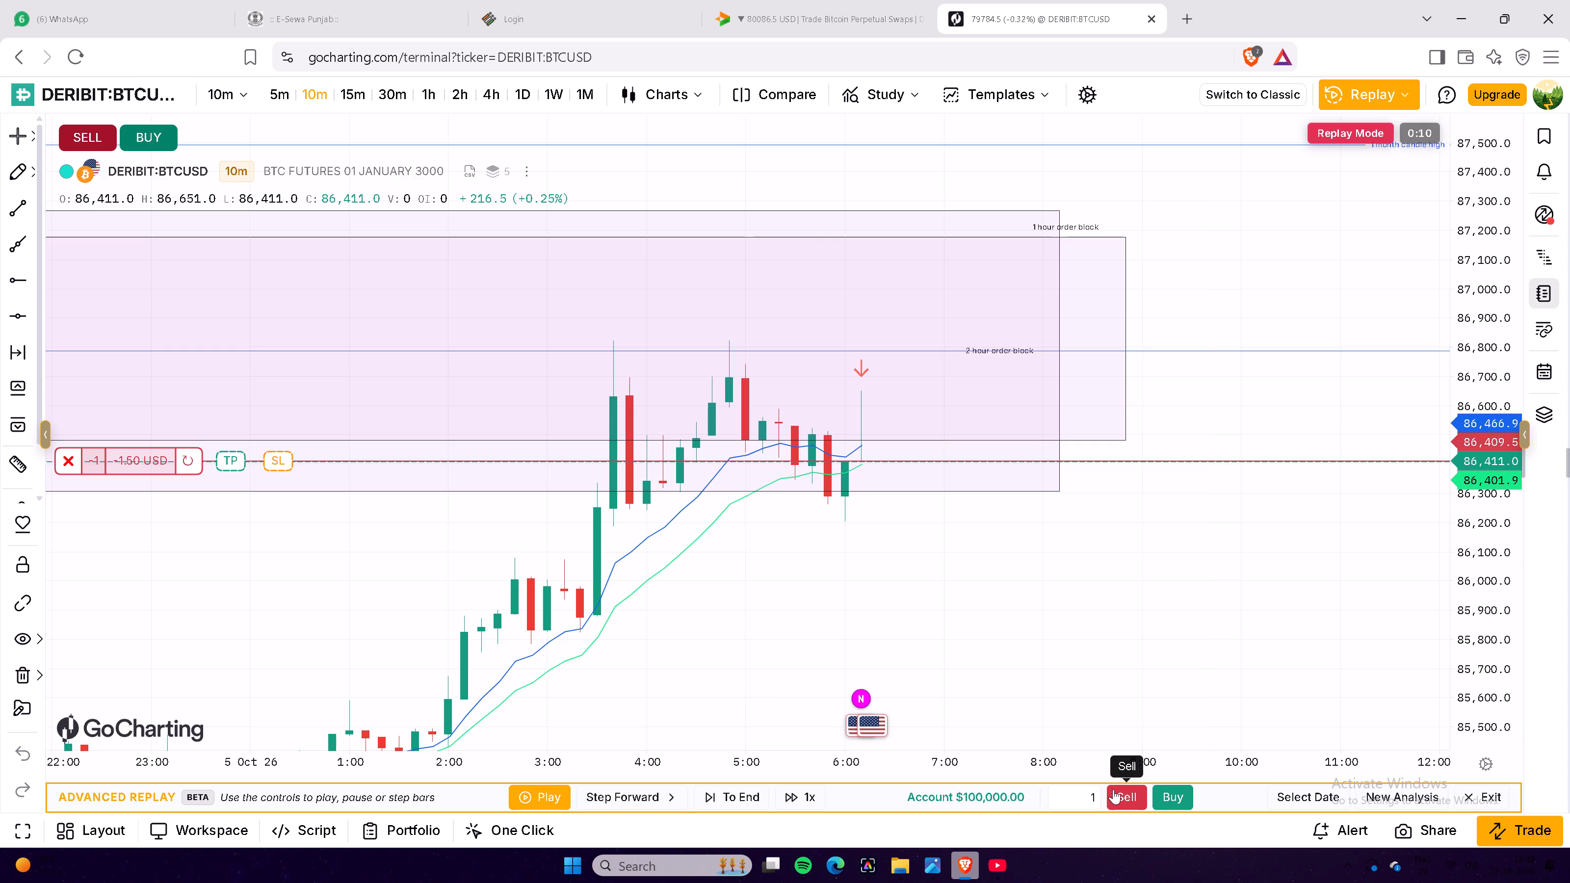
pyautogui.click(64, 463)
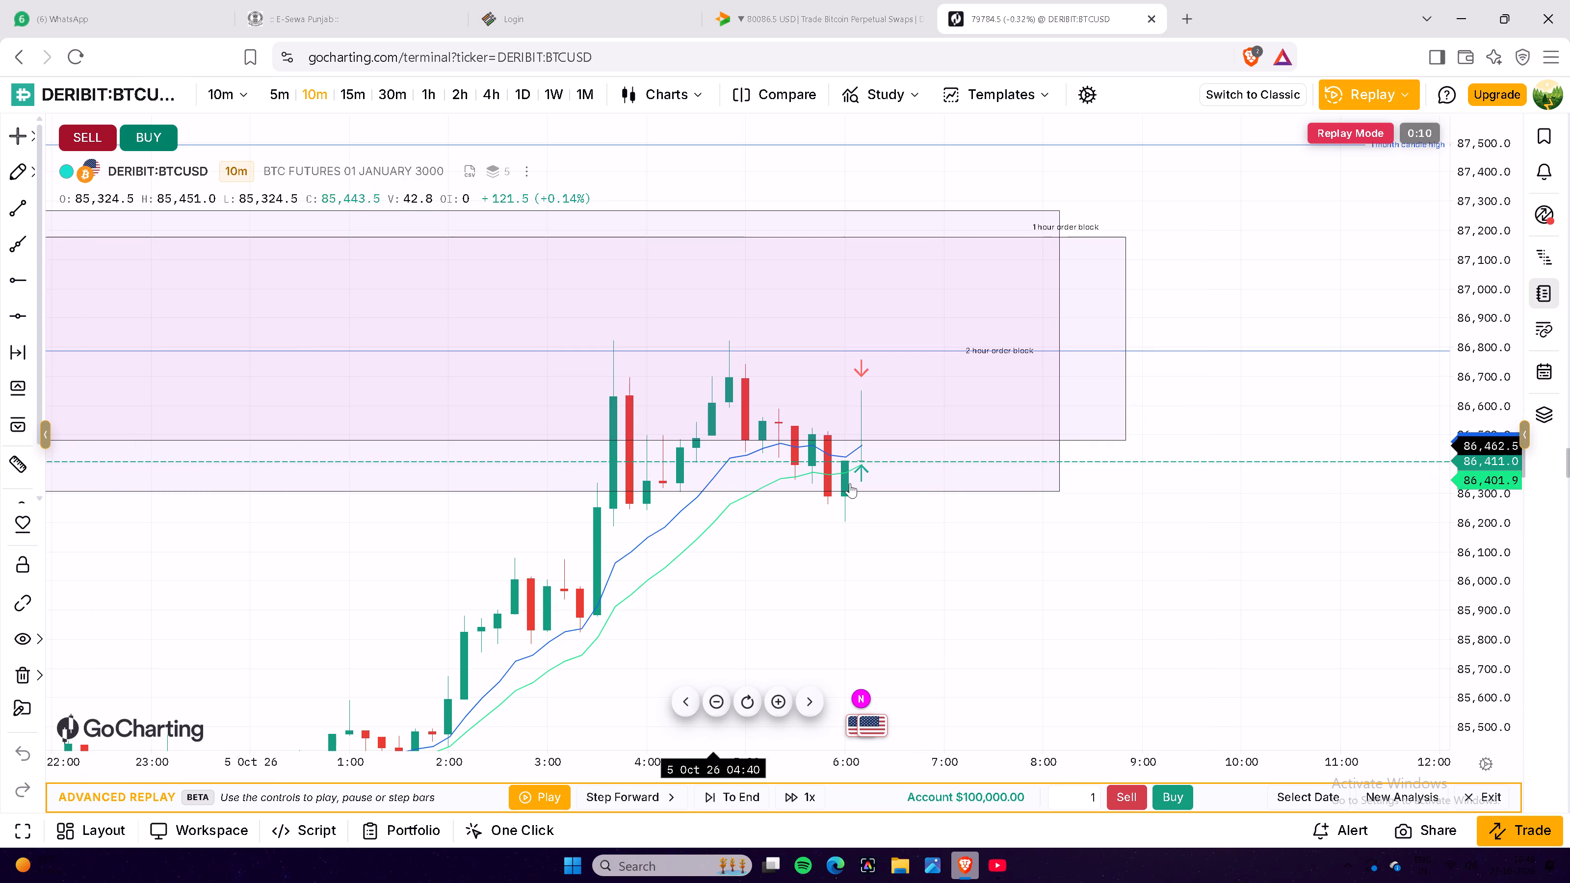
# Resume the replay briefly and pause it once the current 10m candle has completed.
pyautogui.scroll(5, 1200, 584)
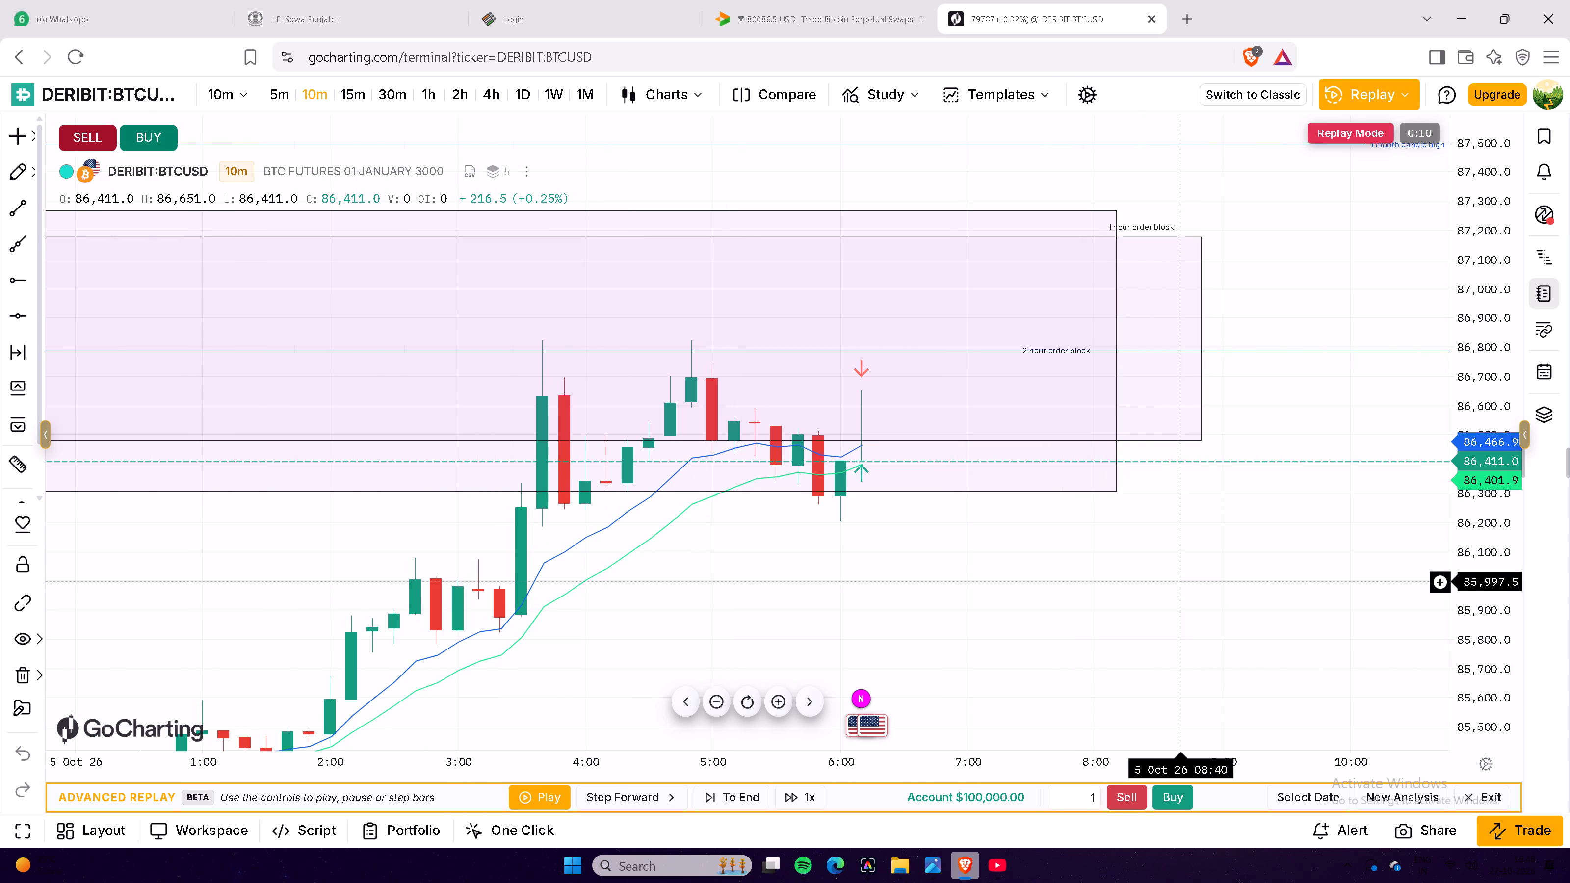
pyautogui.hotkey('shift', 'Down')
pyautogui.hotkey('shift', 'Down')
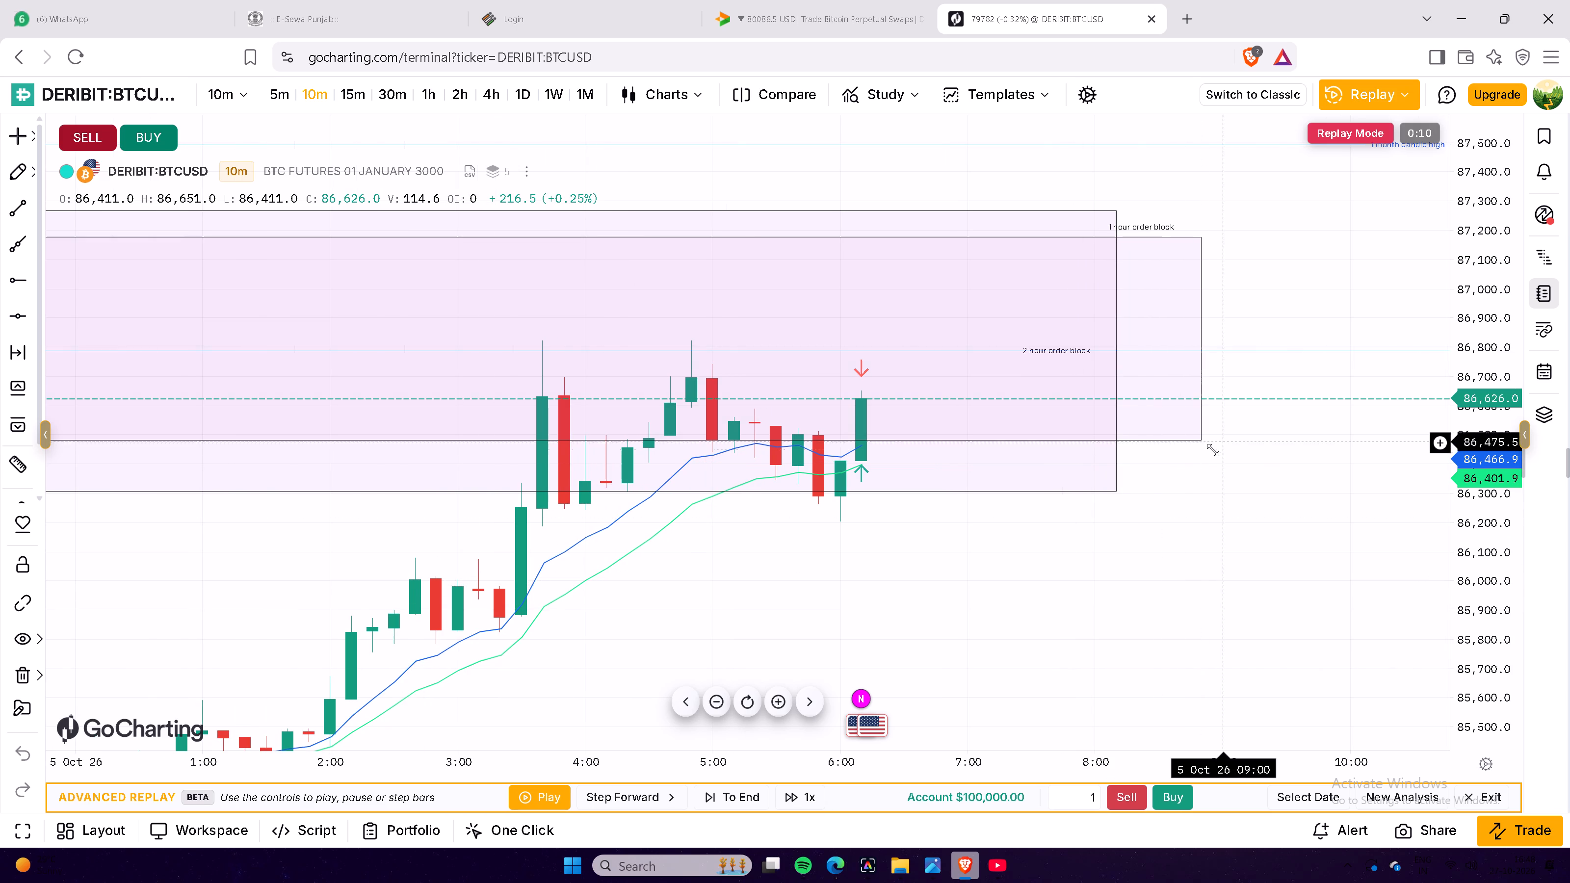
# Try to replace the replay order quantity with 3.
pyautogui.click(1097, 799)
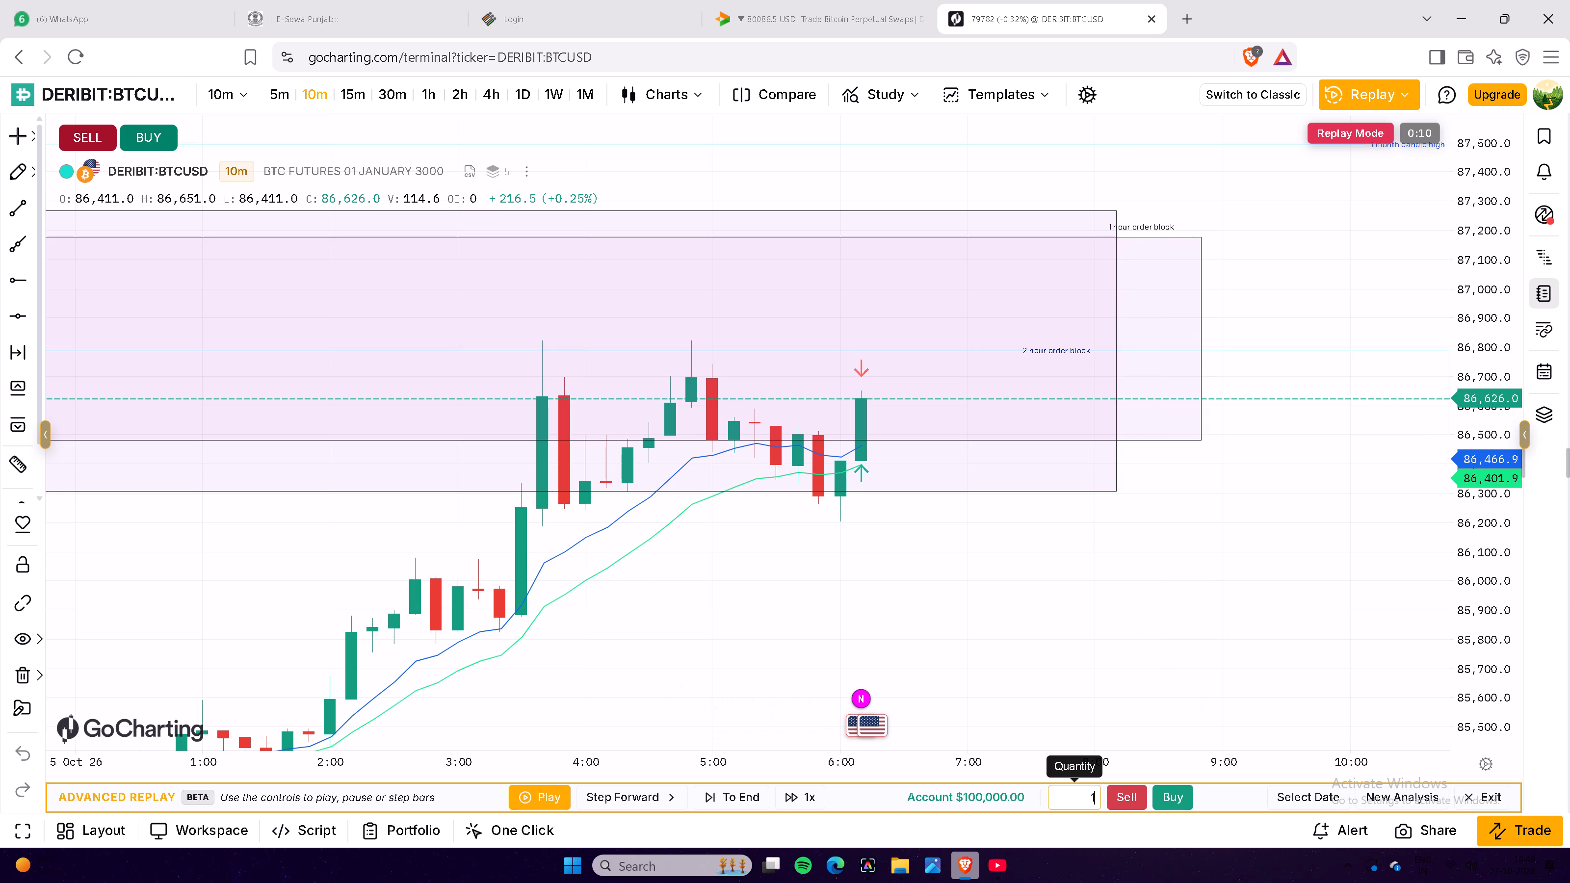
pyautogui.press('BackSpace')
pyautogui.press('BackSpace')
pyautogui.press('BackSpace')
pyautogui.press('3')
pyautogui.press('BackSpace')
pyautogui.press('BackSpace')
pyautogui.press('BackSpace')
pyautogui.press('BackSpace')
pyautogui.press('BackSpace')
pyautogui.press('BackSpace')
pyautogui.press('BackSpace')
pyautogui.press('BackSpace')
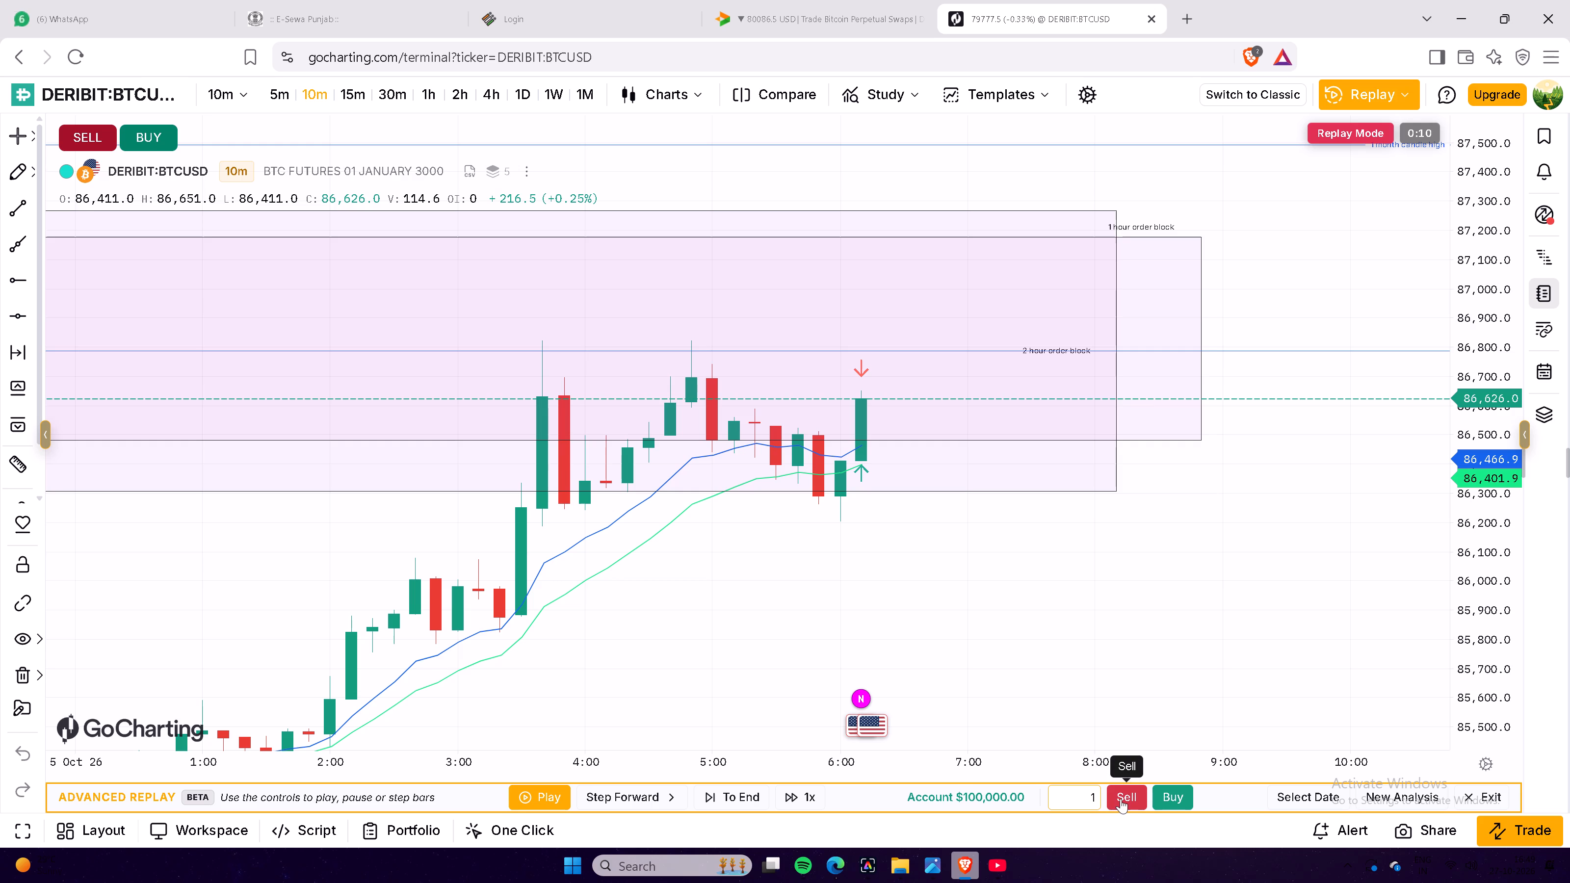
# Open a short position with a quantity of 1 at the current replay price of 86,626.0.
pyautogui.click(1121, 799)
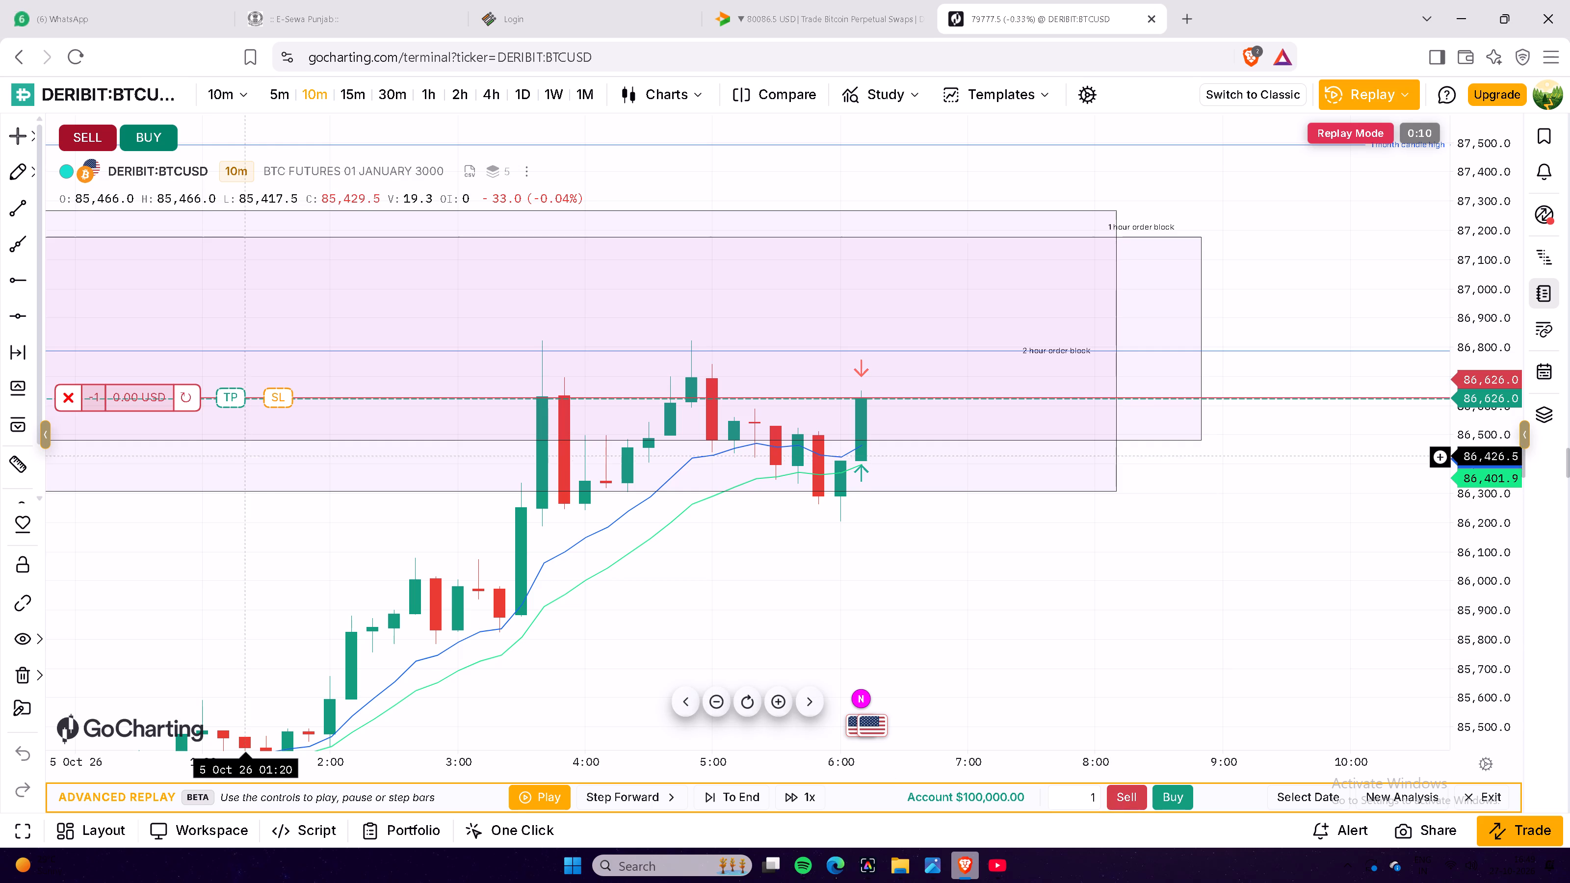
# Set the short position's stop loss at 86,927.5, above the recent highs and the order block midline.
pyautogui.moveTo(278, 396); pyautogui.dragTo(296, 342)
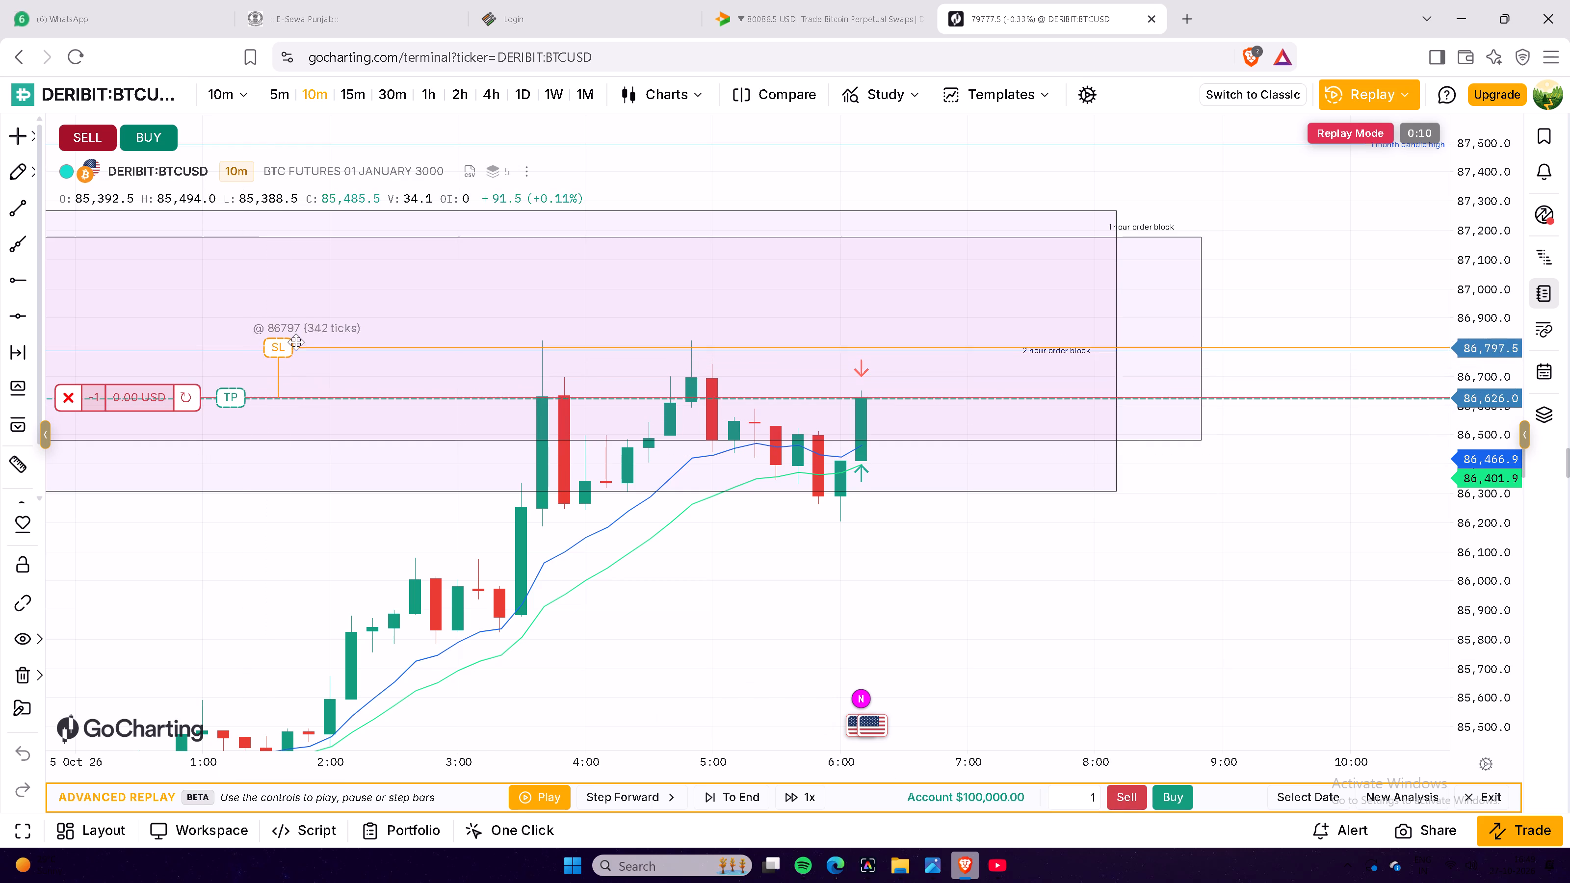
pyautogui.moveTo(296, 342); pyautogui.dragTo(299, 325)
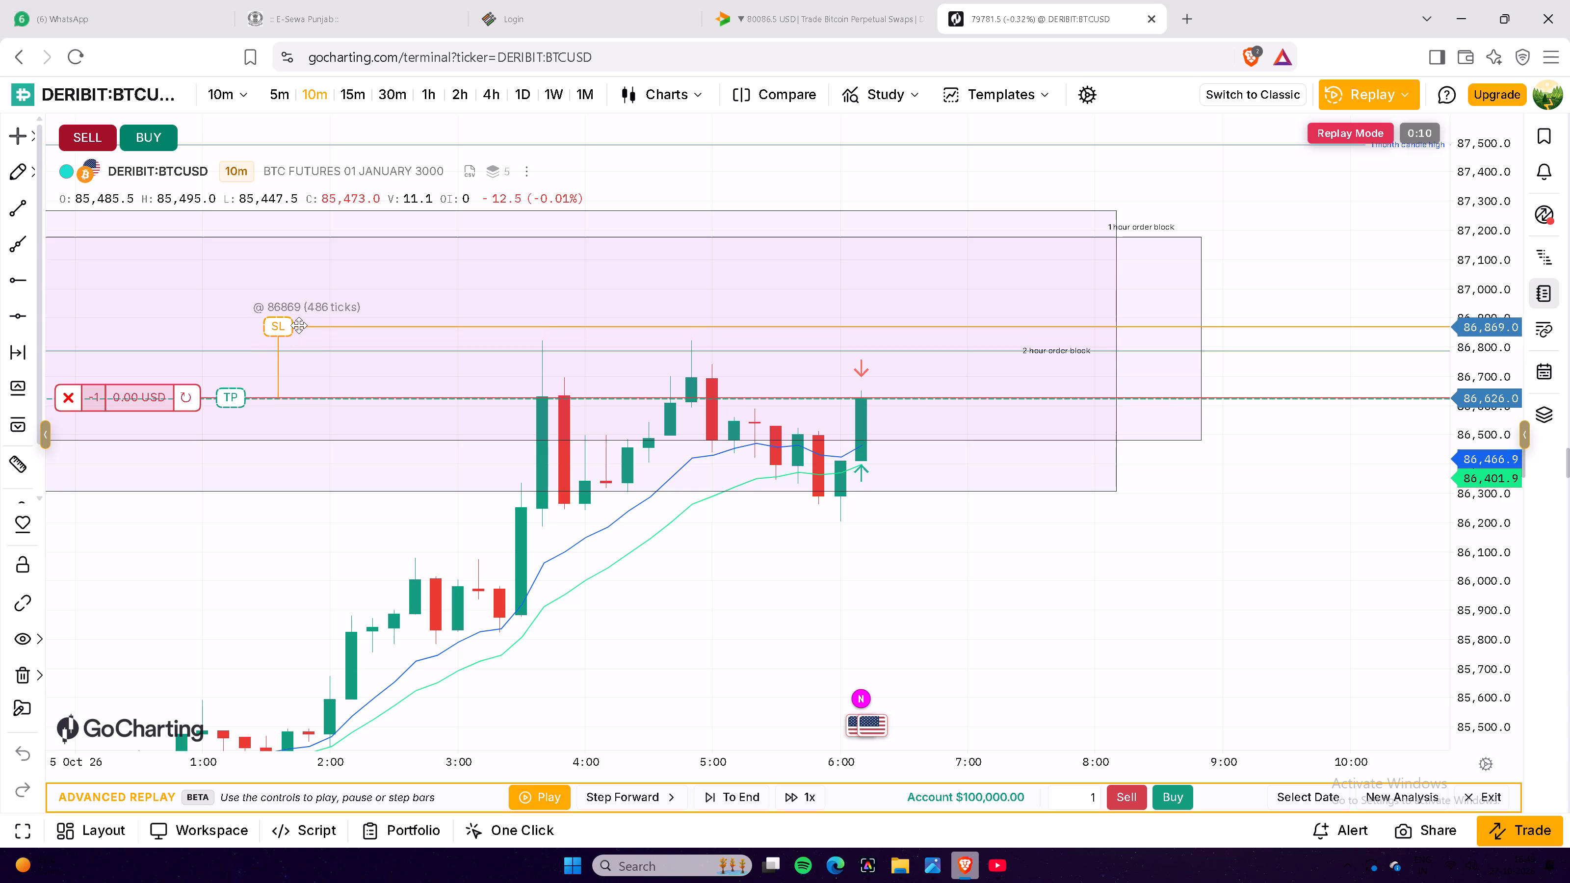
pyautogui.moveTo(299, 325); pyautogui.dragTo(299, 307)
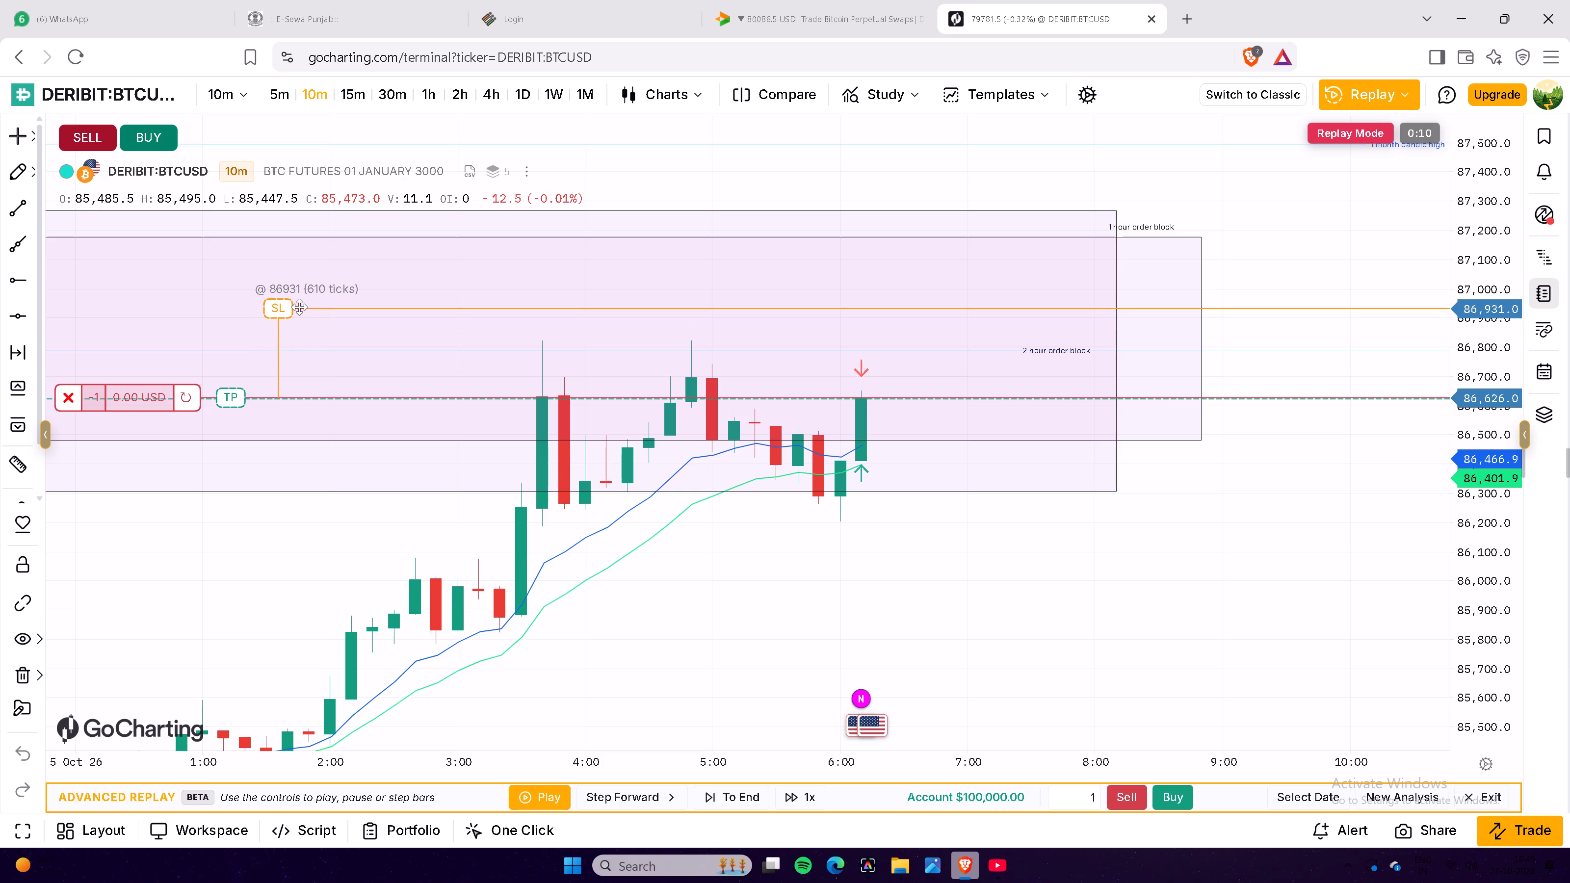
pyautogui.moveTo(299, 307); pyautogui.dragTo(299, 308)
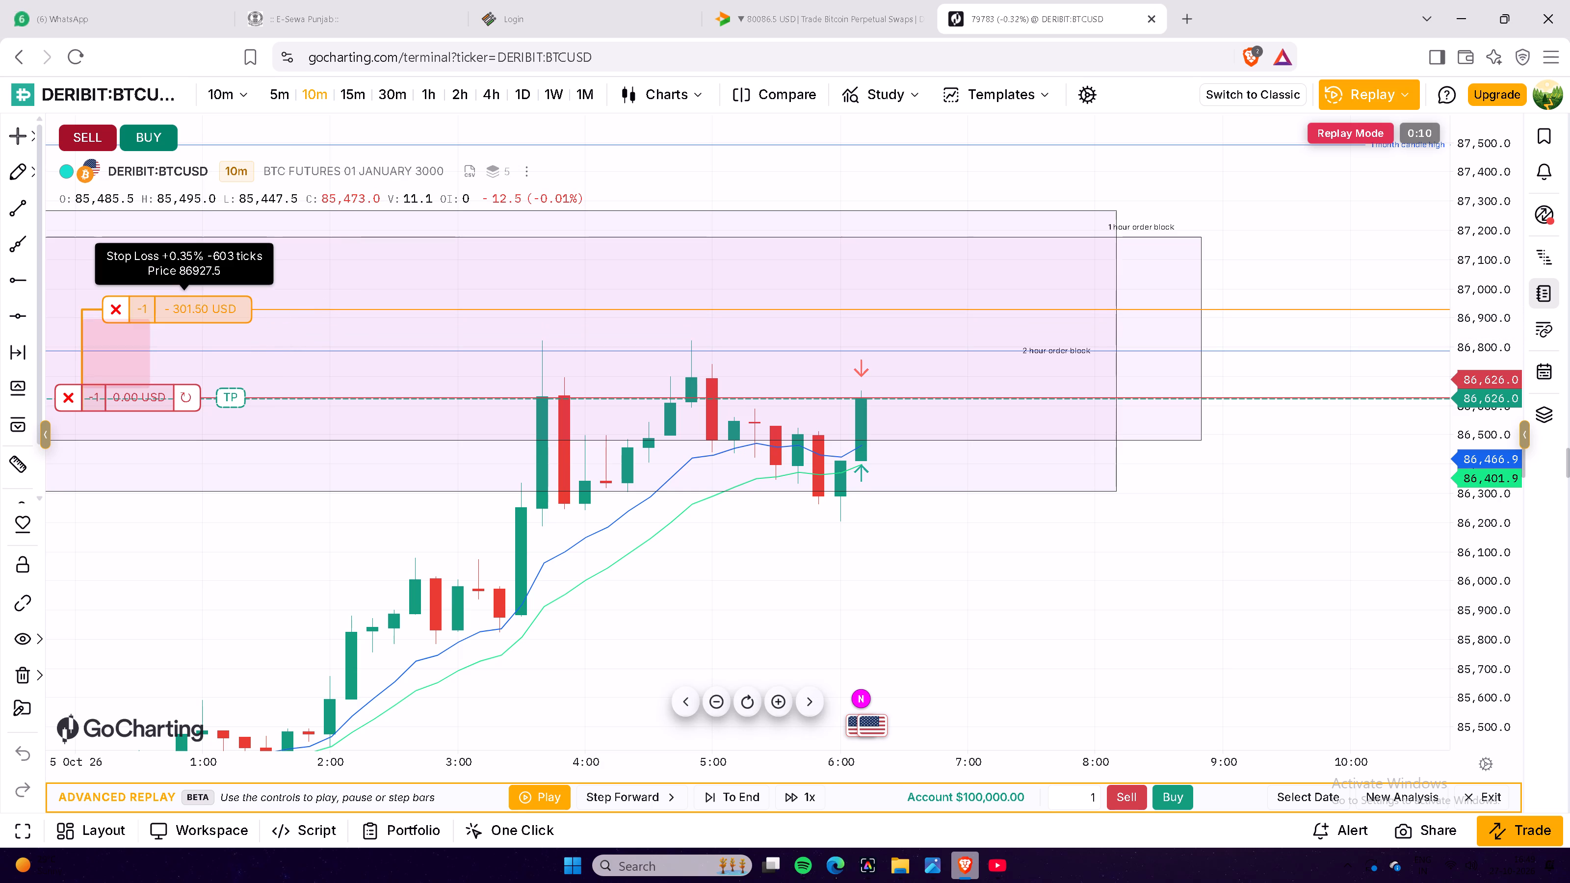
# Set the short position's take profit at 85,840, near the base of the large rally candle below the order blocks.
pyautogui.moveTo(354, 548); pyautogui.dragTo(348, 494)
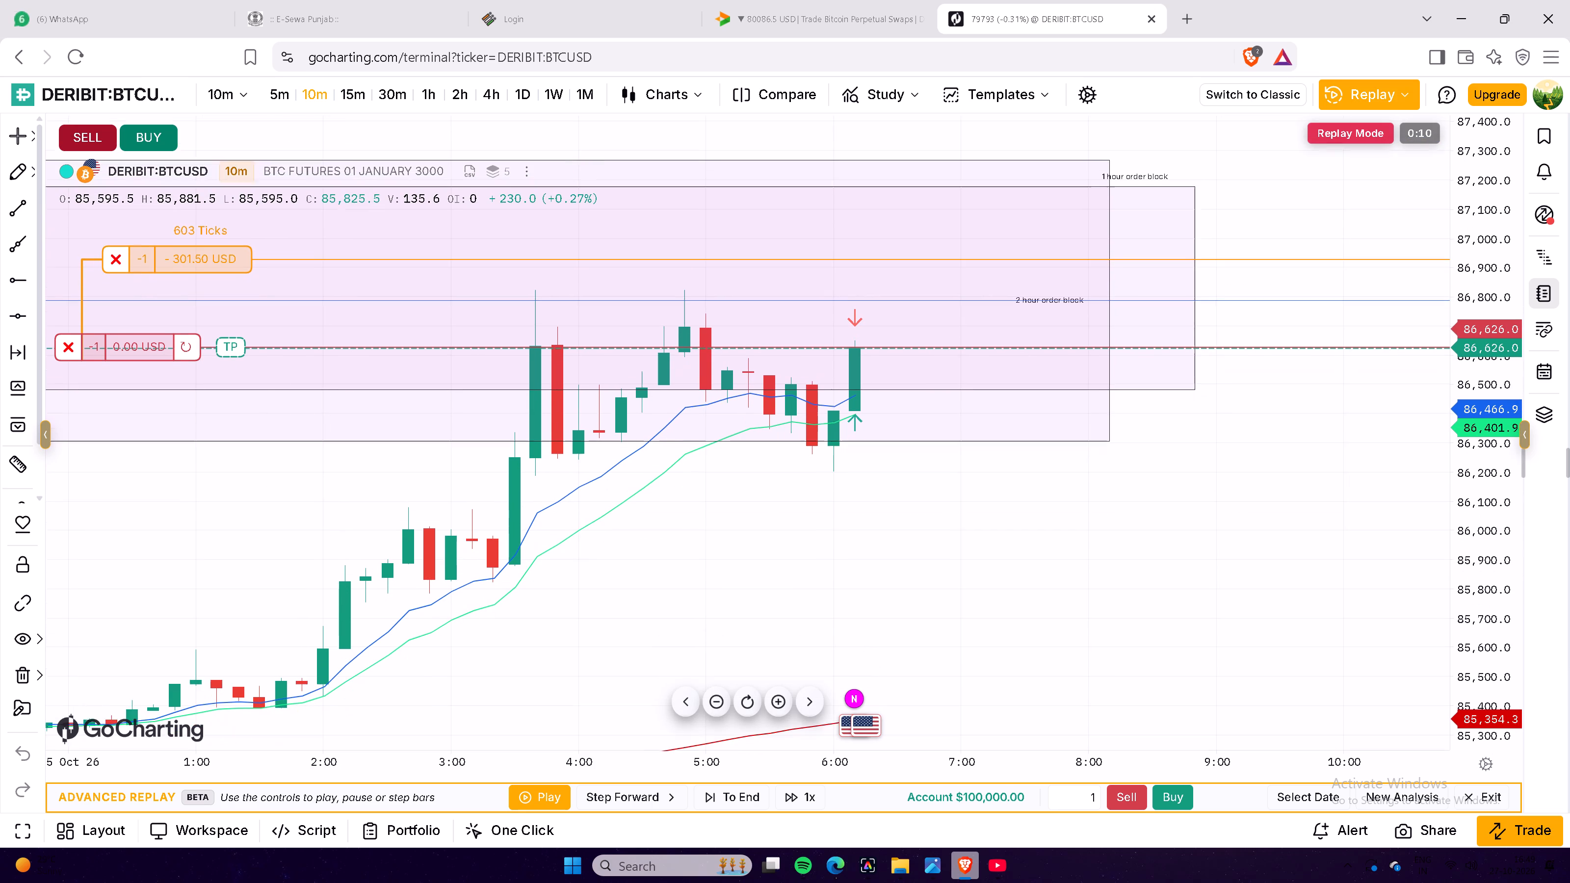
pyautogui.moveTo(348, 494); pyautogui.dragTo(349, 483)
pyautogui.moveTo(229, 333); pyautogui.dragTo(249, 502)
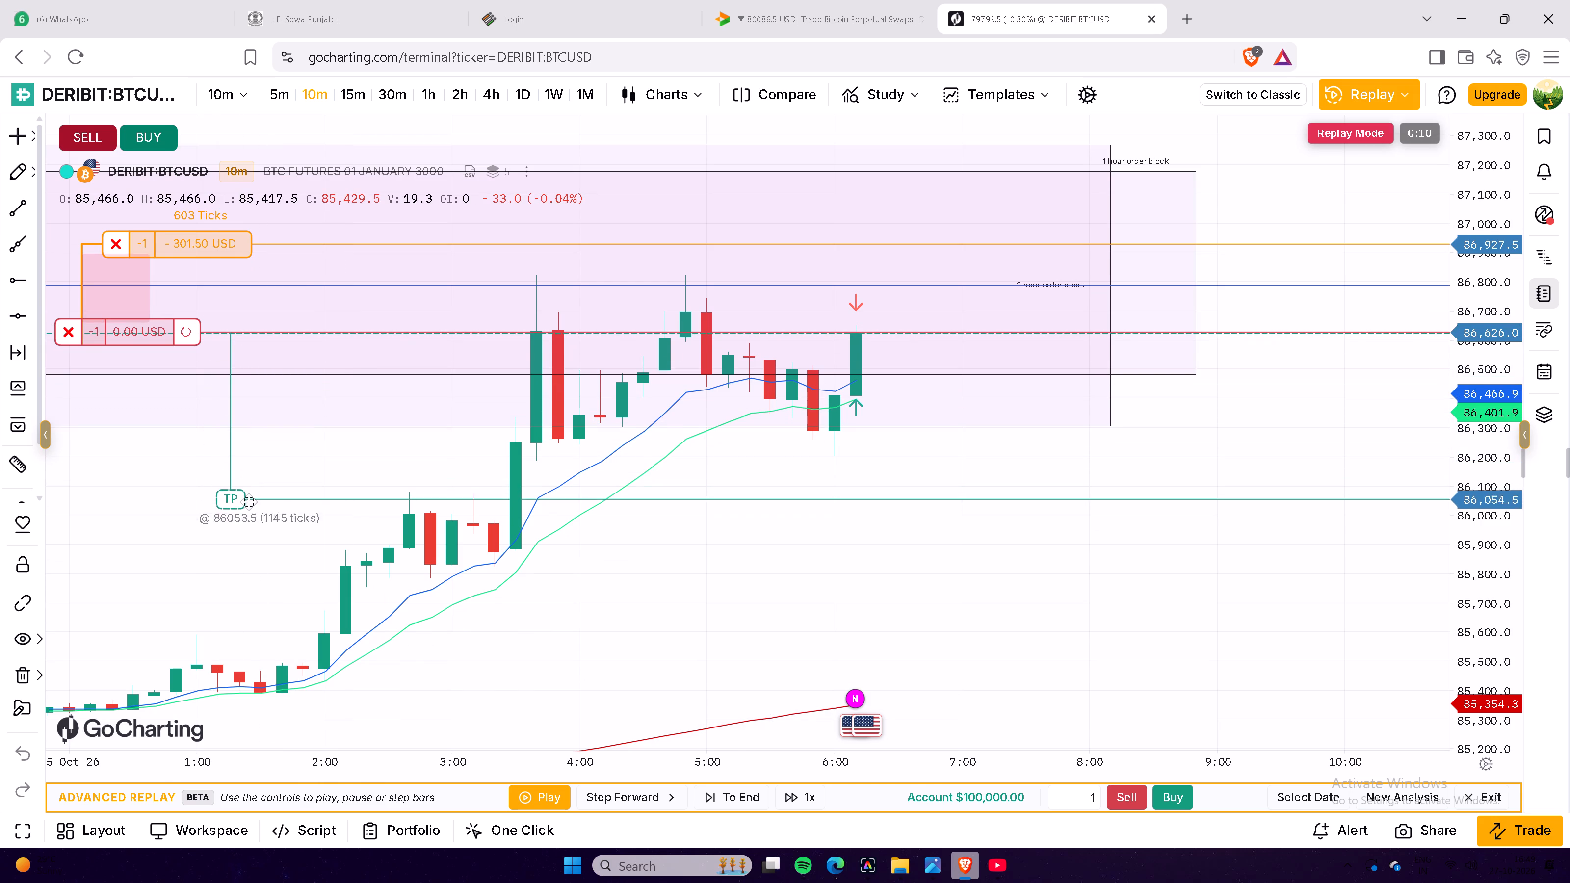
pyautogui.moveTo(249, 502); pyautogui.dragTo(257, 542)
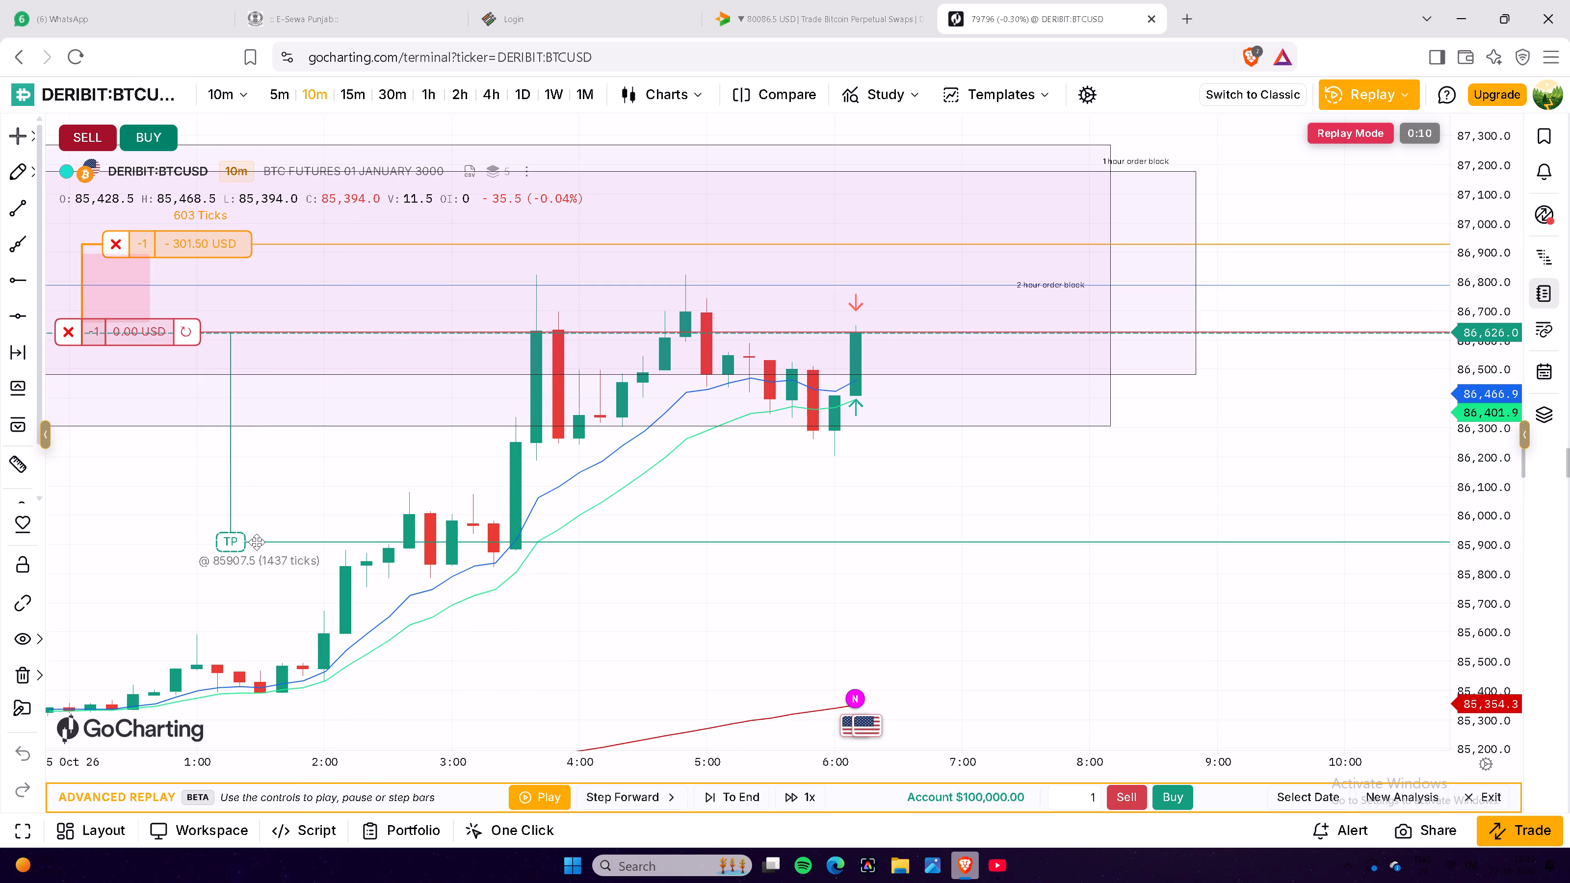
pyautogui.moveTo(257, 542); pyautogui.dragTo(256, 551)
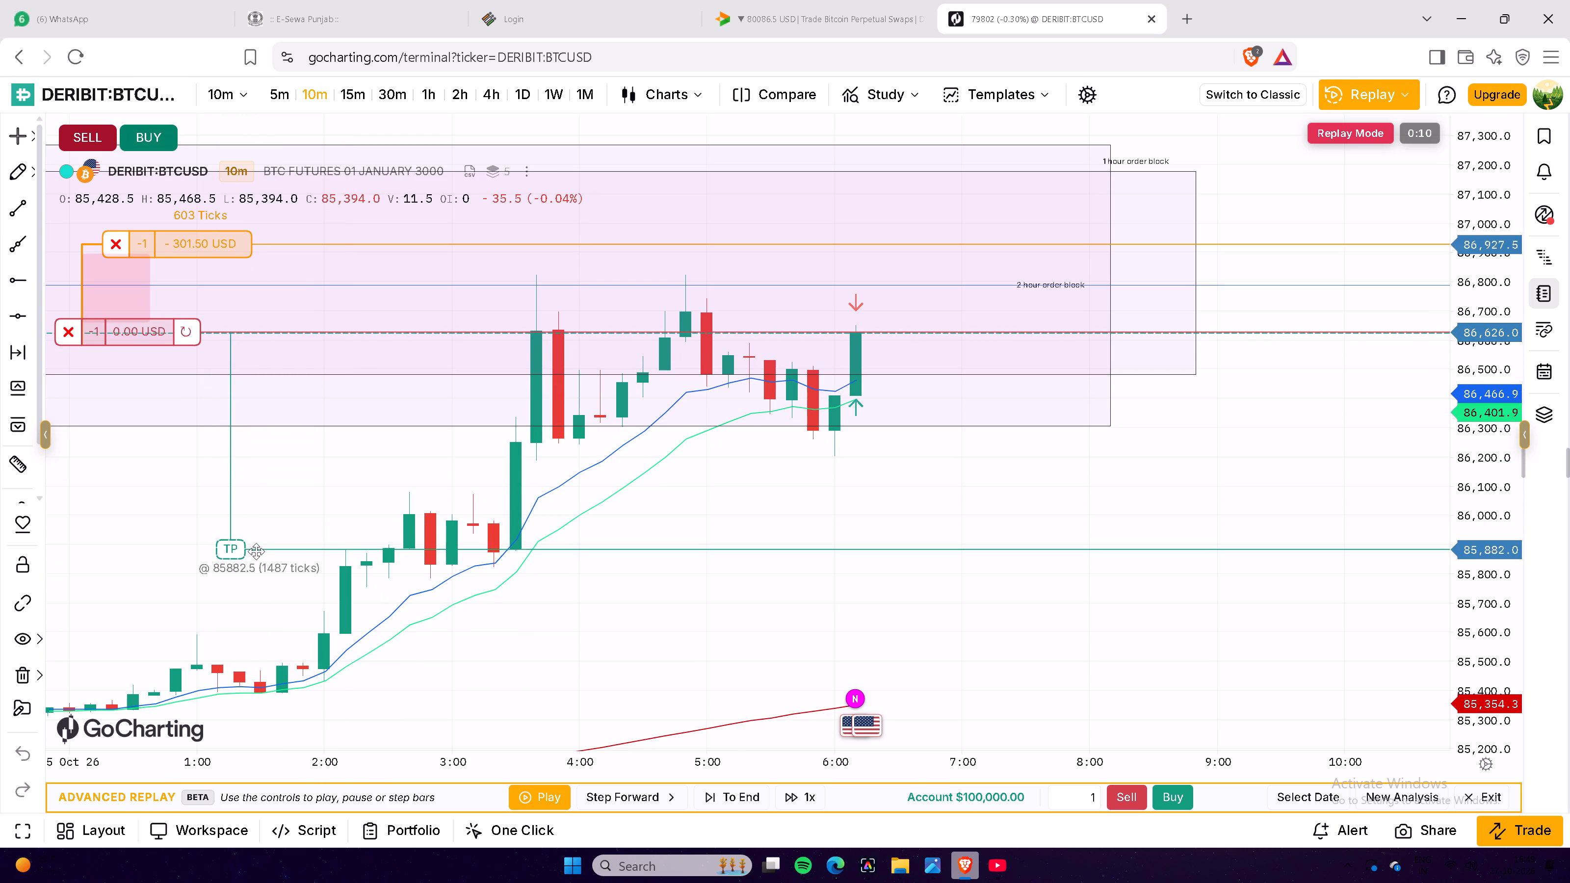
pyautogui.moveTo(256, 551); pyautogui.dragTo(256, 563)
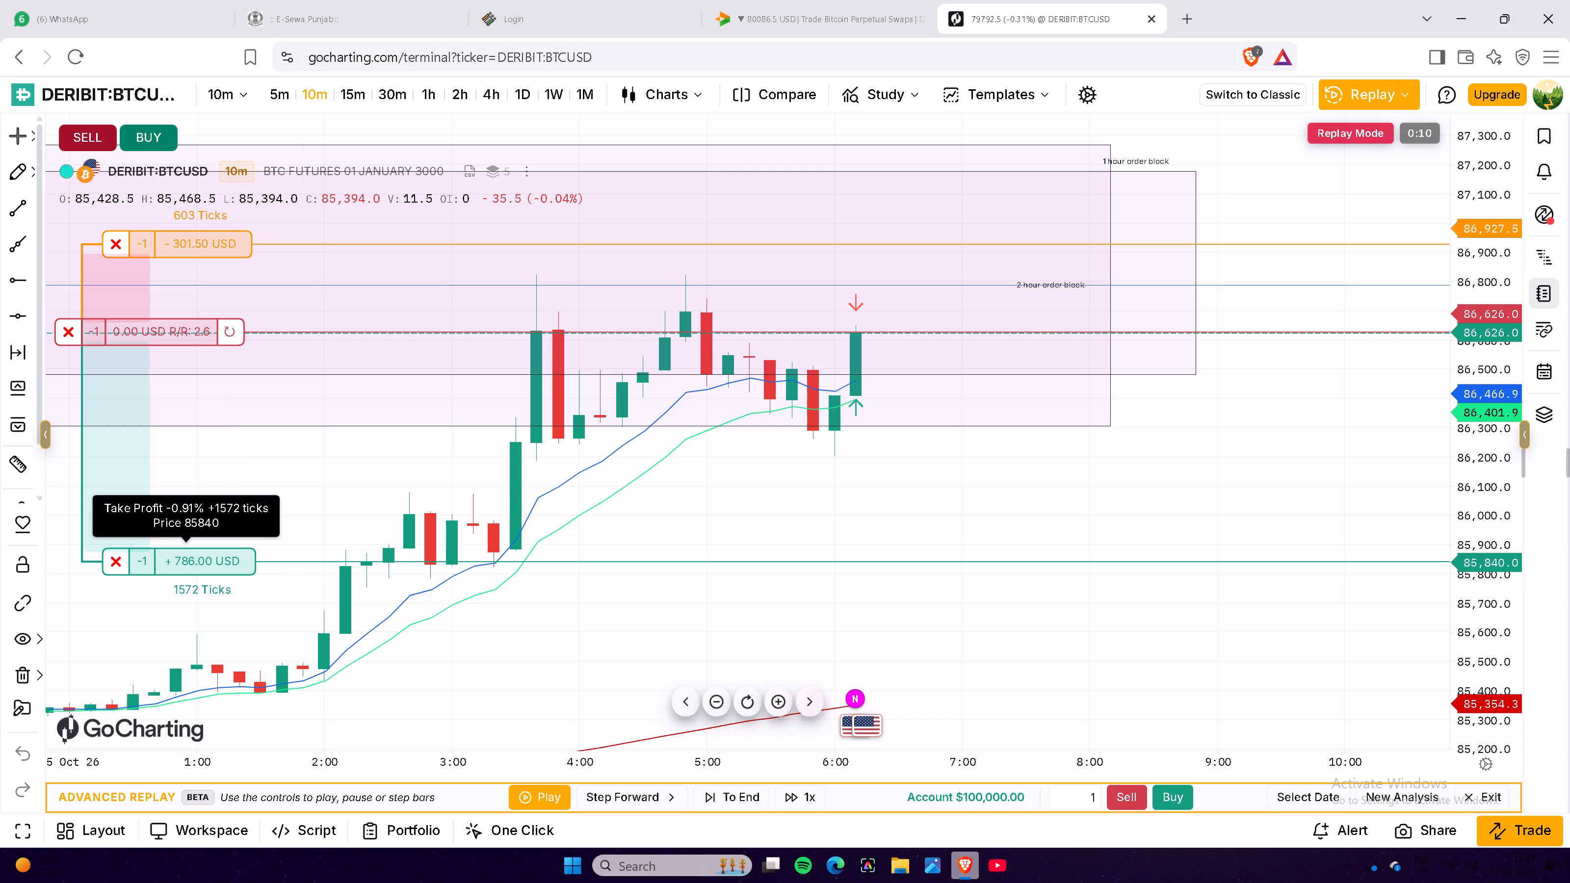
# Resume the replay to let the short trade run with its stop loss and take profit in place.
pyautogui.moveTo(615, 608); pyautogui.dragTo(547, 637)
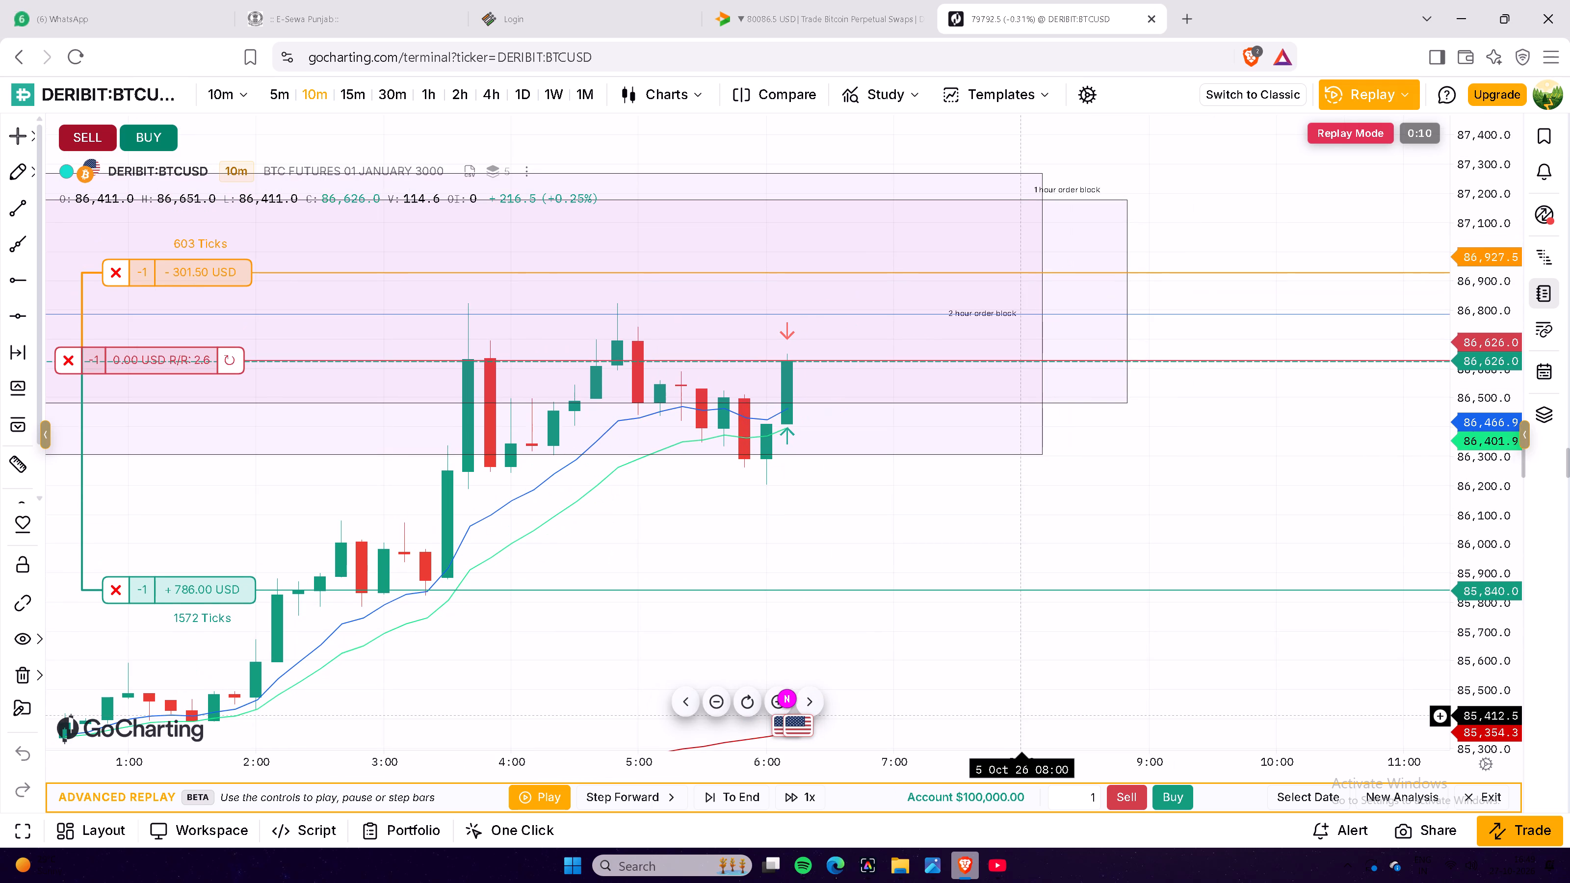
pyautogui.hotkey('shift', 'Down')
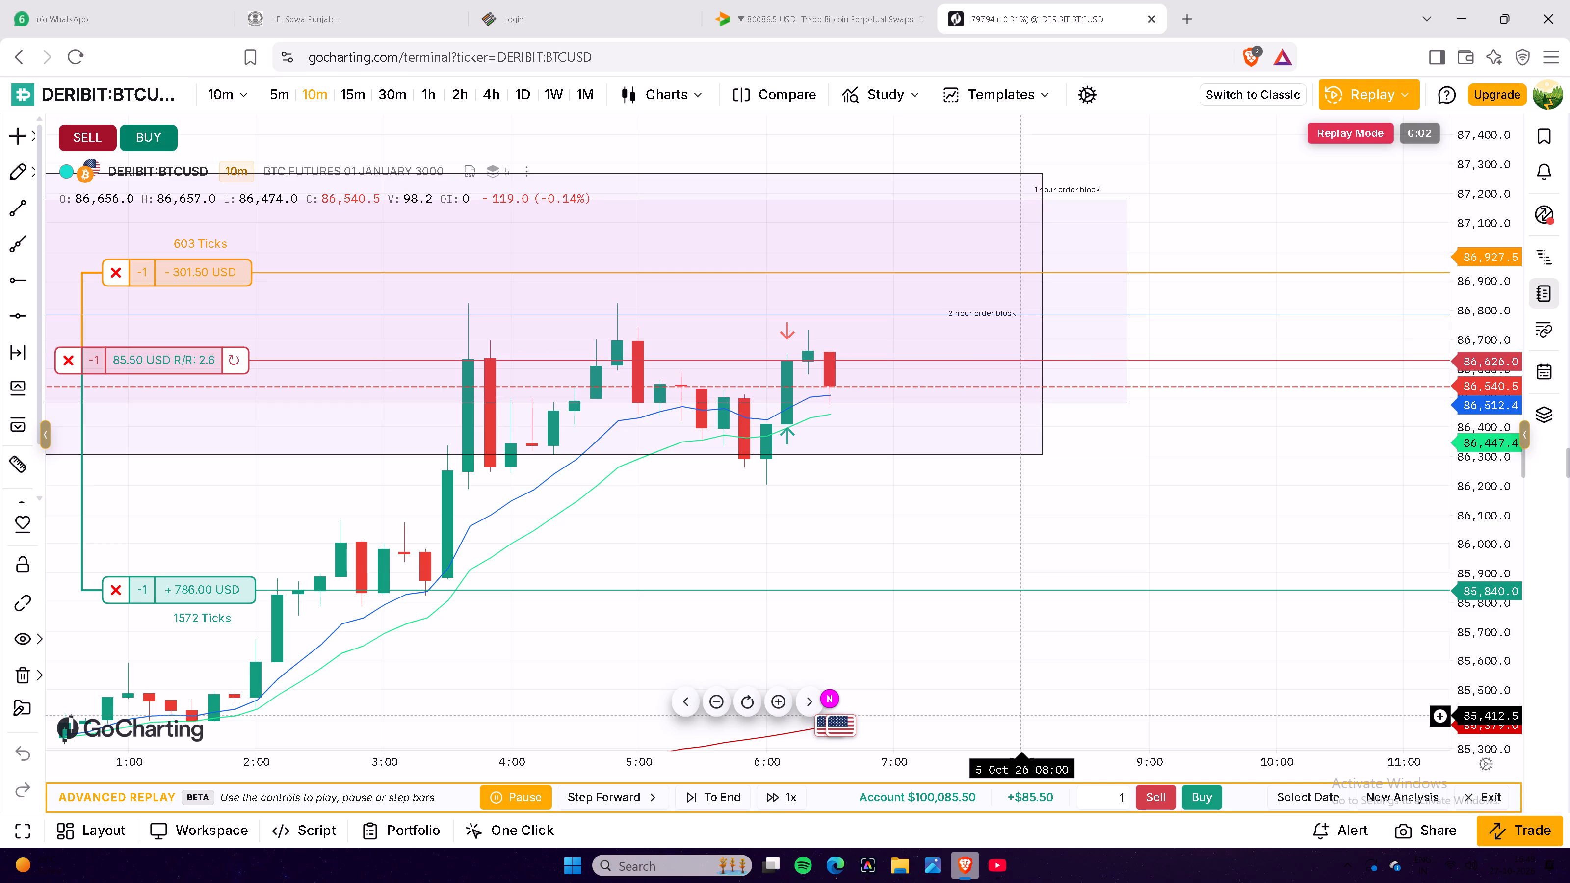
# Switch to YouTube, play "SHUBH - Supreme [Slowed + Reverb + Lyrics]" from the mix, and return to the replay chart.
pyautogui.click(1006, 863)
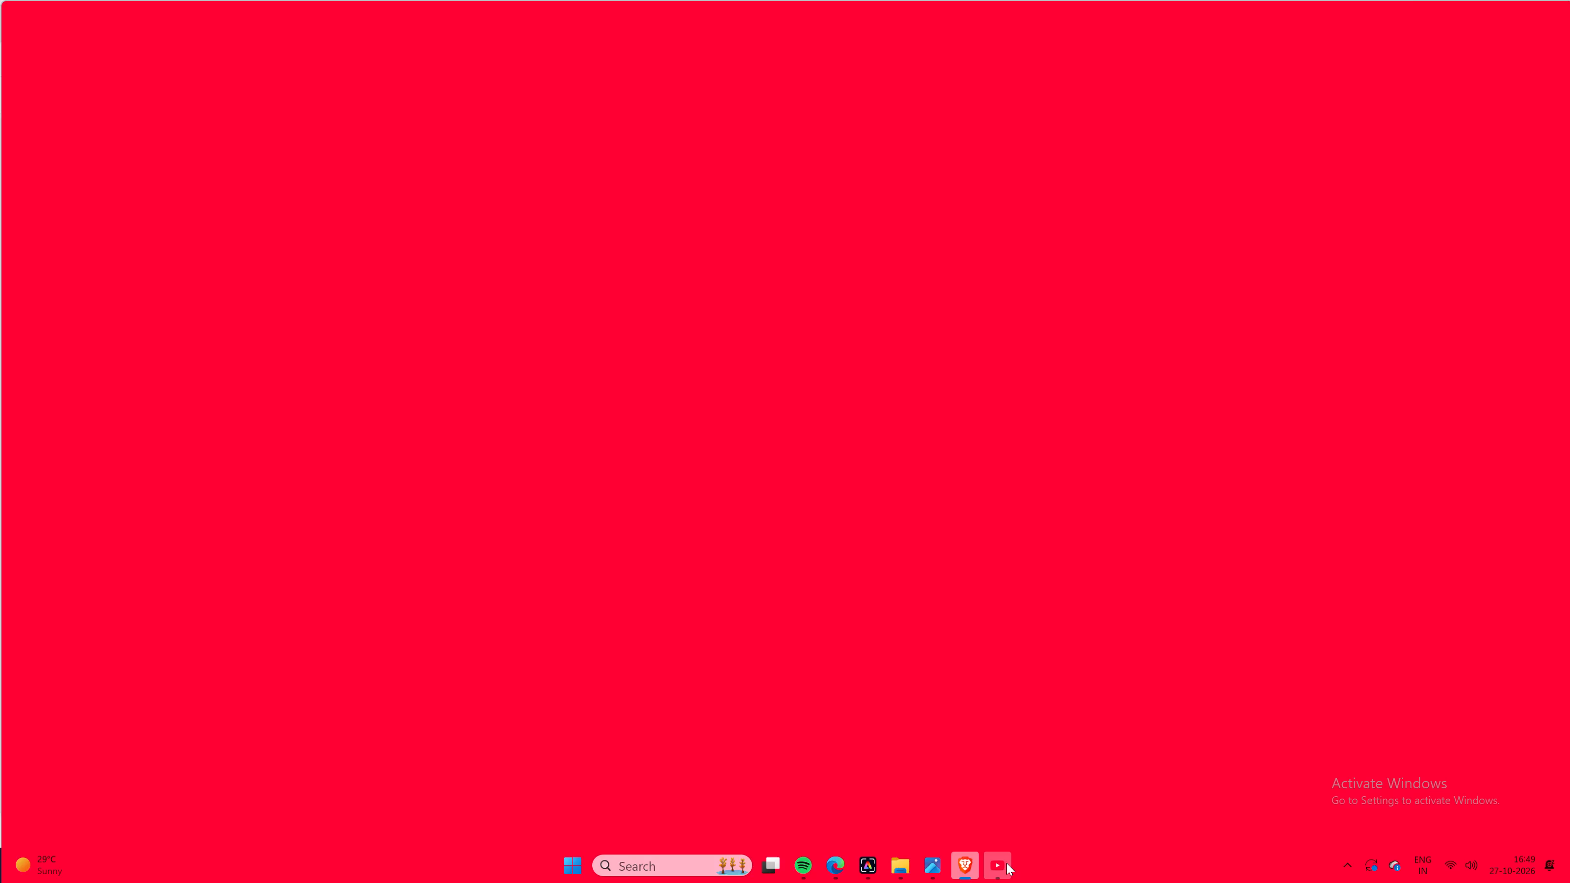
pyautogui.click(1046, 622)
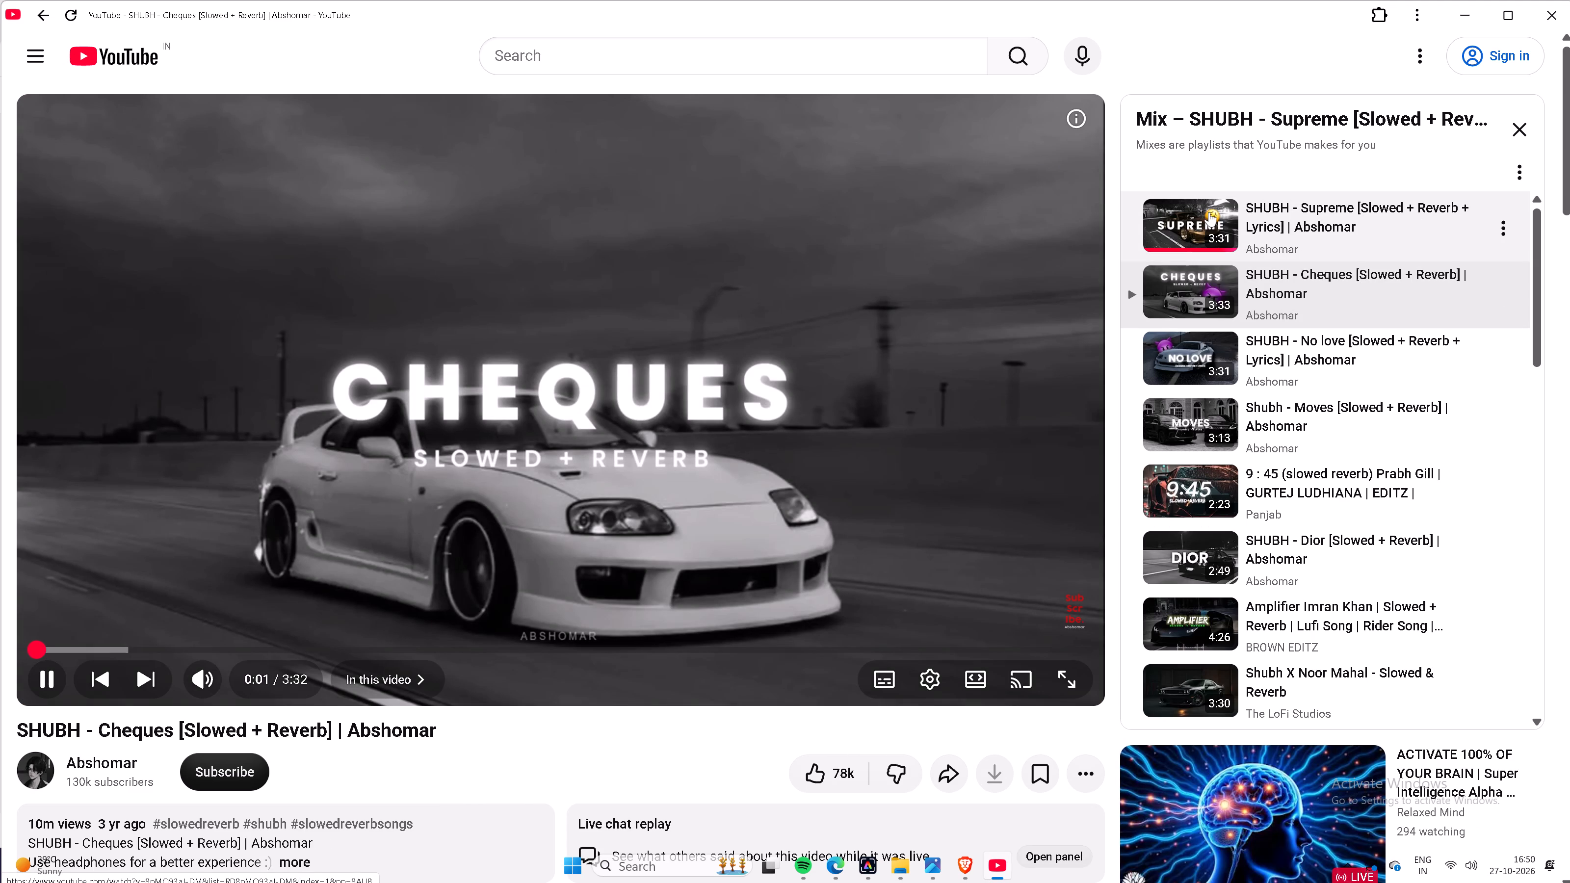
pyautogui.click(1209, 212)
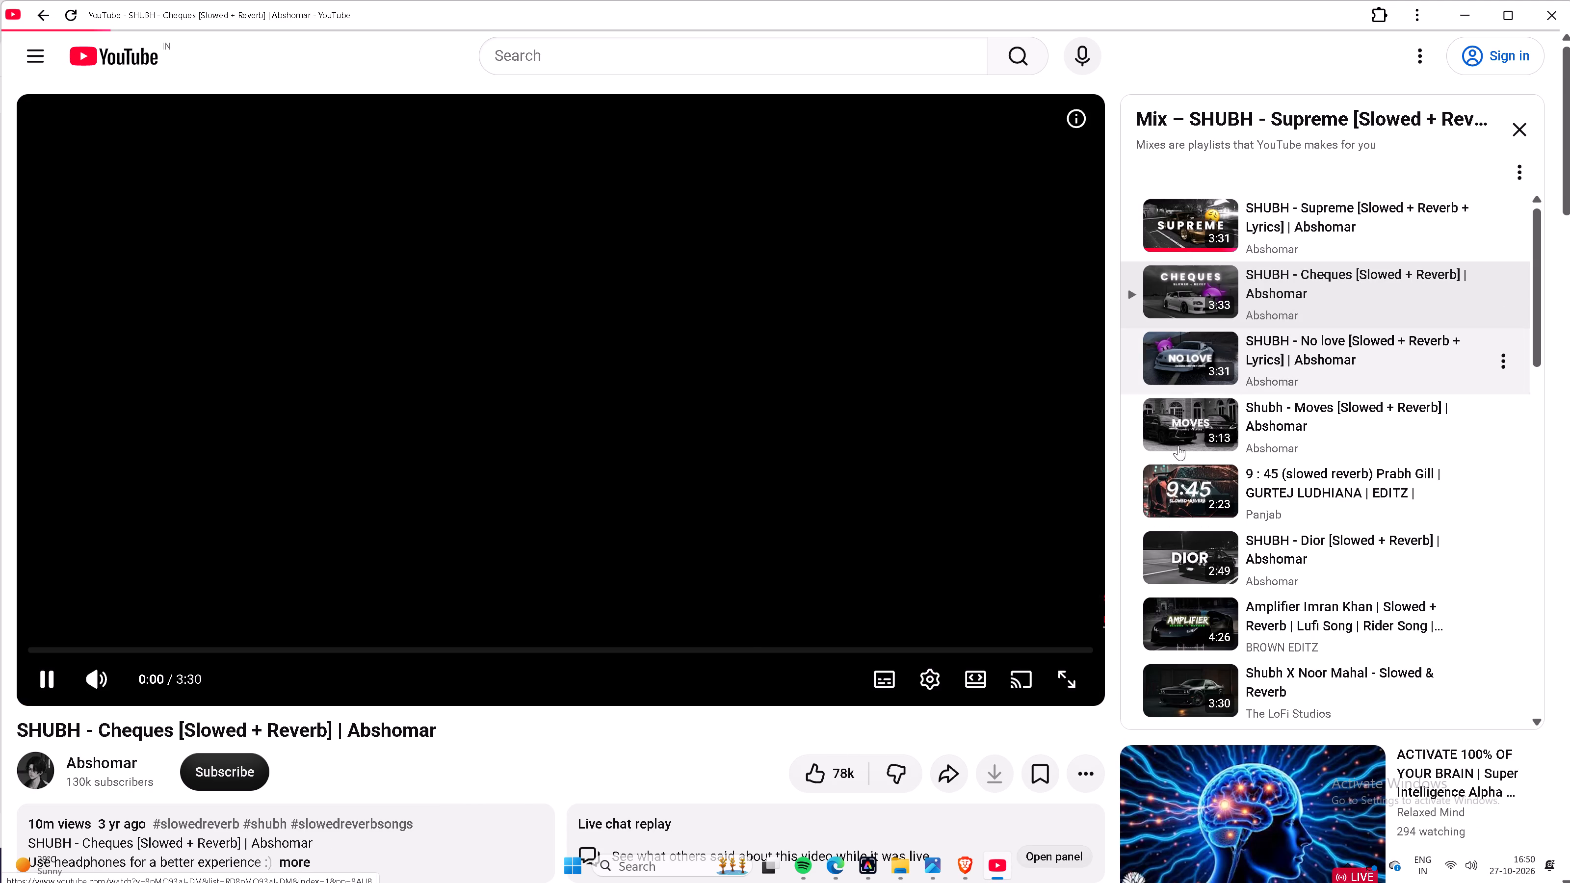
pyautogui.click(999, 870)
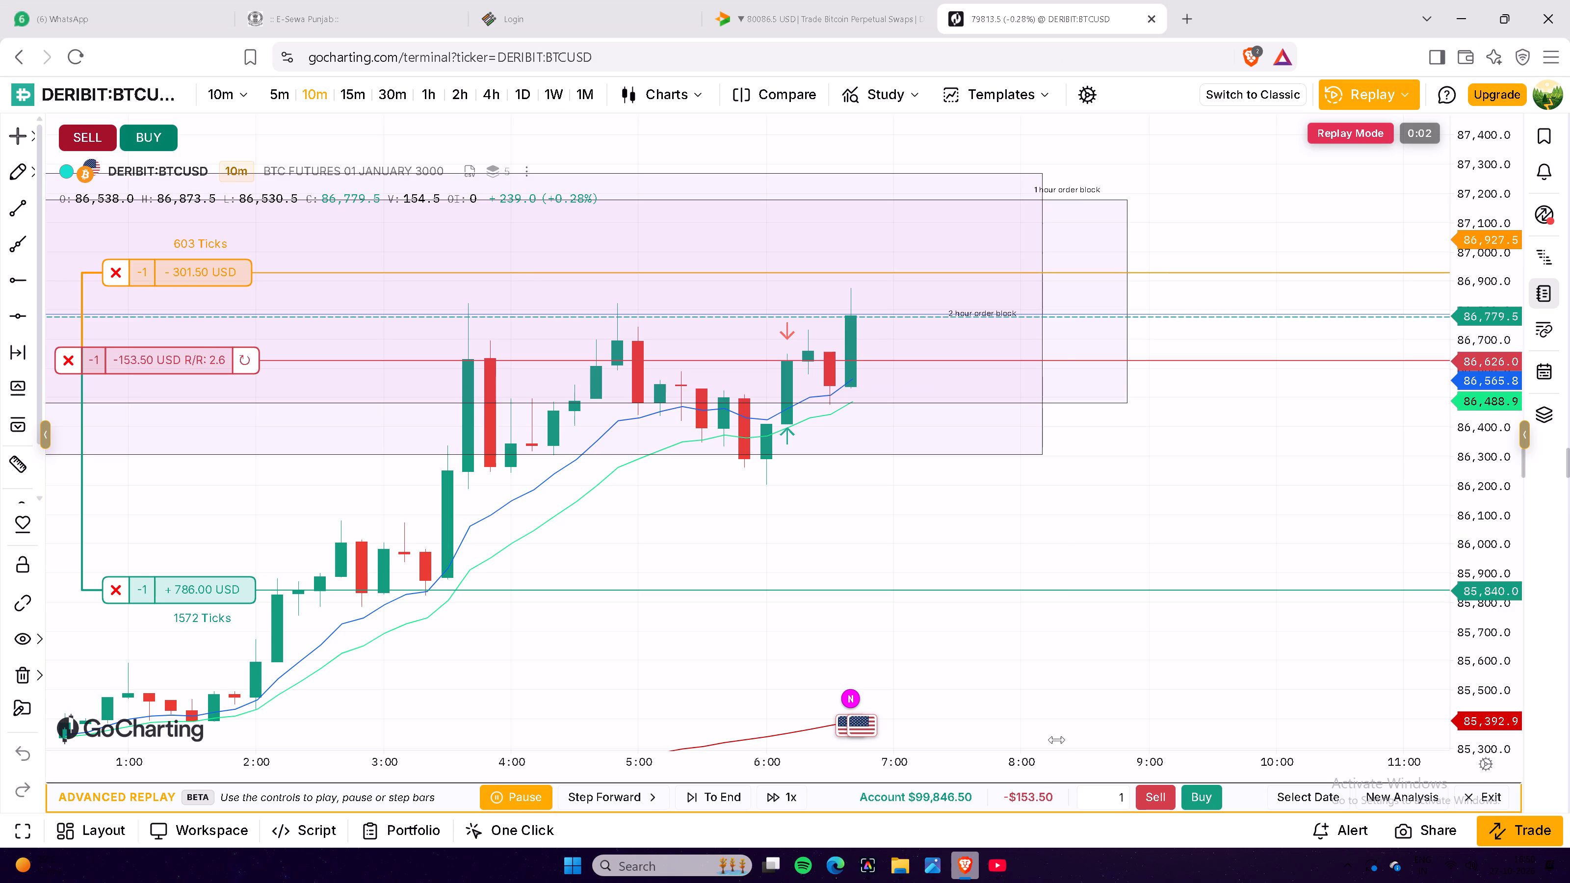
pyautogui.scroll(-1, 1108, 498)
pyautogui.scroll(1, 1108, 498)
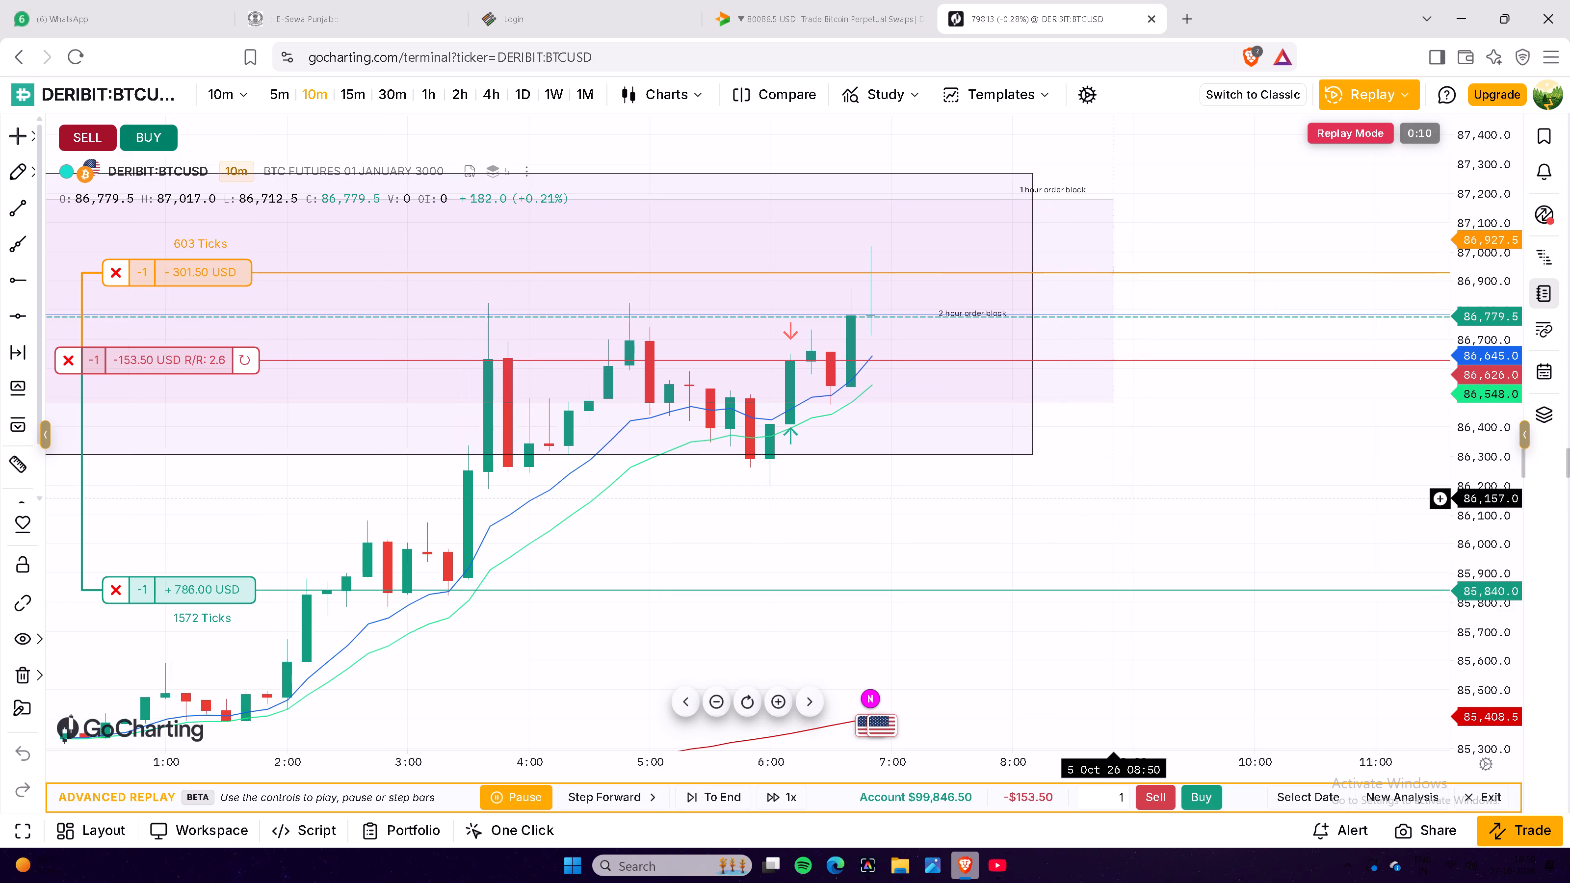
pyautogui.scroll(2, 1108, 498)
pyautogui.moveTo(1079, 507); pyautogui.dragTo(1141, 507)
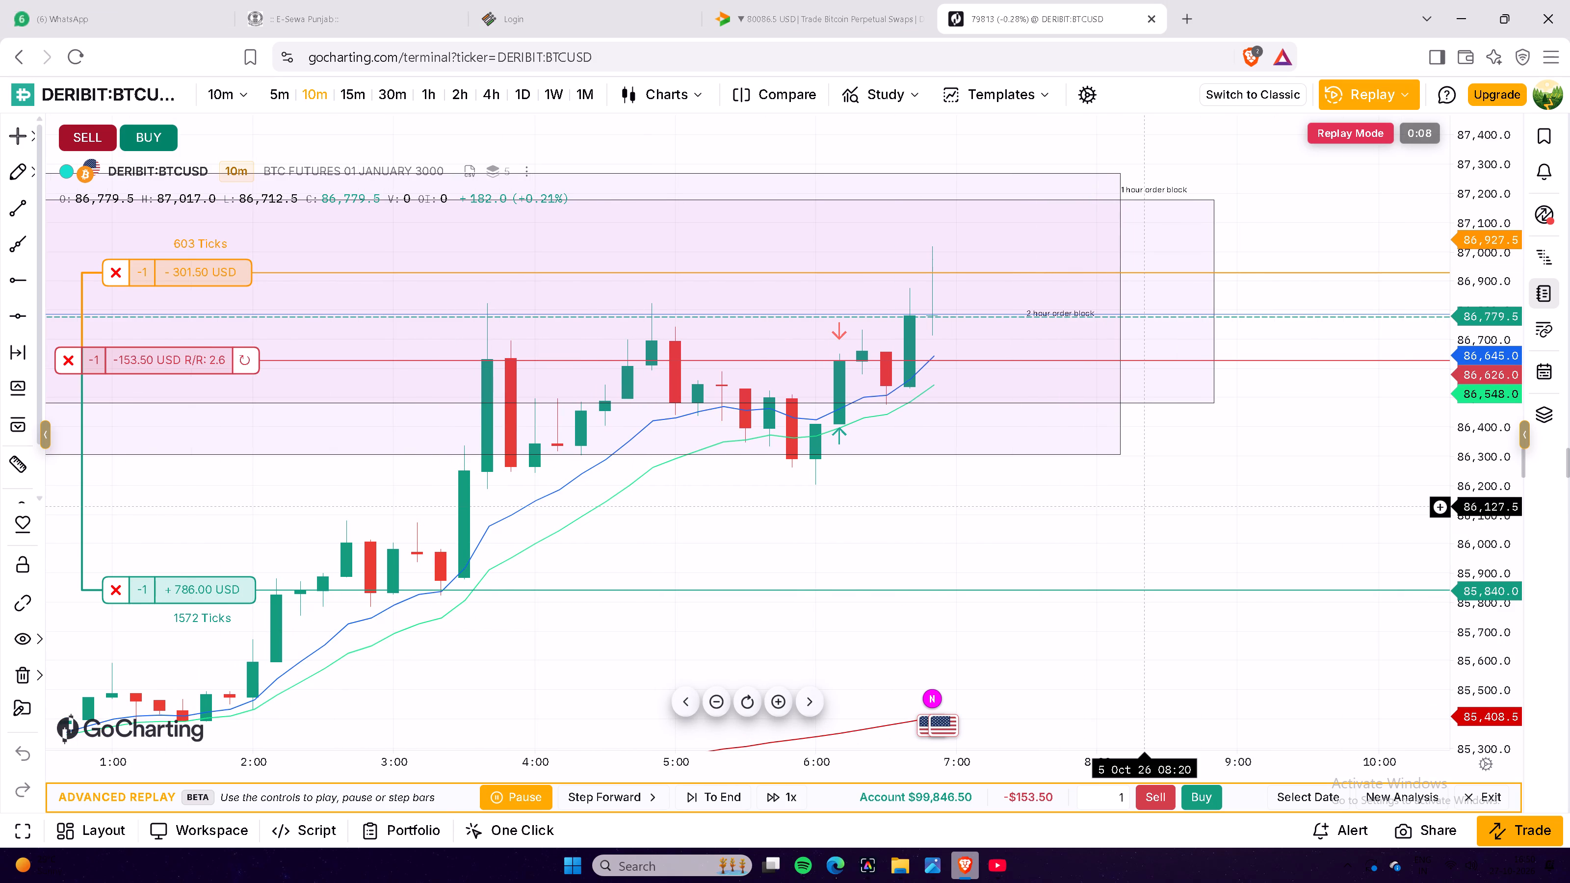
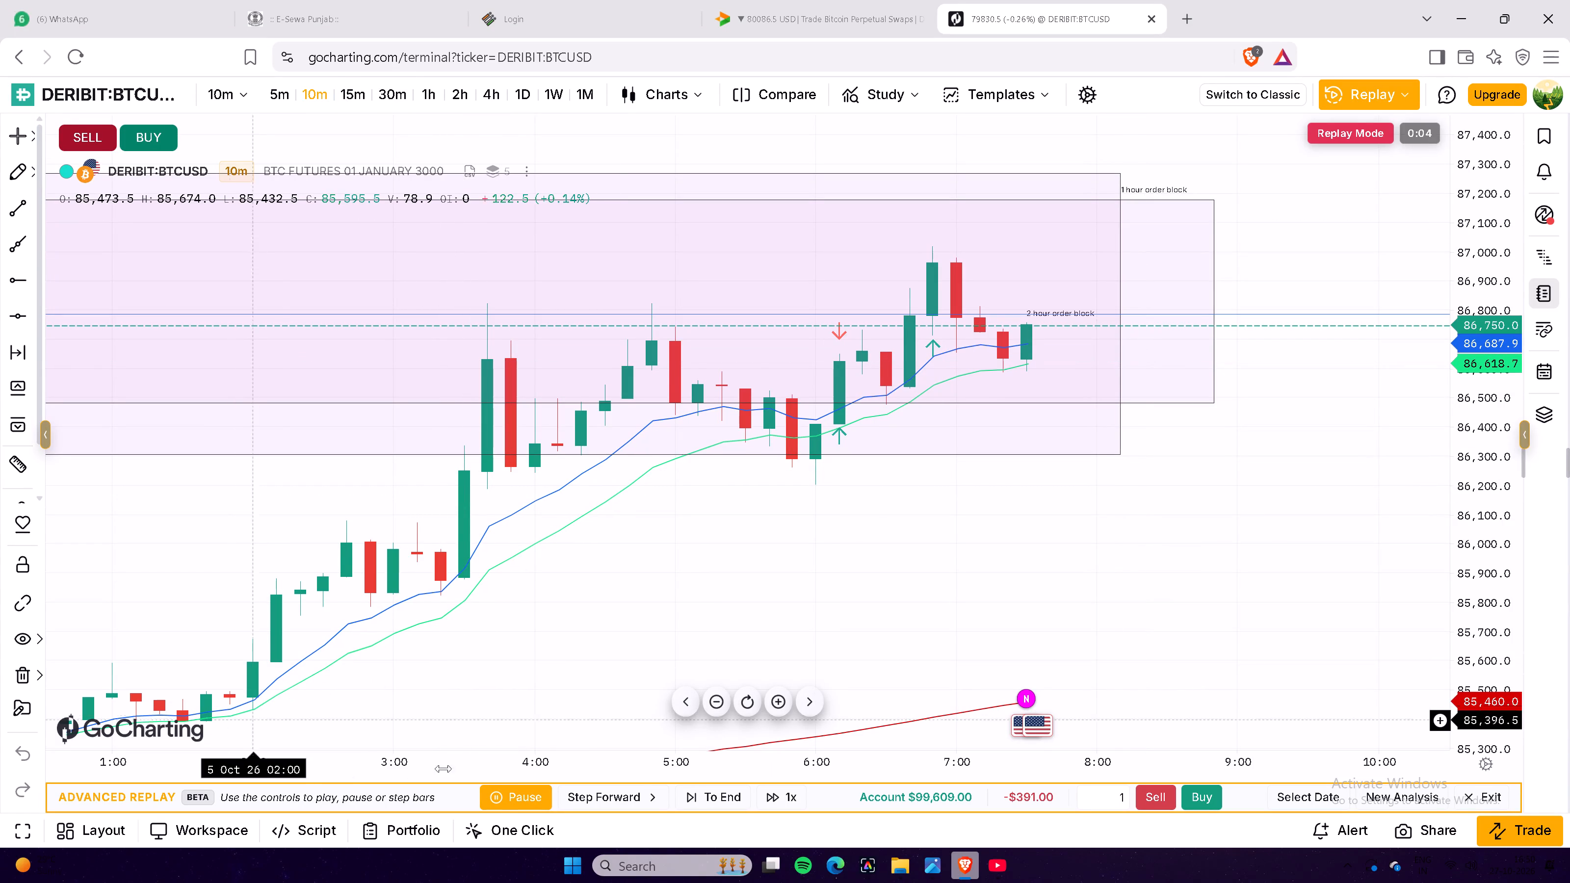
# Pause the running replay.
pyautogui.click(497, 800)
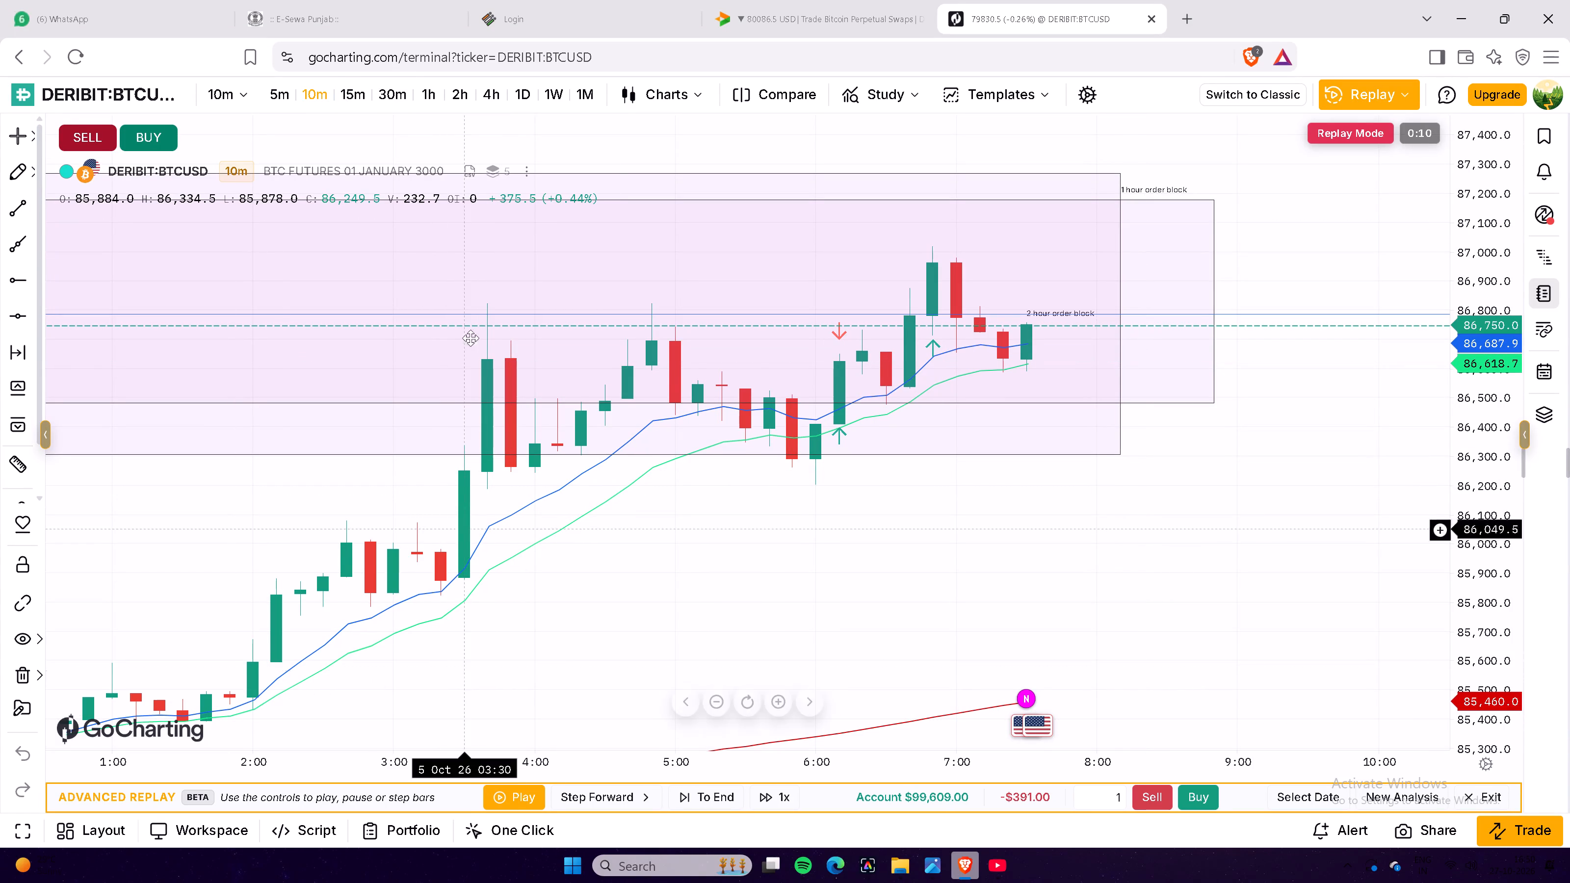
# Switch the chart to the 15-minute timeframe and examine the recent candles inside the 1 hour and 2 hour order blocks.
pyautogui.click(342, 87)
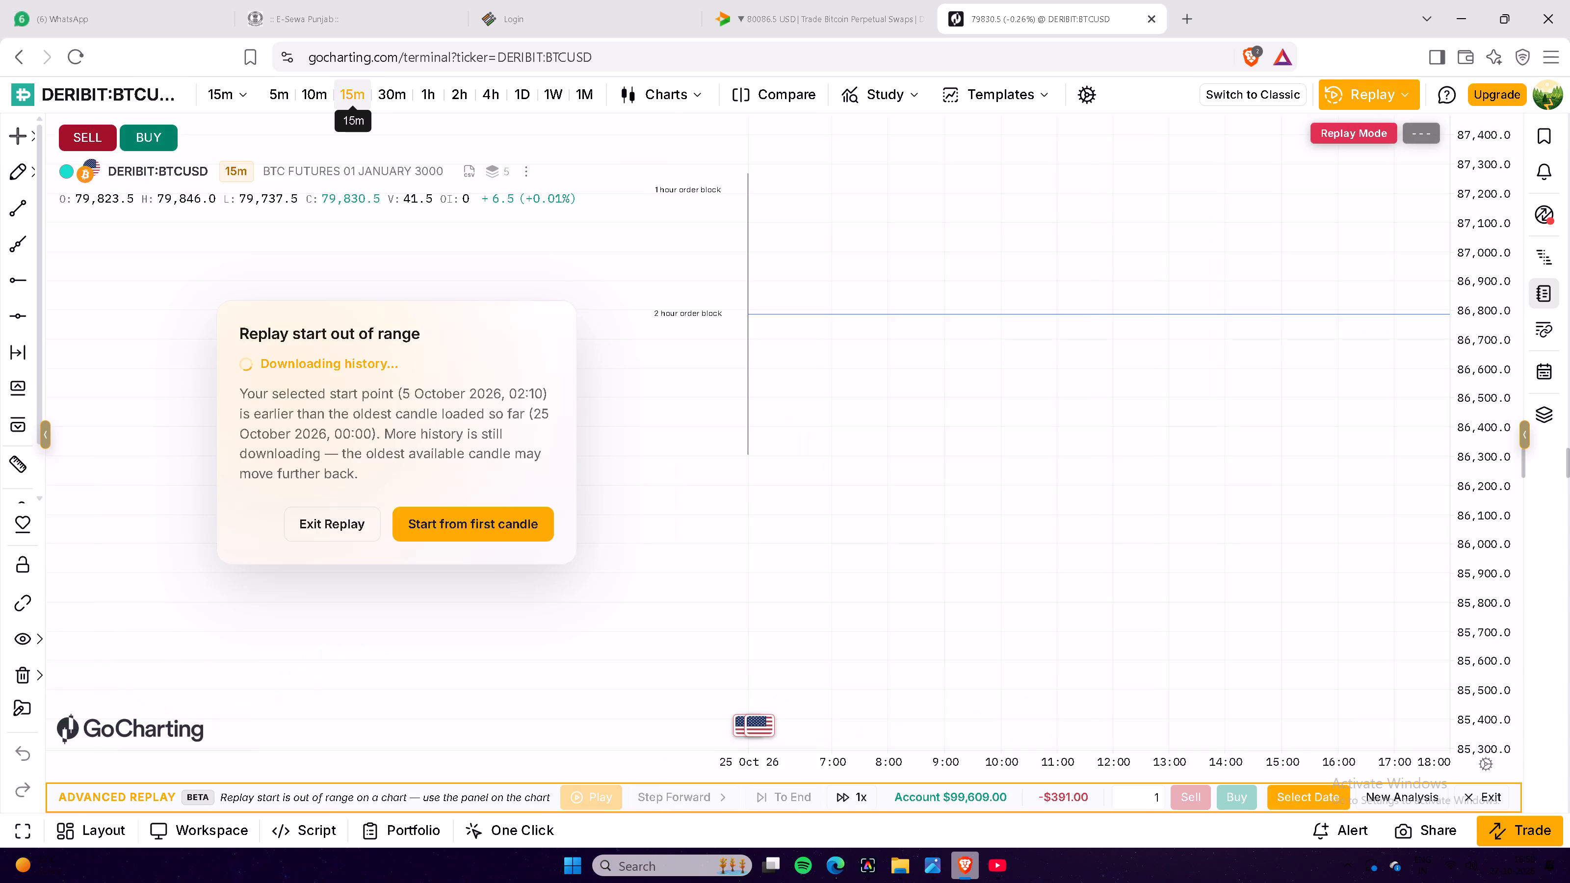
pyautogui.scroll(4, 787, 456)
pyautogui.scroll(3, 715, 514)
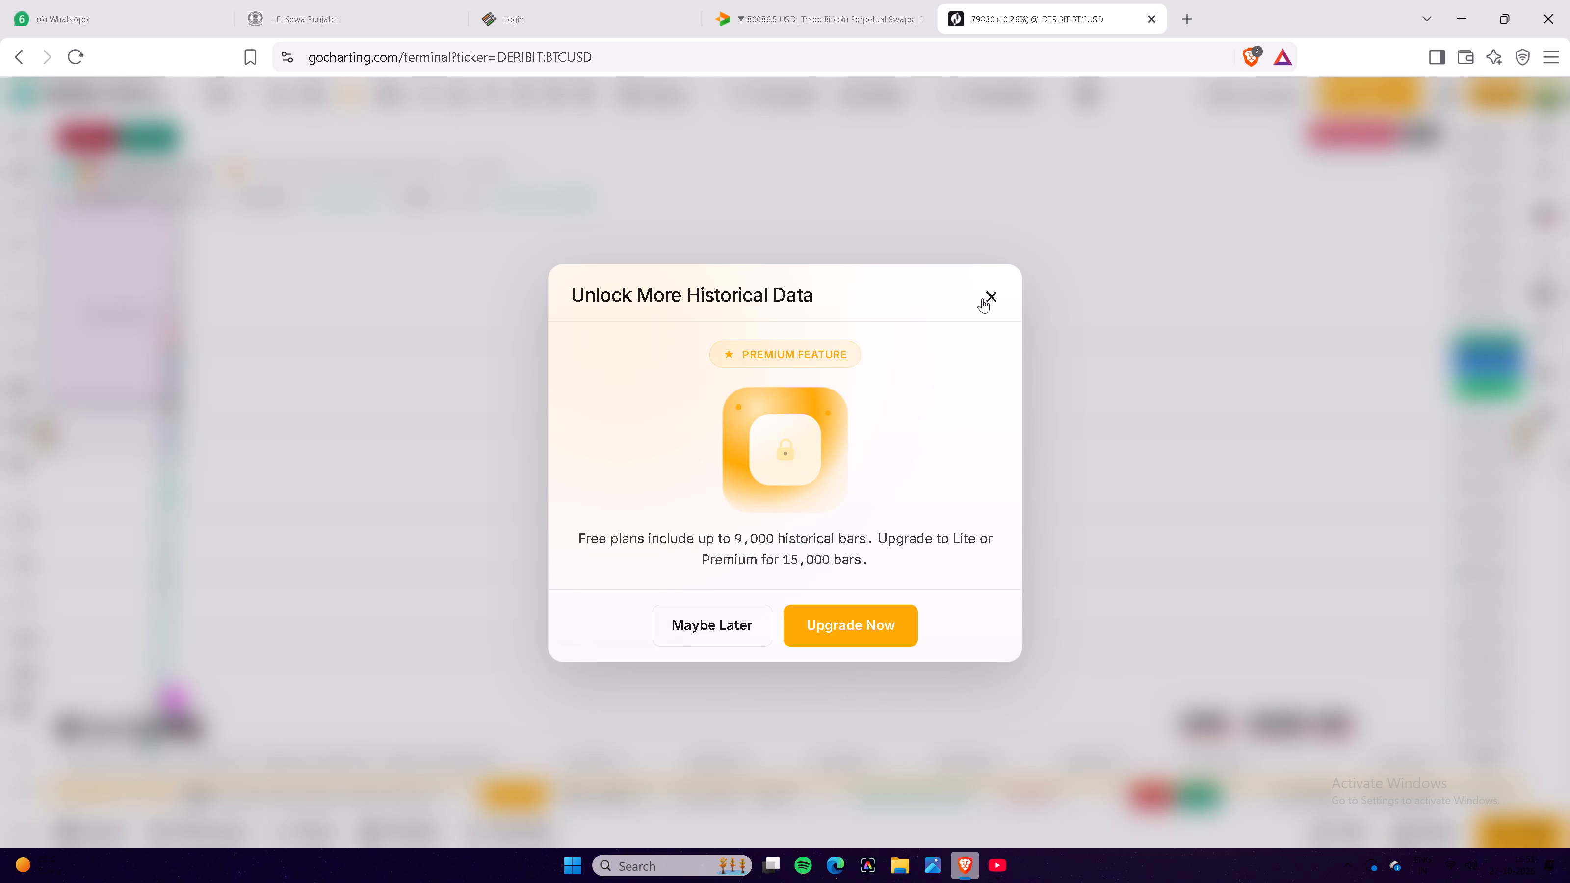
pyautogui.click(991, 292)
pyautogui.scroll(13, 803, 419)
pyautogui.moveTo(523, 496); pyautogui.dragTo(548, 496)
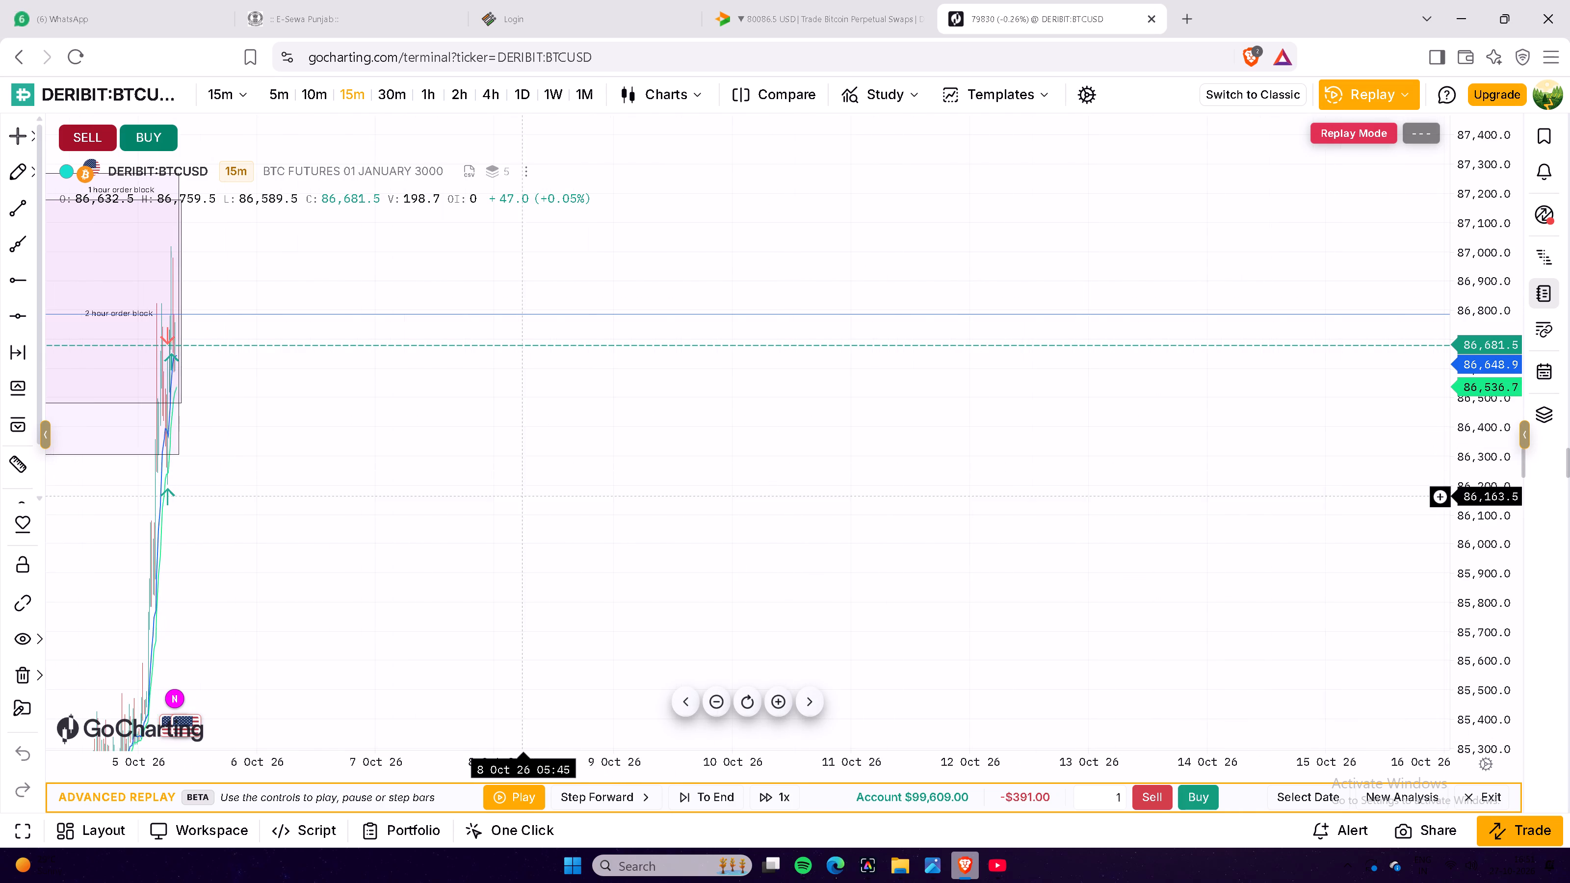
pyautogui.moveTo(548, 496); pyautogui.dragTo(1148, 484)
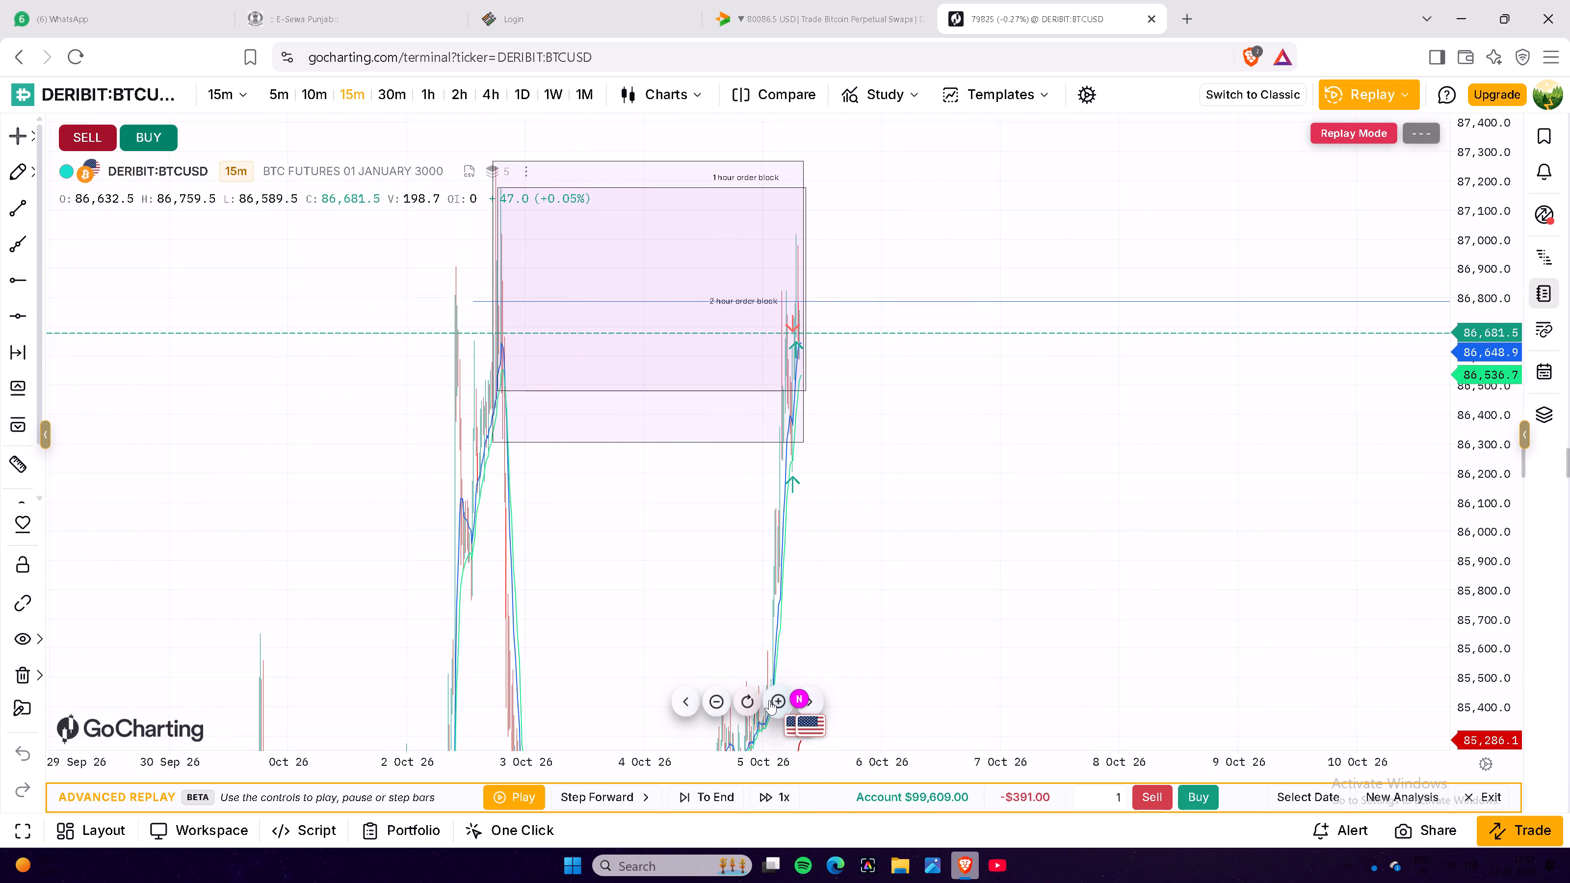
pyautogui.tripleClick(769, 700)
pyautogui.doubleClick(769, 700)
pyautogui.click(769, 700)
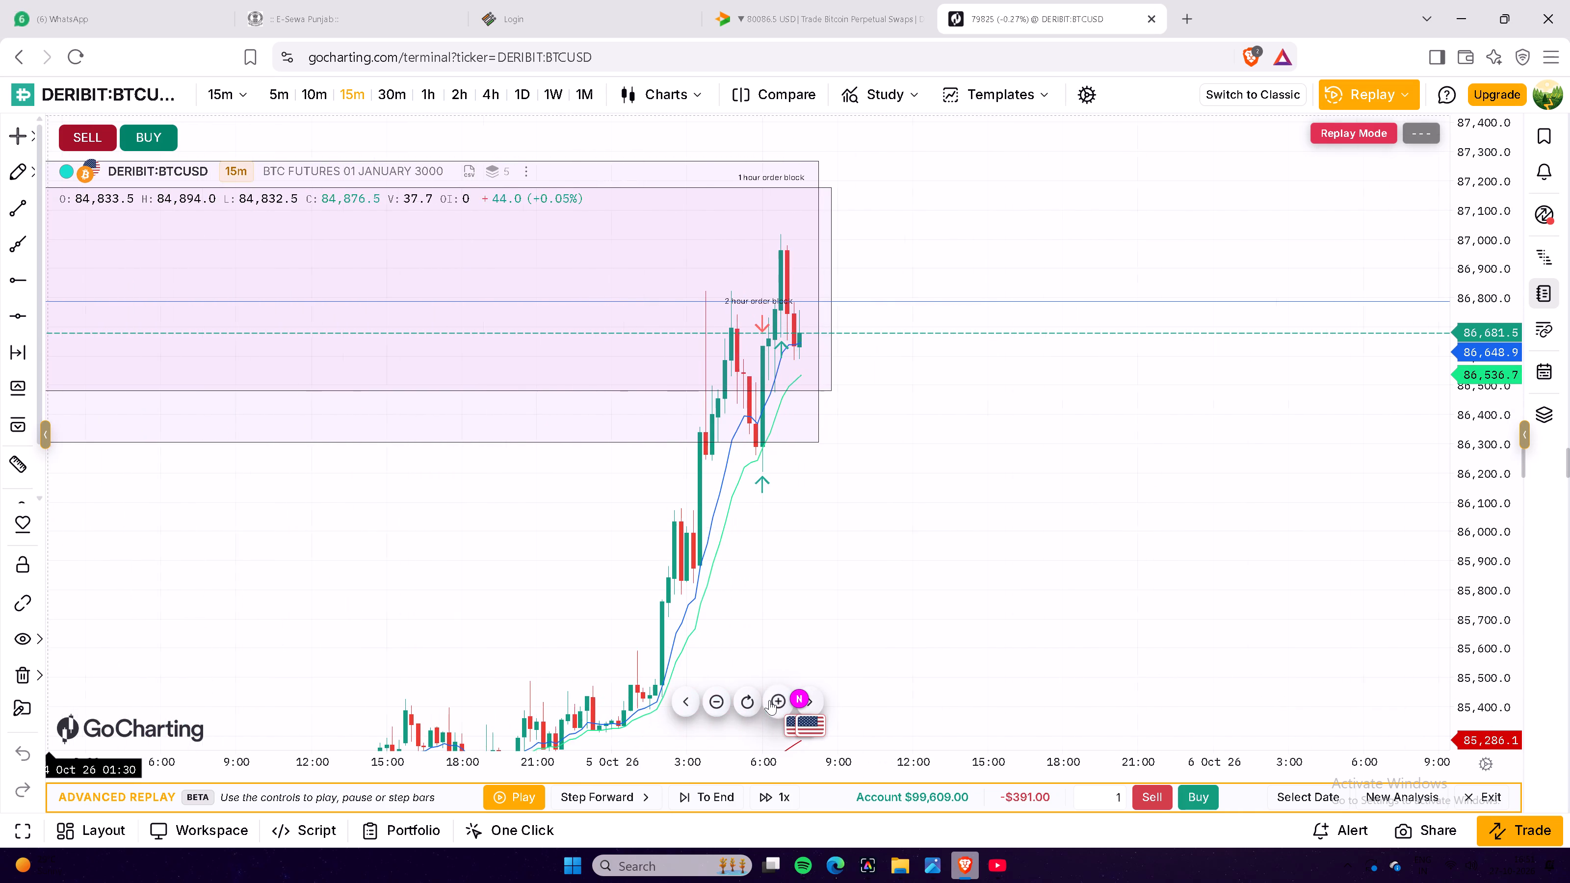
pyautogui.click(769, 700)
pyautogui.tripleClick(769, 700)
pyautogui.click(769, 700)
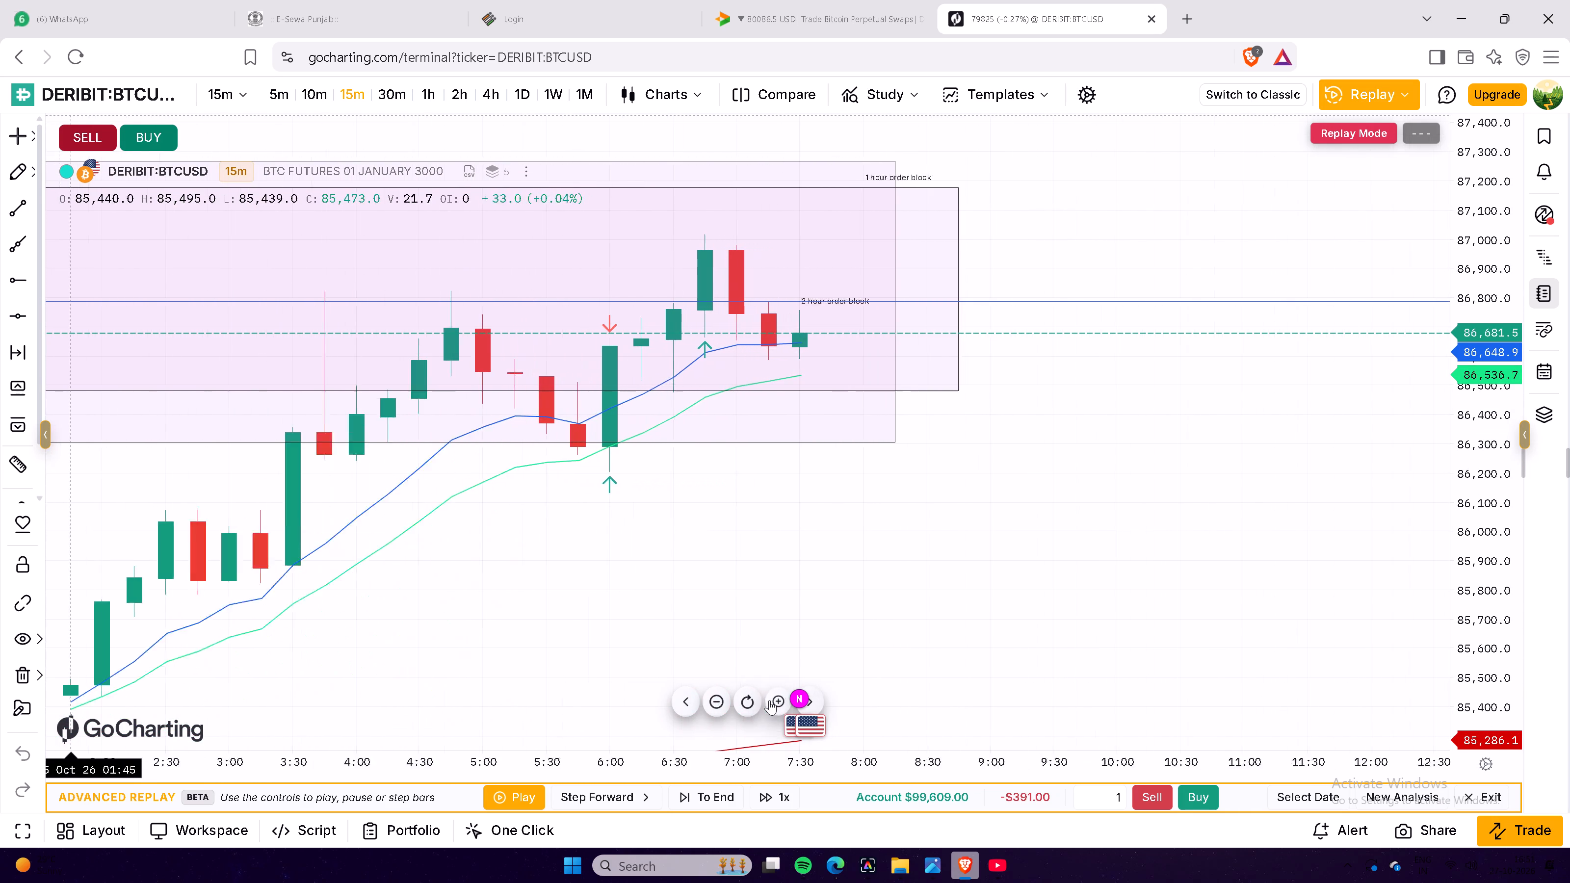
pyautogui.scroll(-5, 927, 565)
pyautogui.scroll(-2, 1073, 529)
pyautogui.moveTo(902, 536); pyautogui.dragTo(1104, 541)
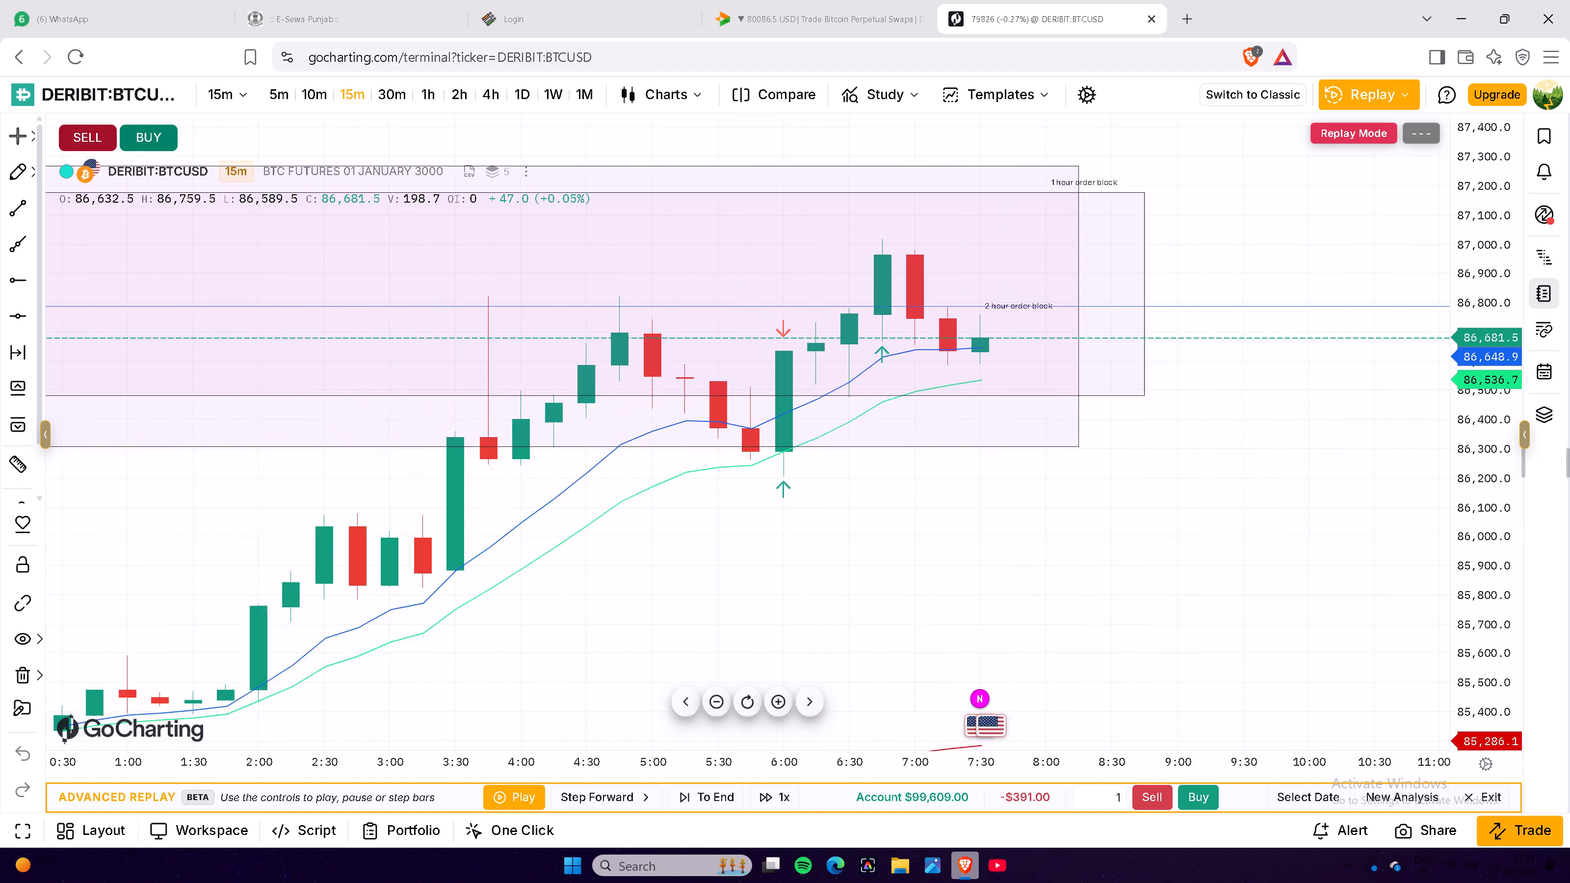
pyautogui.moveTo(1104, 541); pyautogui.dragTo(1106, 541)
pyautogui.scroll(-2, 1107, 542)
pyautogui.moveTo(1129, 521); pyautogui.dragTo(1127, 545)
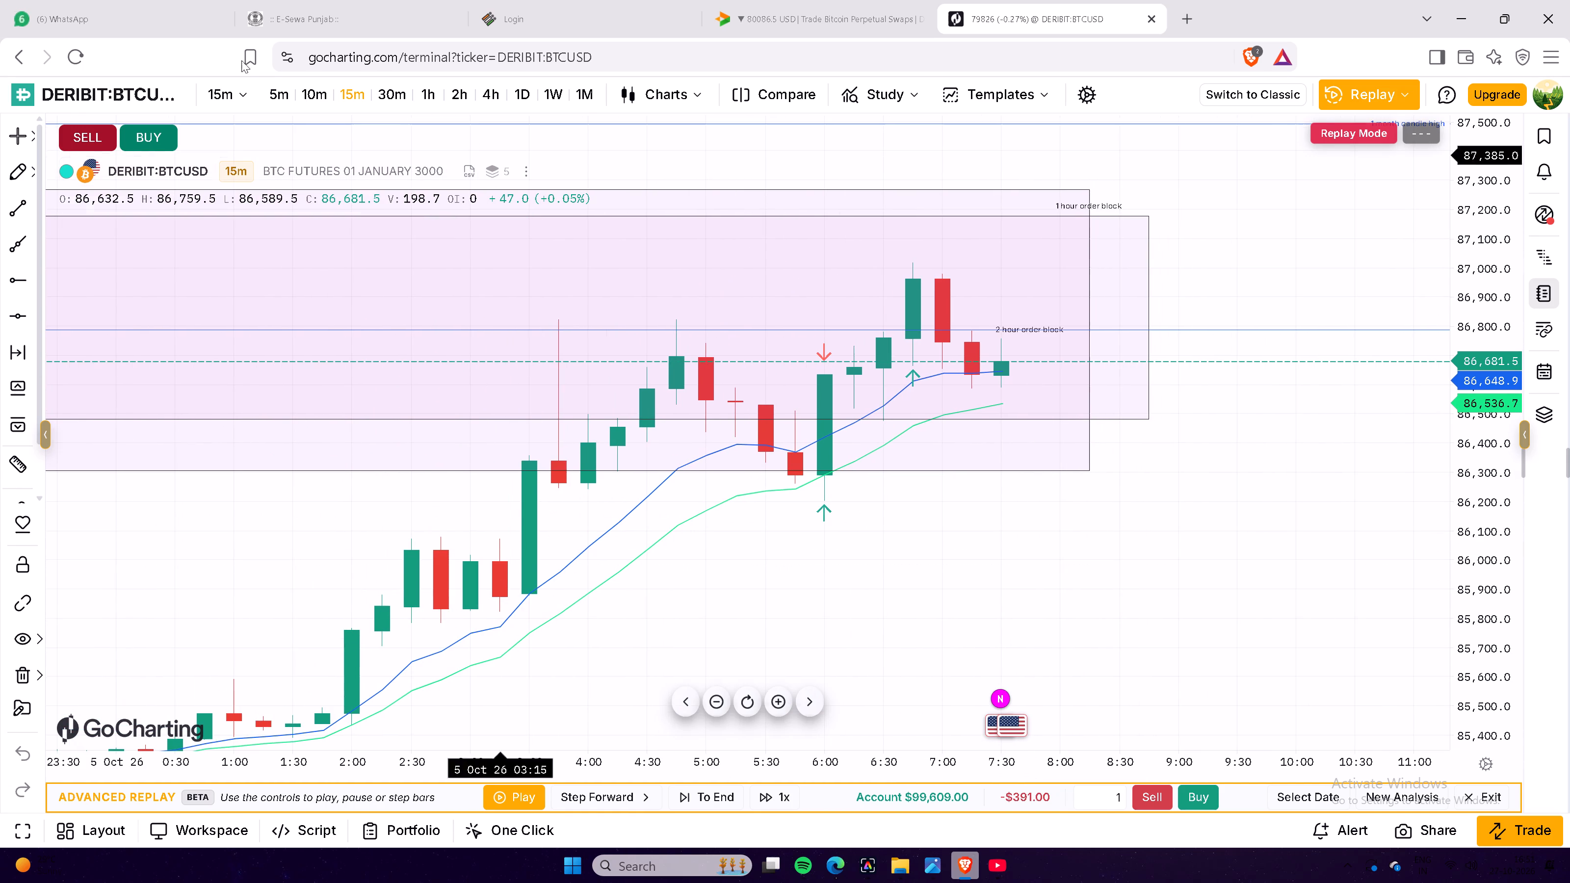
# Set the chart to the 5-minute timeframe and frame the latest candles inside the order blocks.
pyautogui.click(284, 93)
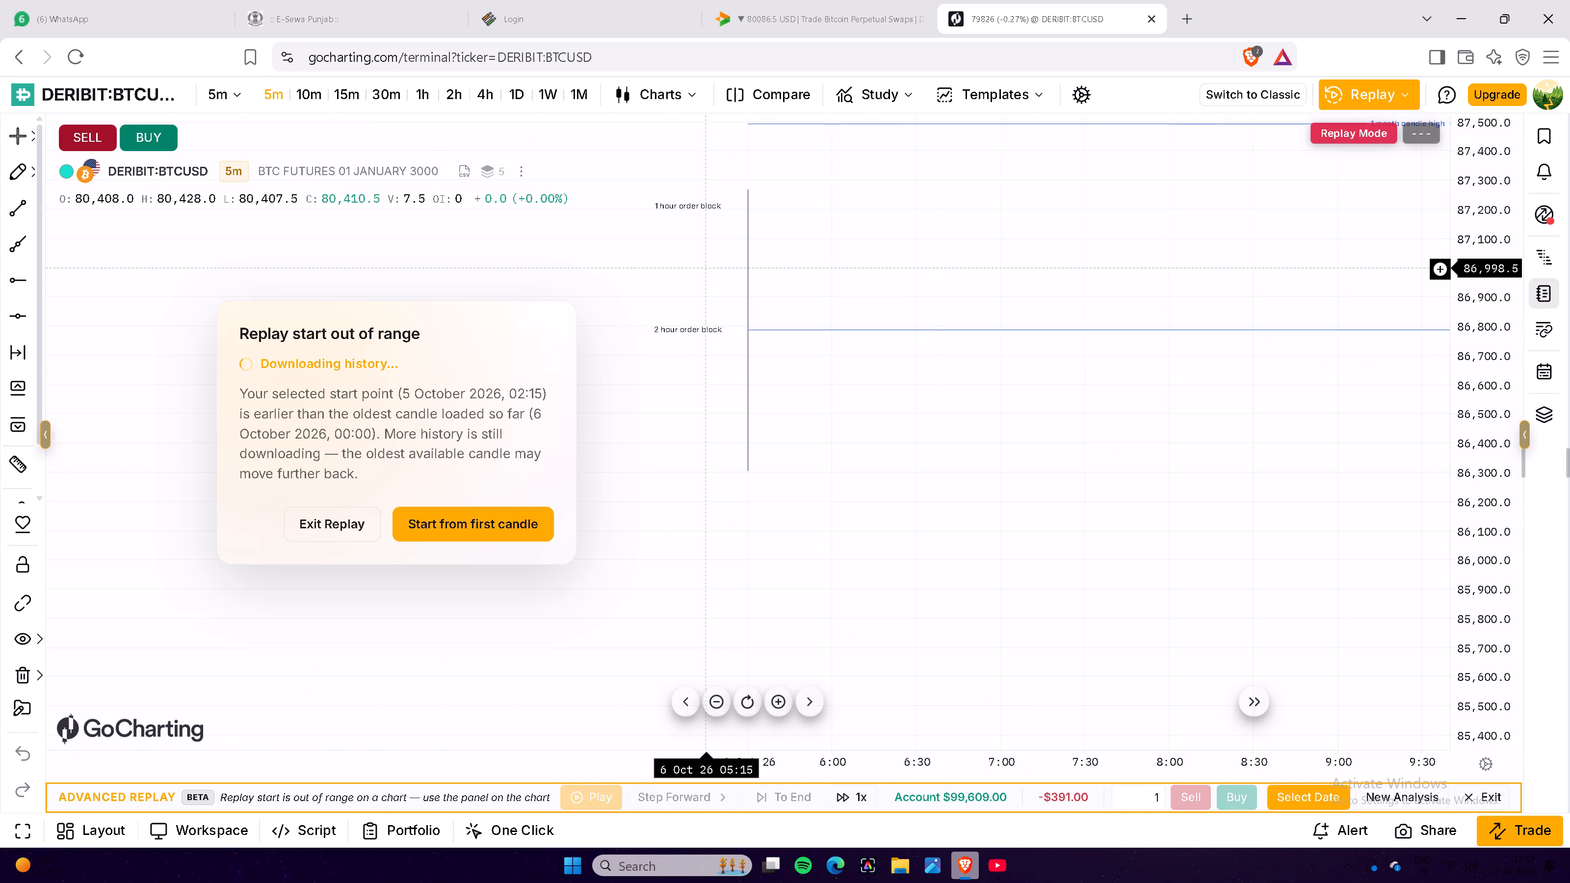
pyautogui.scroll(4, 841, 374)
pyautogui.tripleClick(779, 702)
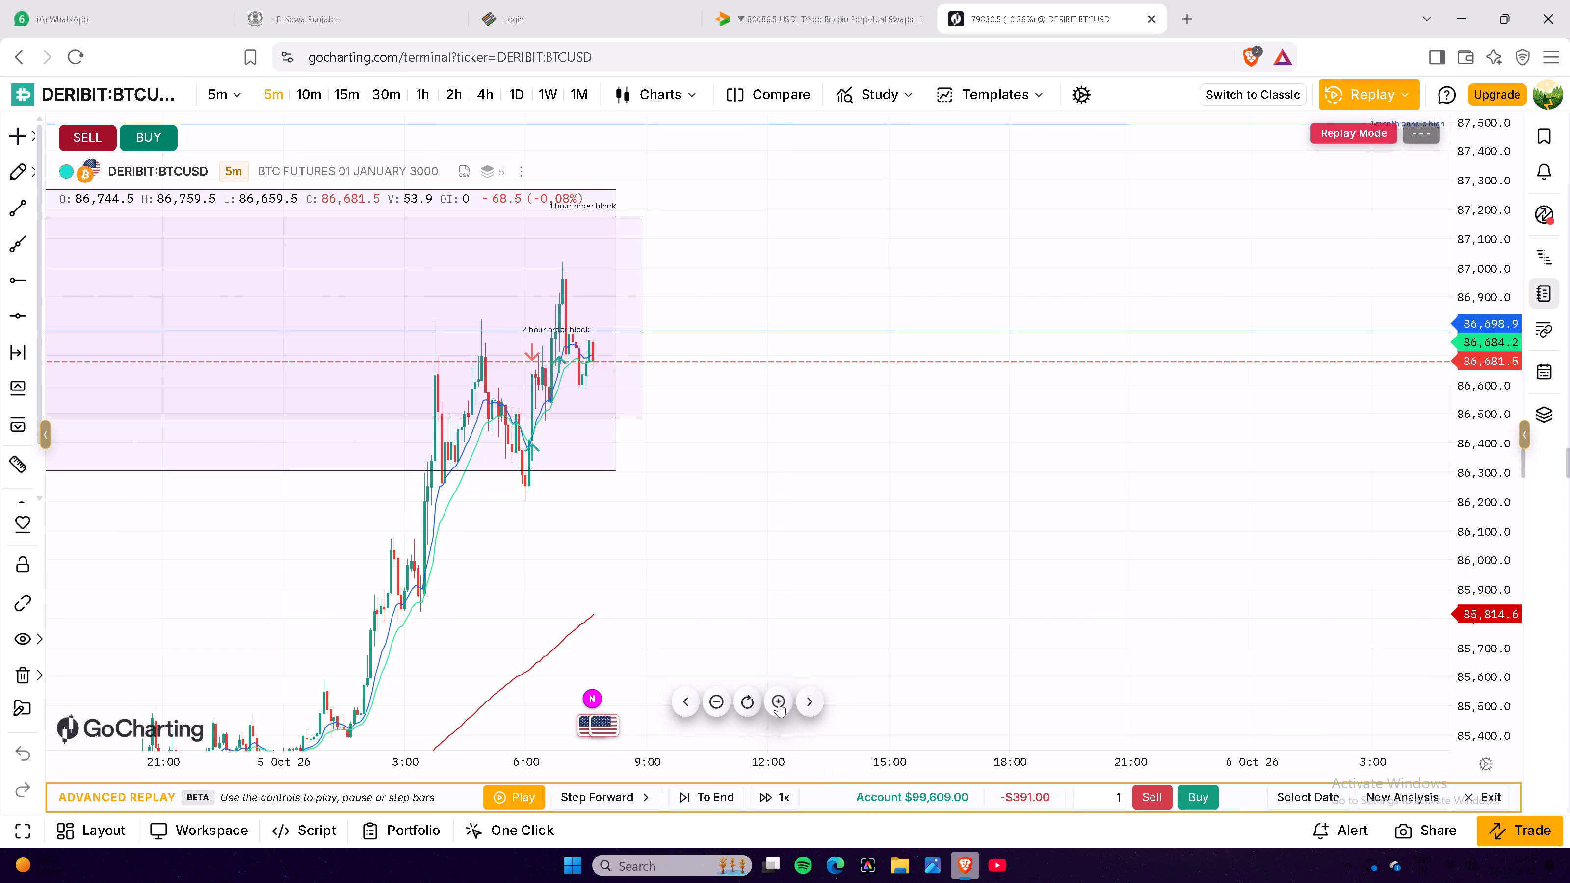
pyautogui.doubleClick(779, 702)
pyautogui.moveTo(590, 605); pyautogui.dragTo(736, 589)
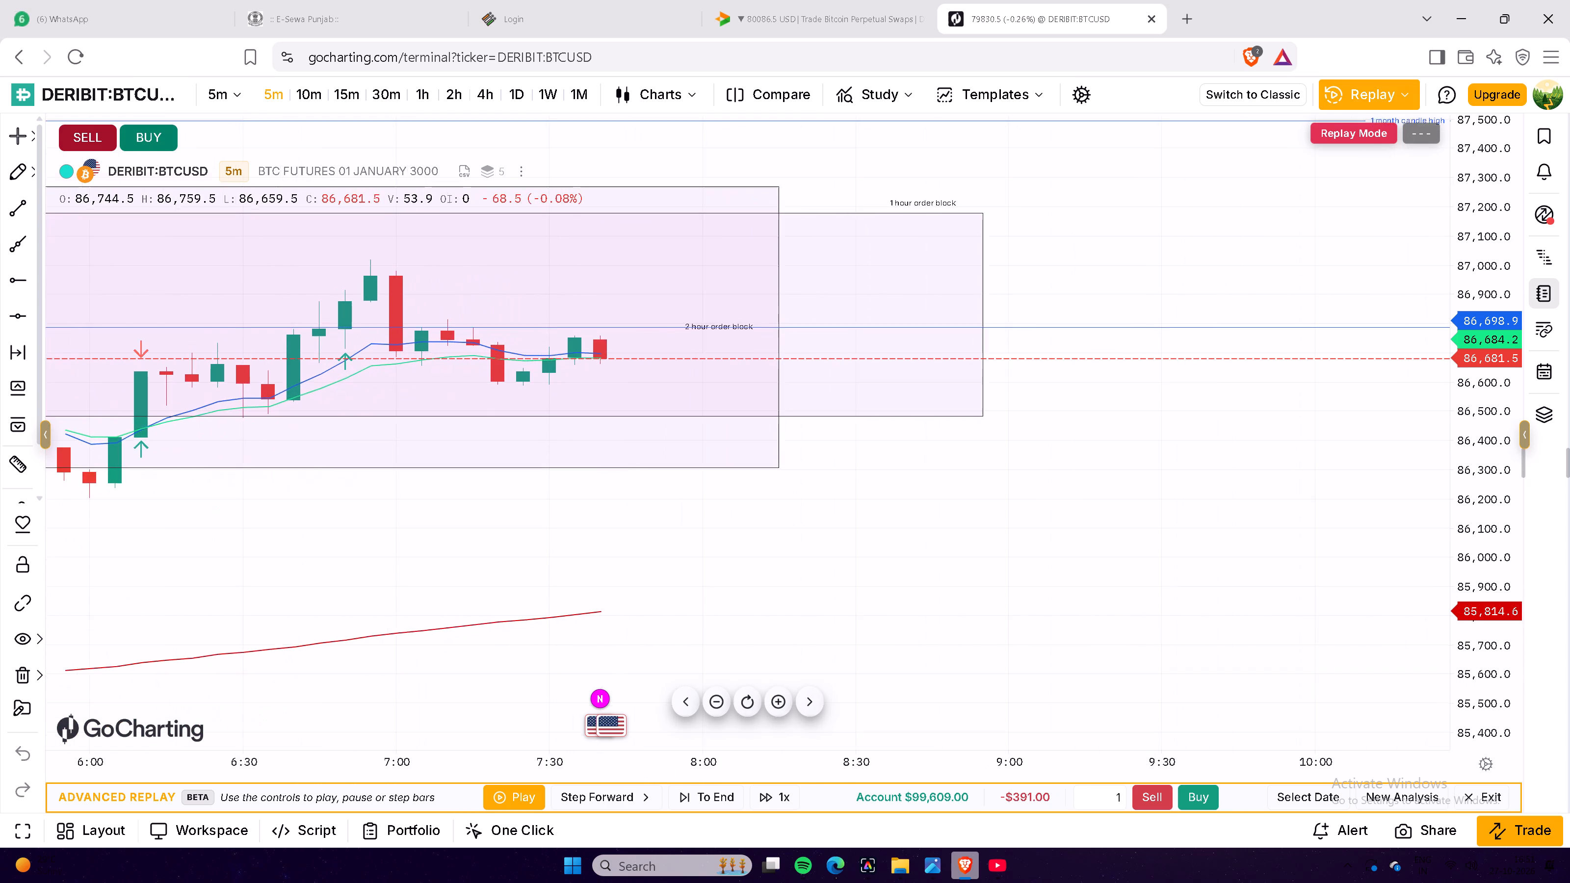
pyautogui.moveTo(736, 589); pyautogui.dragTo(1060, 584)
pyautogui.scroll(-5, 1056, 591)
pyautogui.moveTo(1190, 555); pyautogui.dragTo(1091, 602)
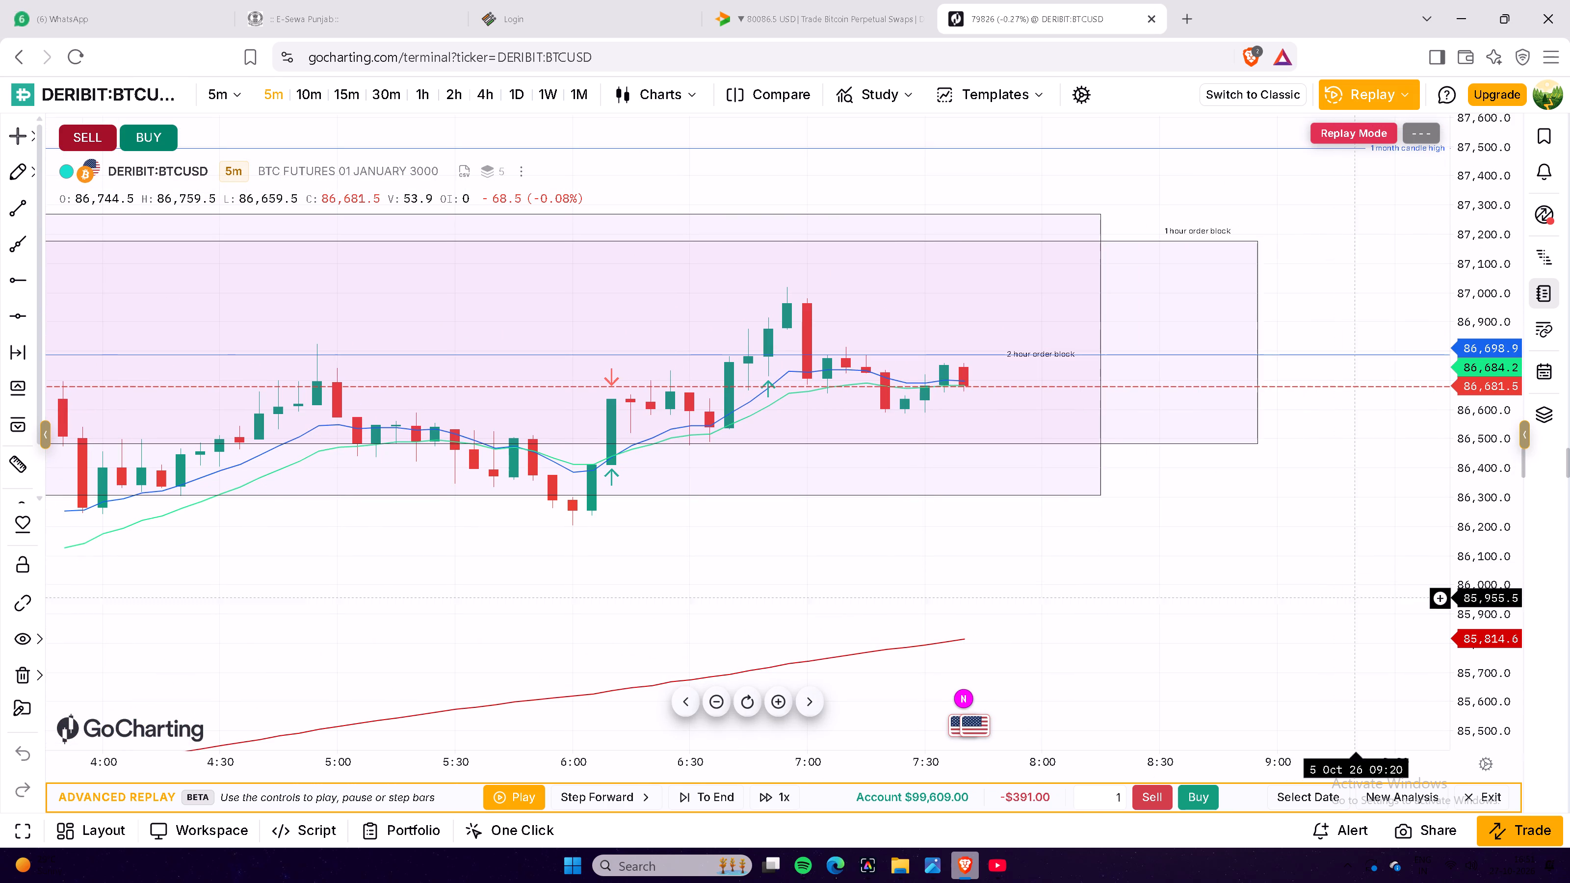
pyautogui.moveTo(1475, 567); pyautogui.dragTo(1481, 505)
pyautogui.click(1481, 505)
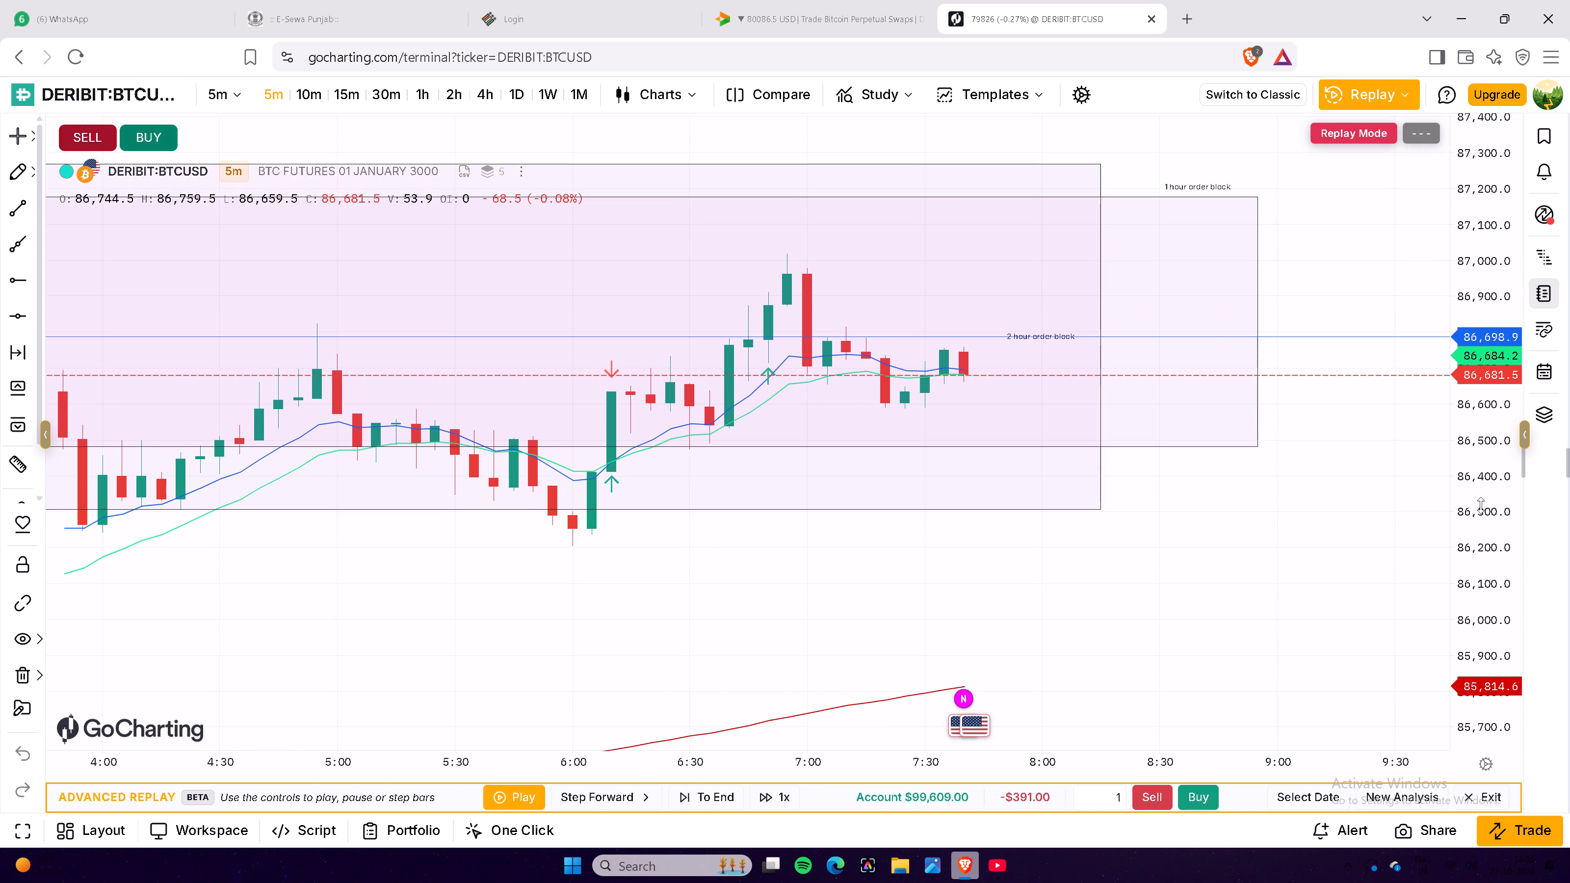
pyautogui.moveTo(1234, 573); pyautogui.dragTo(1230, 599)
pyautogui.scroll(-5, 1224, 608)
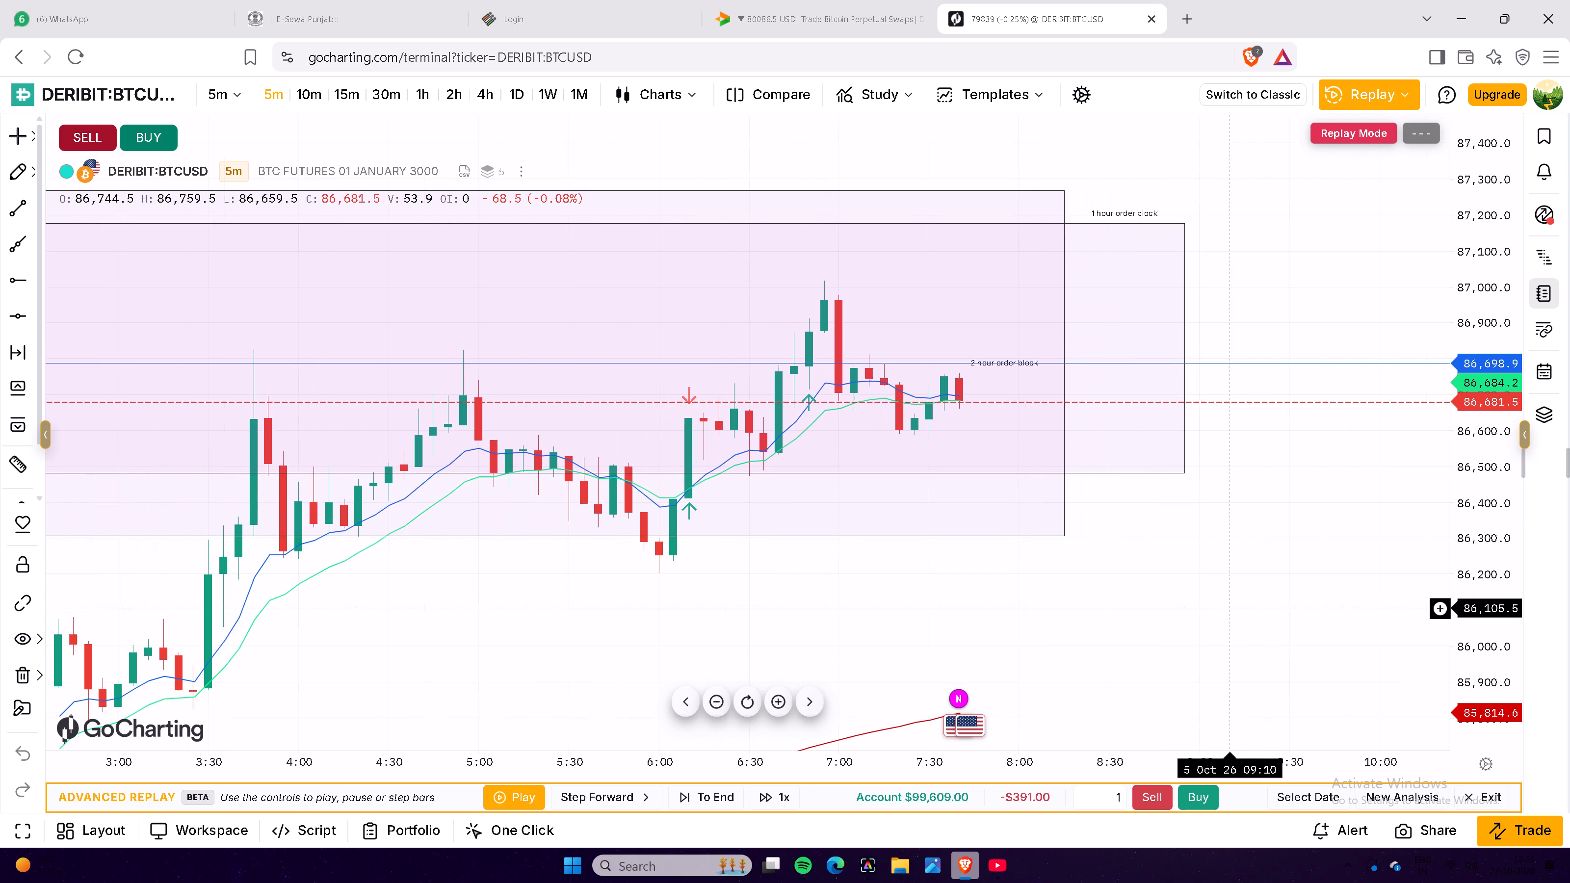
pyautogui.scroll(-1, 1224, 605)
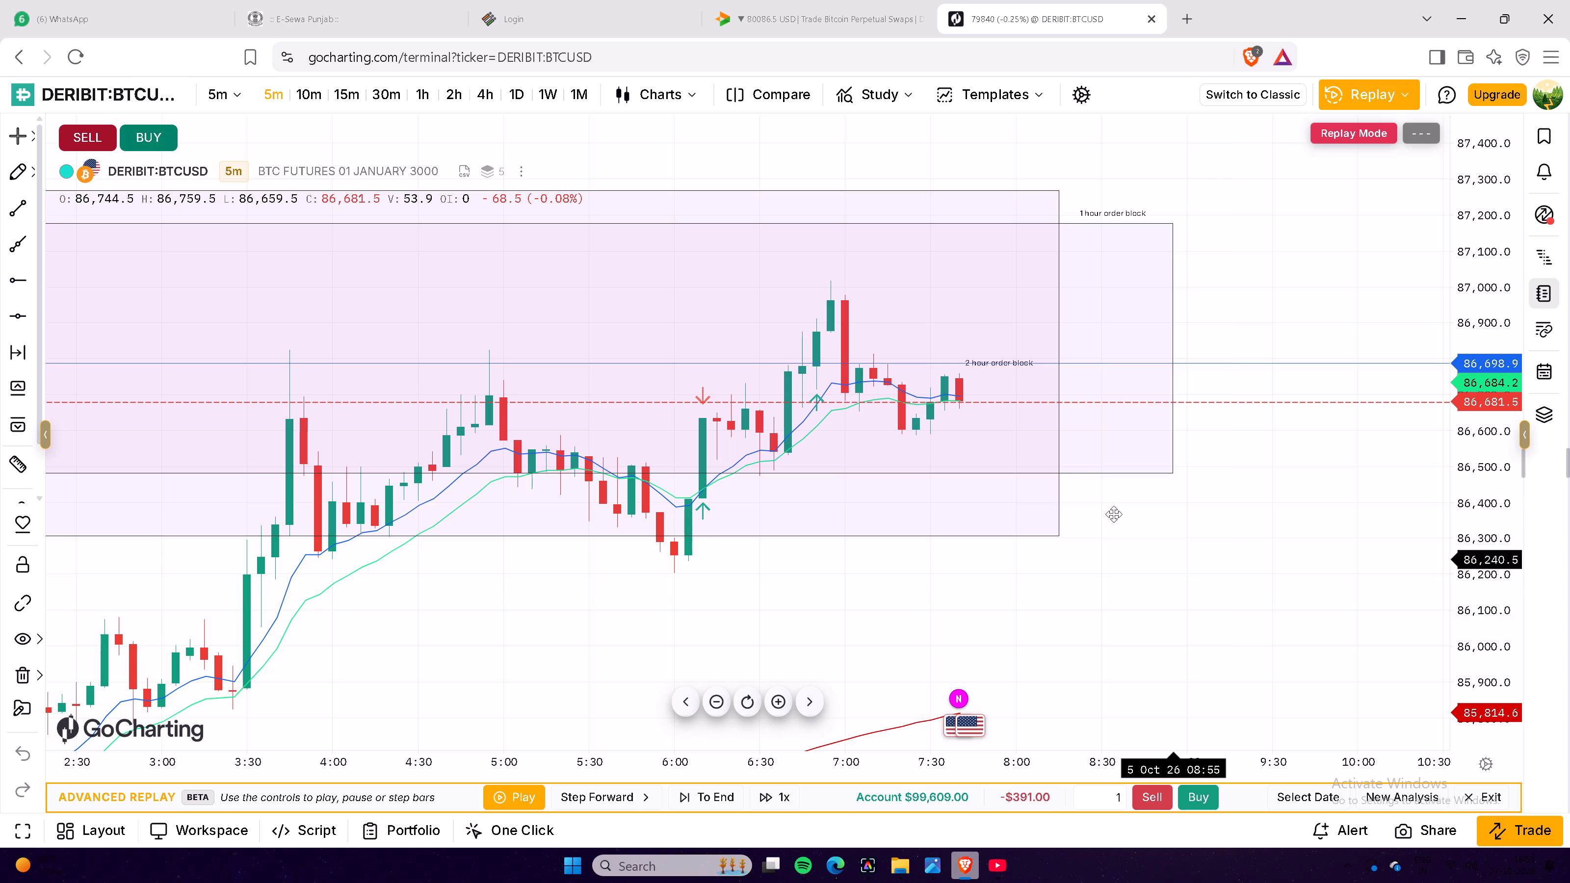
pyautogui.click(984, 332)
pyautogui.click(984, 332)
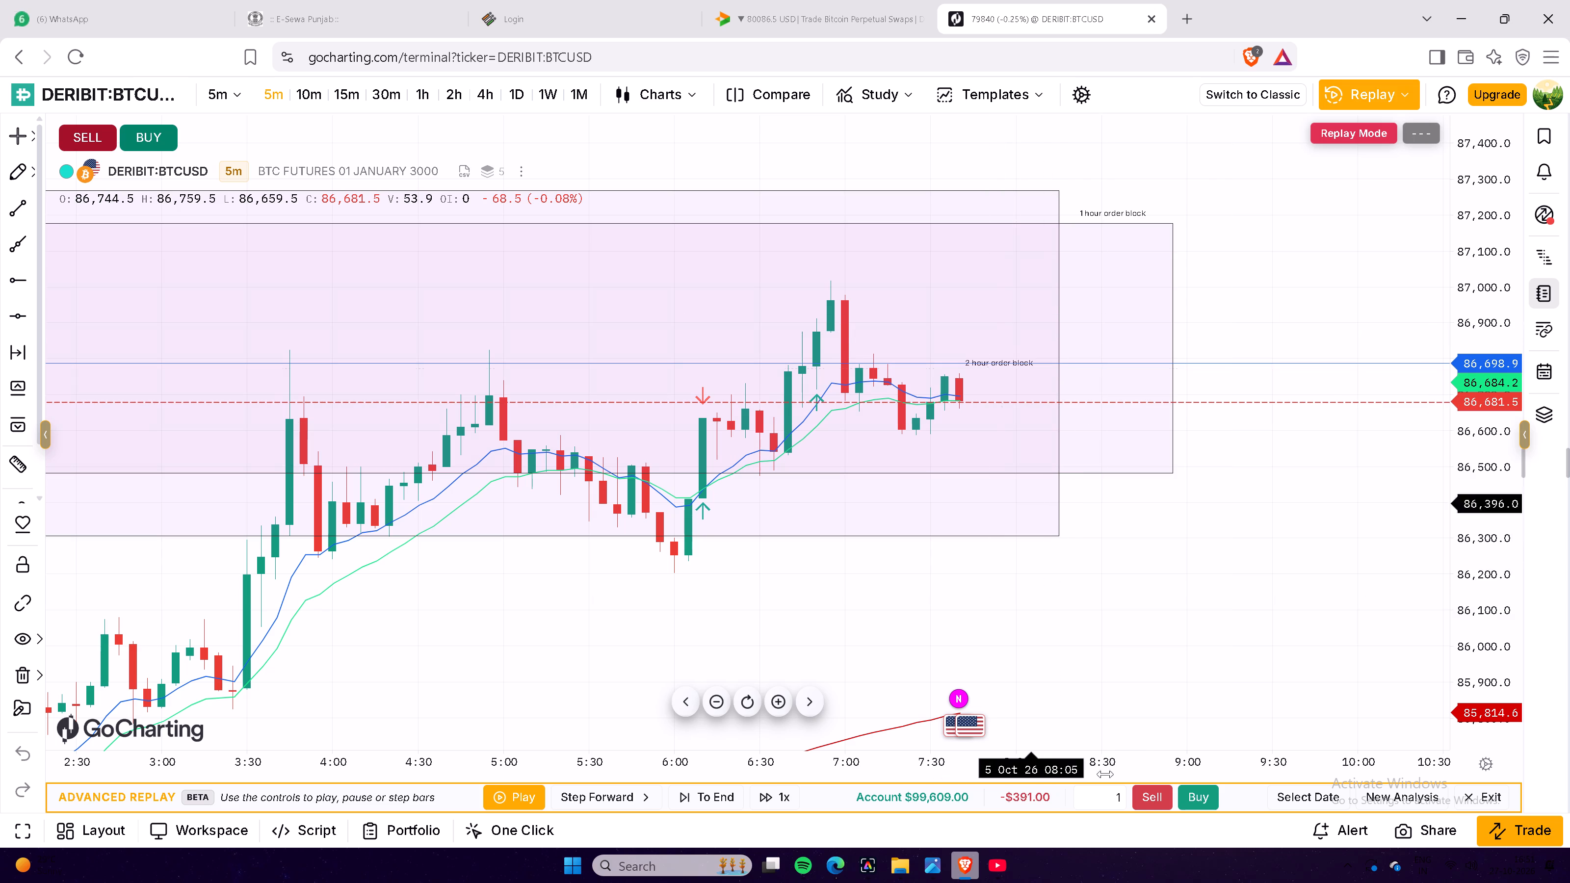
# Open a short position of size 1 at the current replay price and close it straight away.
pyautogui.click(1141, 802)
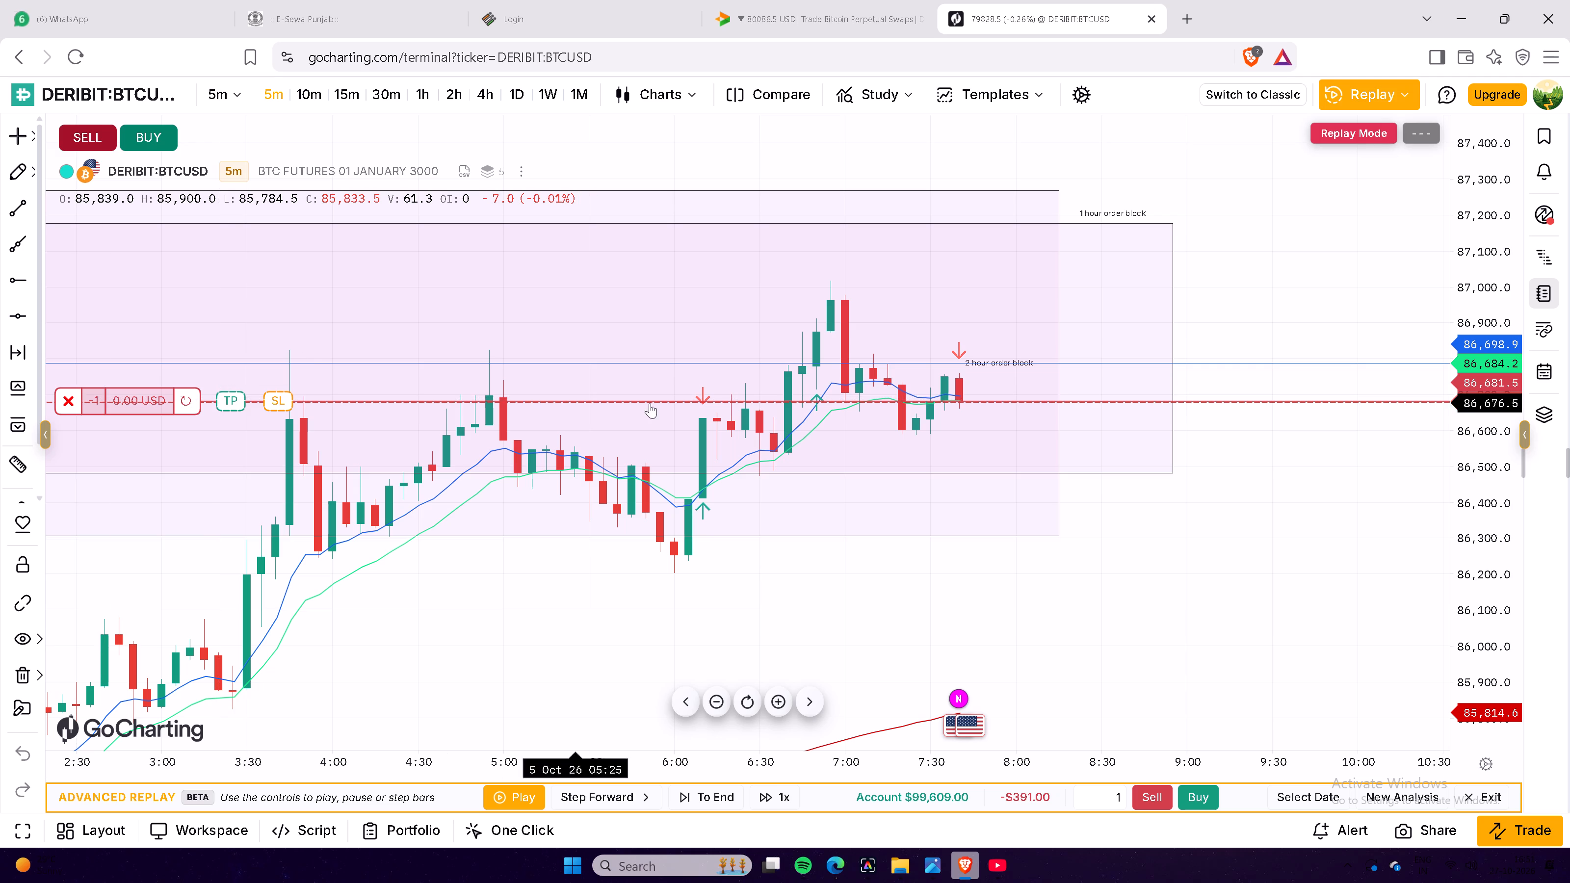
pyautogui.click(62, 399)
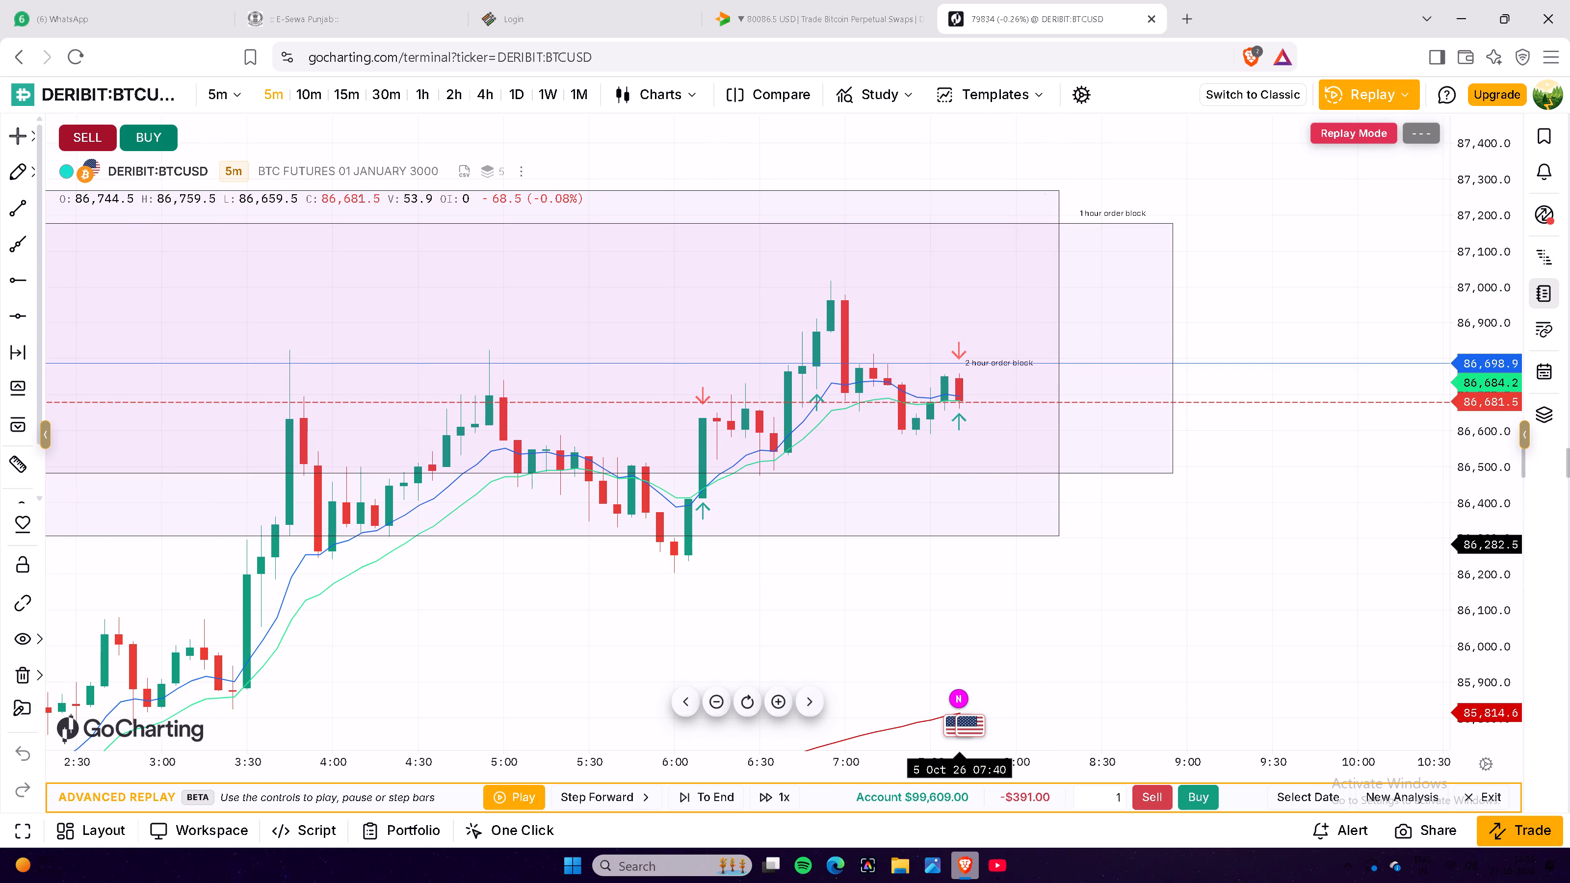
# Resume the replay on the 5-minute chart.
pyautogui.click(503, 797)
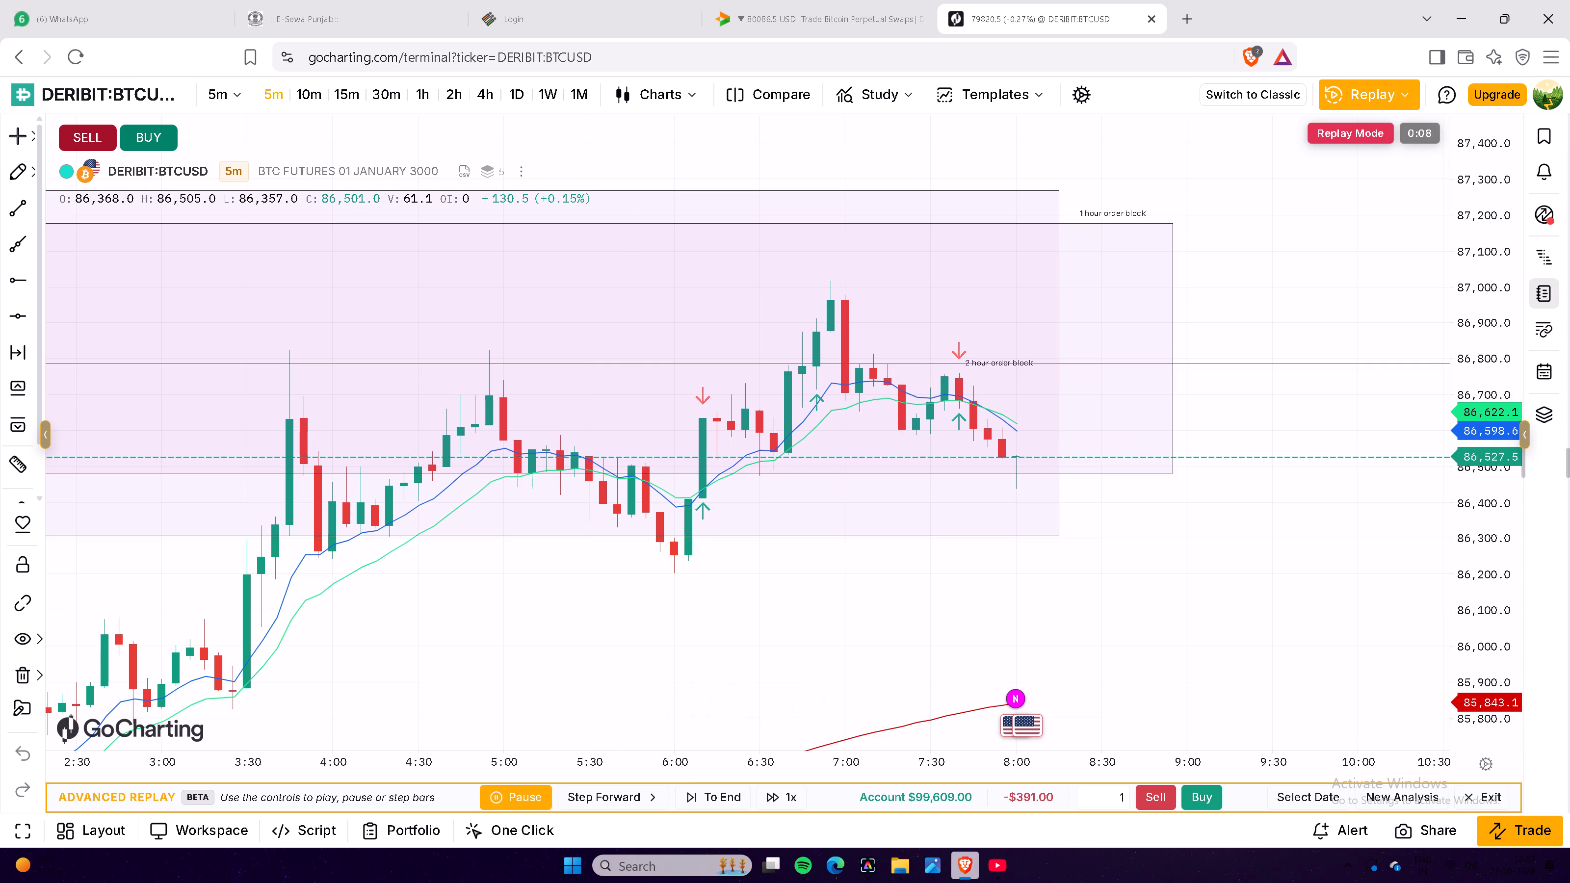
# Close the YouTube app window while the replay keeps running.
pyautogui.rightClick(986, 866)
pyautogui.click(995, 826)
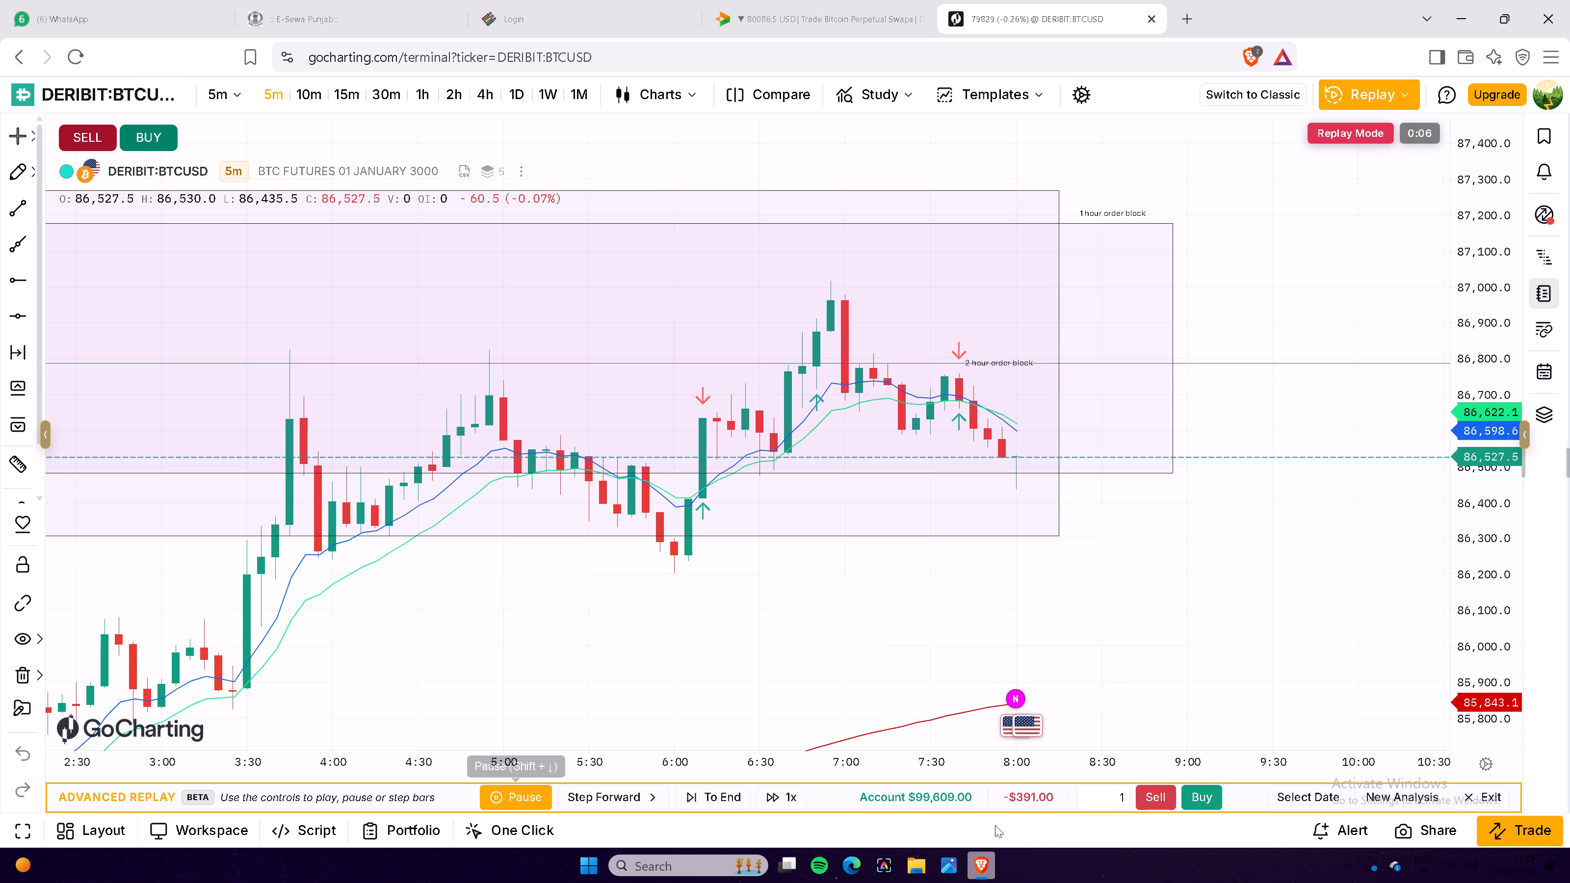
# Let the replay run to the red 08:15 candle inside the order blocks and pause it there.
pyautogui.moveTo(1098, 580); pyautogui.dragTo(1104, 607)
pyautogui.doubleClick(1104, 607)
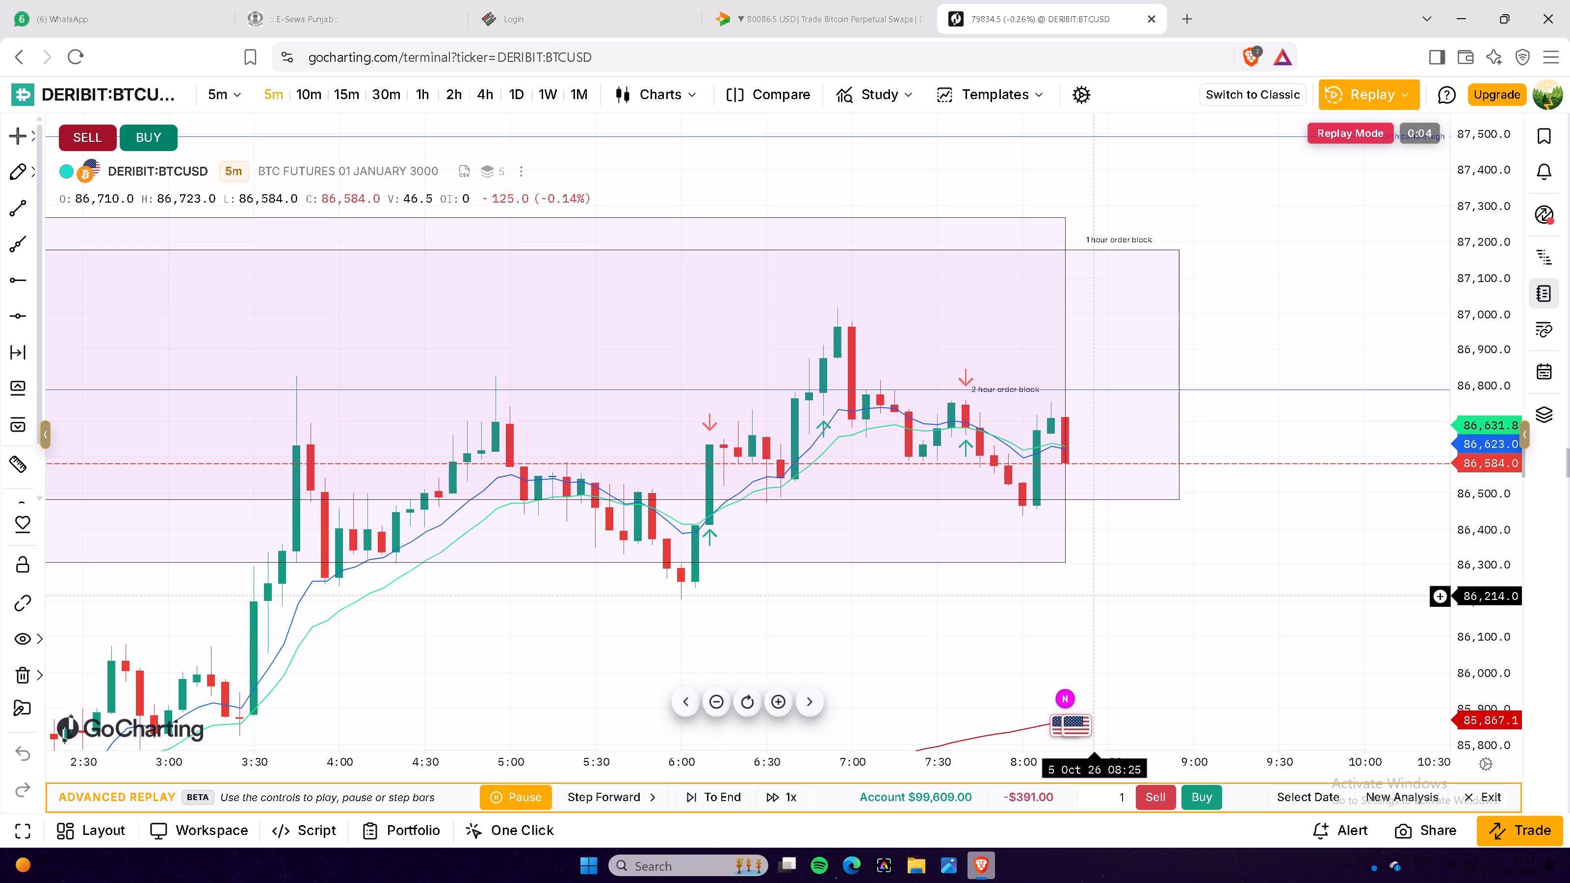
pyautogui.hotkey('shift', 'Down')
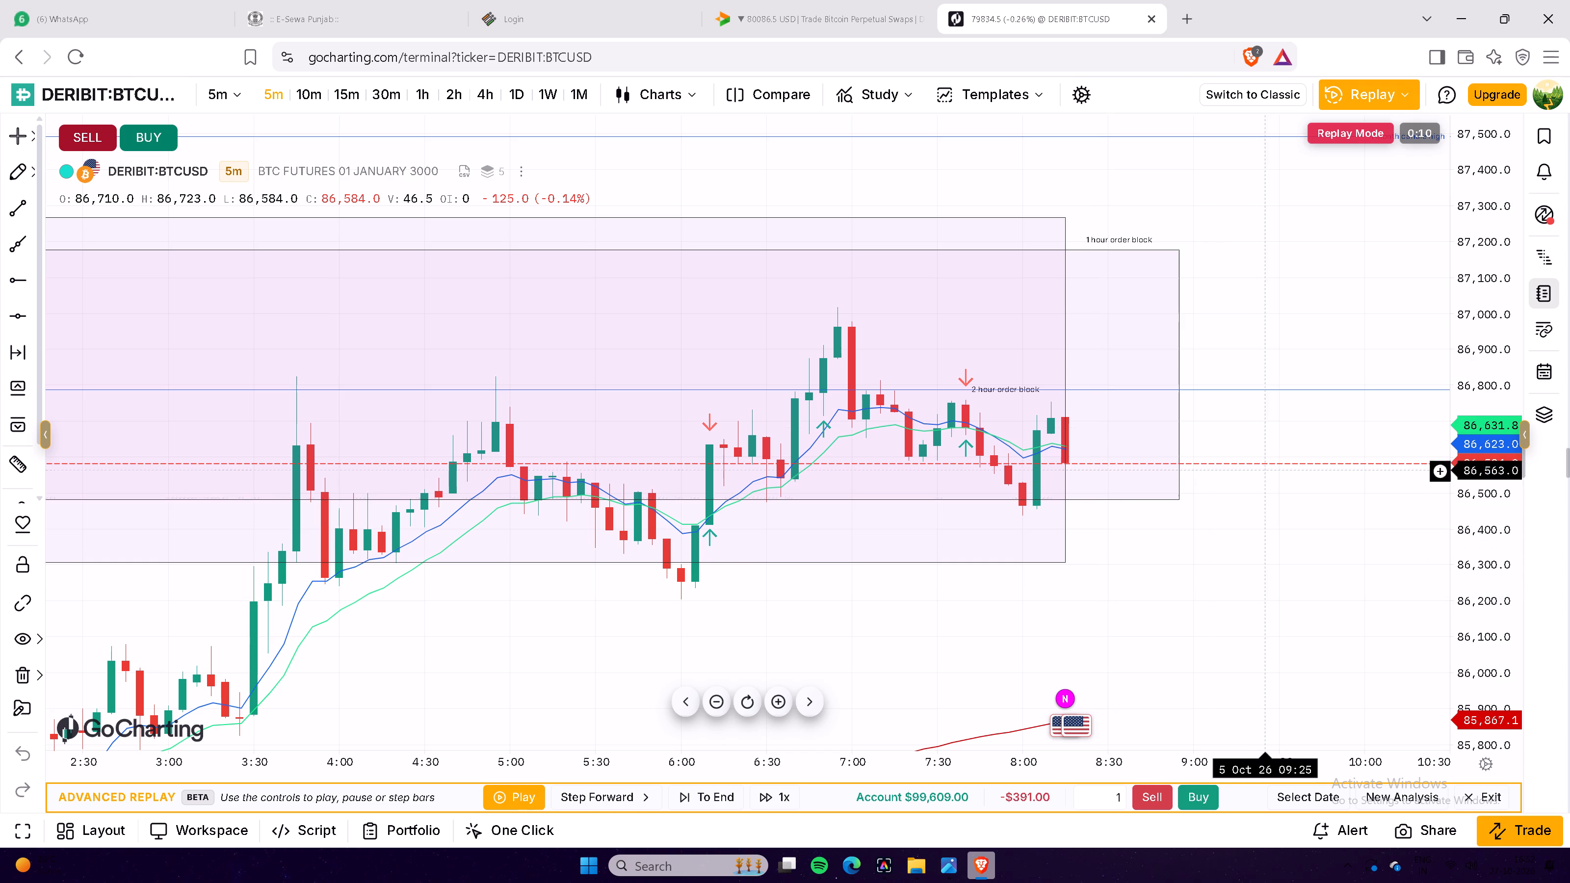
pyautogui.click(1216, 437)
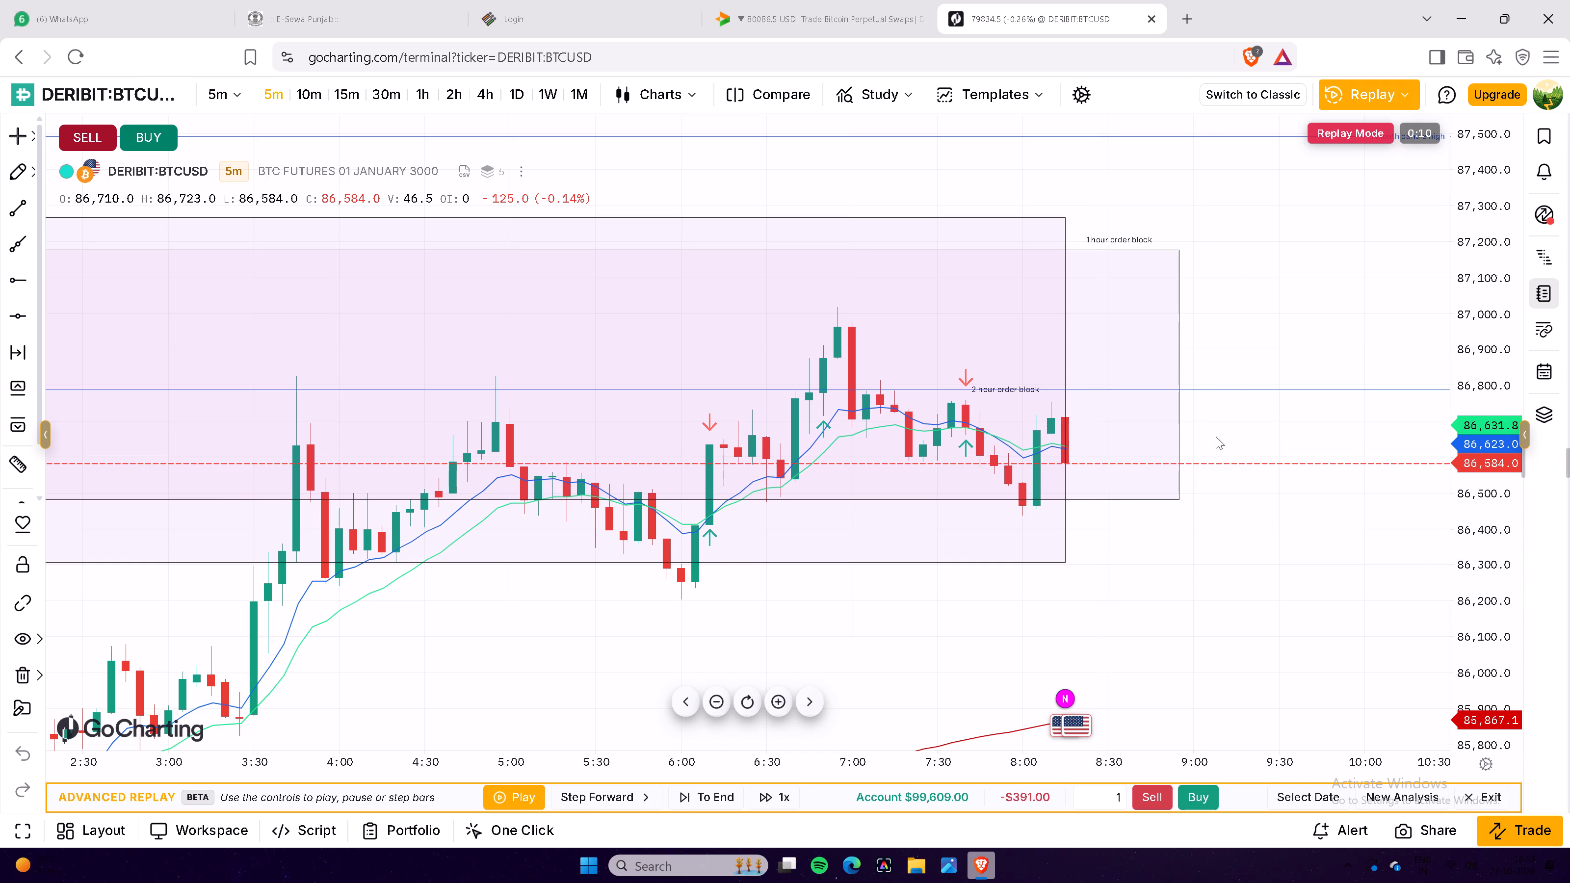
pyautogui.click(1216, 437)
pyautogui.click(1216, 437)
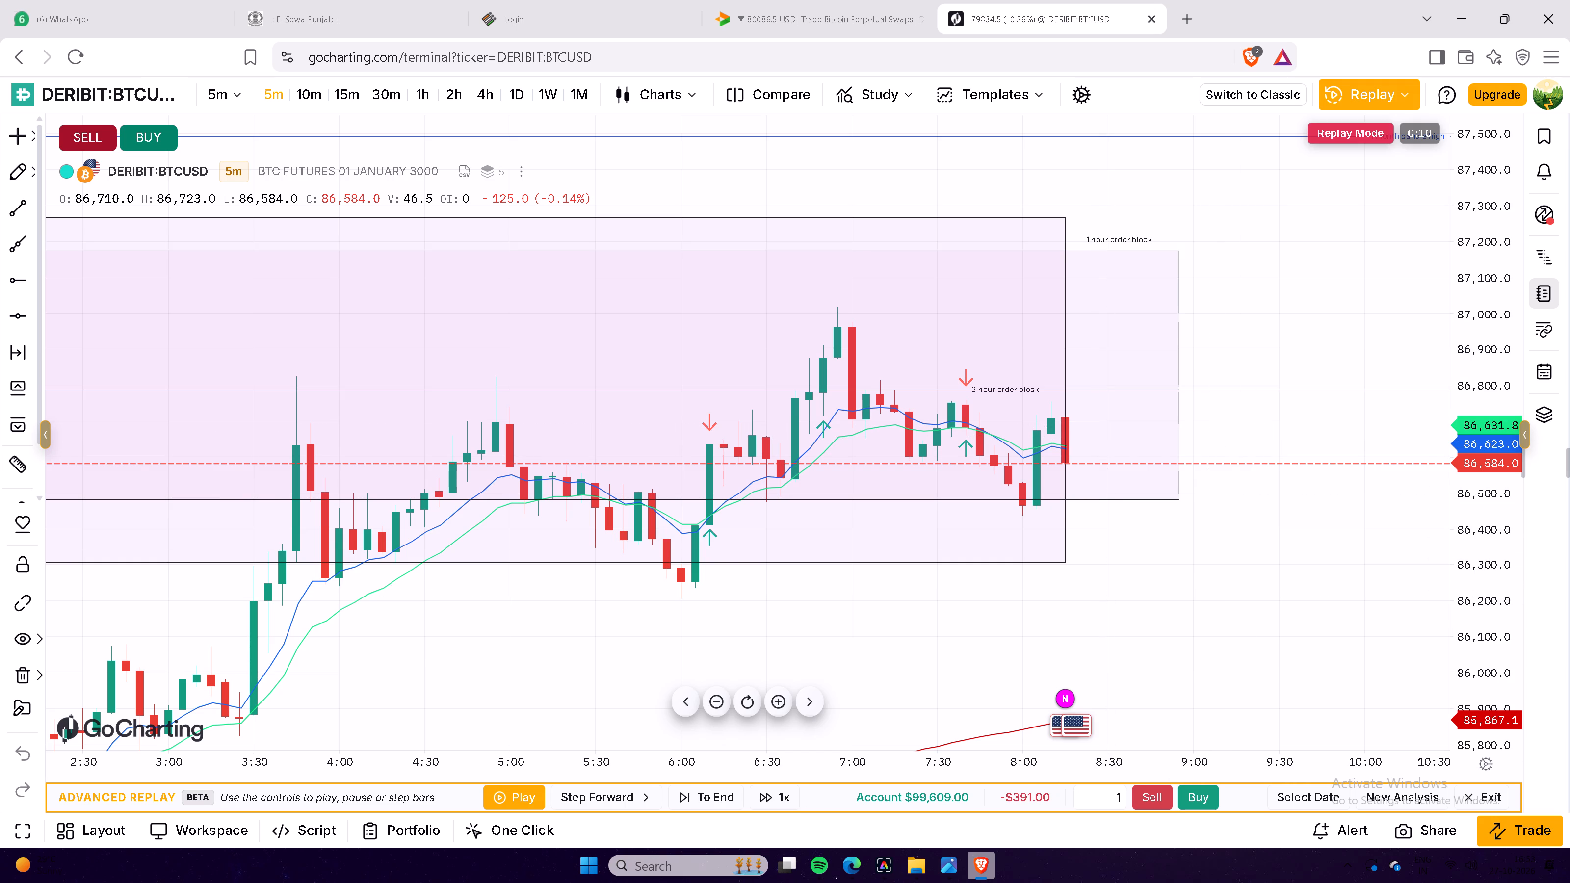
pyautogui.tripleClick(1216, 437)
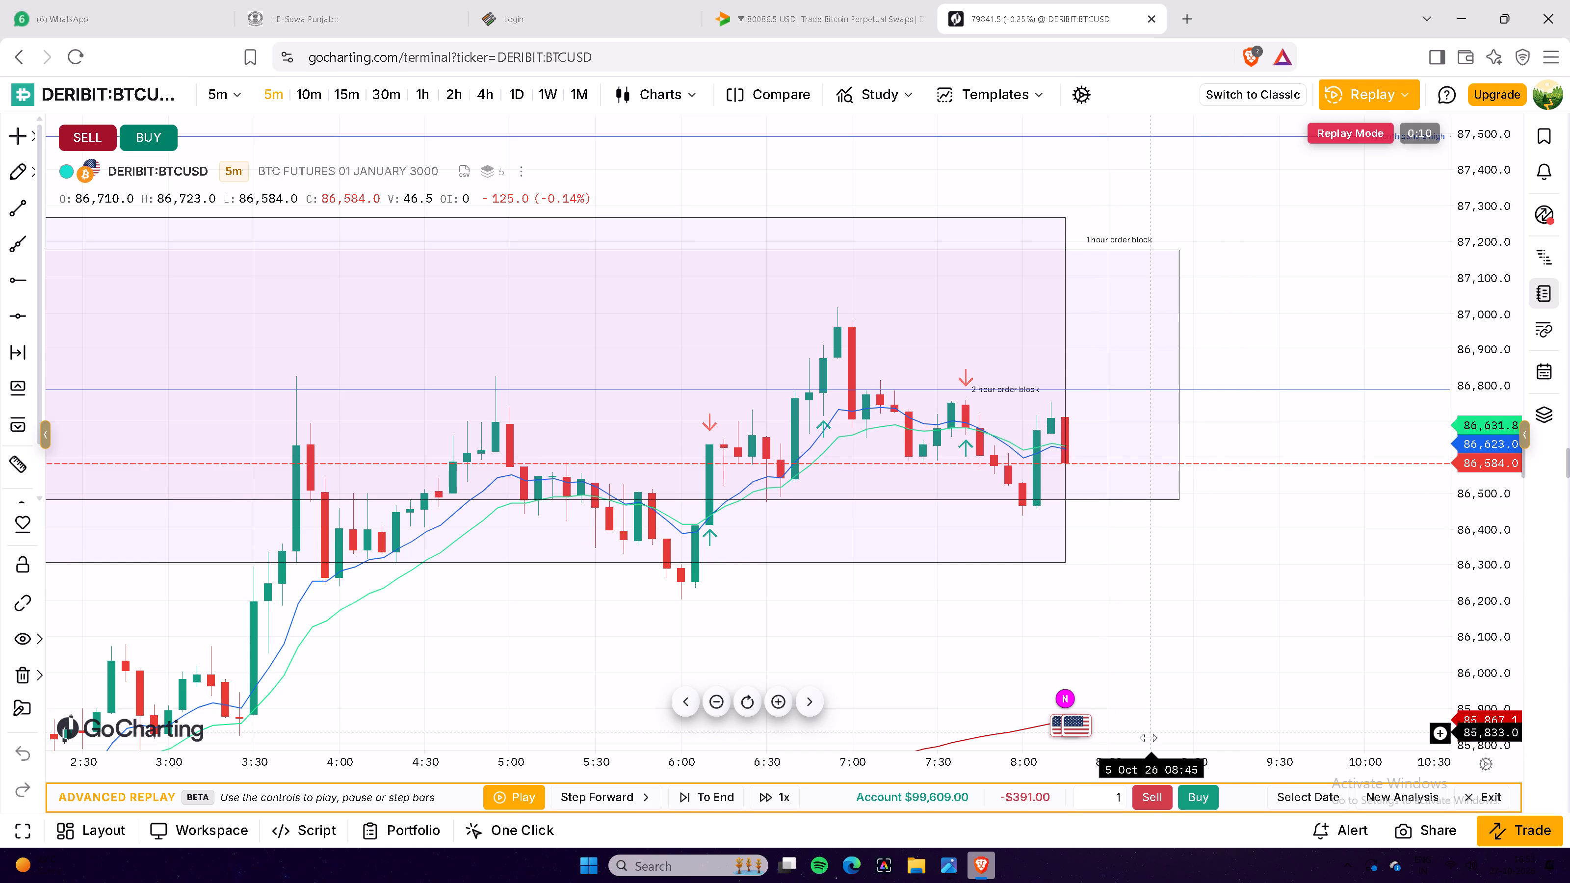
# Open a short position of size 1 at 86,584, the close of the latest red candle.
pyautogui.click(1149, 798)
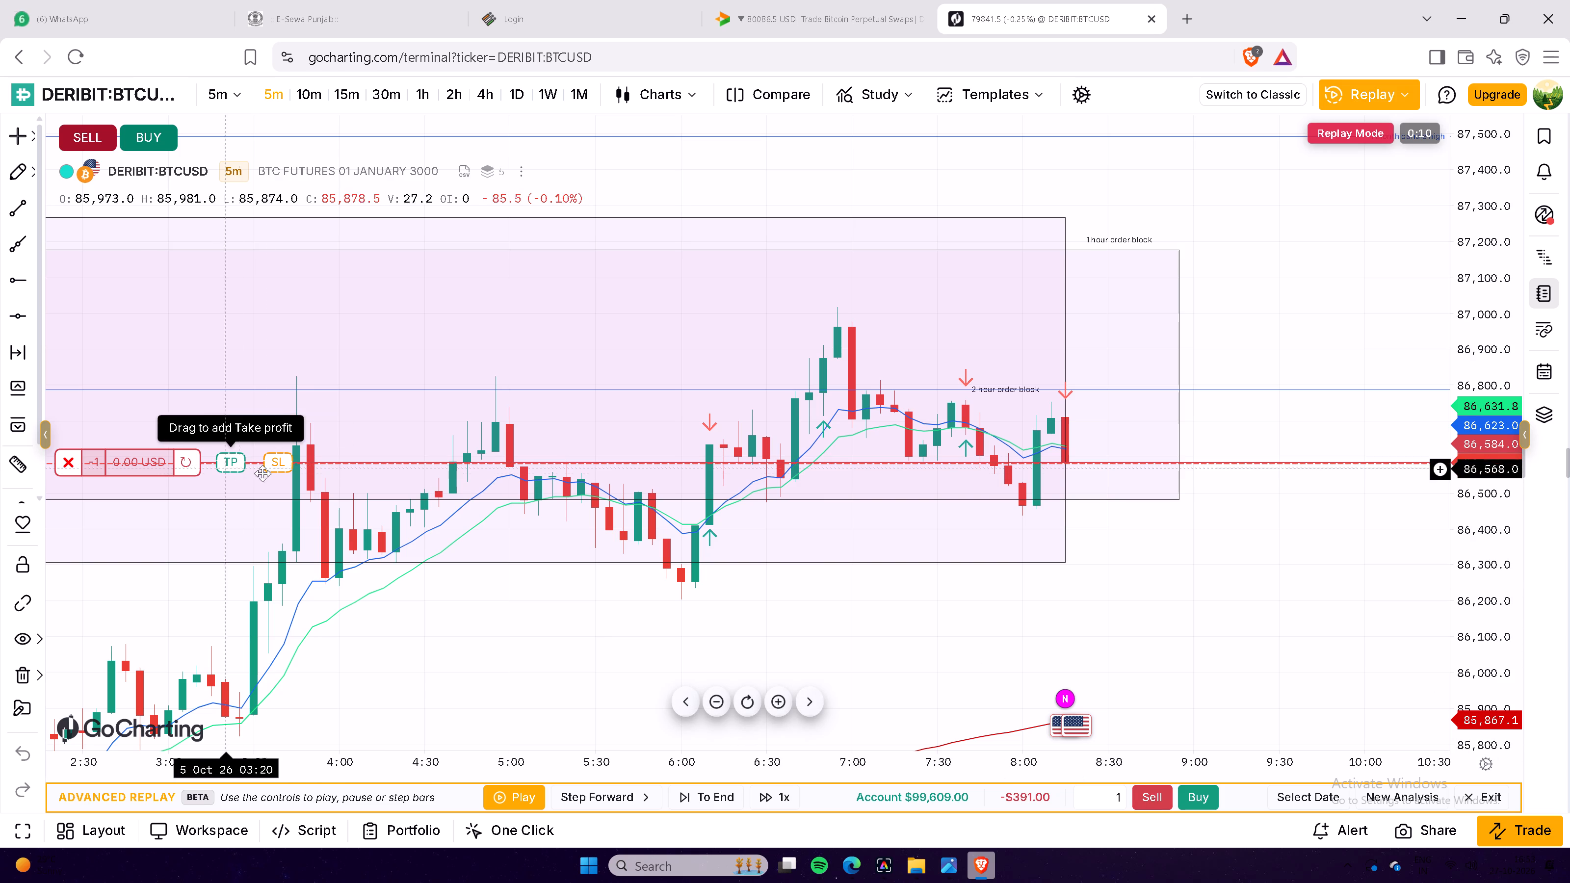
# Set the short position's stop loss at 86,848, just above the 2 hour order block line.
pyautogui.moveTo(275, 467); pyautogui.dragTo(301, 400)
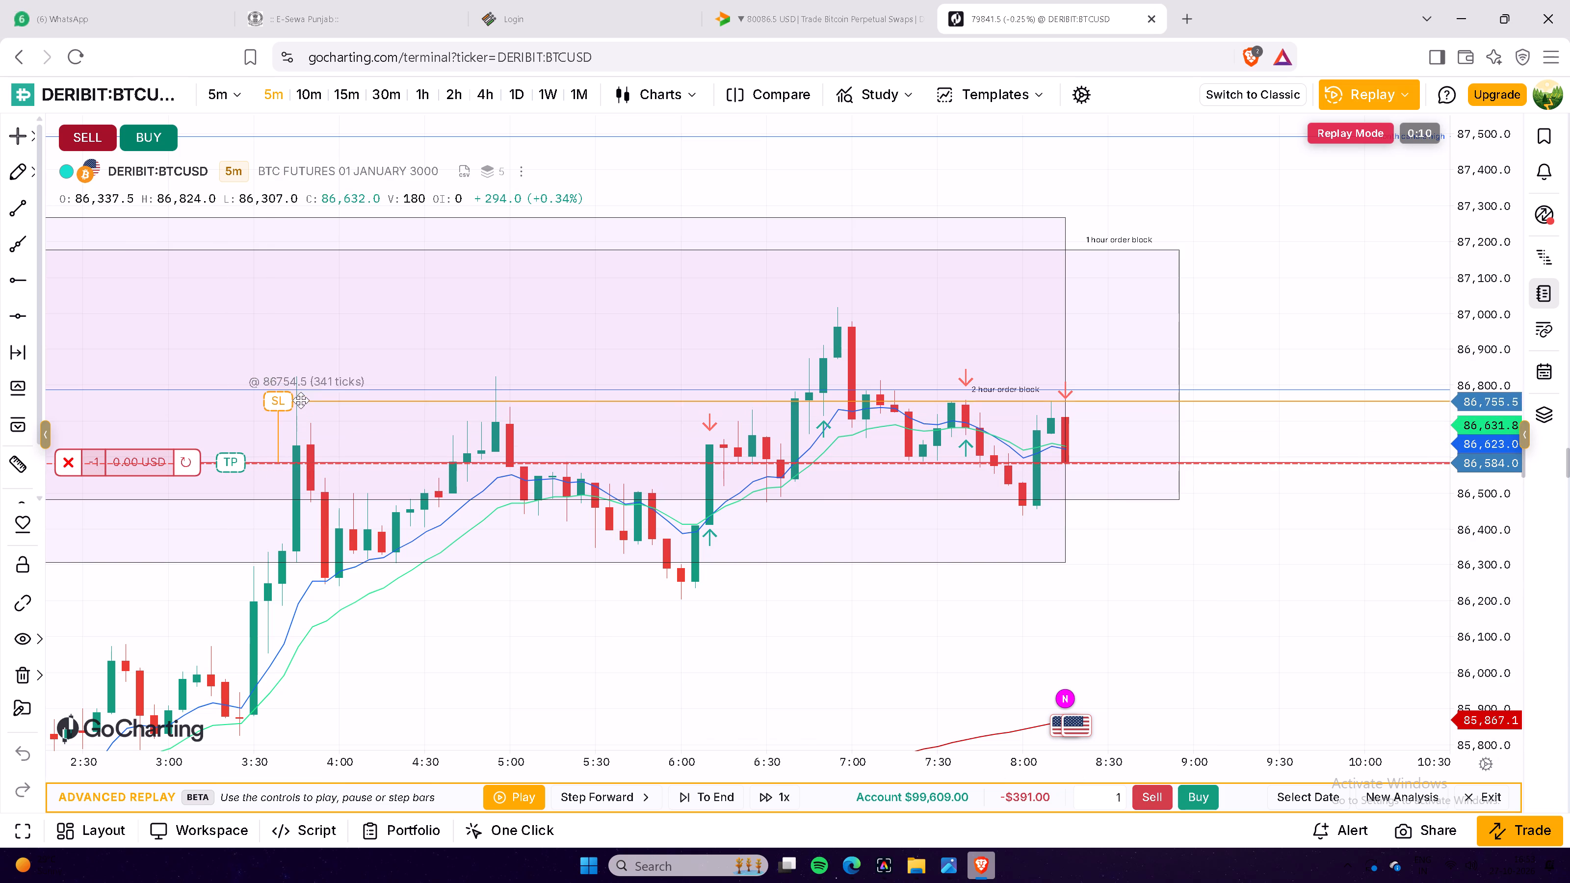
pyautogui.moveTo(301, 400); pyautogui.dragTo(305, 372)
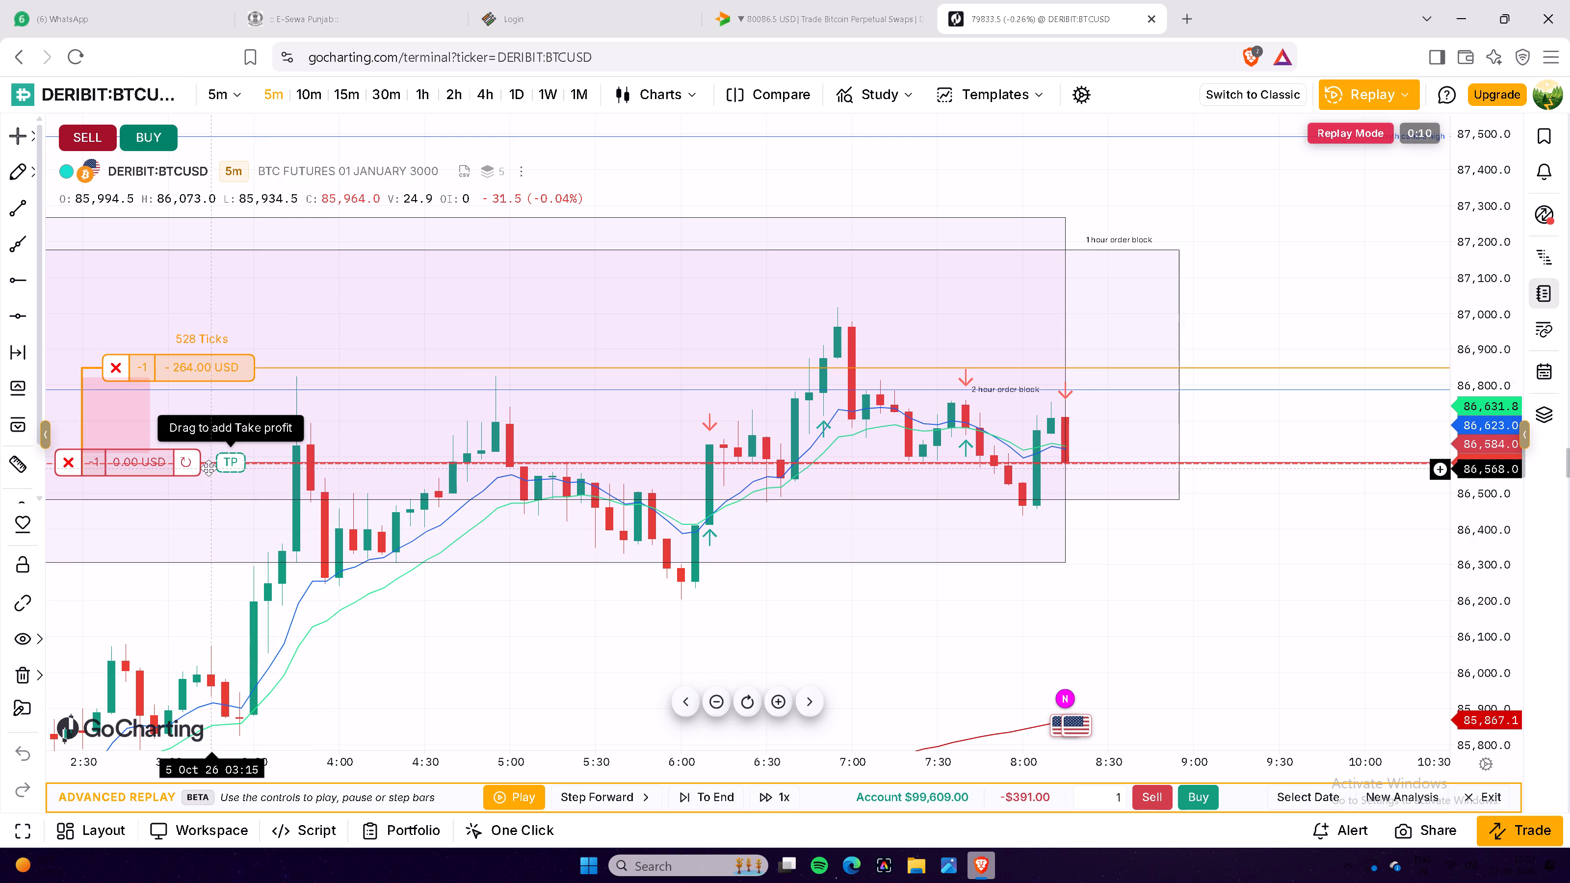
# Set the short position's take profit at 86,269, just below the lower edge of the order blocks.
pyautogui.moveTo(897, 606); pyautogui.dragTo(897, 529)
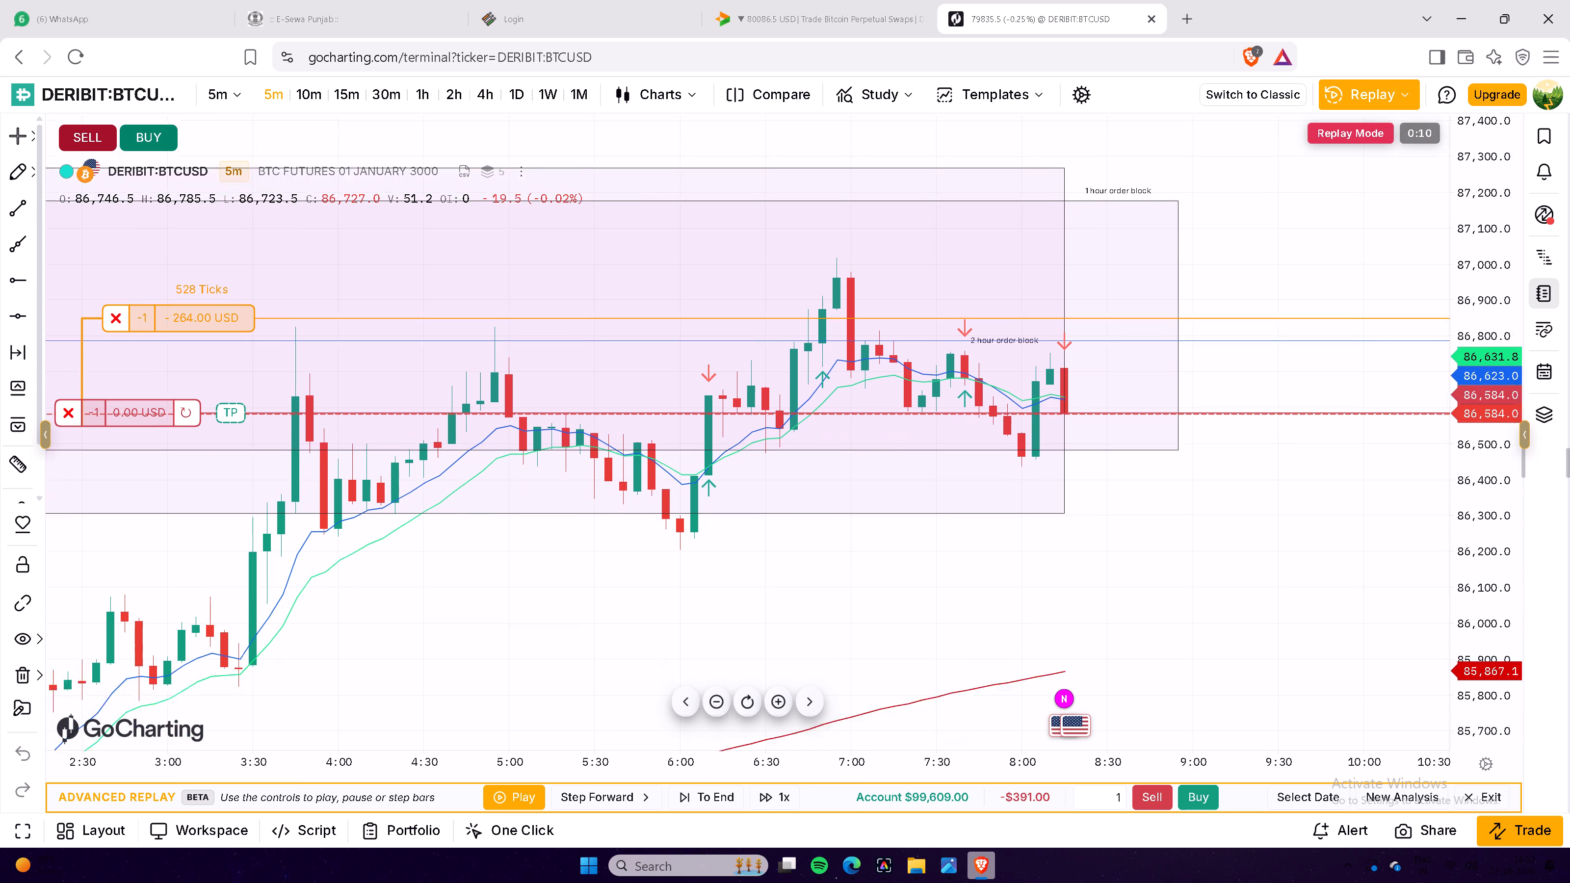
pyautogui.moveTo(897, 529); pyautogui.dragTo(899, 505)
pyautogui.moveTo(235, 360); pyautogui.dragTo(236, 466)
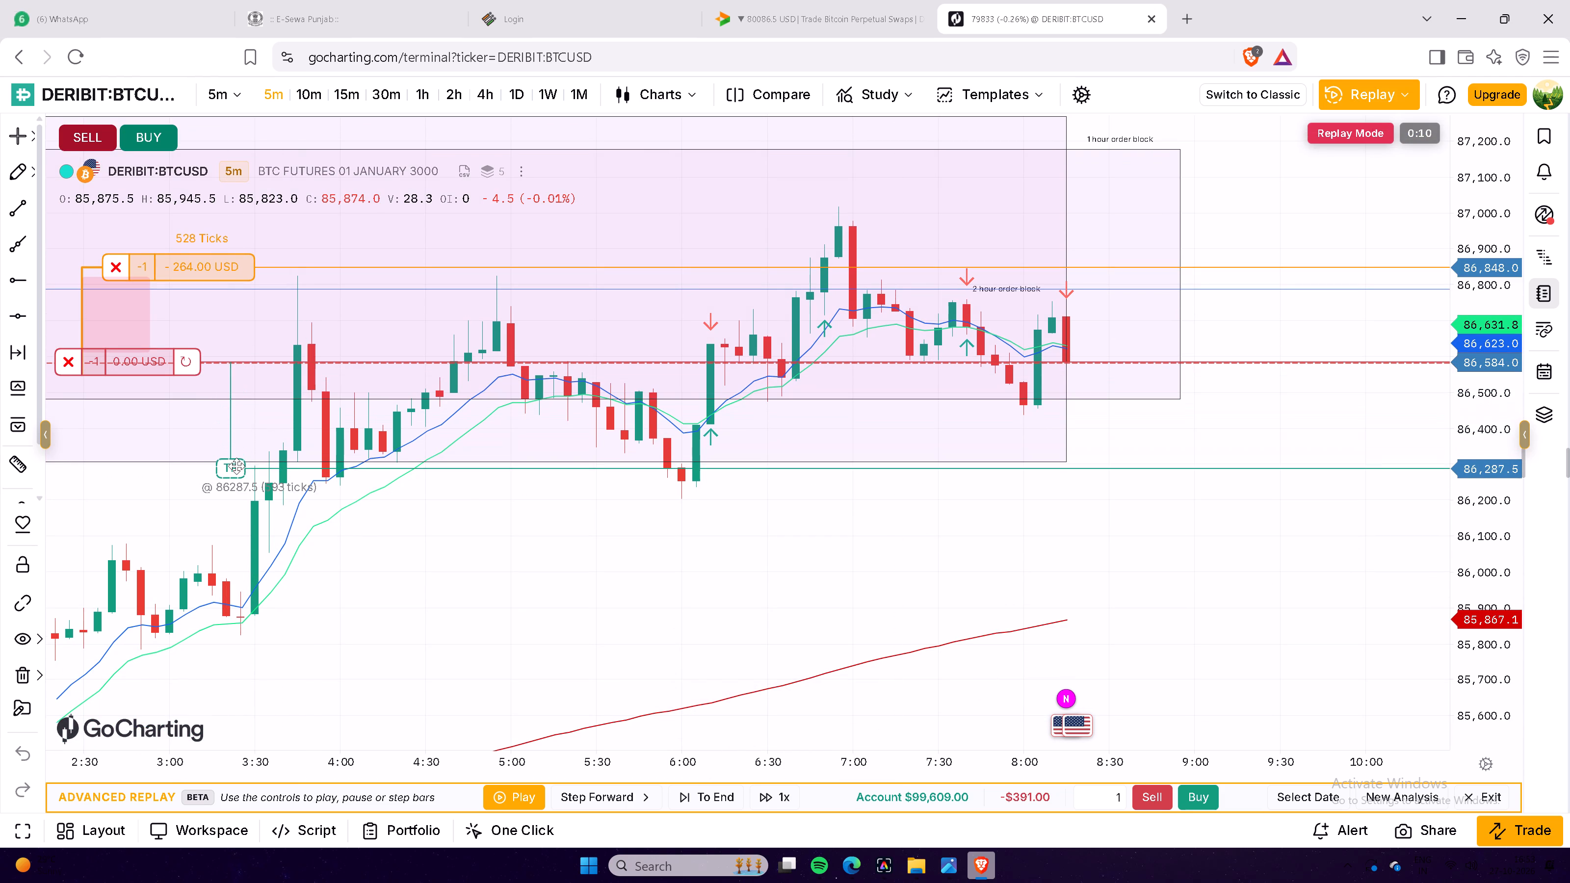
pyautogui.moveTo(236, 466); pyautogui.dragTo(238, 472)
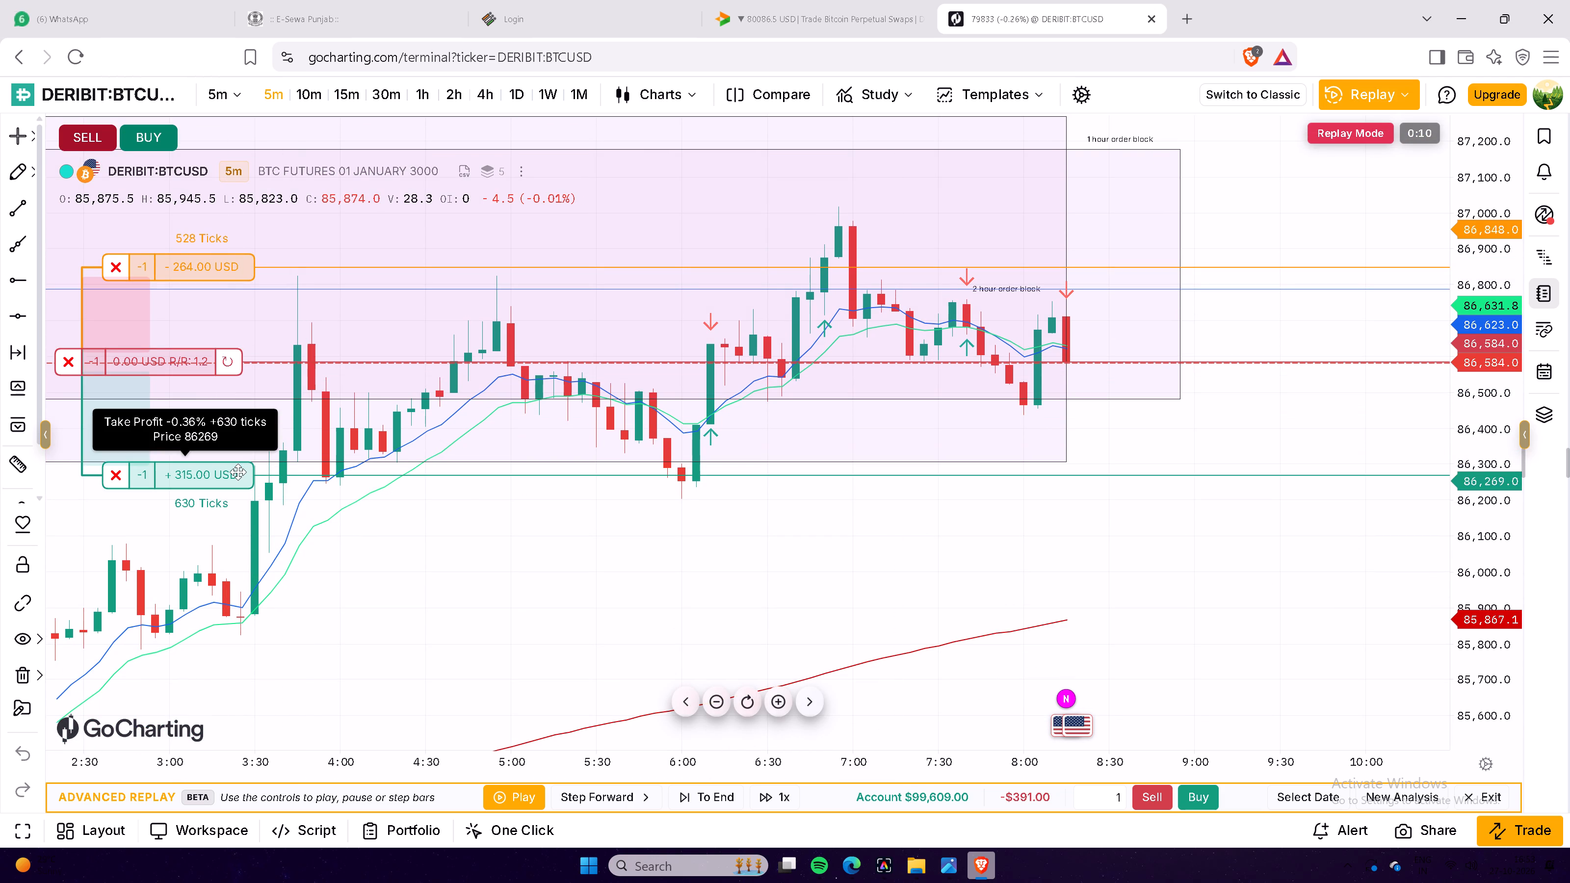
# Resume the replay to let the short trade run, keeping the latest candles and both exit levels in view.
pyautogui.moveTo(678, 557); pyautogui.dragTo(616, 585)
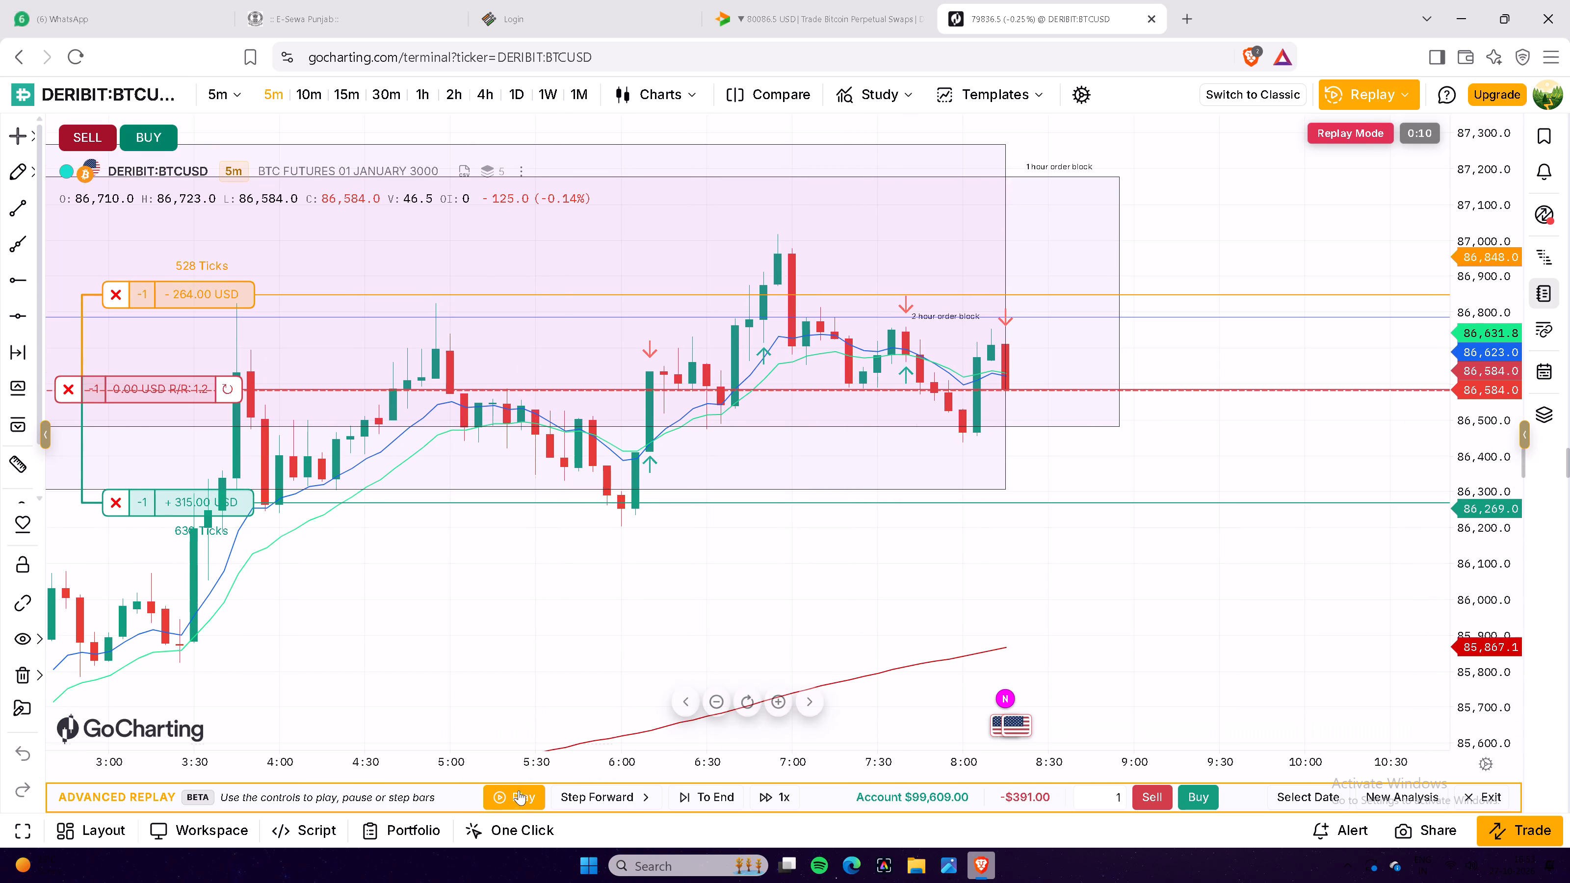
pyautogui.click(511, 801)
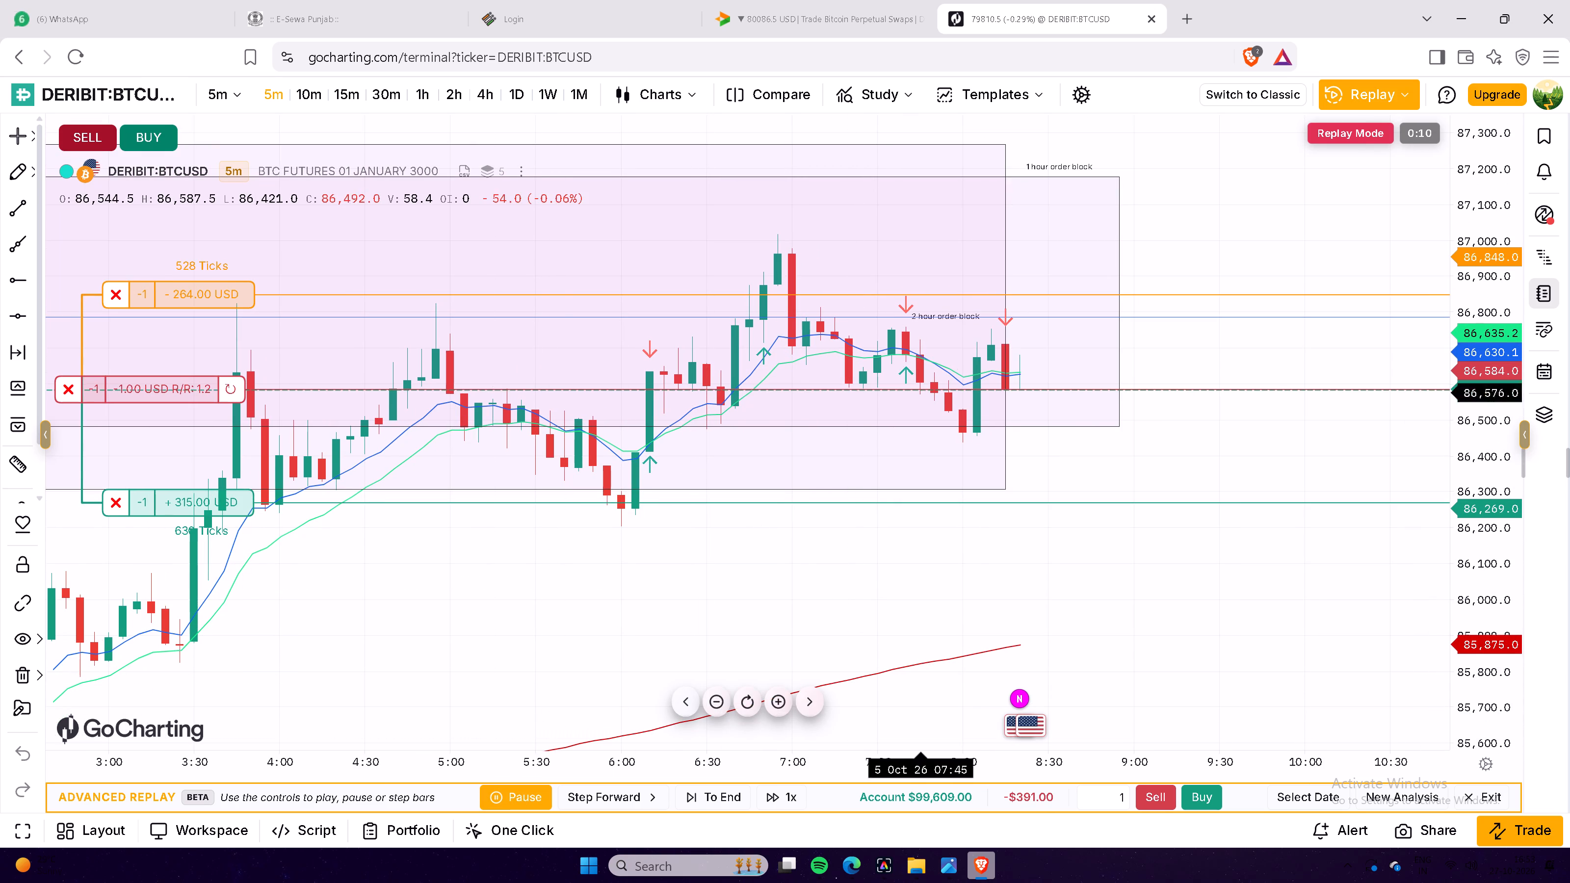
pyautogui.scroll(4, 1133, 469)
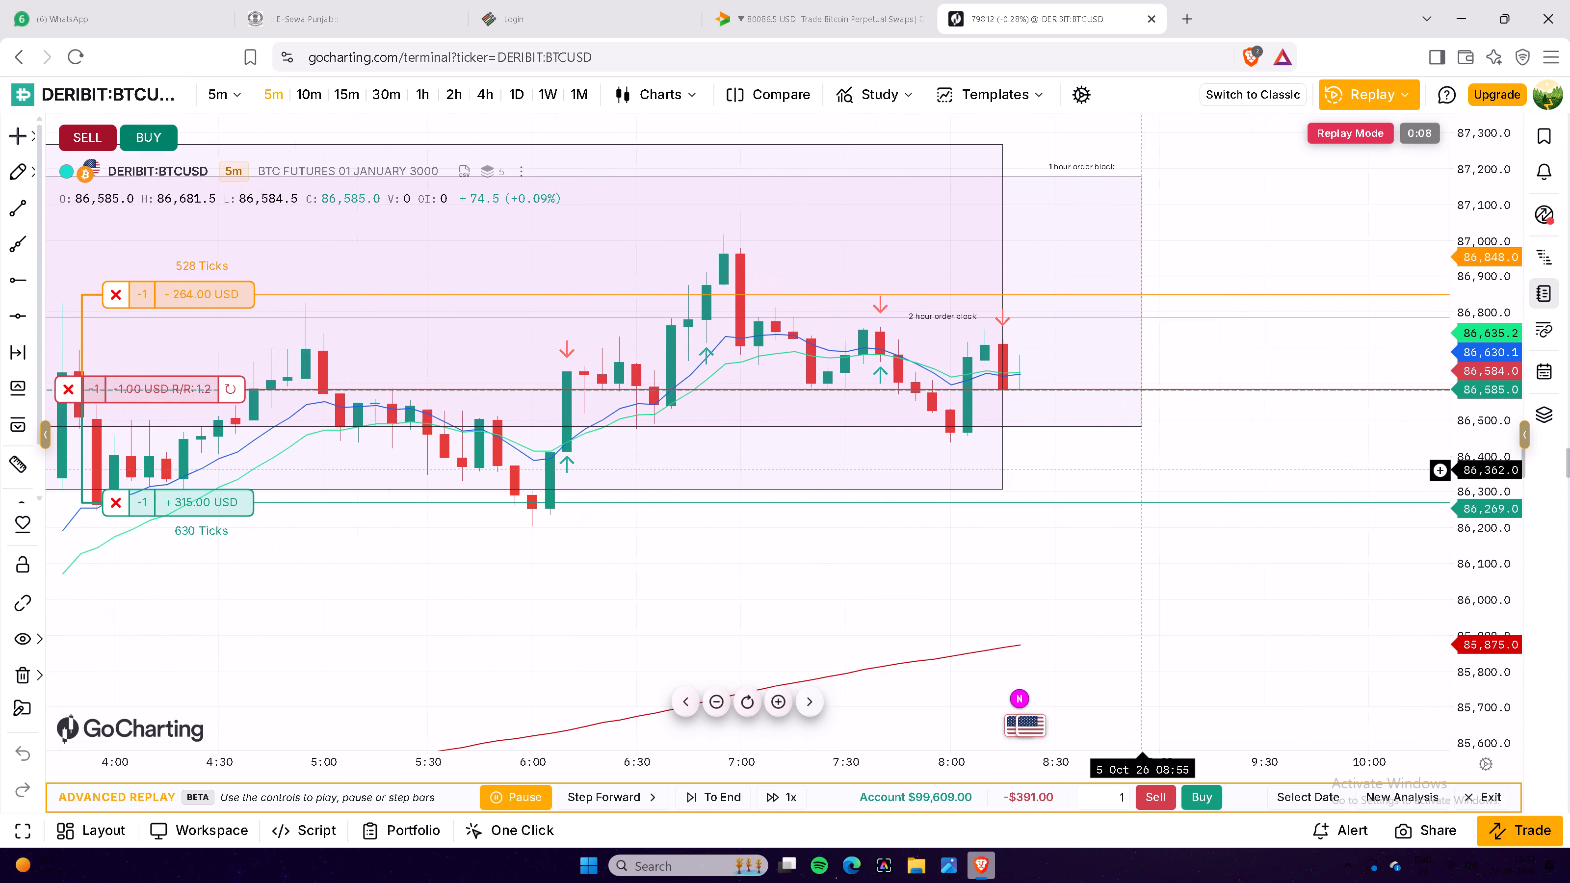
# Extend the 2 hour order block rectangle forward in time to about 9:15, past the end of the 1 hour order block.
pyautogui.moveTo(1234, 456); pyautogui.dragTo(1099, 553)
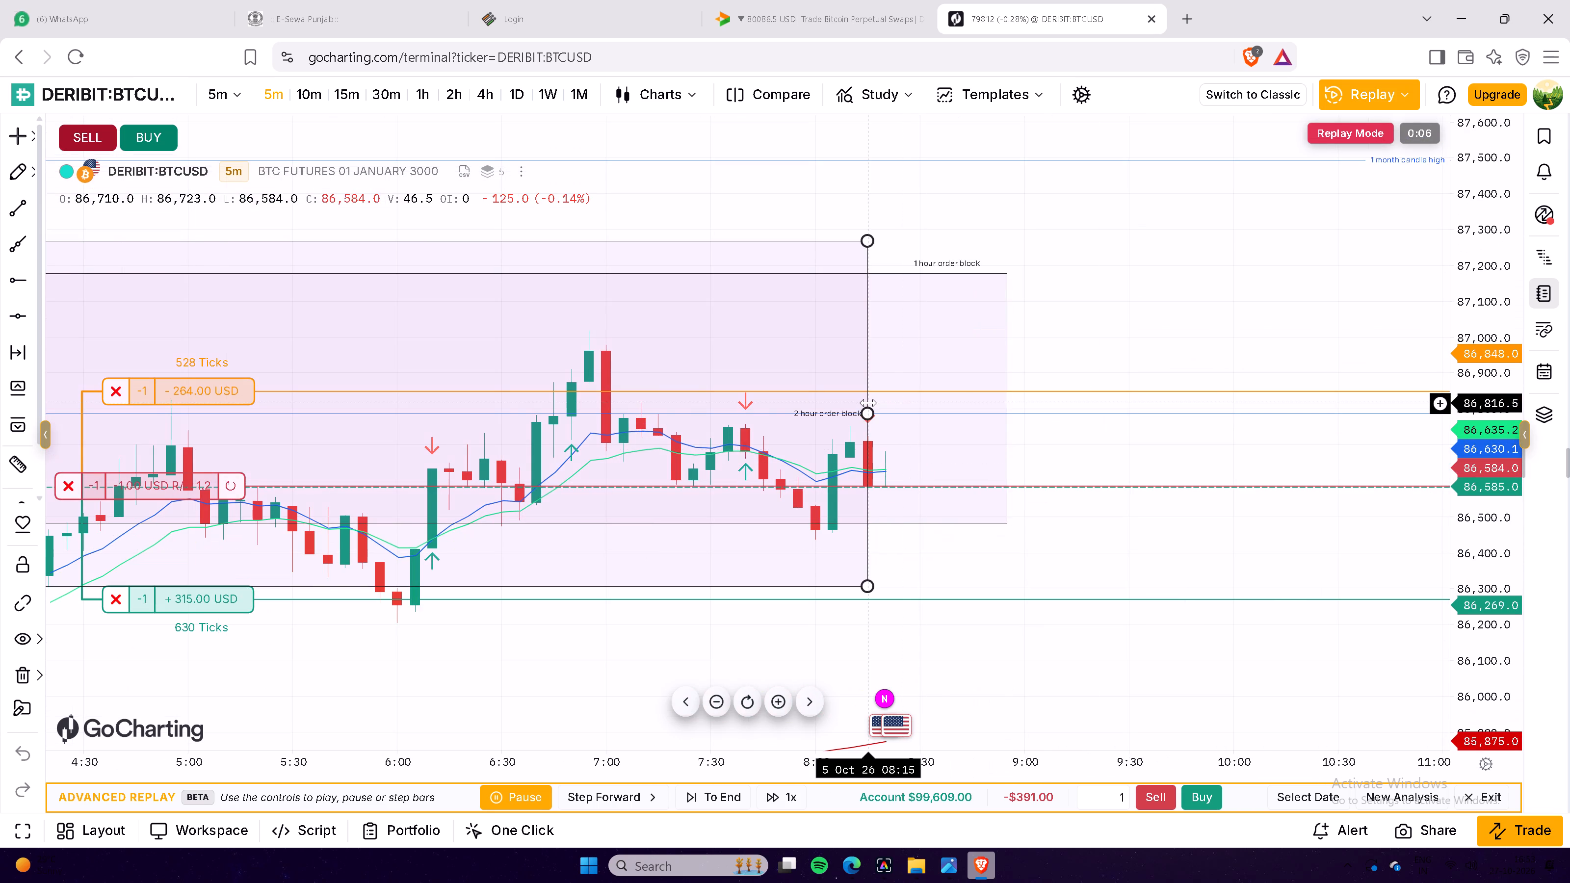
pyautogui.moveTo(880, 405); pyautogui.dragTo(881, 405)
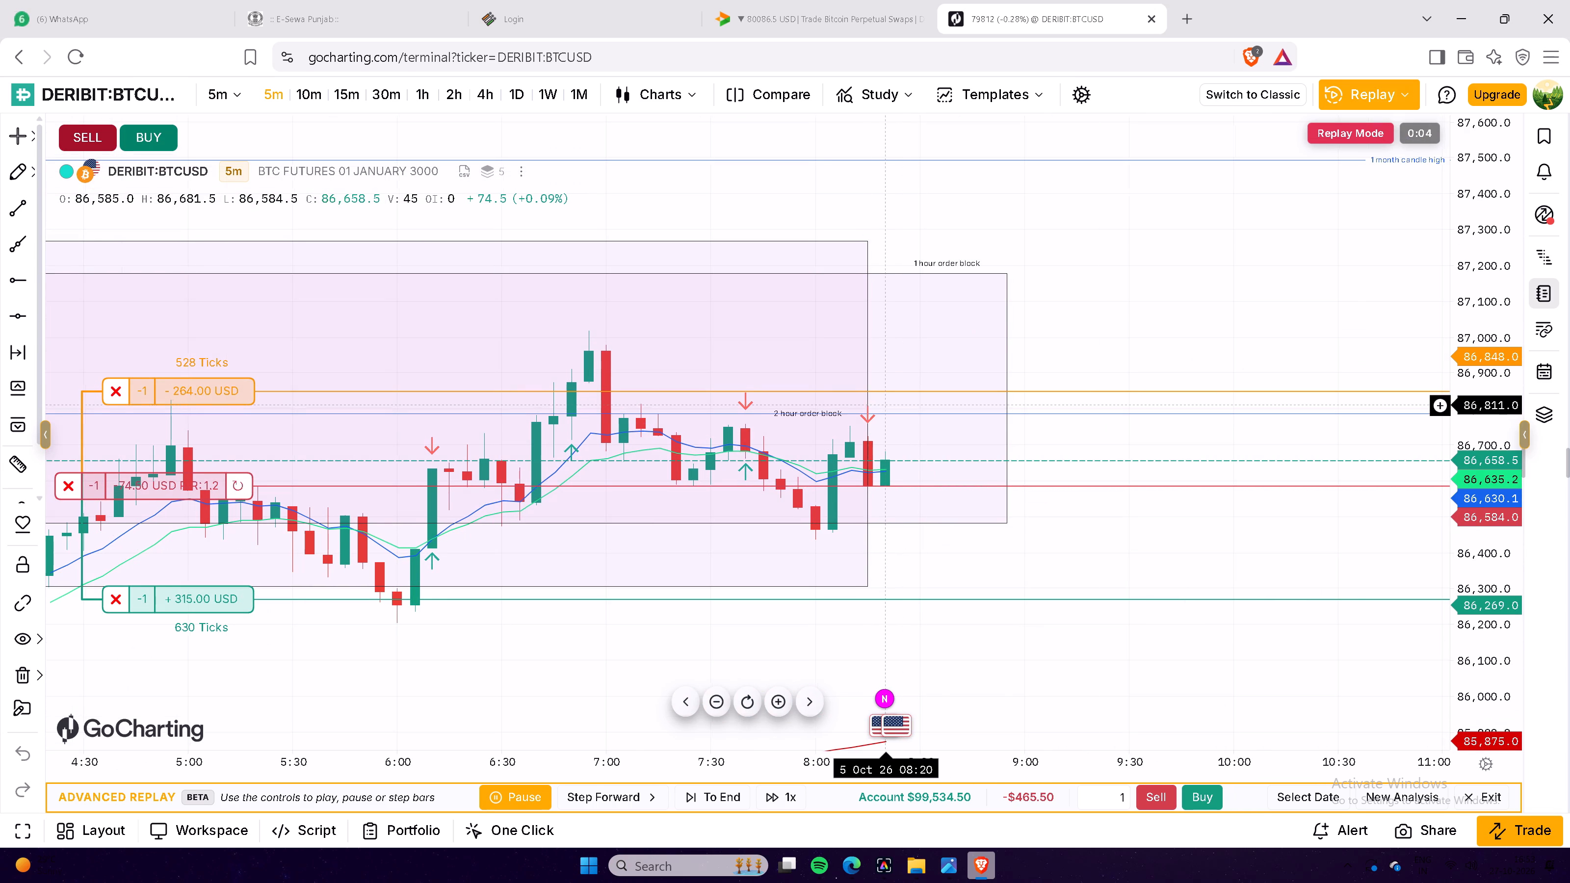
pyautogui.moveTo(881, 405); pyautogui.dragTo(912, 401)
pyautogui.click(900, 371)
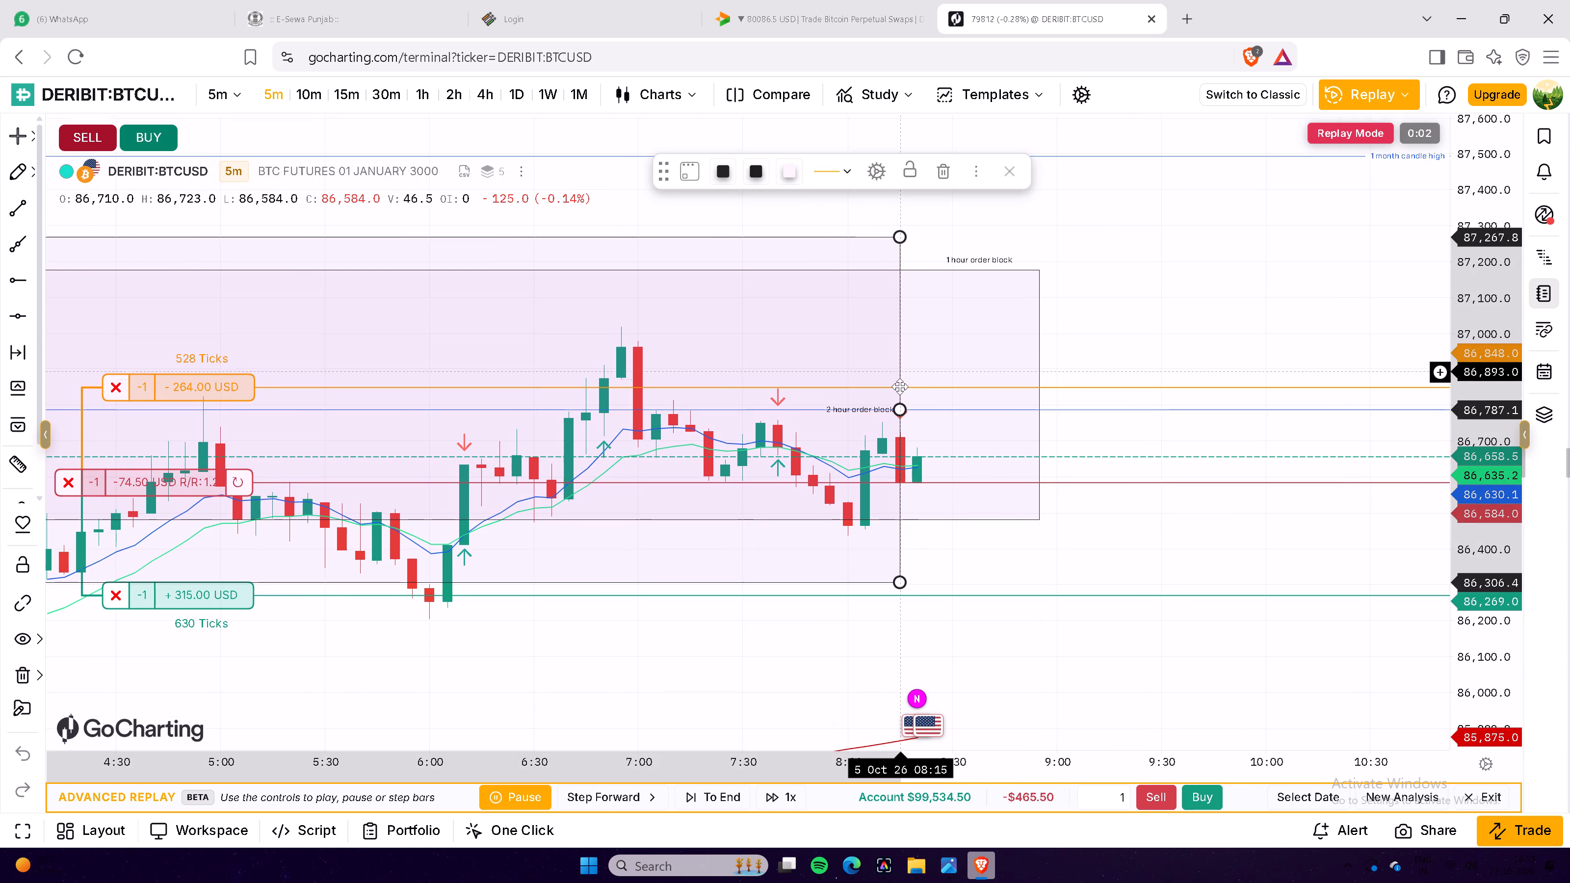
pyautogui.moveTo(902, 407); pyautogui.dragTo(1109, 412)
pyautogui.click(1179, 551)
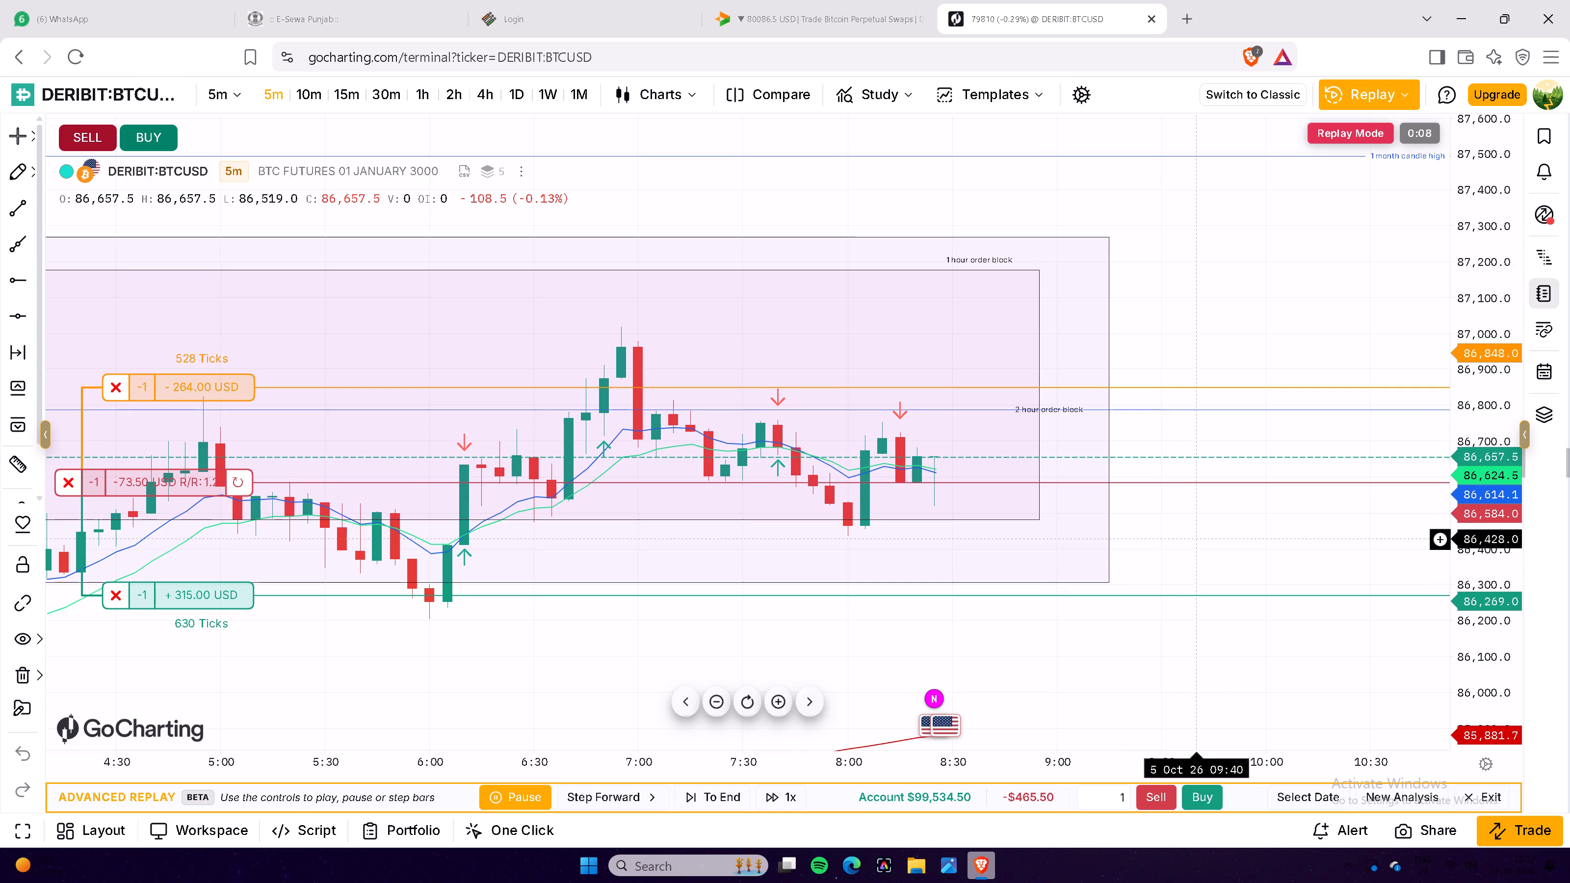
# Lower the short position's take profit to 86,049.5 for a risk/reward of 2, keeping the replay running.
pyautogui.moveTo(1202, 534); pyautogui.dragTo(1164, 550)
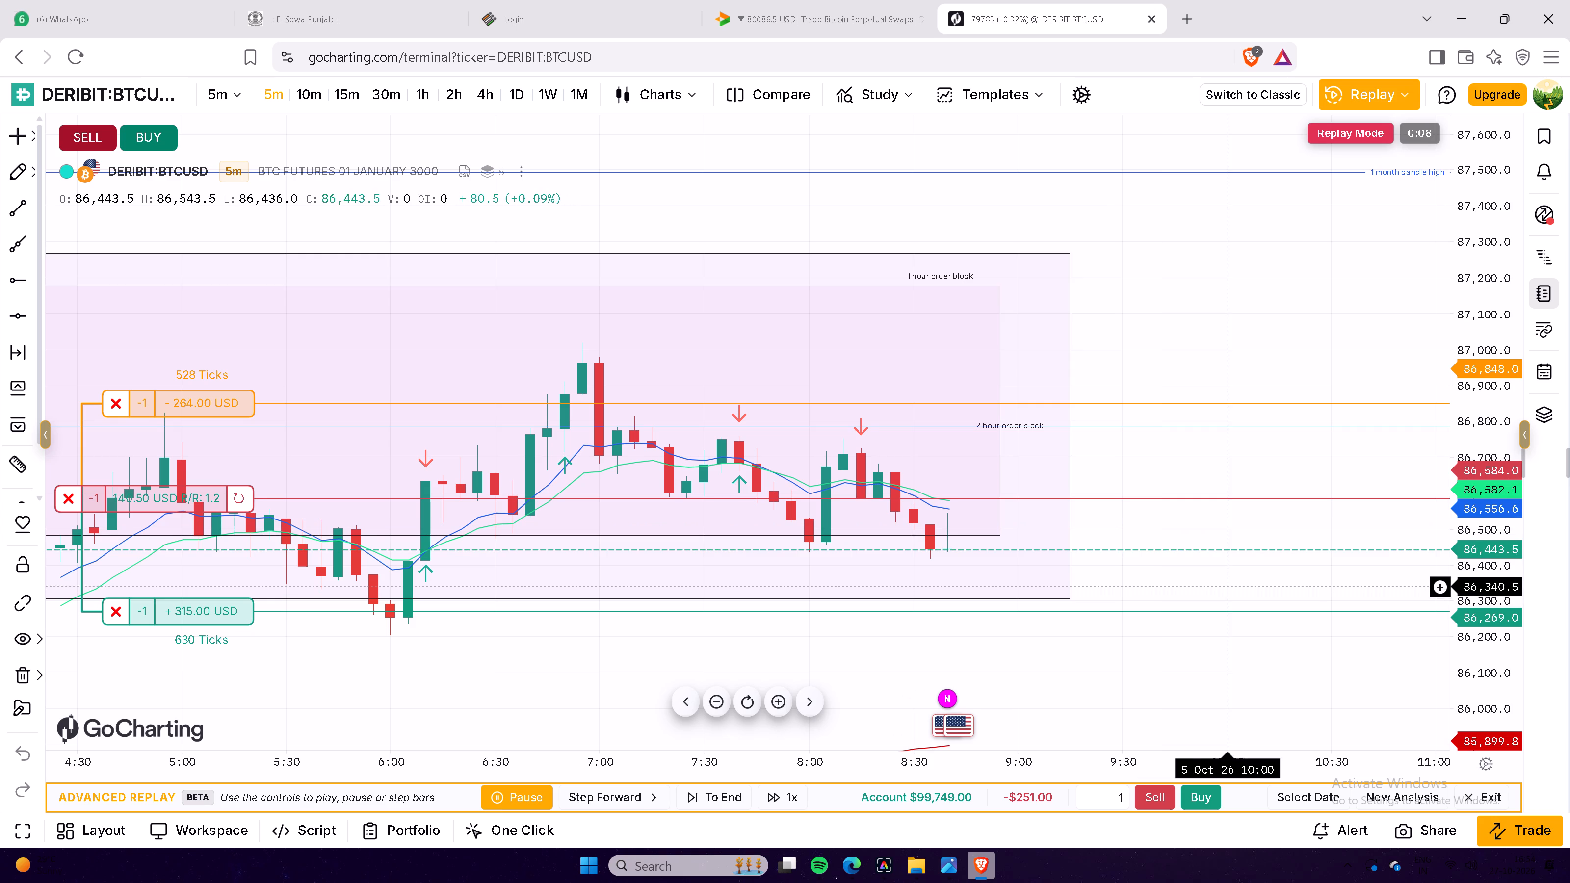
pyautogui.moveTo(1226, 581); pyautogui.dragTo(1268, 449)
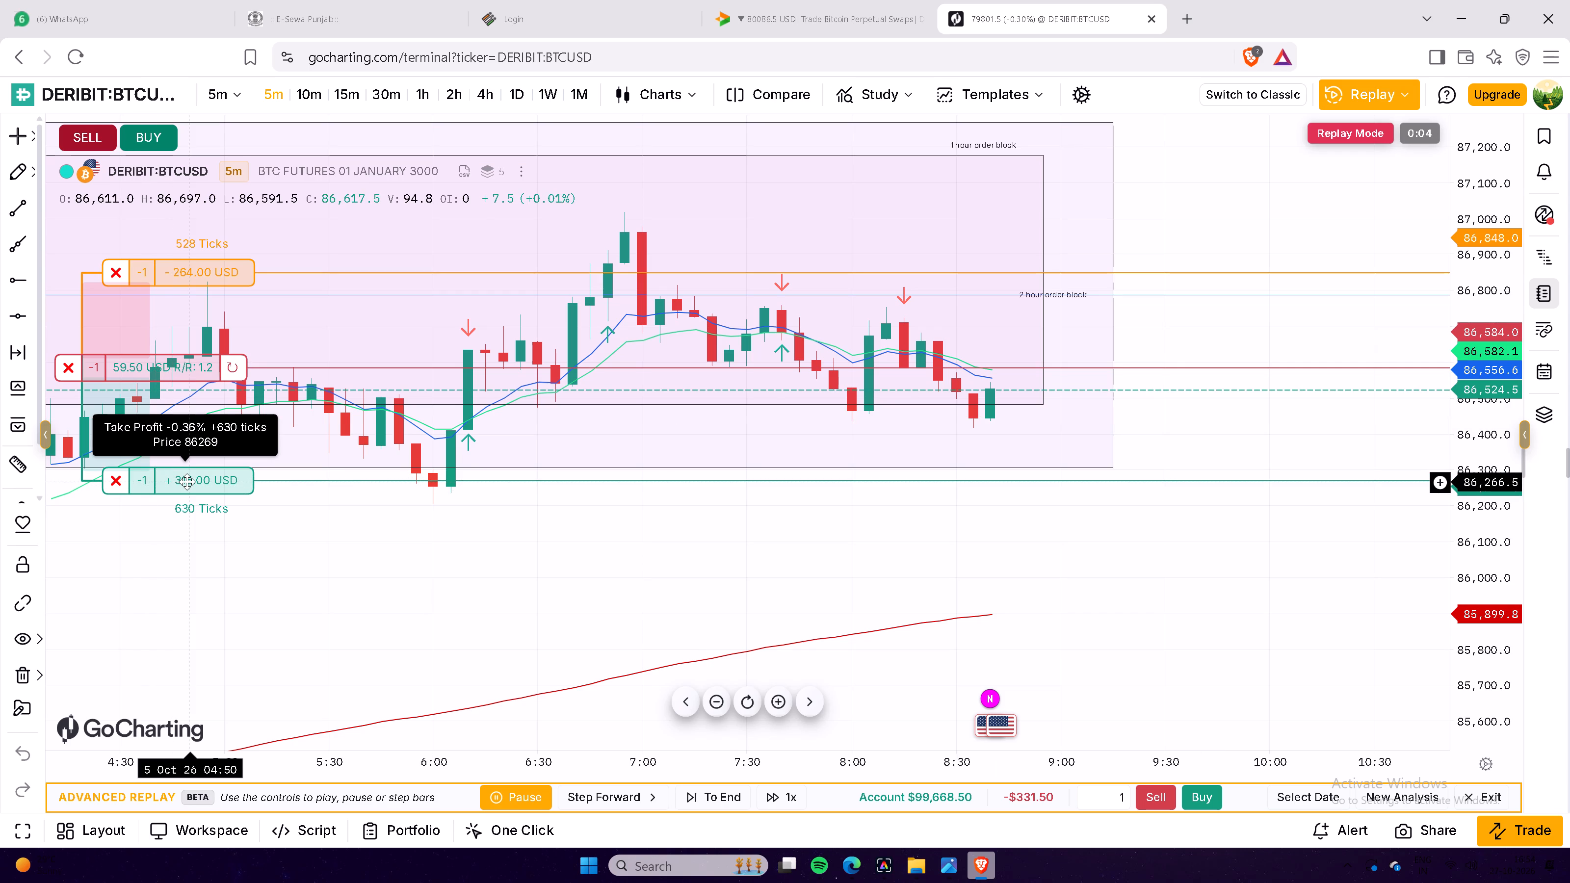
pyautogui.moveTo(187, 482); pyautogui.dragTo(199, 511)
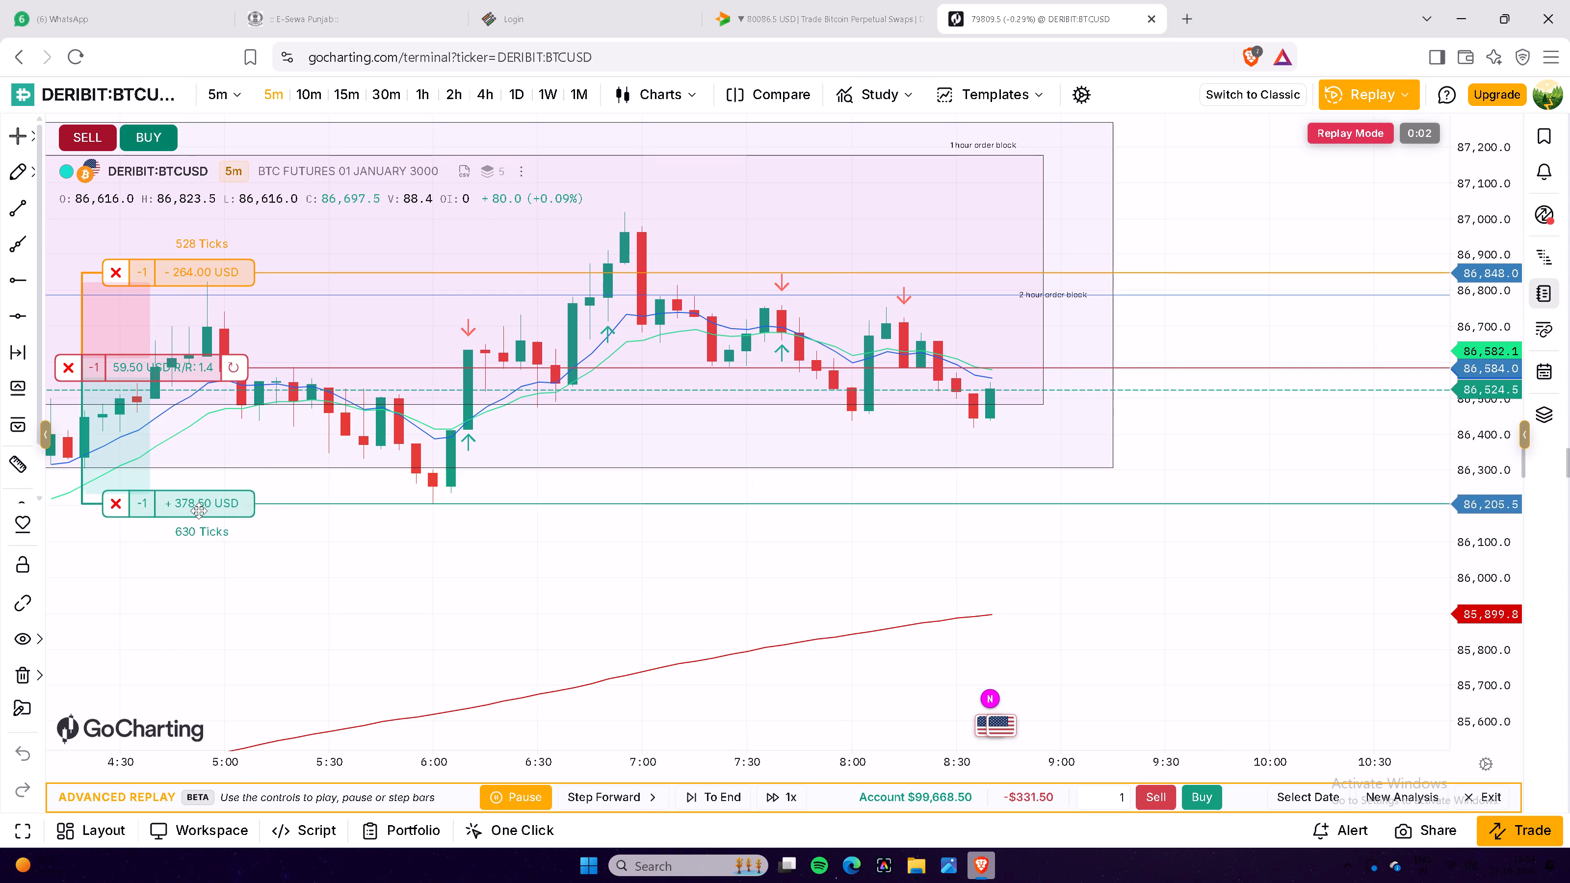
pyautogui.moveTo(199, 511); pyautogui.dragTo(202, 561)
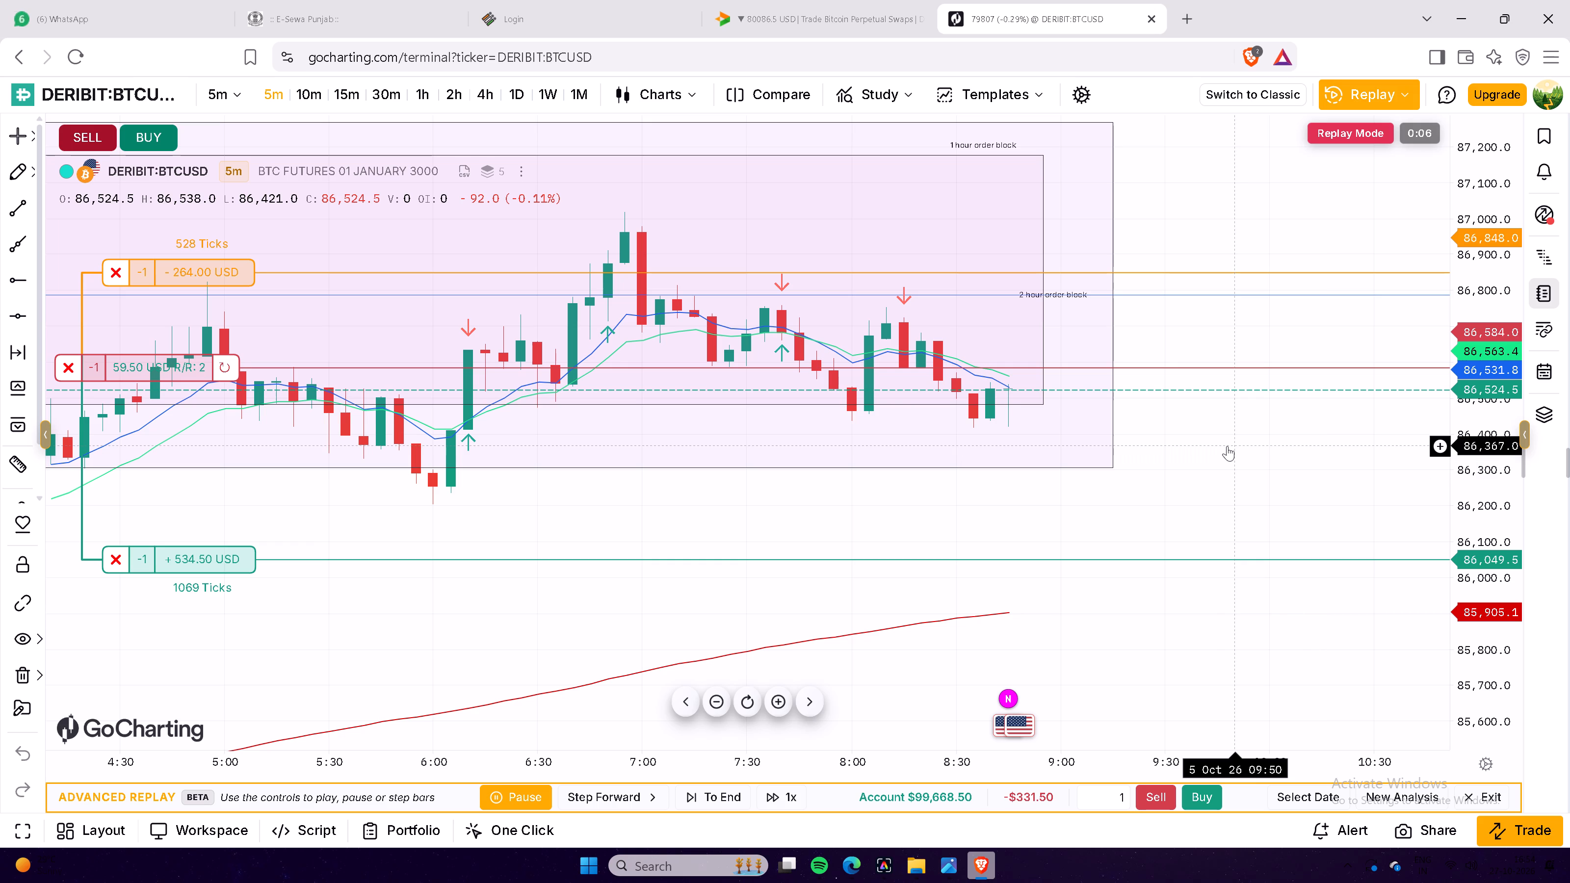
pyautogui.moveTo(1227, 446); pyautogui.dragTo(1255, 489)
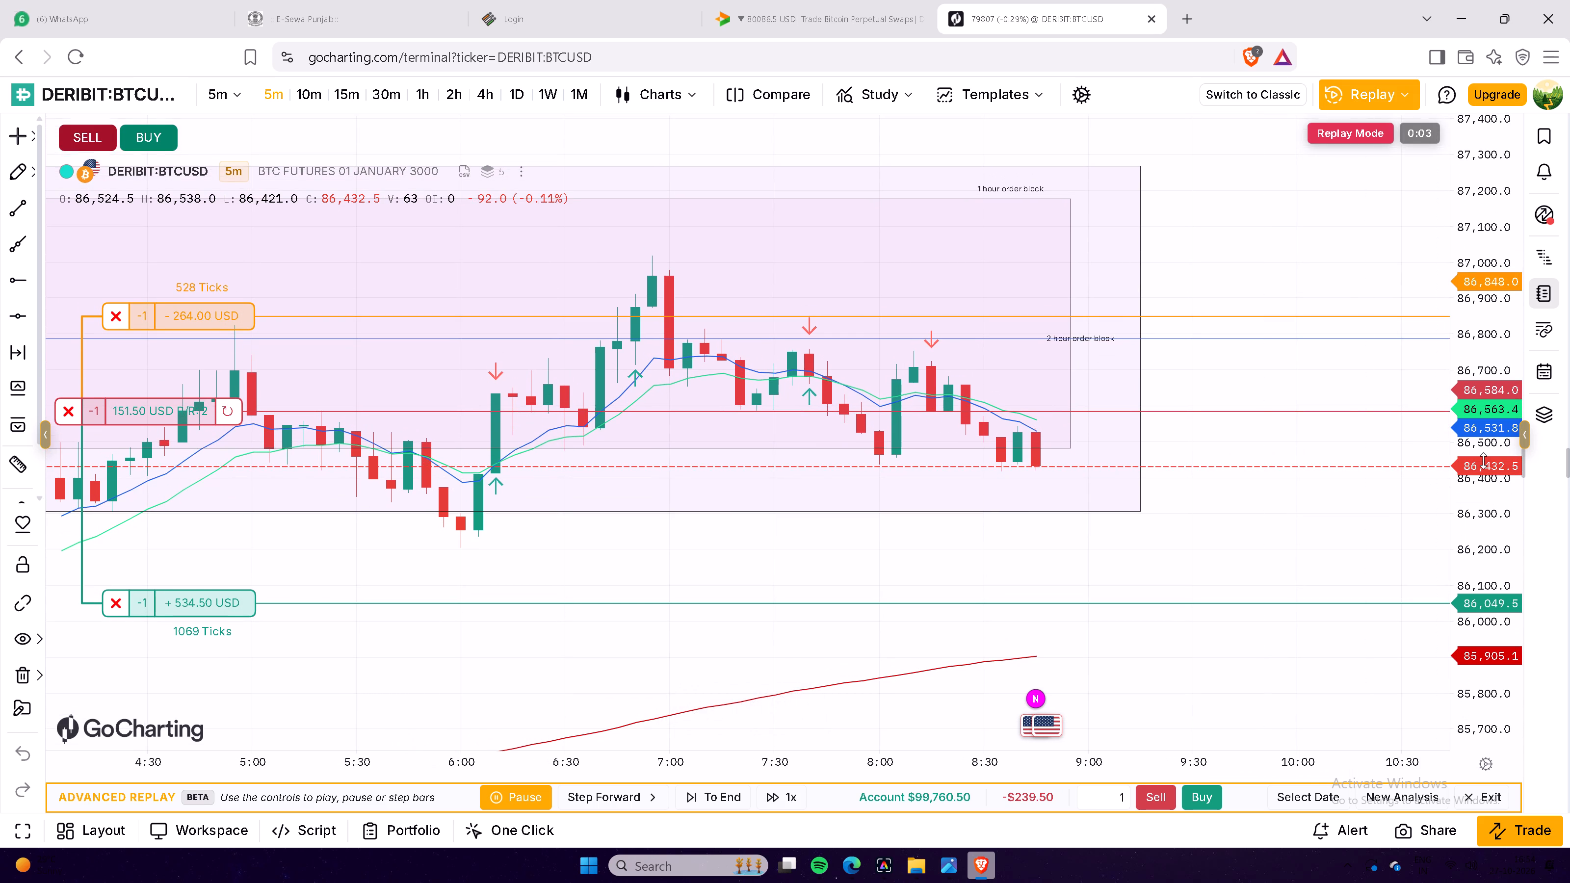
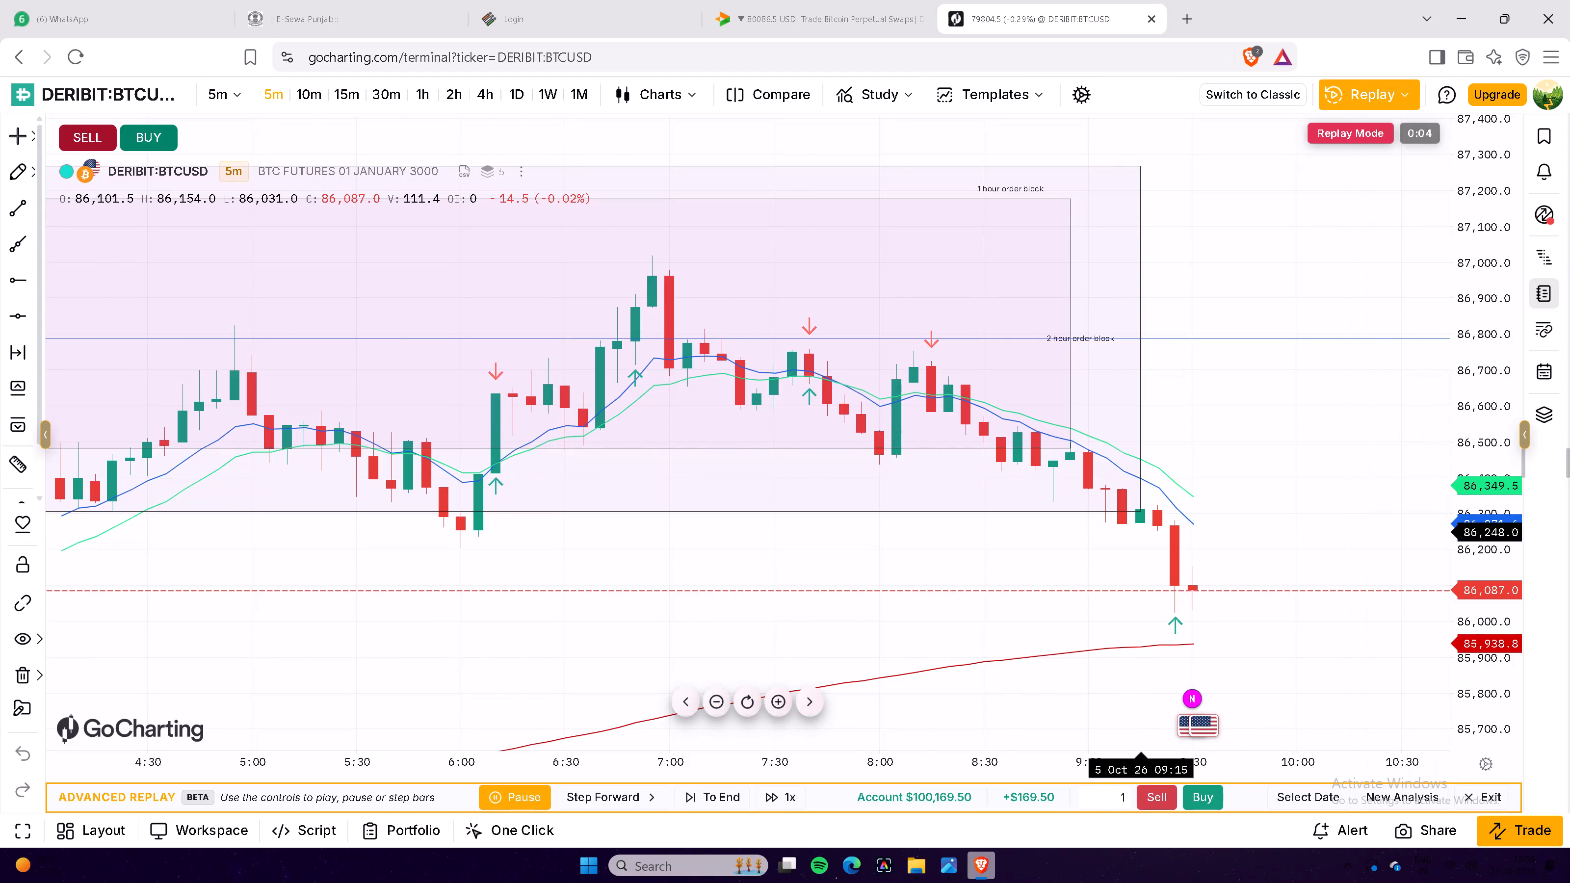
# Follow the running replay and examine how the new 5-minute candles develop relative to the order blocks and the moving-average lines.
pyautogui.scroll(-8, 1111, 555)
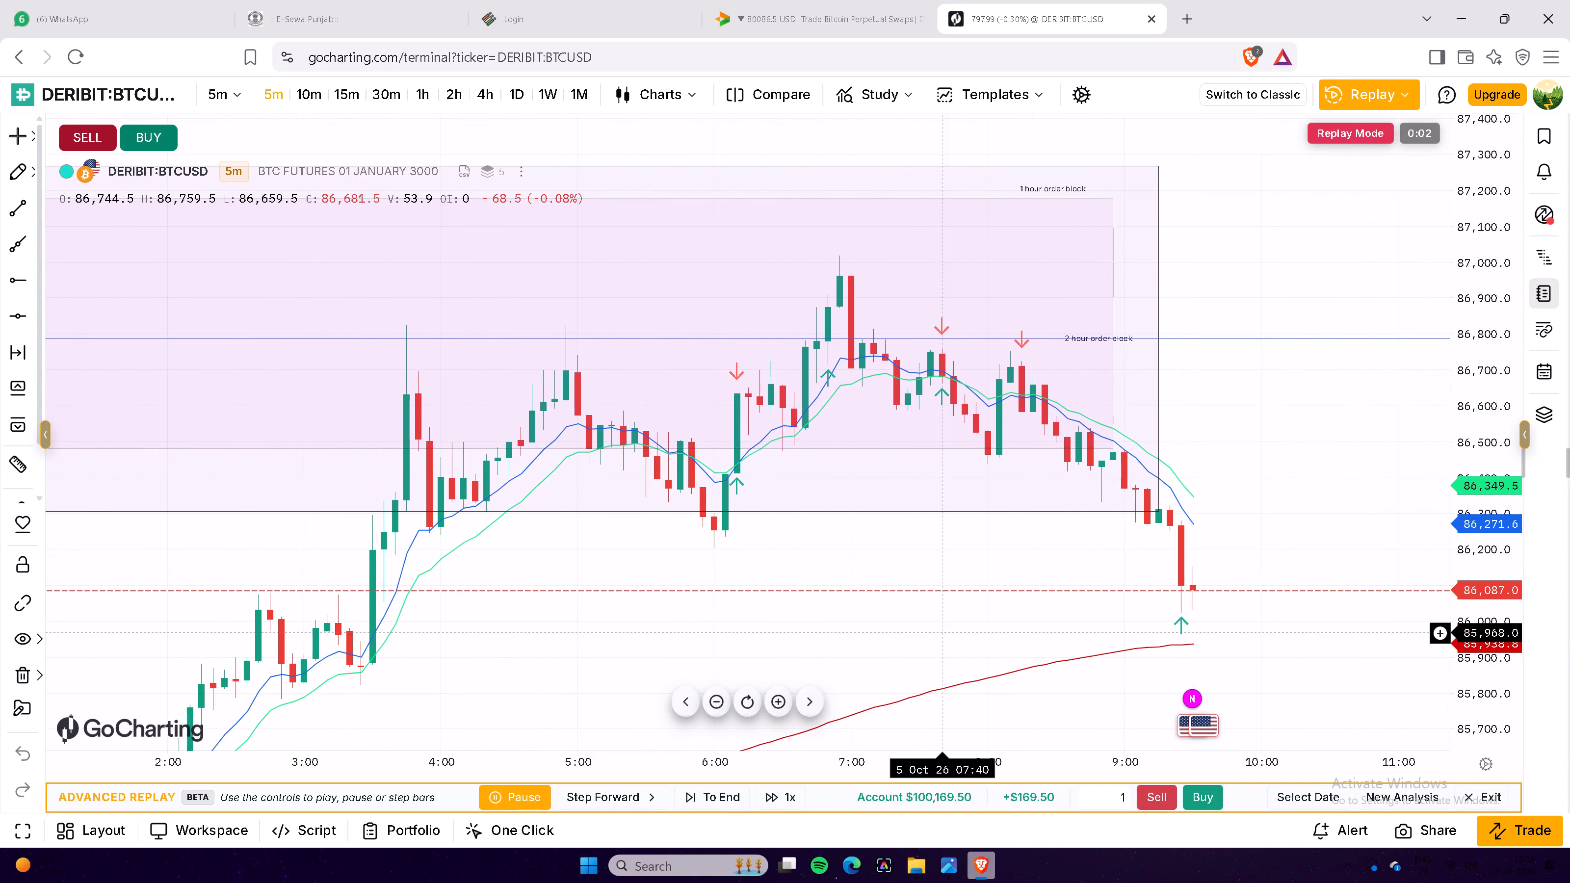
pyautogui.moveTo(947, 631); pyautogui.dragTo(923, 591)
pyautogui.click(923, 591)
pyautogui.scroll(3, 923, 591)
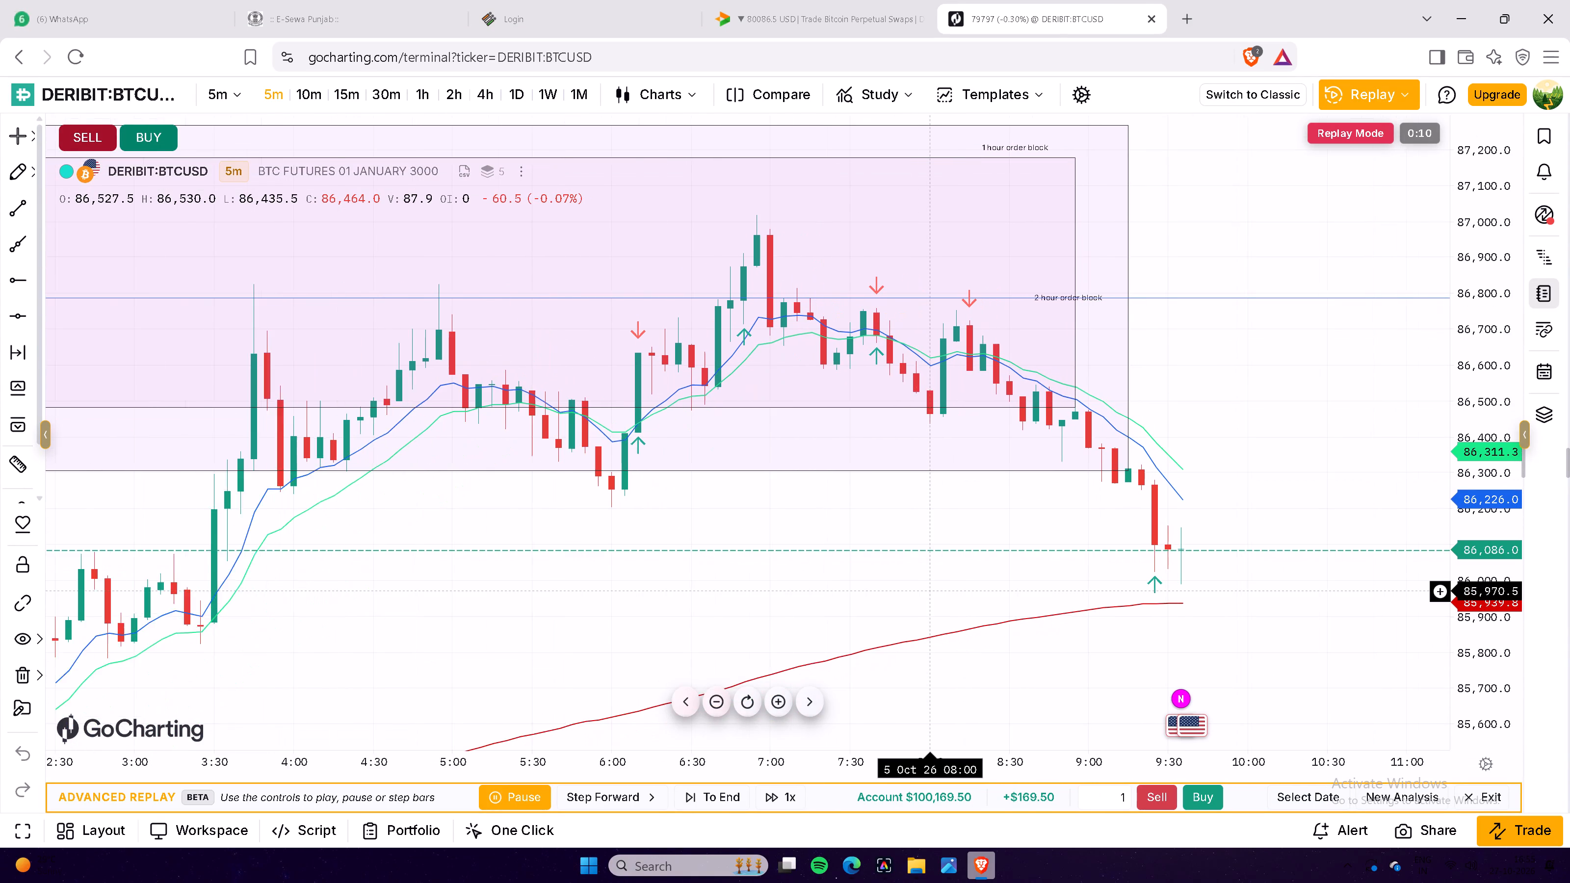
pyautogui.scroll(1, 923, 591)
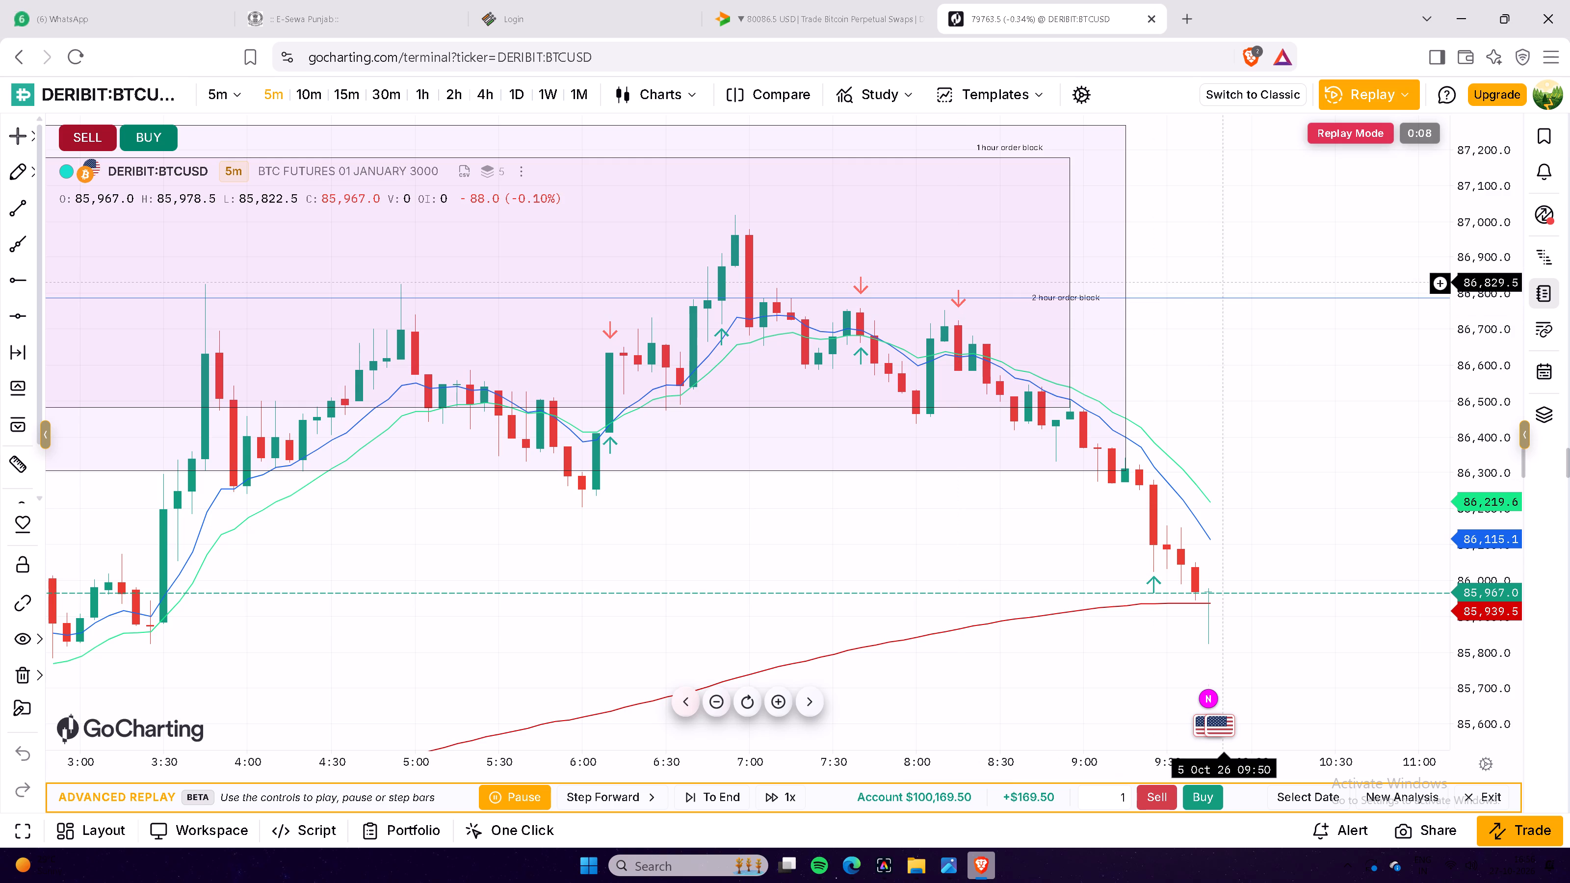
pyautogui.moveTo(1301, 381); pyautogui.dragTo(1350, 343)
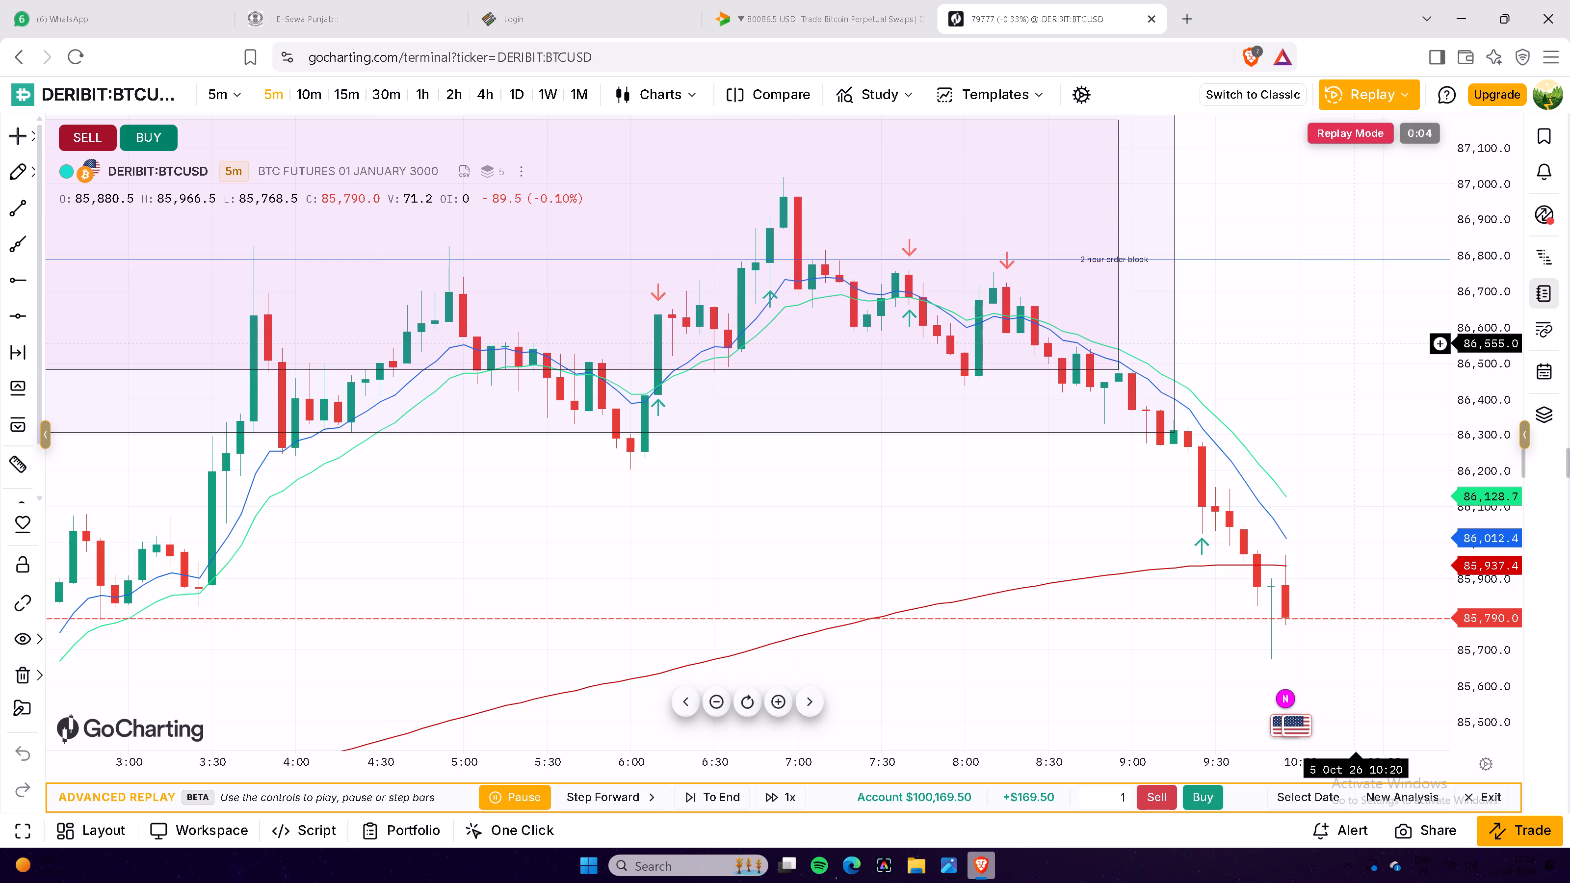
pyautogui.moveTo(1129, 494); pyautogui.dragTo(1090, 490)
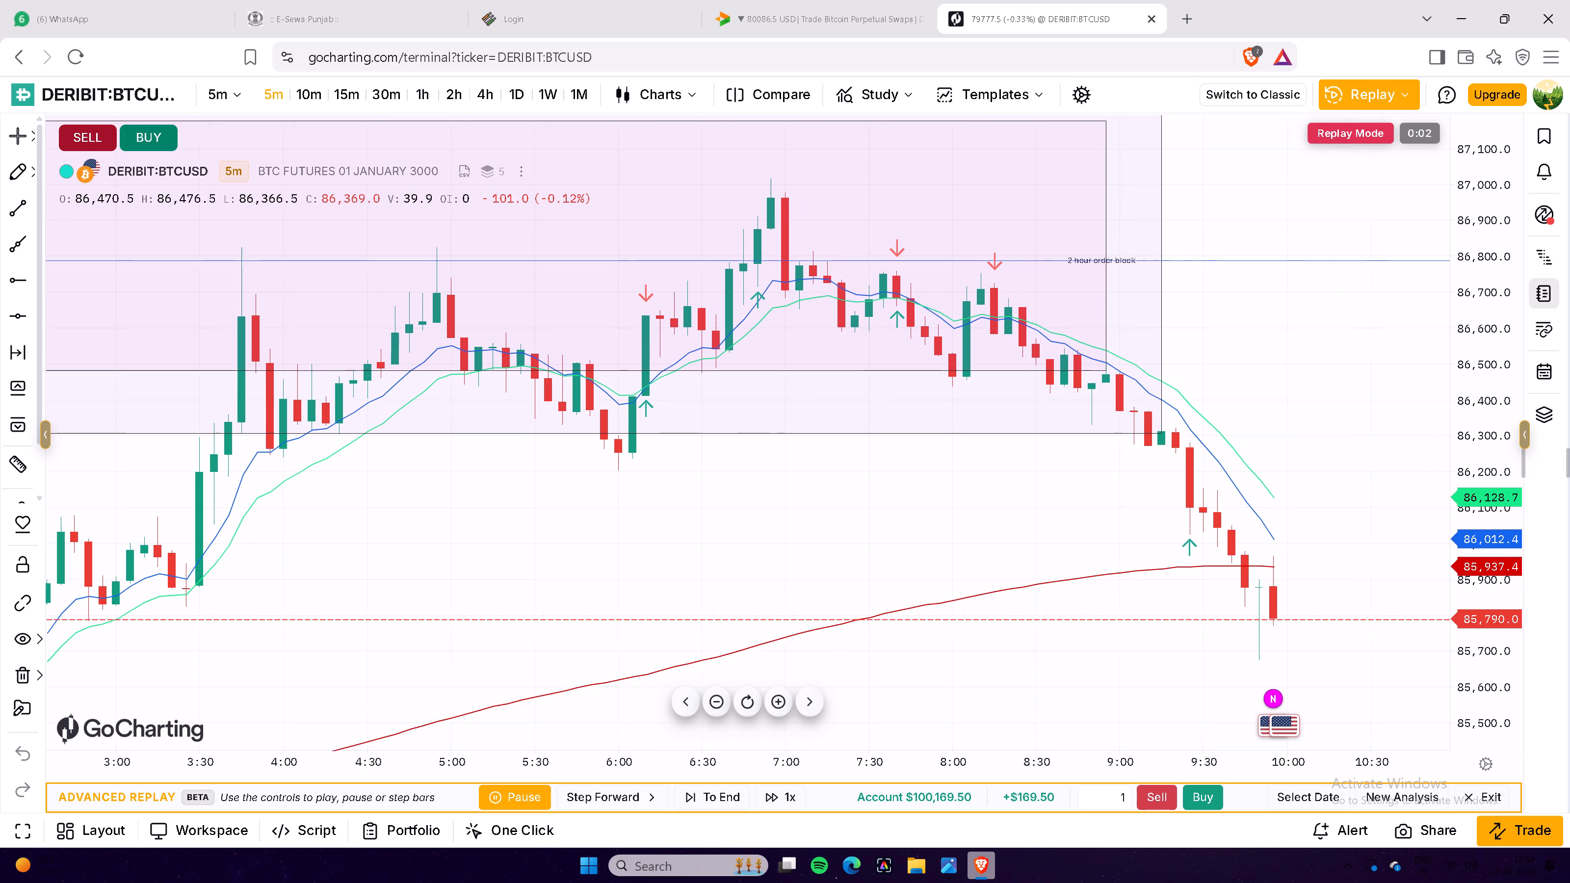
pyautogui.moveTo(1090, 490); pyautogui.dragTo(1085, 393)
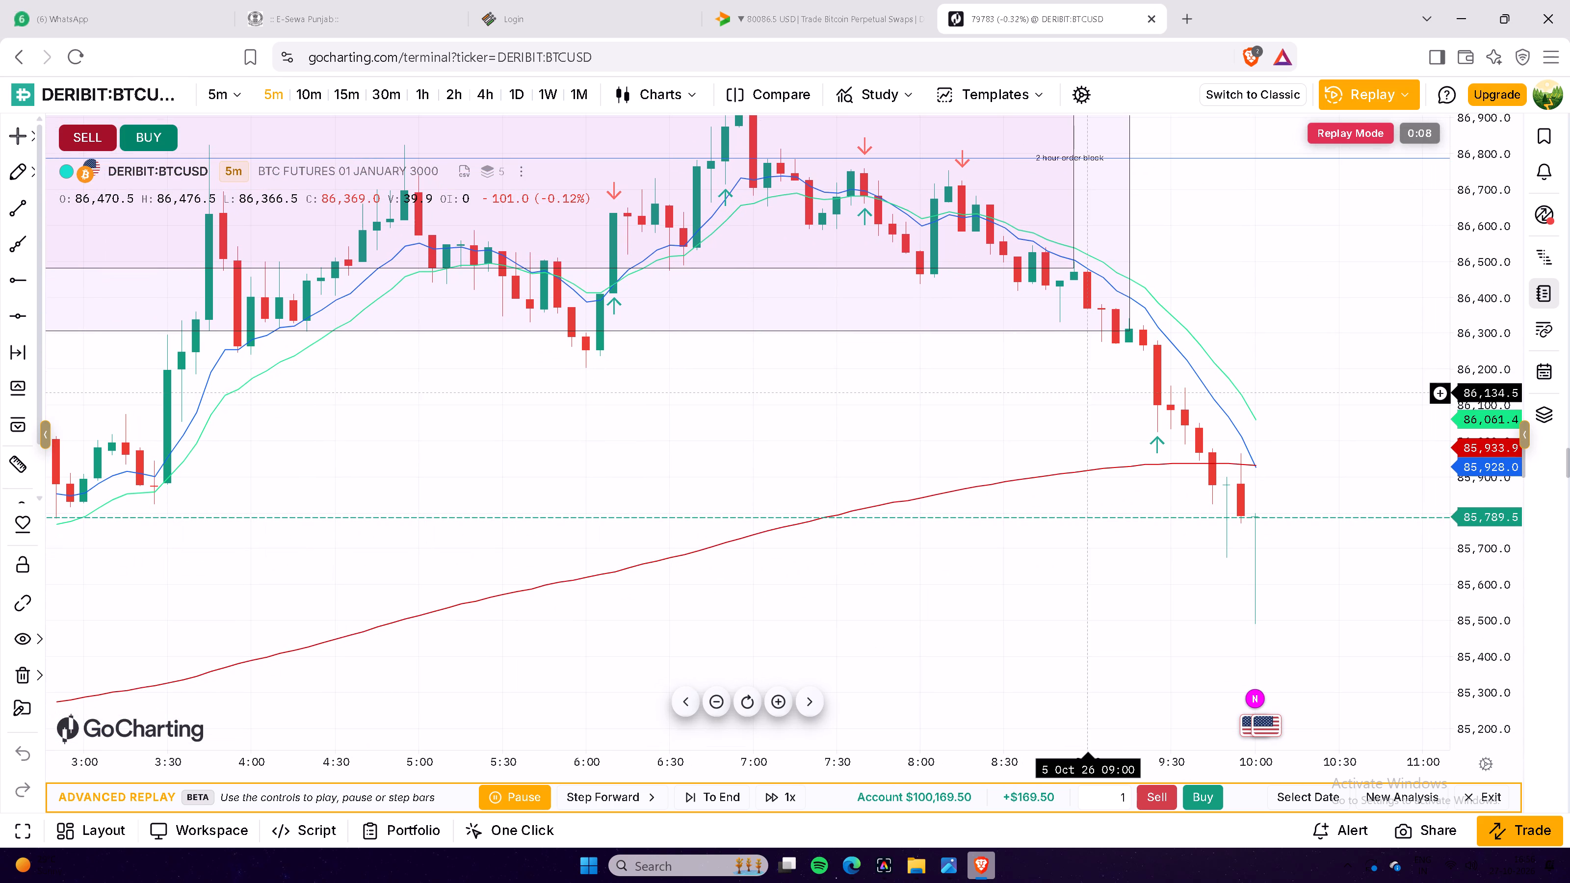
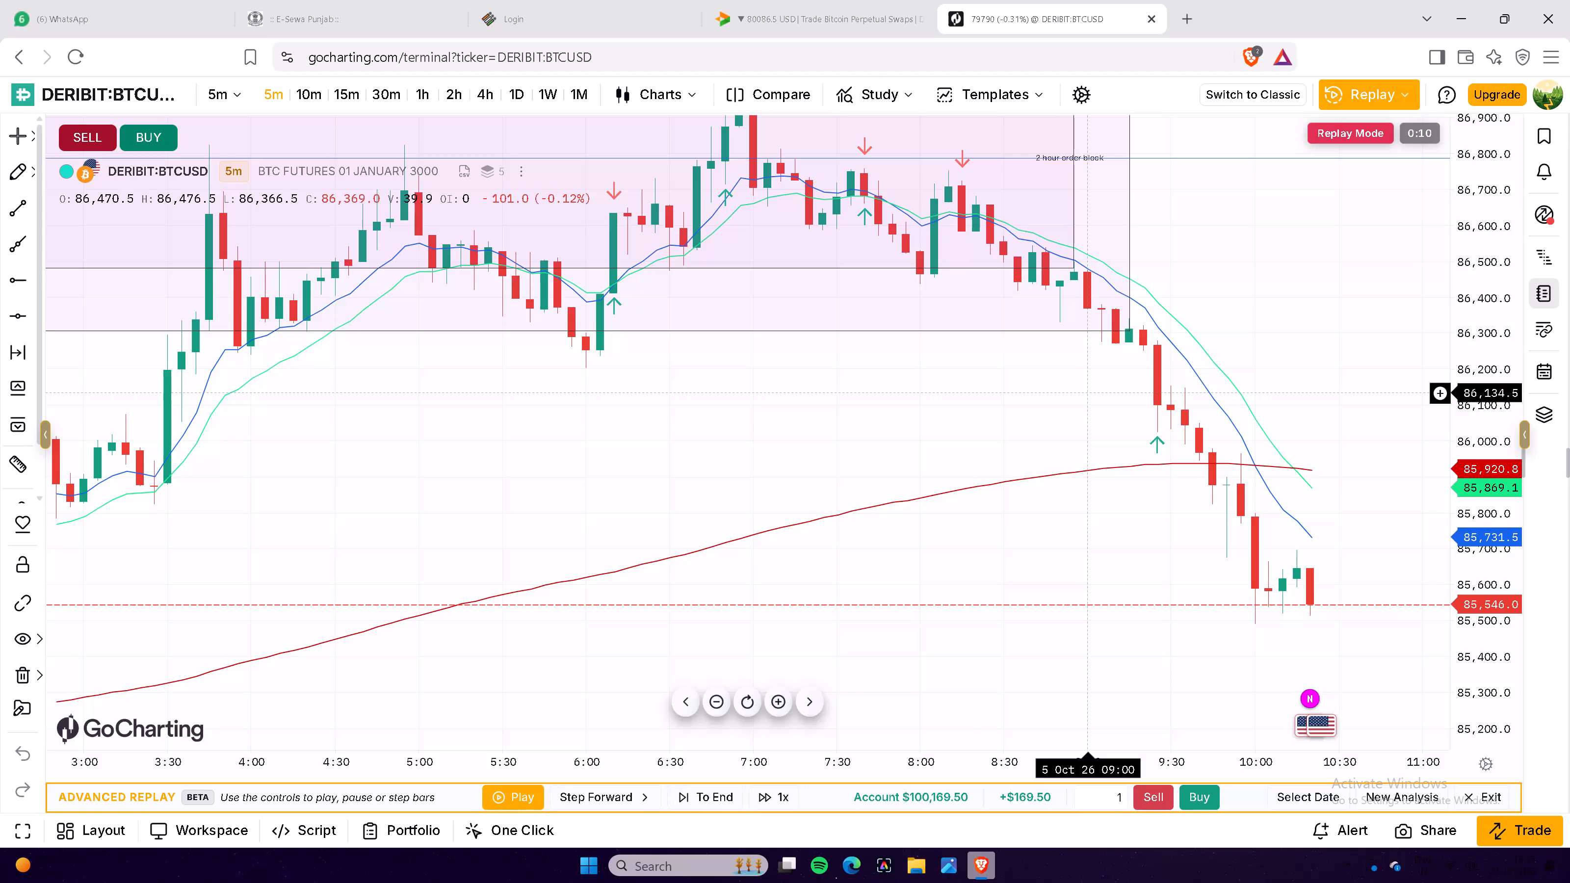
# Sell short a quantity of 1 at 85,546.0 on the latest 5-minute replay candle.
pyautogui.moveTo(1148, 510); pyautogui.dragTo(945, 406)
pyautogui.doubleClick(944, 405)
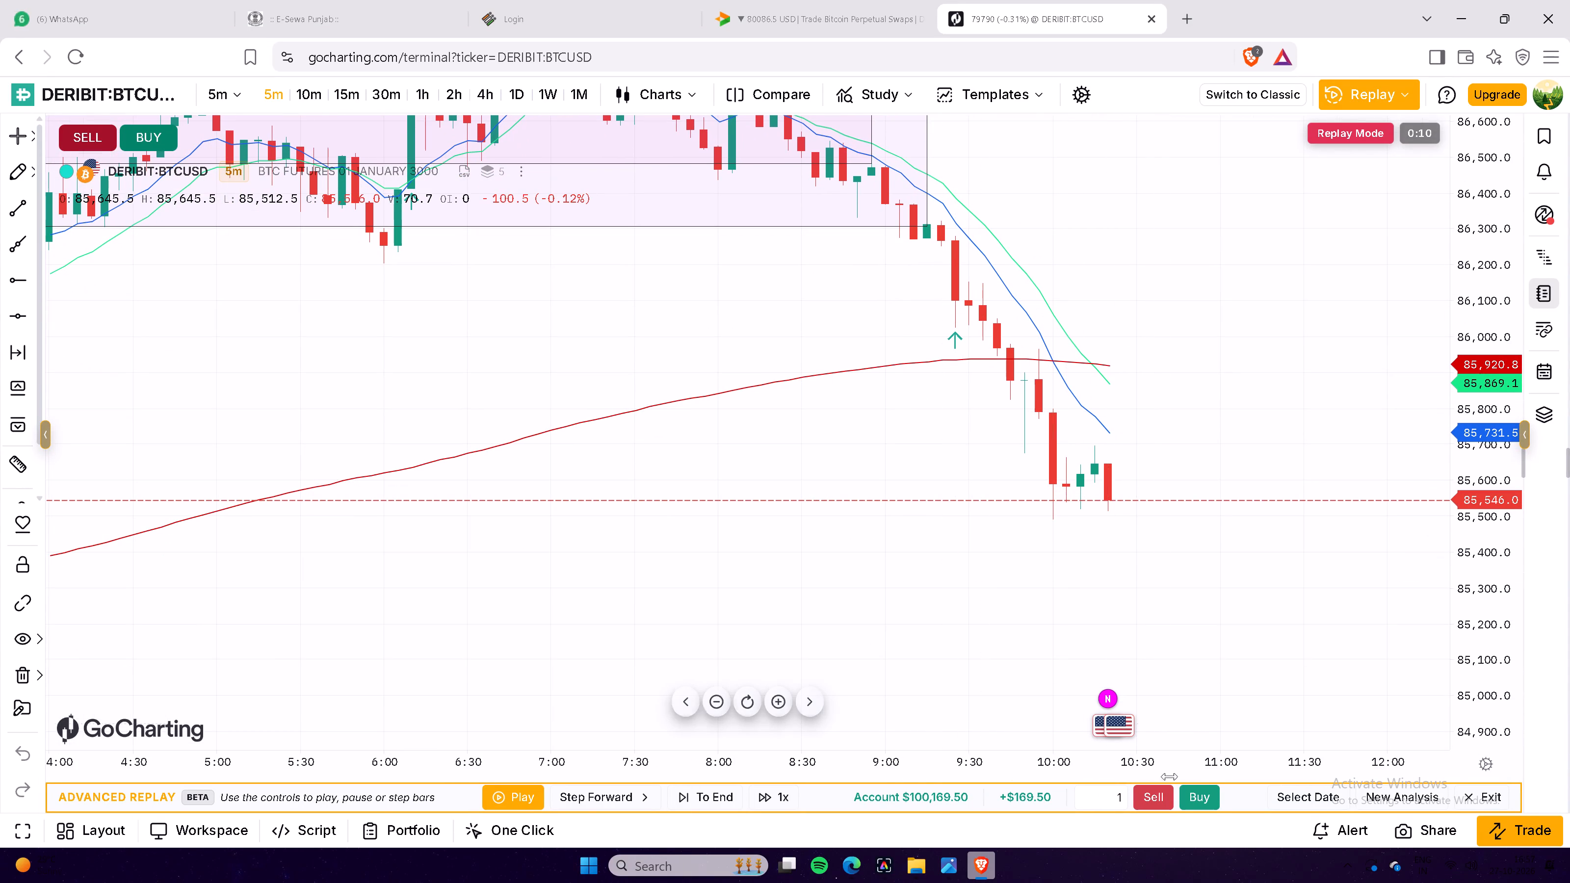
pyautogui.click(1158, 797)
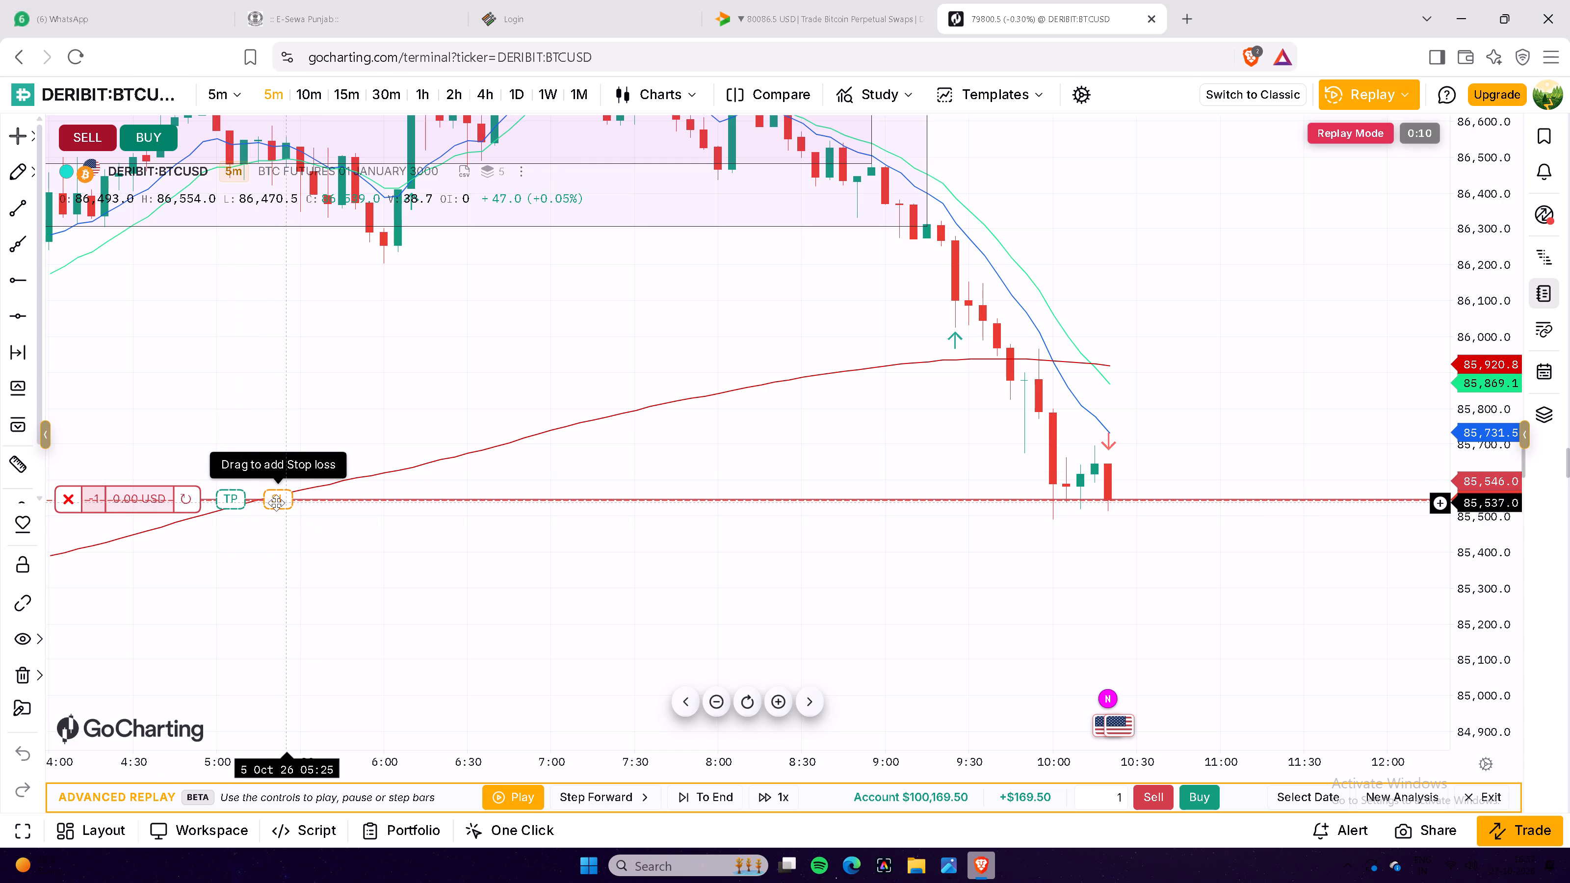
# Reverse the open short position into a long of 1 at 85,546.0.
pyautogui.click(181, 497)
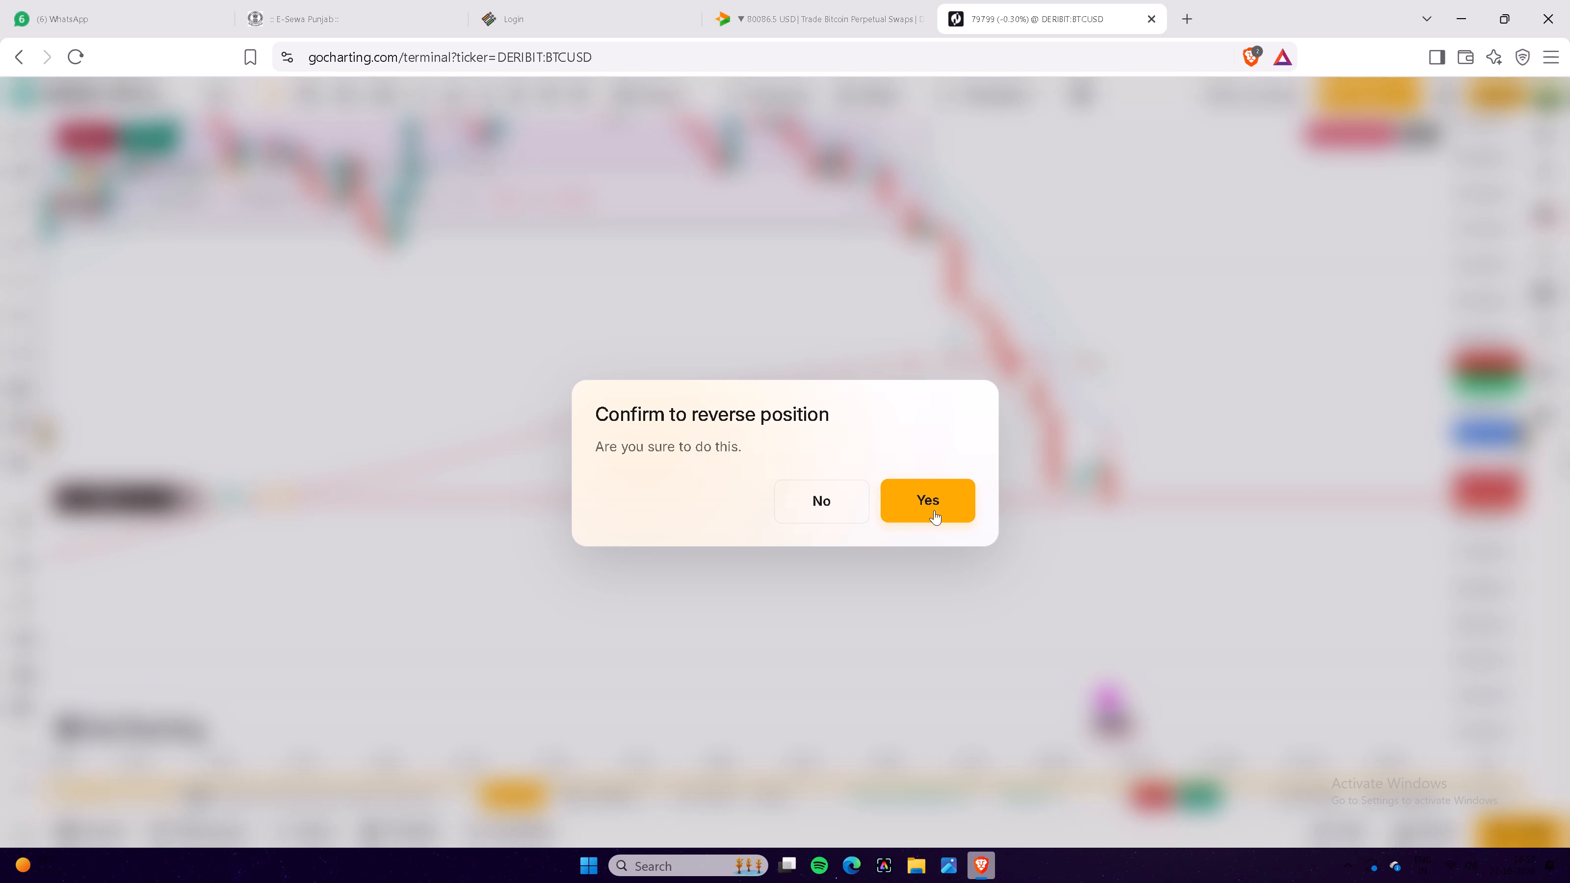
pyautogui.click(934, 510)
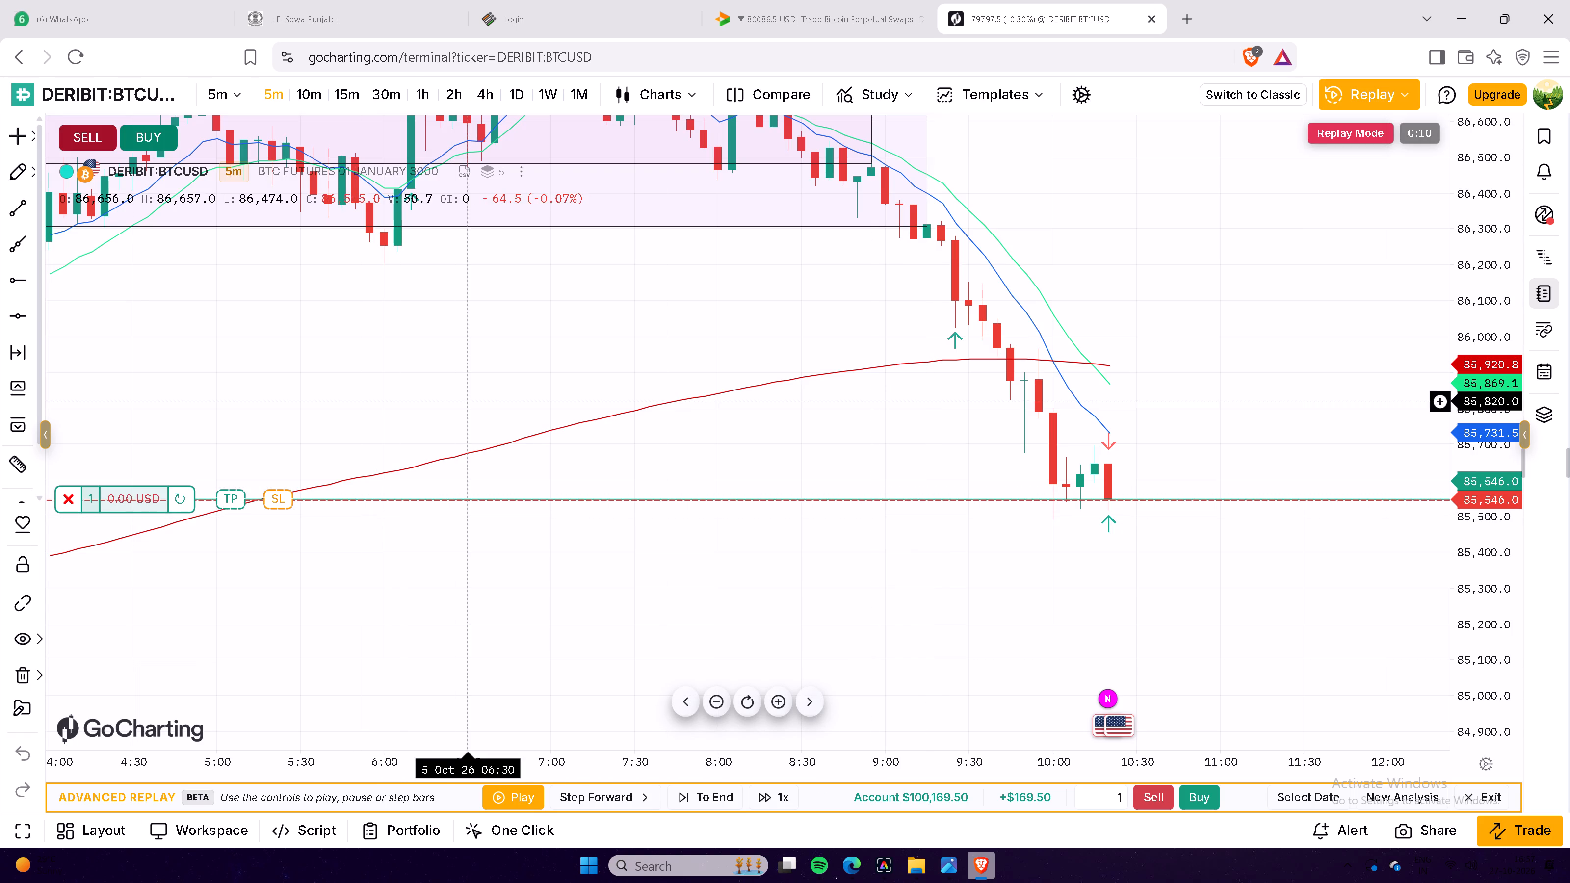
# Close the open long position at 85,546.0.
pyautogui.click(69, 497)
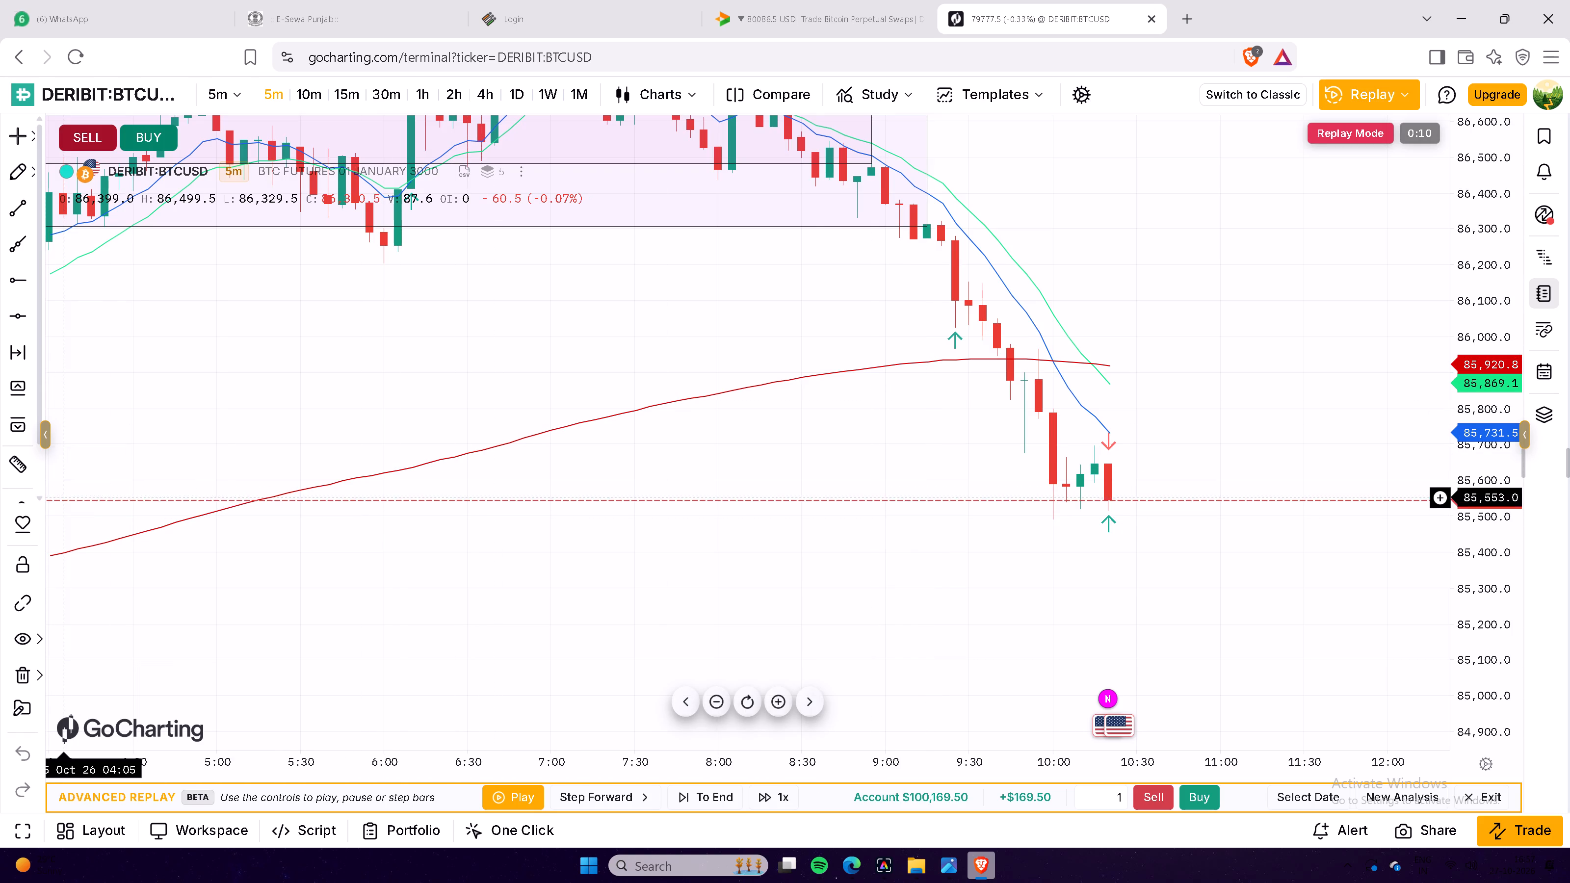
# Resume the replay playback at 1x speed from the latest 5-minute candle.
pyautogui.hotkey('shift', 'Down')
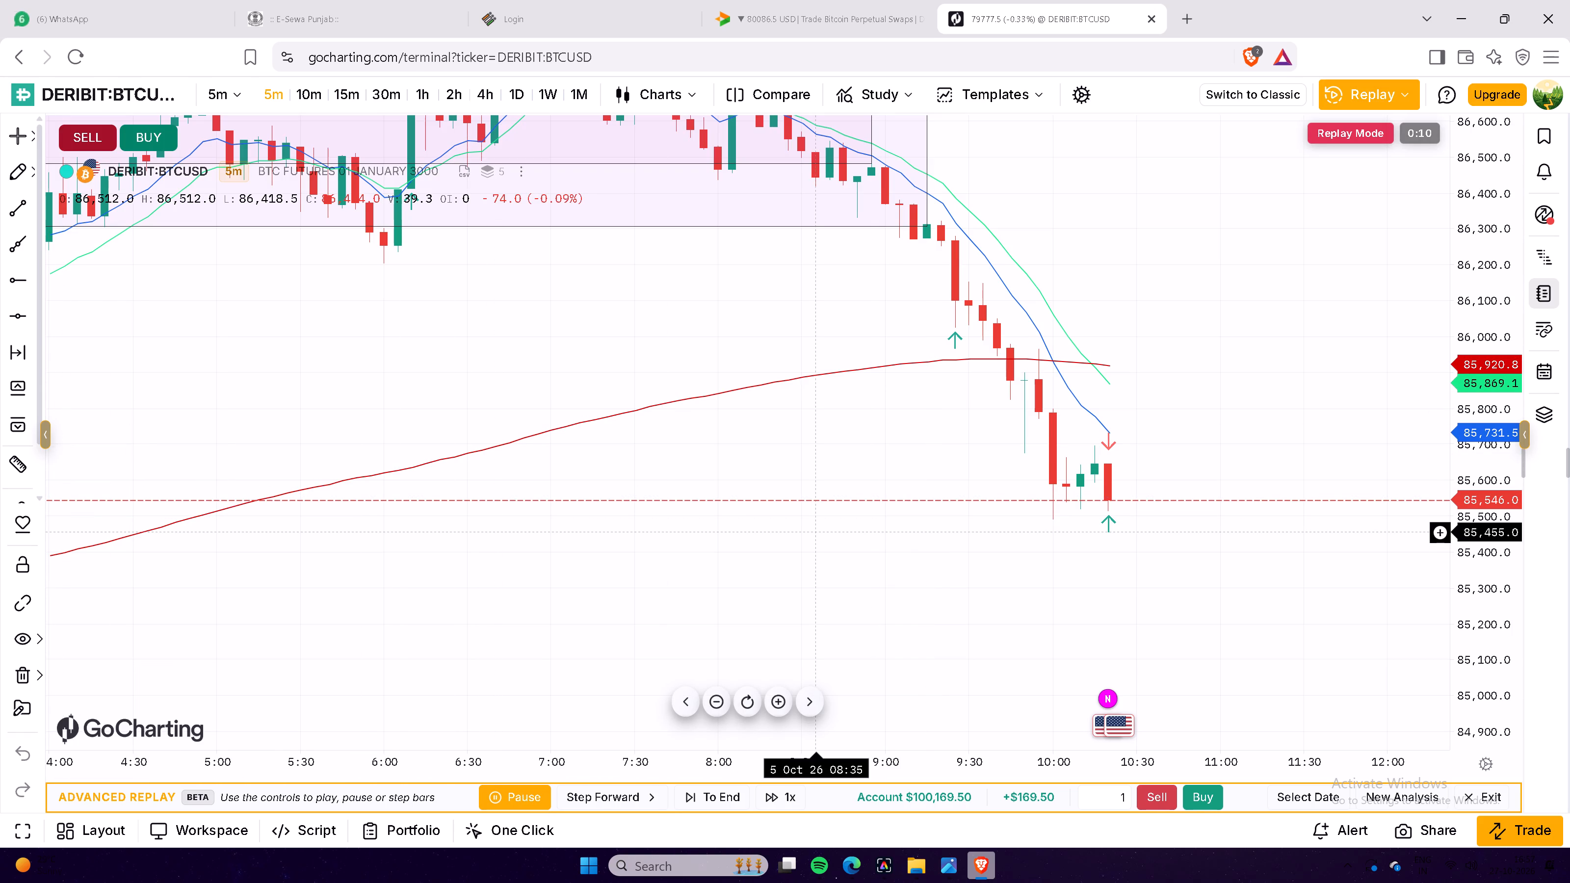
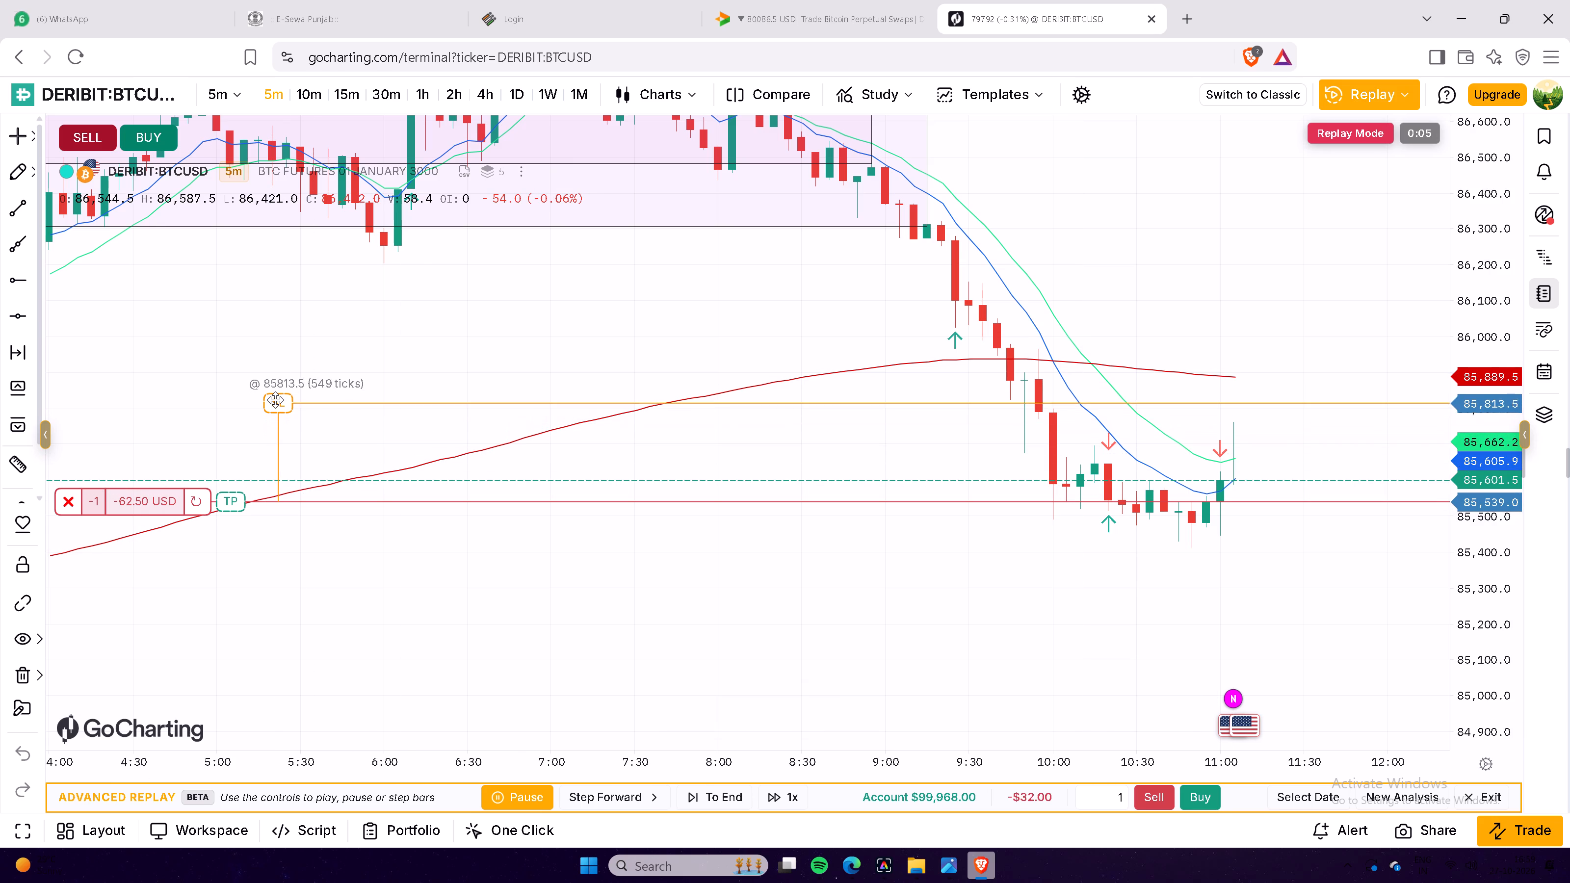
# Set the stop loss of the open short position 571 ticks above its 85,539.0 entry.
pyautogui.keyDown('shift'); pyautogui.moveTo(275, 400); pyautogui.dragTo(275, 398); pyautogui.keyUp('shift')
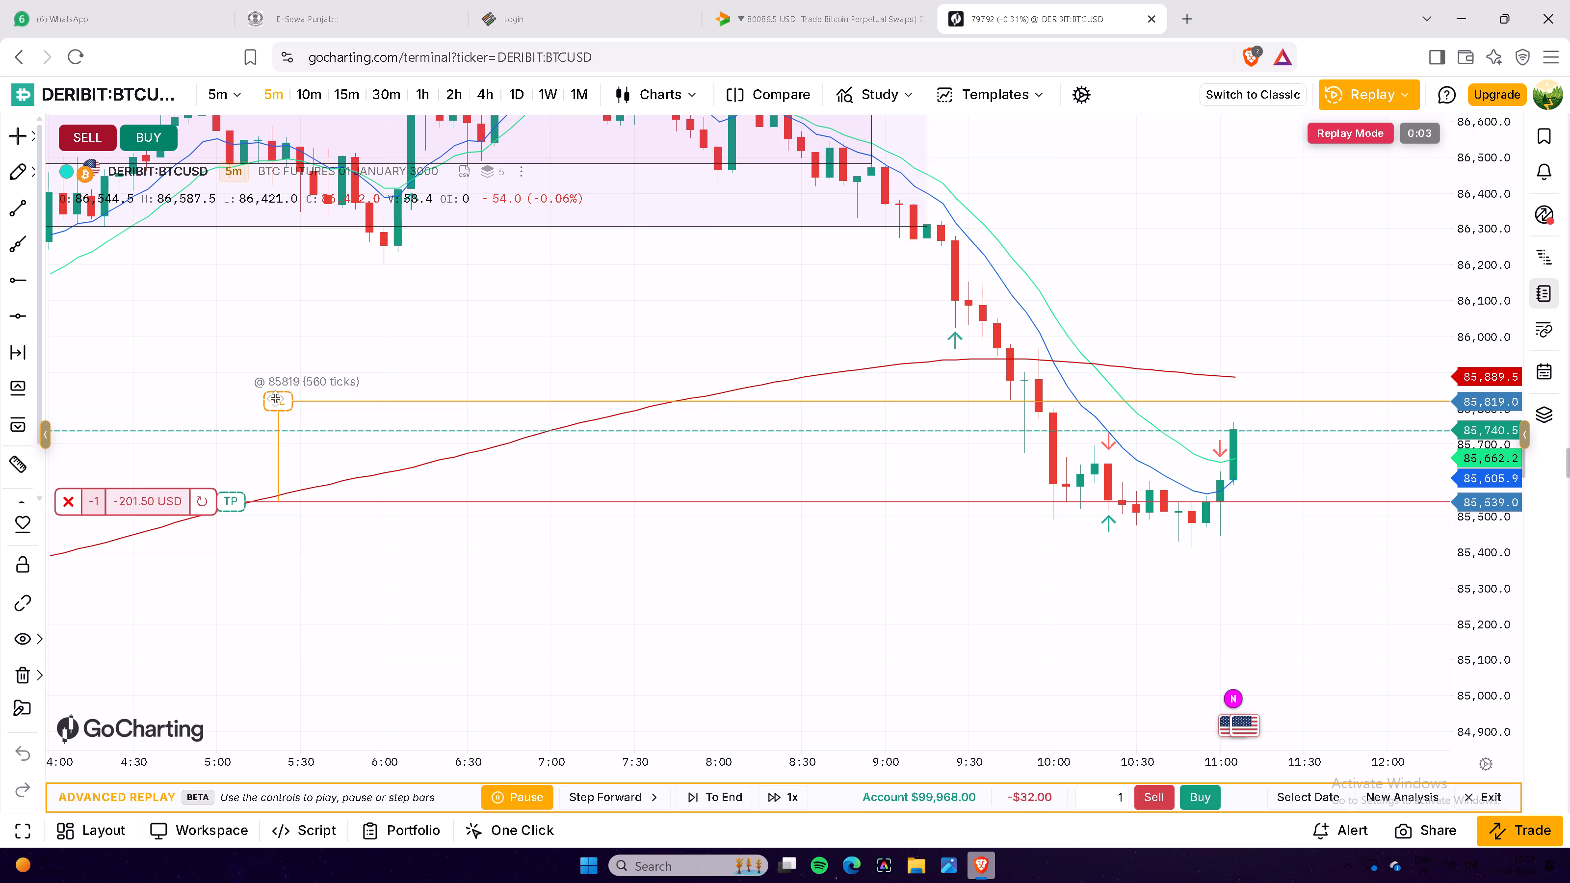
pyautogui.keyDown('shift'); pyautogui.moveTo(275, 398); pyautogui.dragTo(275, 396); pyautogui.keyUp('shift')
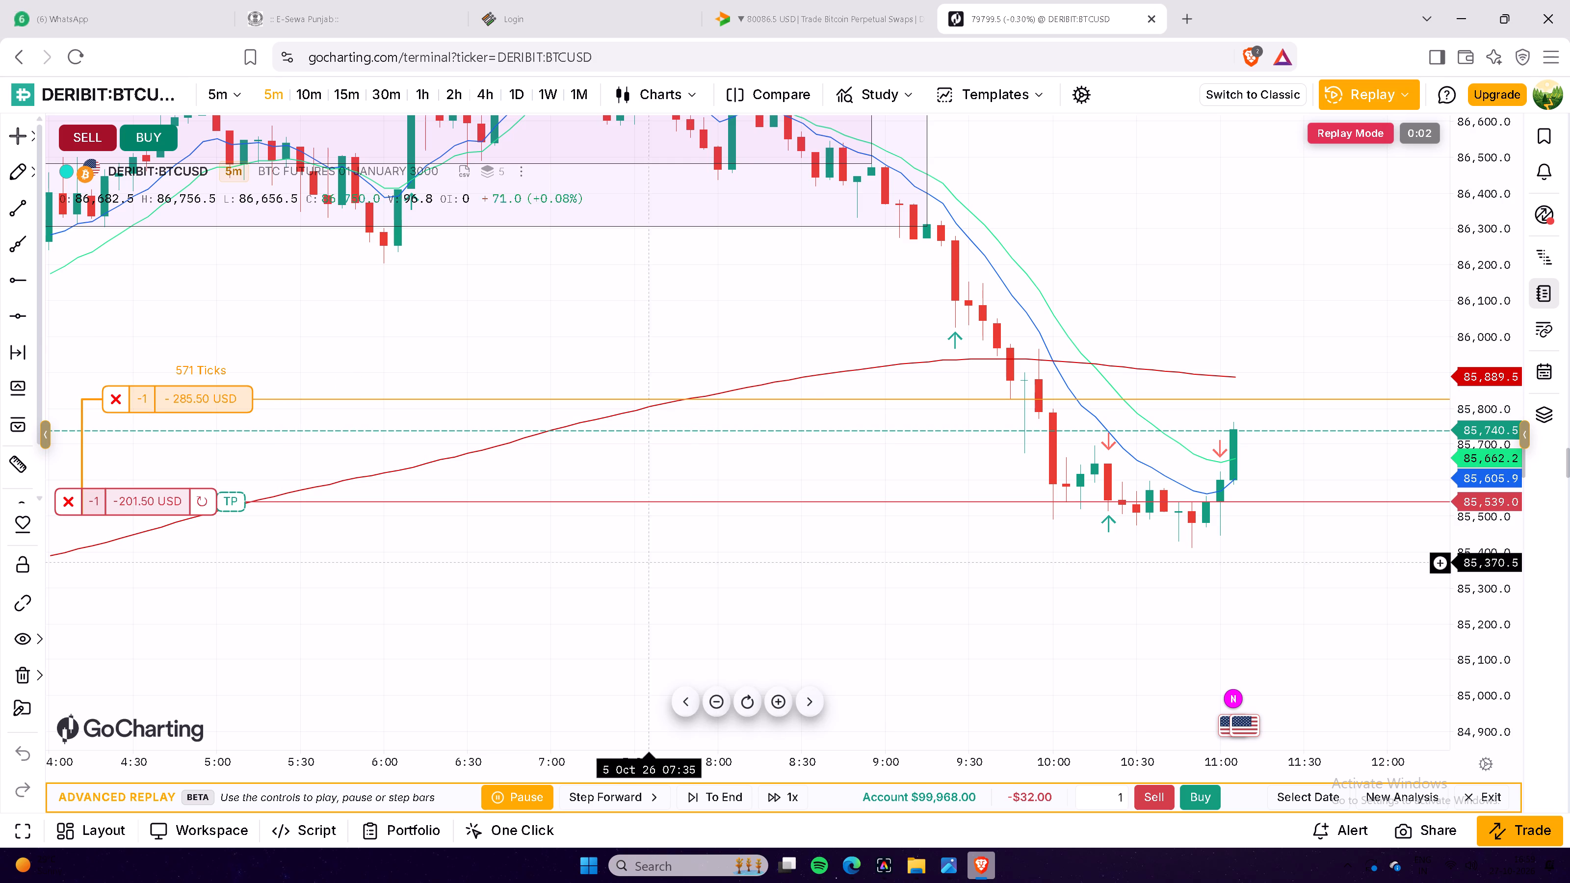
# Sell another quantity of 1 at about 85,741 to add to the open short position.
pyautogui.keyDown('shift'); pyautogui.moveTo(998, 583); pyautogui.dragTo(907, 497); pyautogui.keyUp('shift')
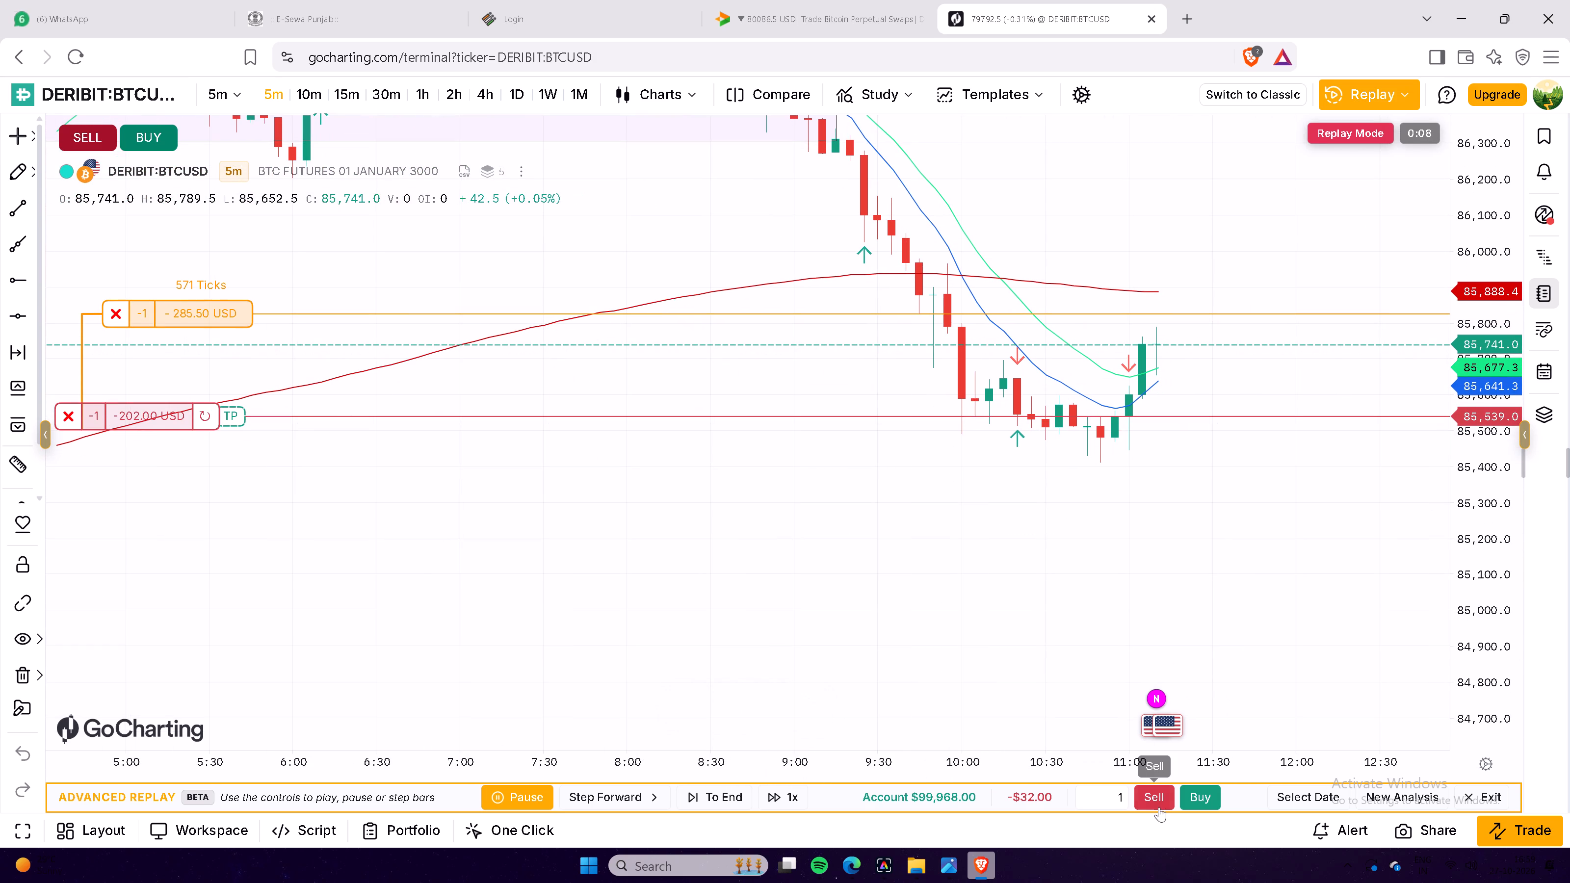
pyautogui.keyDown('shift'); pyautogui.click(1157, 801); pyautogui.keyUp('shift')
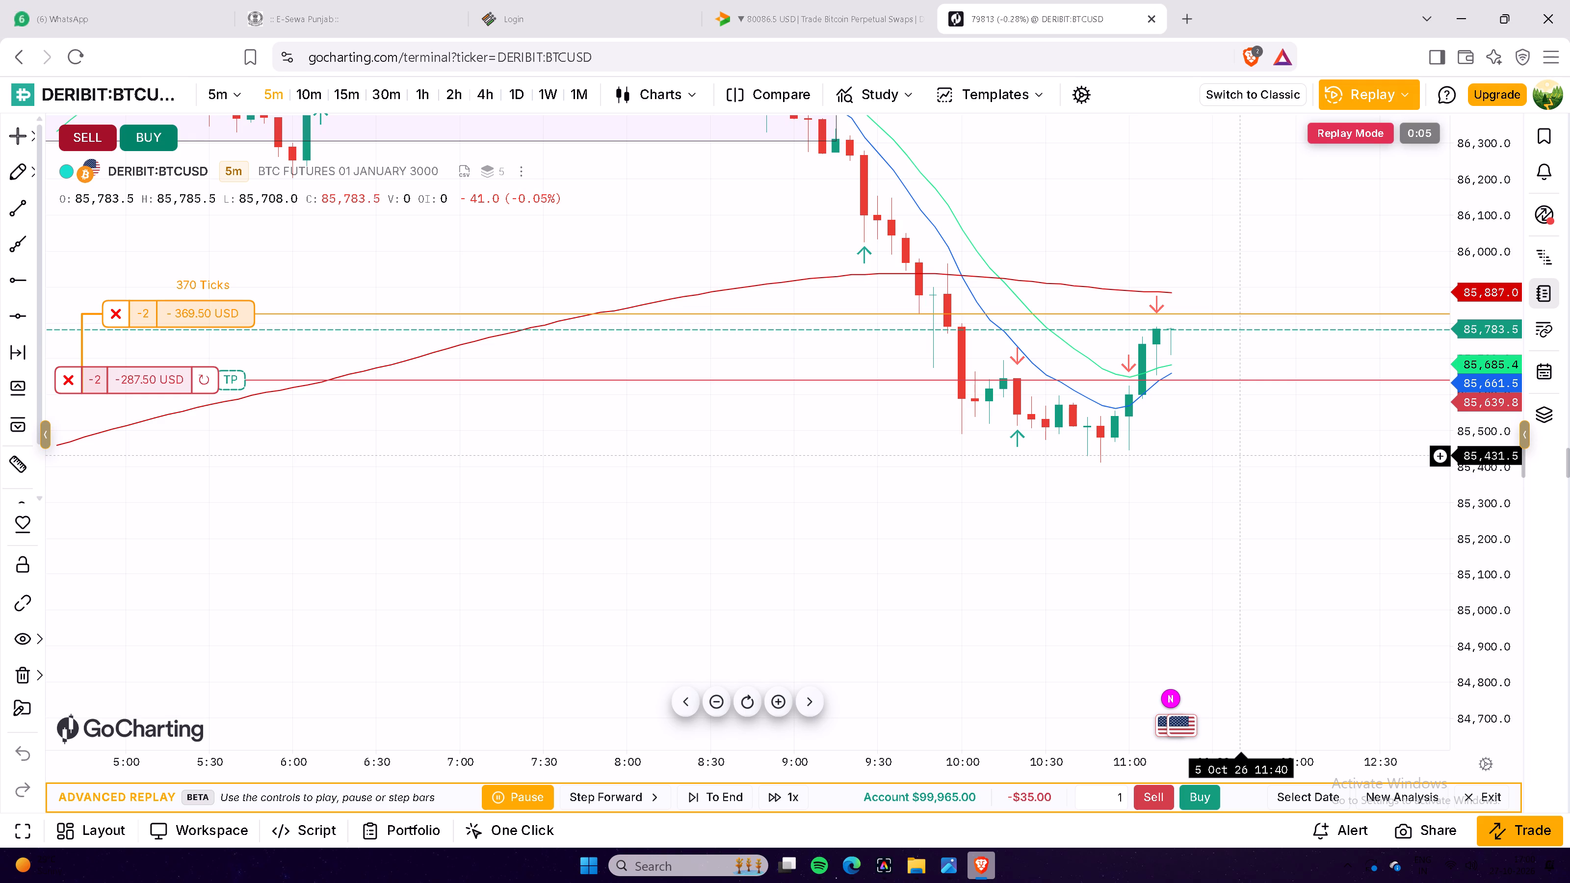
# Follow the 5-minute replay candles against the short position's entry and stop loss levels.
pyautogui.keyDown('shift'); pyautogui.moveTo(1487, 451); pyautogui.dragTo(1483, 381); pyautogui.keyUp('shift')
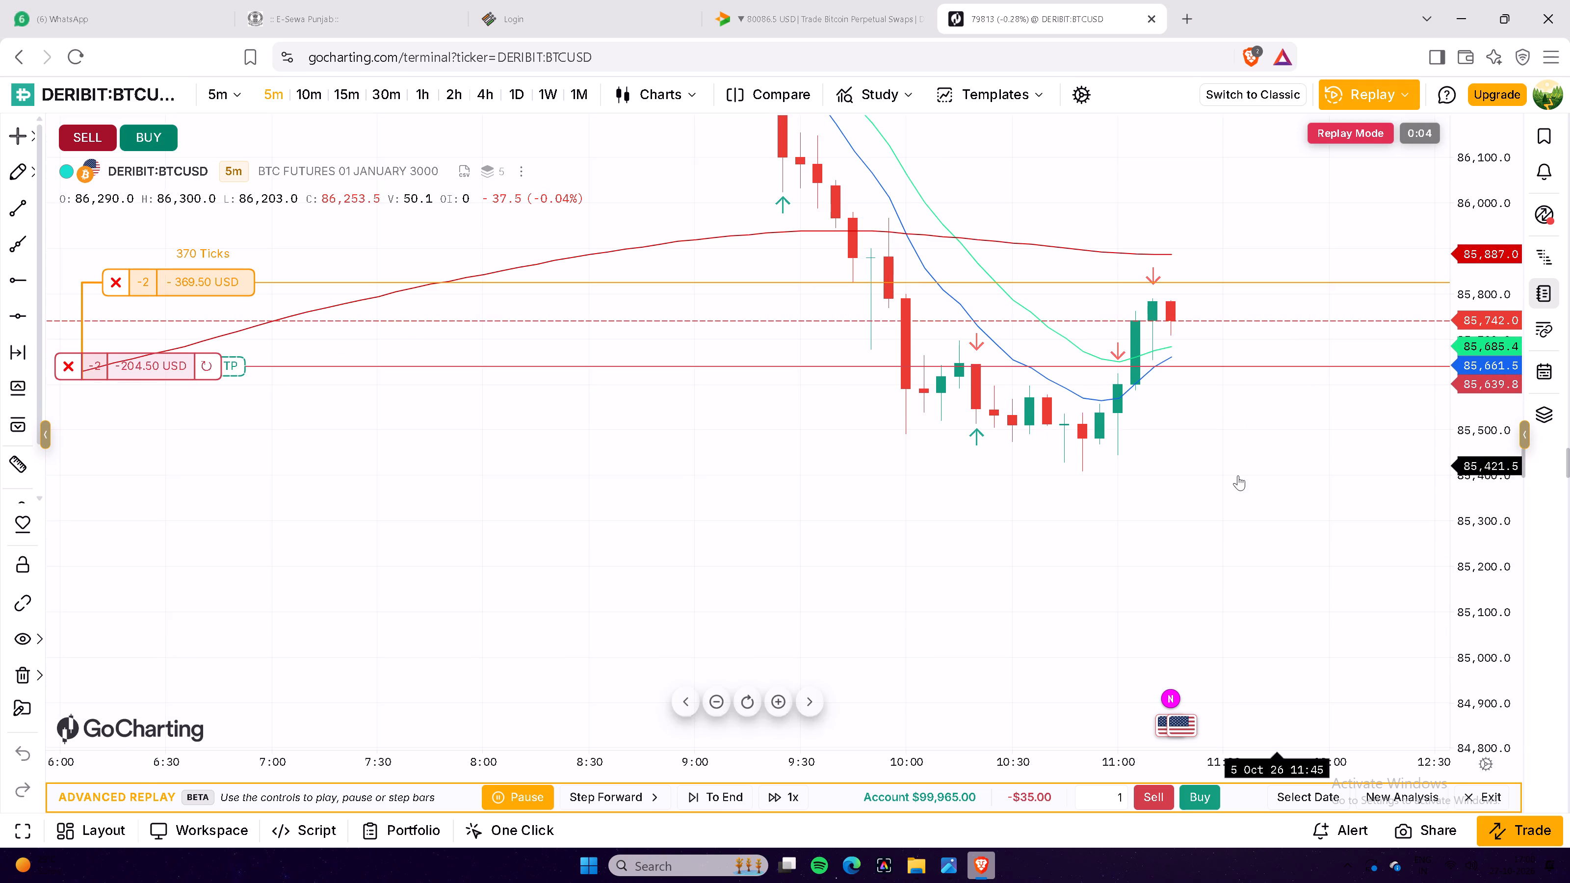
pyautogui.keyDown('shift'); pyautogui.moveTo(1237, 476); pyautogui.dragTo(1209, 617); pyautogui.keyUp('shift')
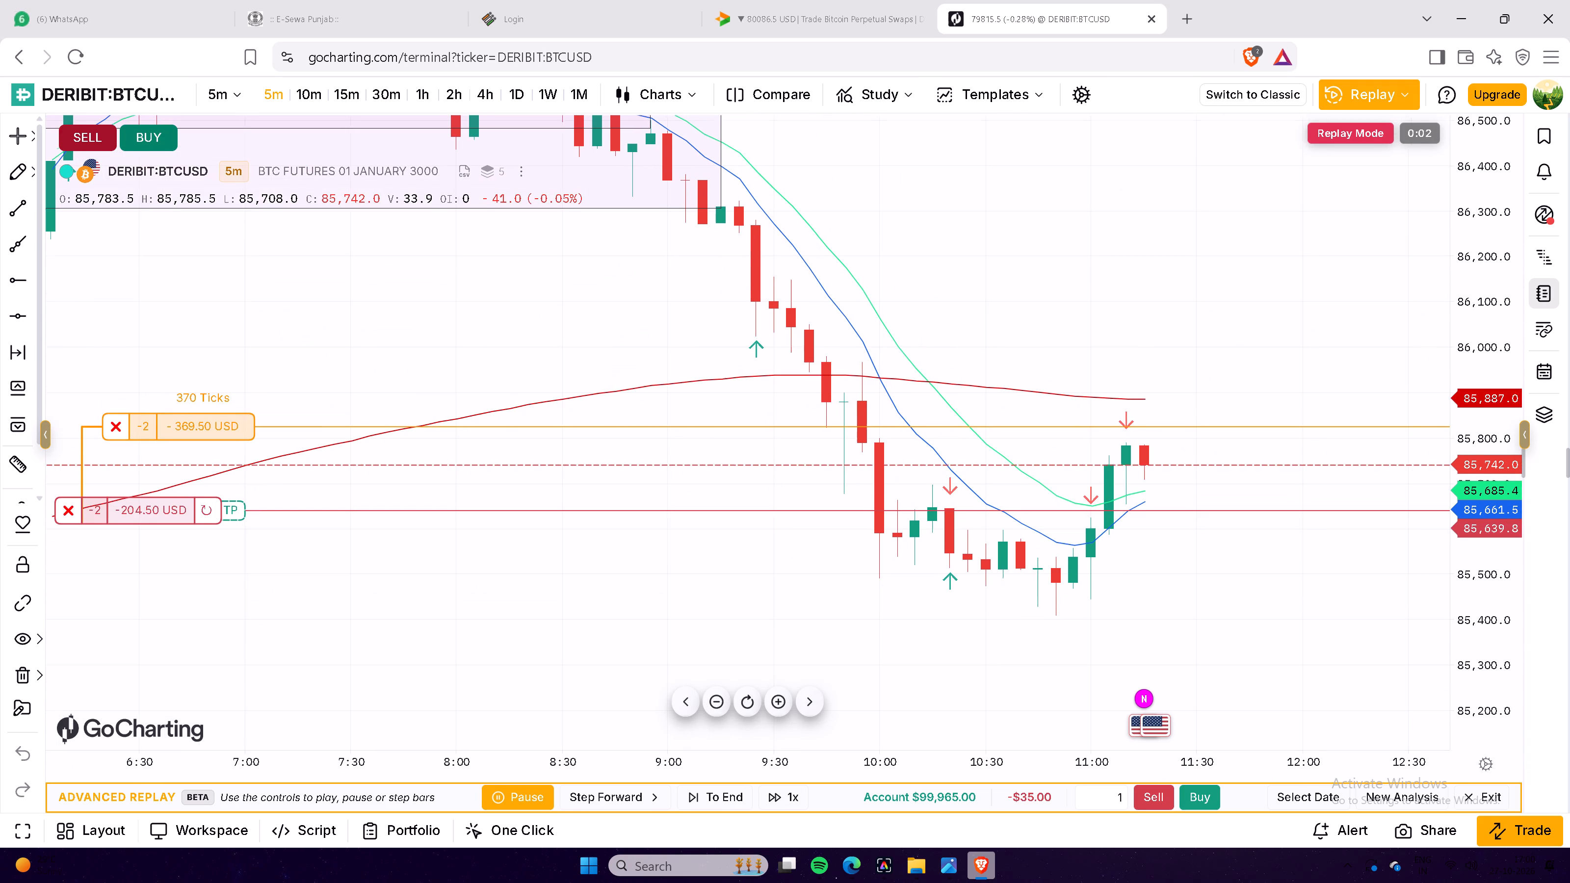
pyautogui.keyDown('shift'); pyautogui.moveTo(1209, 617); pyautogui.dragTo(1207, 612); pyautogui.keyUp('shift')
pyautogui.keyDown('shift'); pyautogui.click(1207, 612); pyautogui.keyUp('shift')
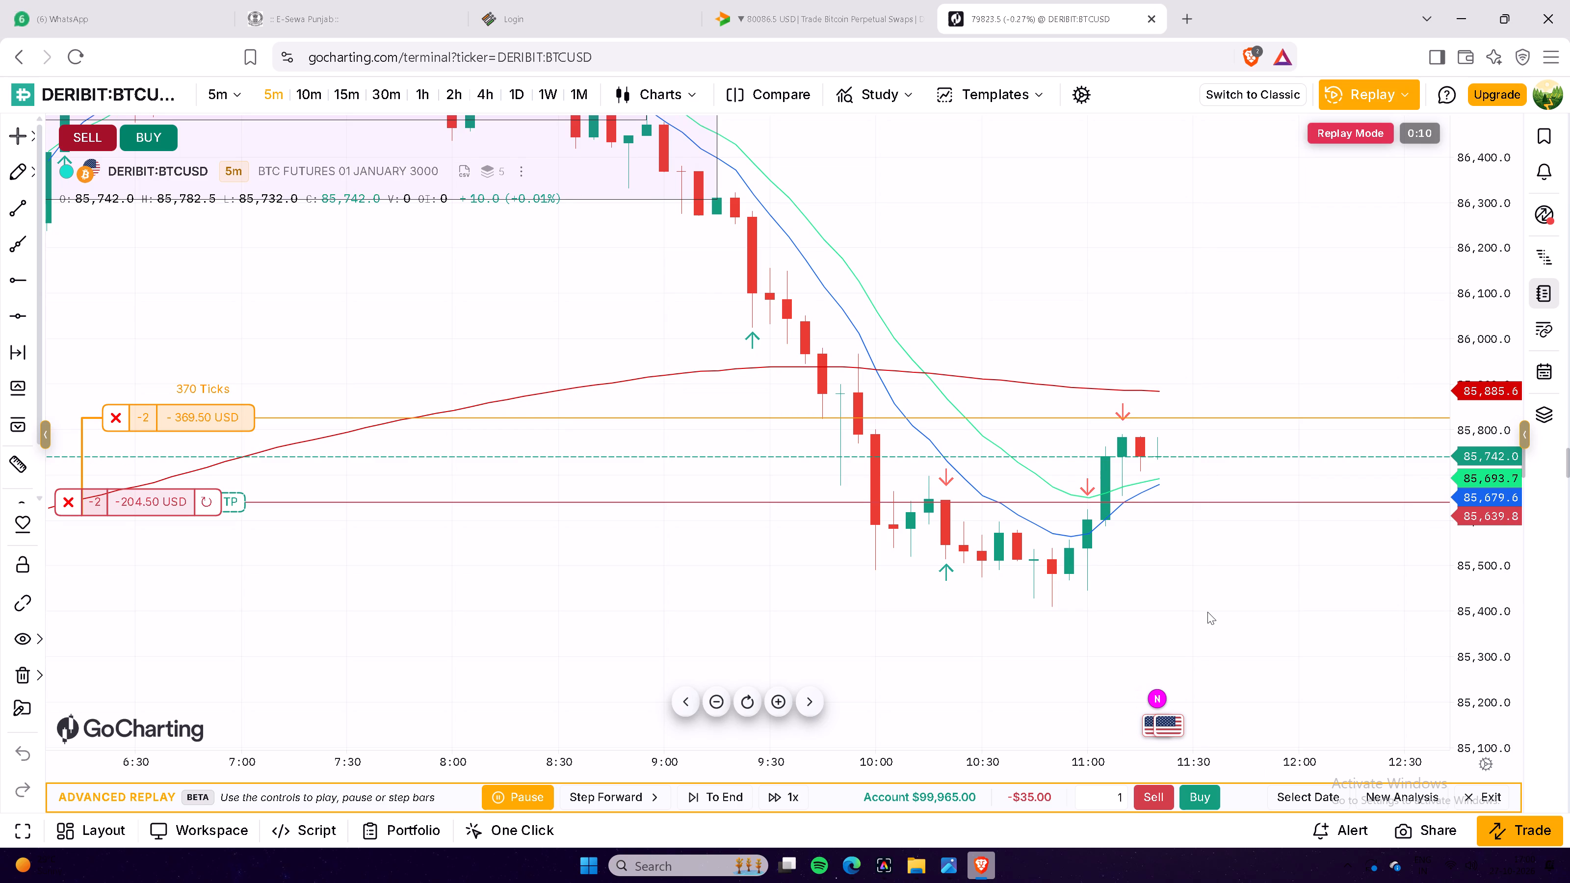
pyautogui.keyDown('shift'); pyautogui.moveTo(1207, 612); pyautogui.dragTo(1204, 585); pyautogui.keyUp('shift')
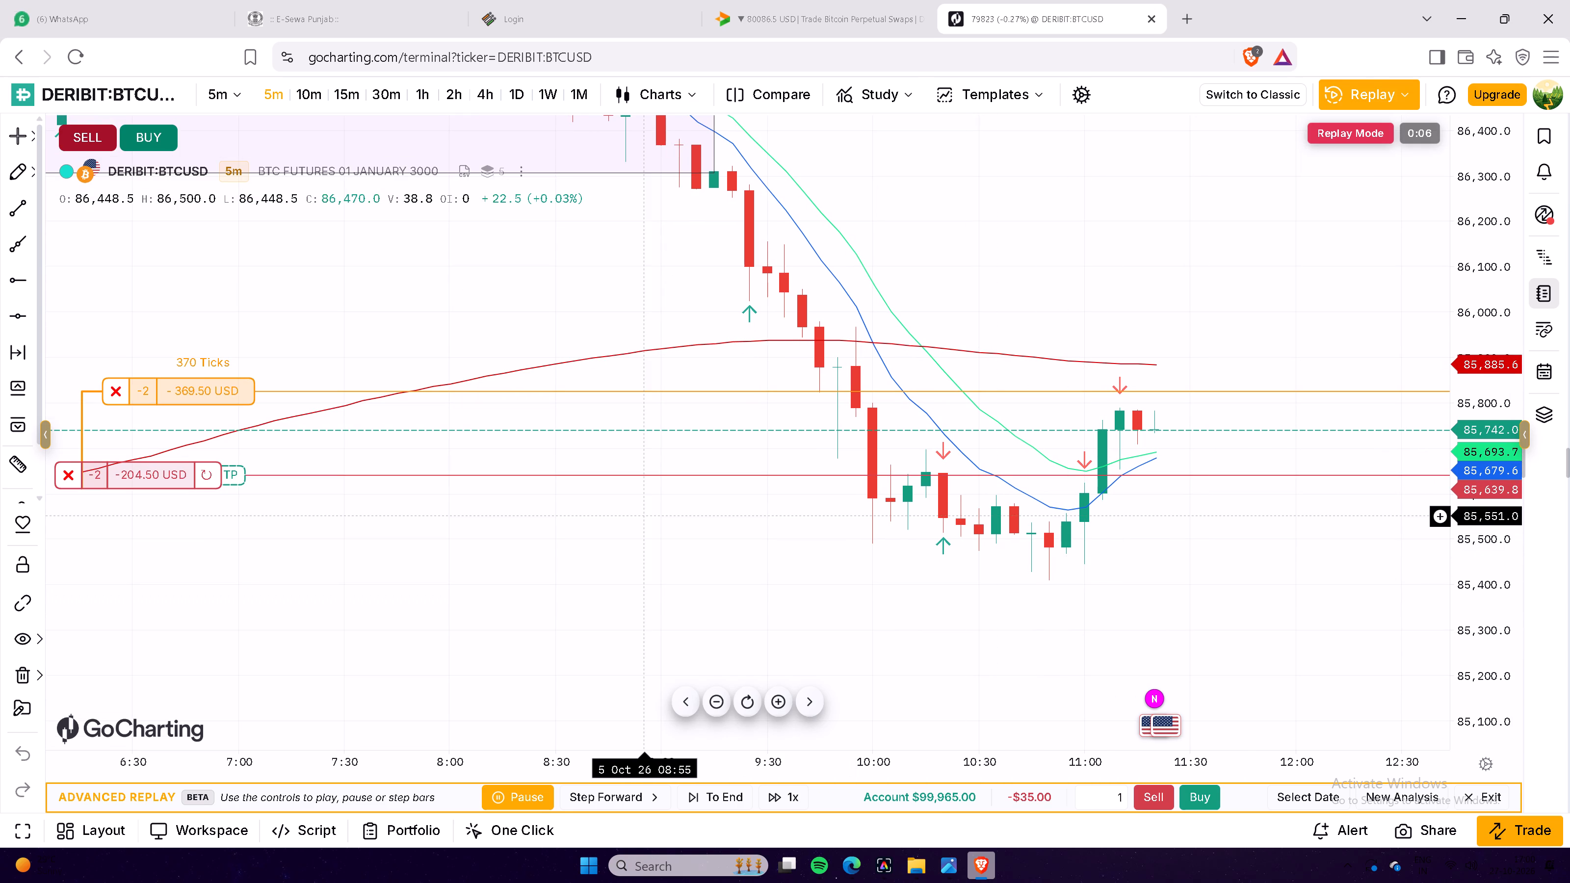
pyautogui.keyDown('shift'); pyautogui.moveTo(637, 516); pyautogui.dragTo(637, 491); pyautogui.keyUp('shift')
pyautogui.keyDown('shift'); pyautogui.click(637, 491); pyautogui.keyUp('shift')
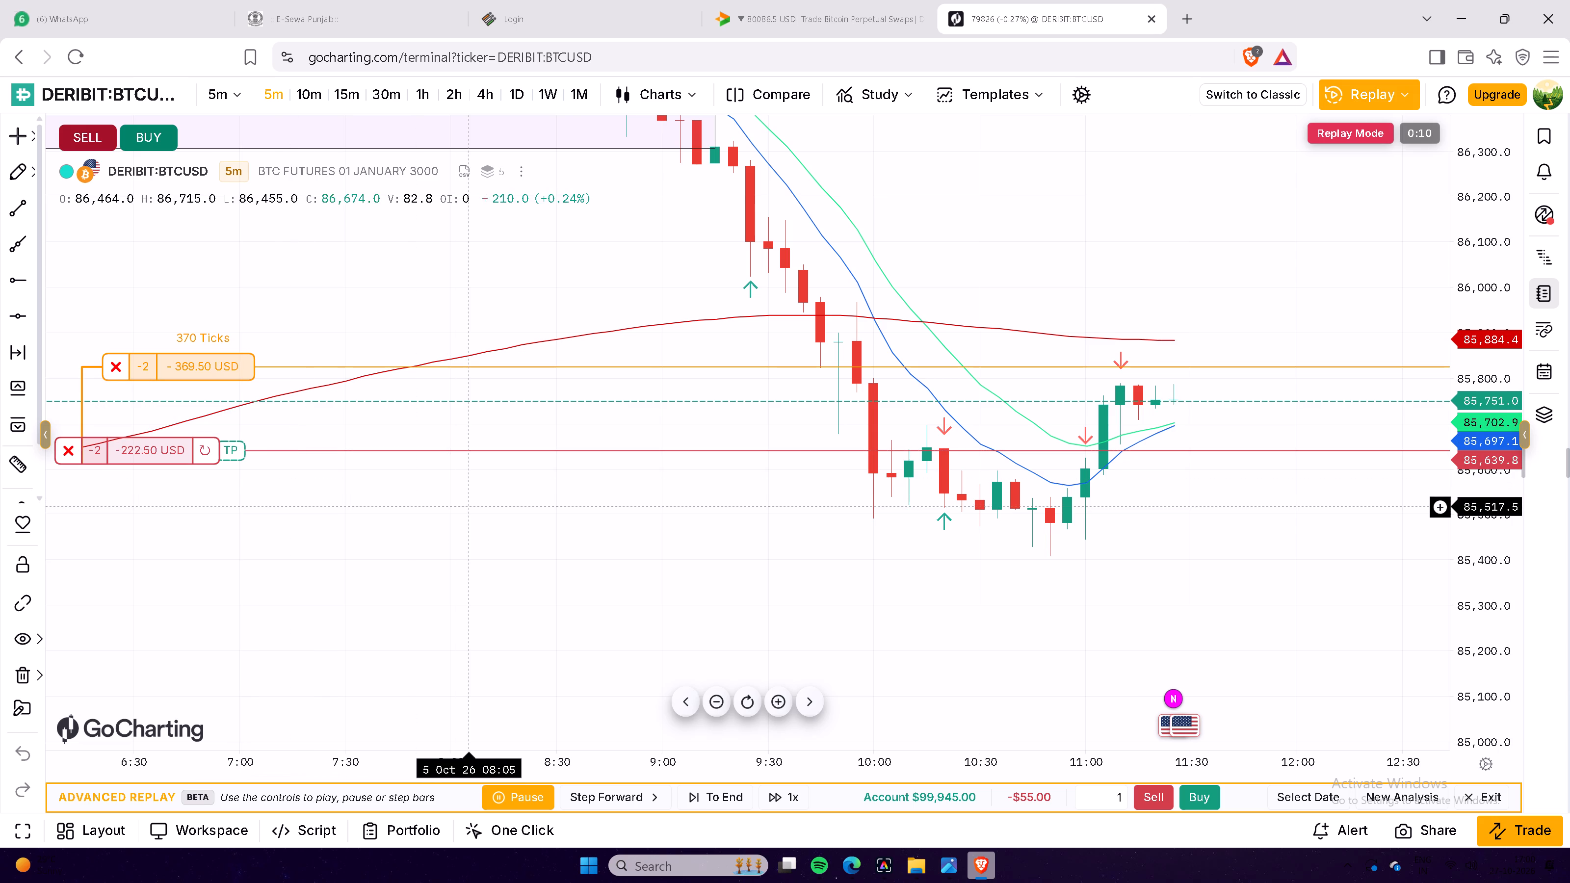
pyautogui.keyDown('shift'); pyautogui.moveTo(469, 506); pyautogui.dragTo(463, 497); pyautogui.keyUp('shift')
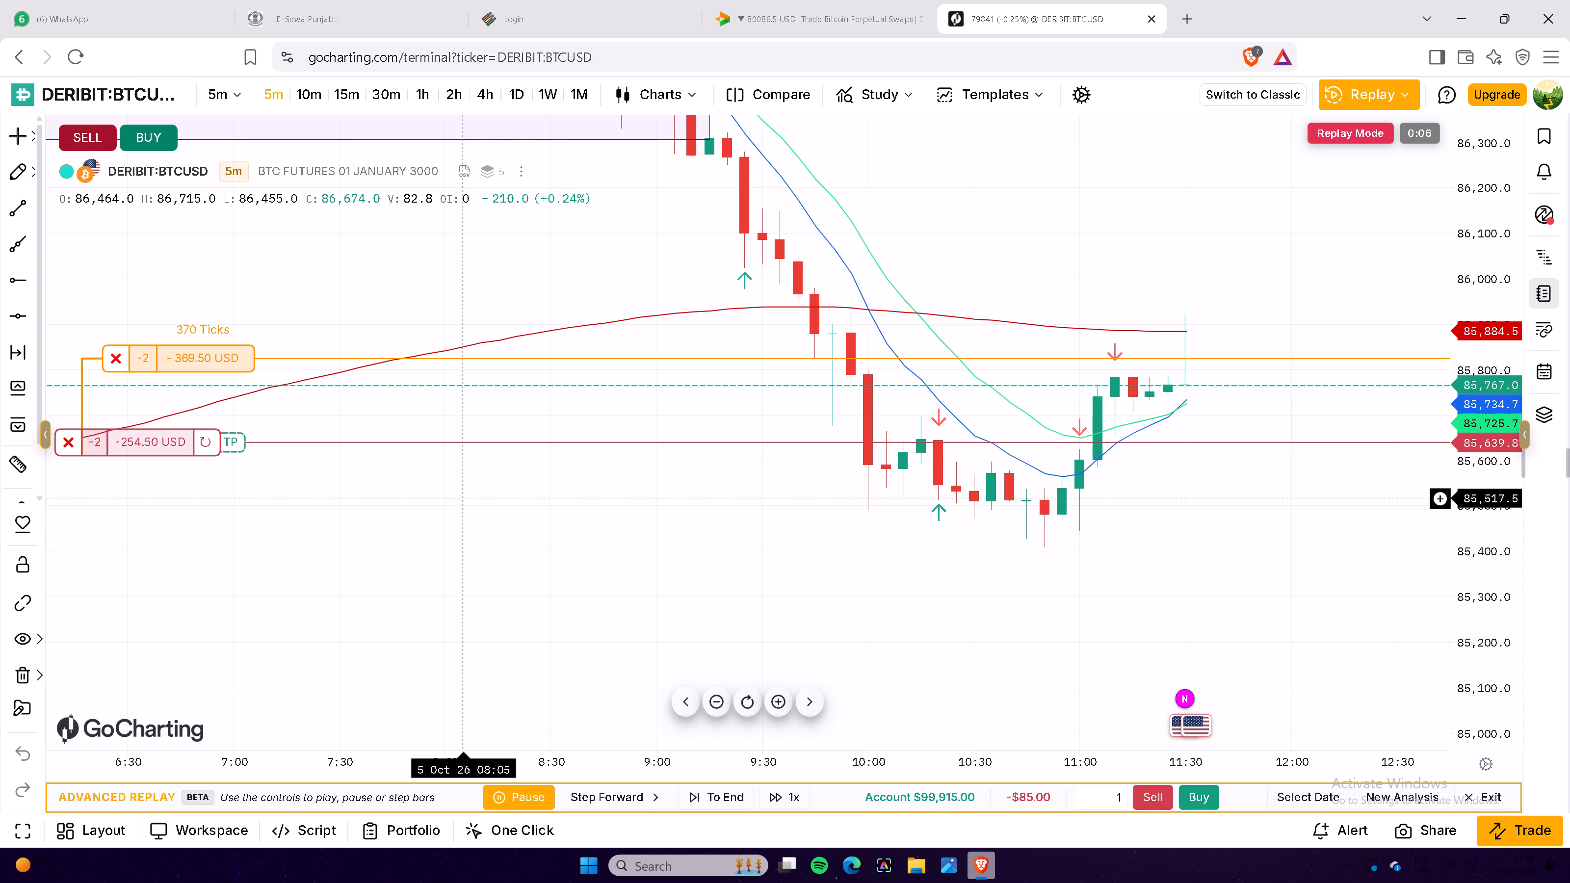
# Examine the wider 5-minute price action from the 1 hour and 2 hour order blocks to the latest candle.
pyautogui.keyDown('shift'); pyautogui.moveTo(1495, 316); pyautogui.dragTo(1495, 415); pyautogui.keyUp('shift')
pyautogui.keyDown('shift'); pyautogui.scroll(-3, 1291, 508); pyautogui.keyUp('shift')
pyautogui.keyDown('shift'); pyautogui.moveTo(1310, 477); pyautogui.dragTo(1256, 614); pyautogui.keyUp('shift')
pyautogui.keyDown('shift'); pyautogui.click(1256, 614); pyautogui.keyUp('shift')
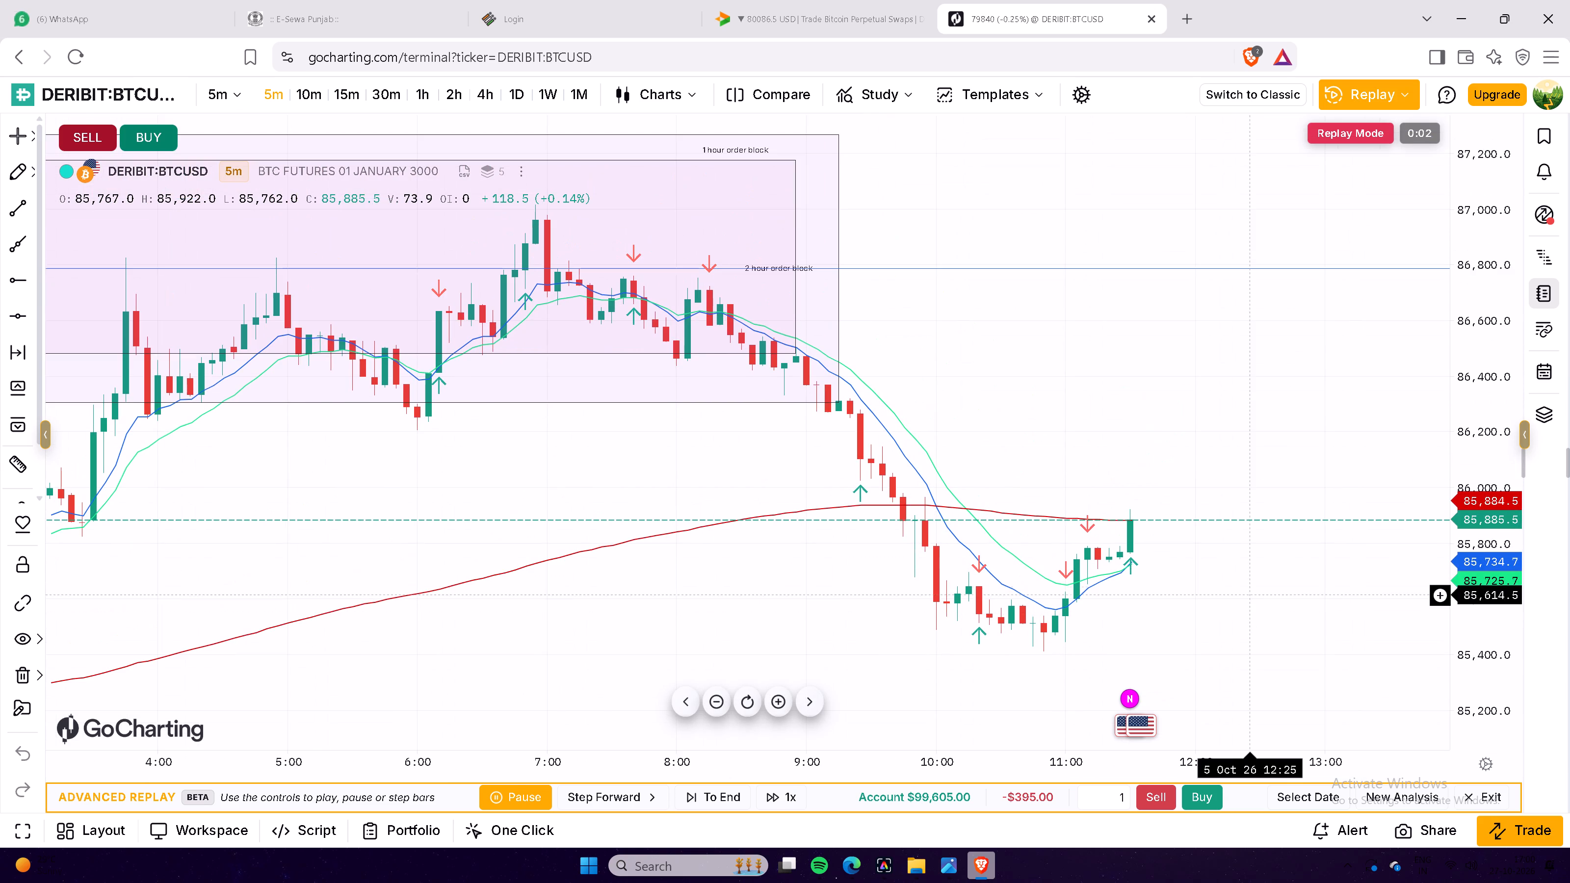
pyautogui.keyDown('shift'); pyautogui.scroll(-6, 1247, 578); pyautogui.keyUp('shift')
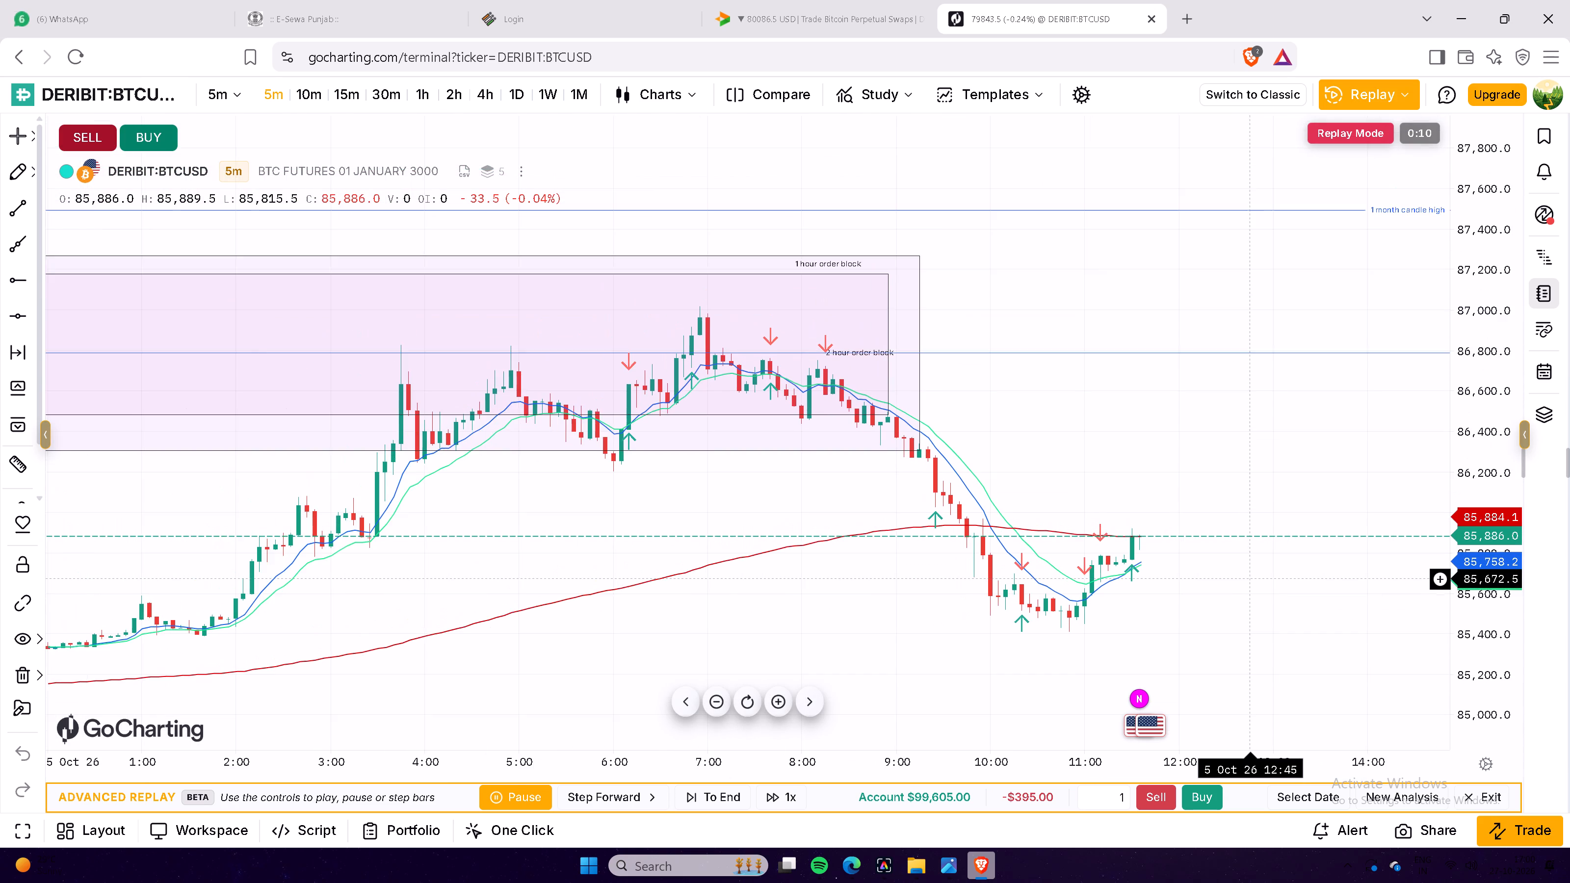
pyautogui.keyDown('shift'); pyautogui.scroll(-2, 1247, 578); pyautogui.keyUp('shift')
pyautogui.keyDown('shift'); pyautogui.moveTo(1262, 624); pyautogui.dragTo(1277, 561); pyautogui.keyUp('shift')
pyautogui.keyDown('shift'); pyautogui.scroll(-5, 1277, 563); pyautogui.keyUp('shift')
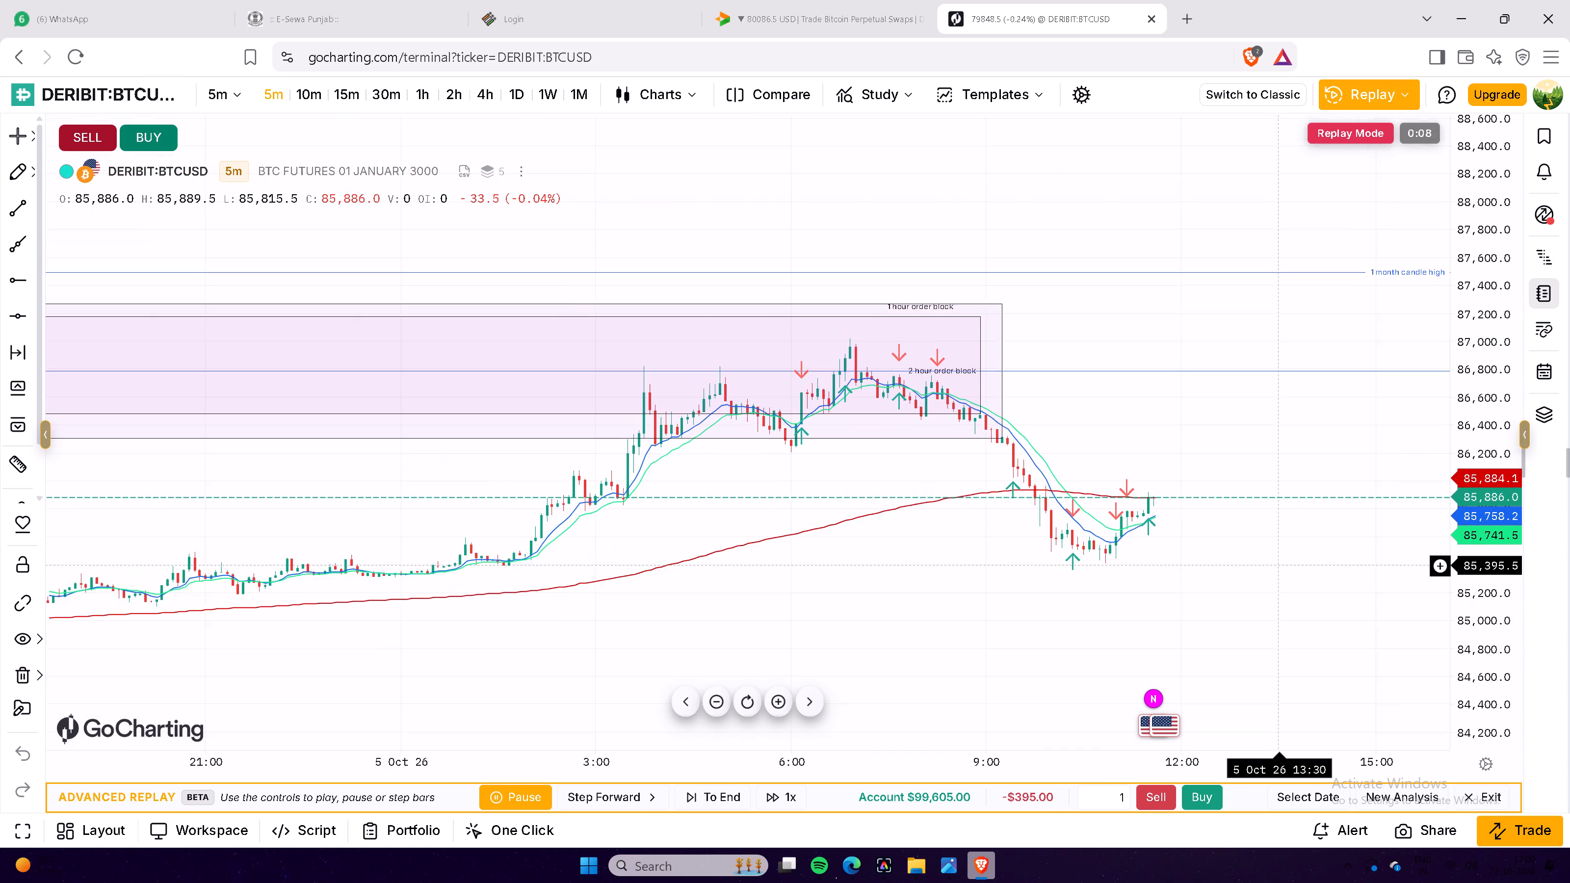
pyautogui.keyDown('shift'); pyautogui.scroll(-14, 1276, 567); pyautogui.keyUp('shift')
pyautogui.keyDown('shift'); pyautogui.scroll(3, 1275, 570); pyautogui.keyUp('shift')
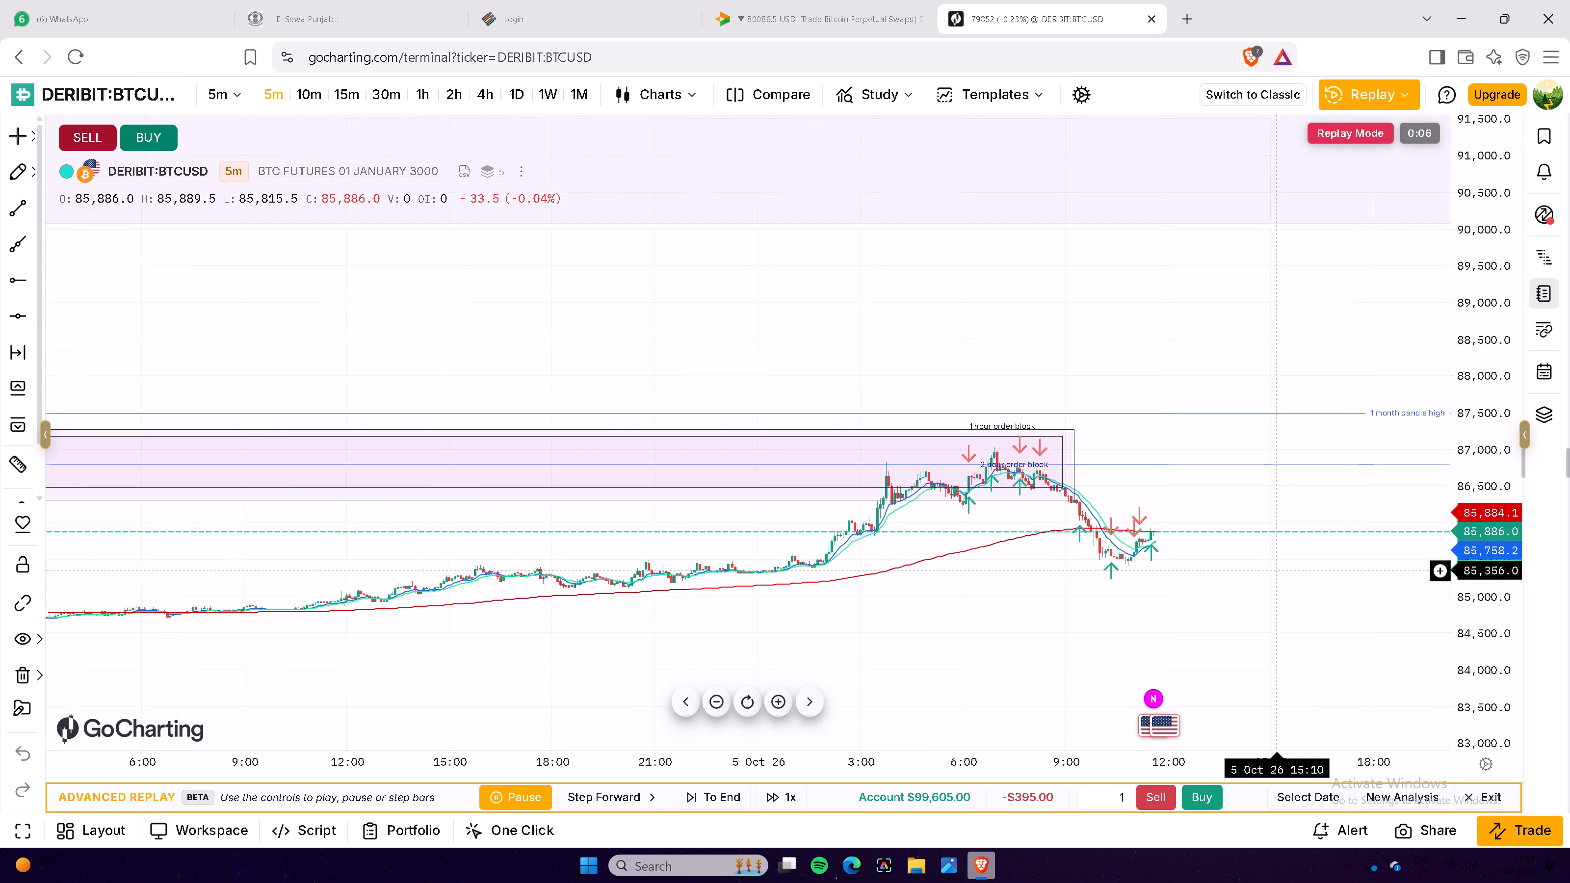
pyautogui.keyDown('shift'); pyautogui.scroll(18, 1275, 570); pyautogui.keyUp('shift')
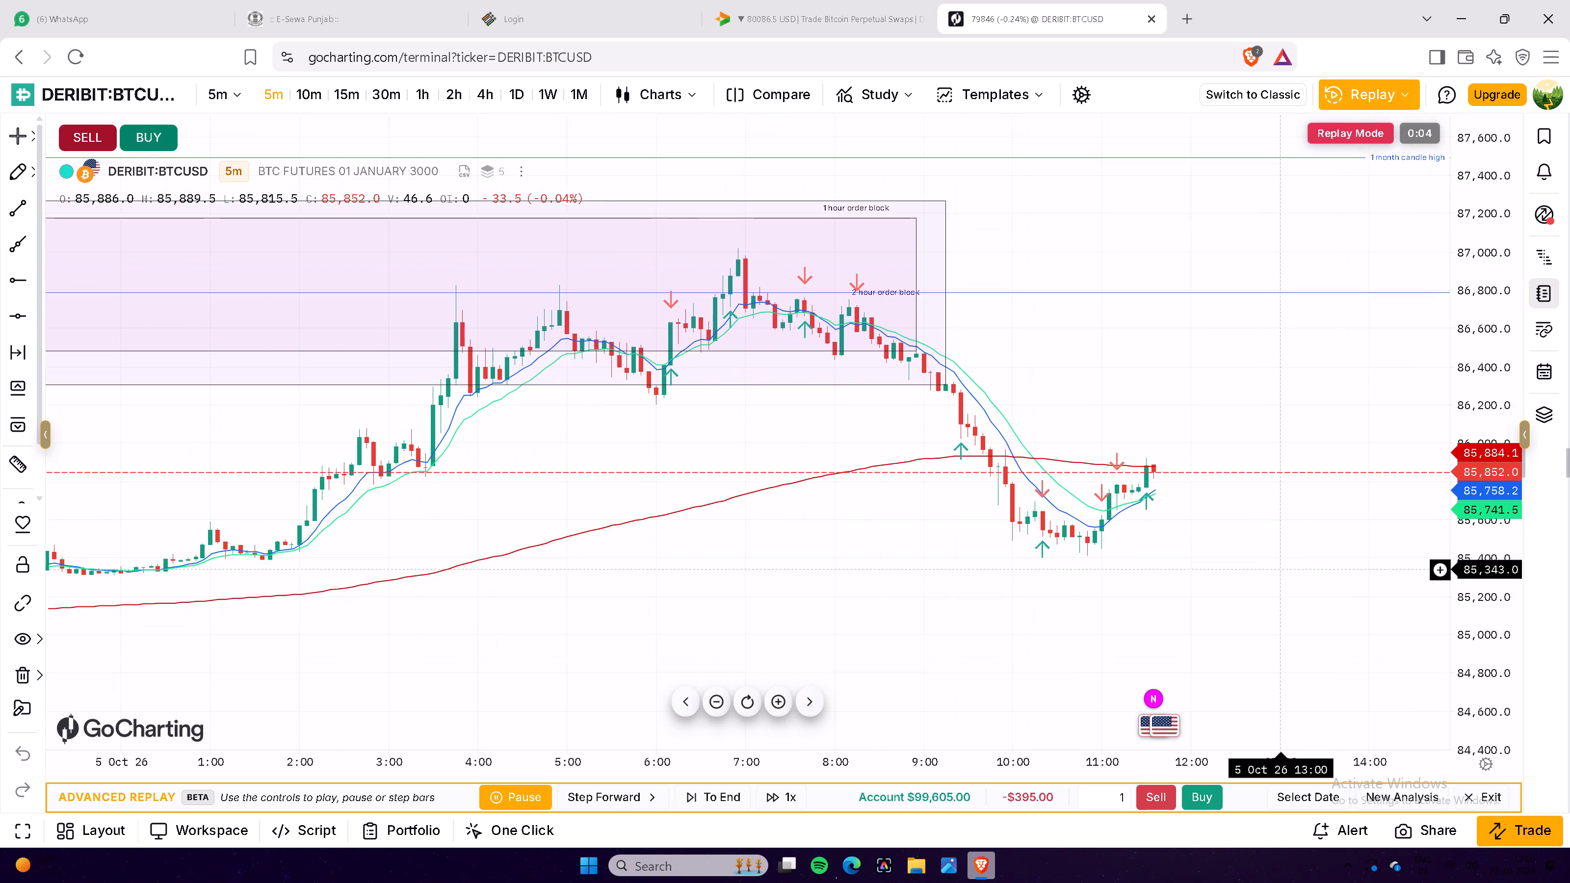
# Switch the chart to the 15-minute timeframe and examine the order blocks and the latest candles.
pyautogui.keyDown('shift'); pyautogui.click(346, 85); pyautogui.keyUp('shift')
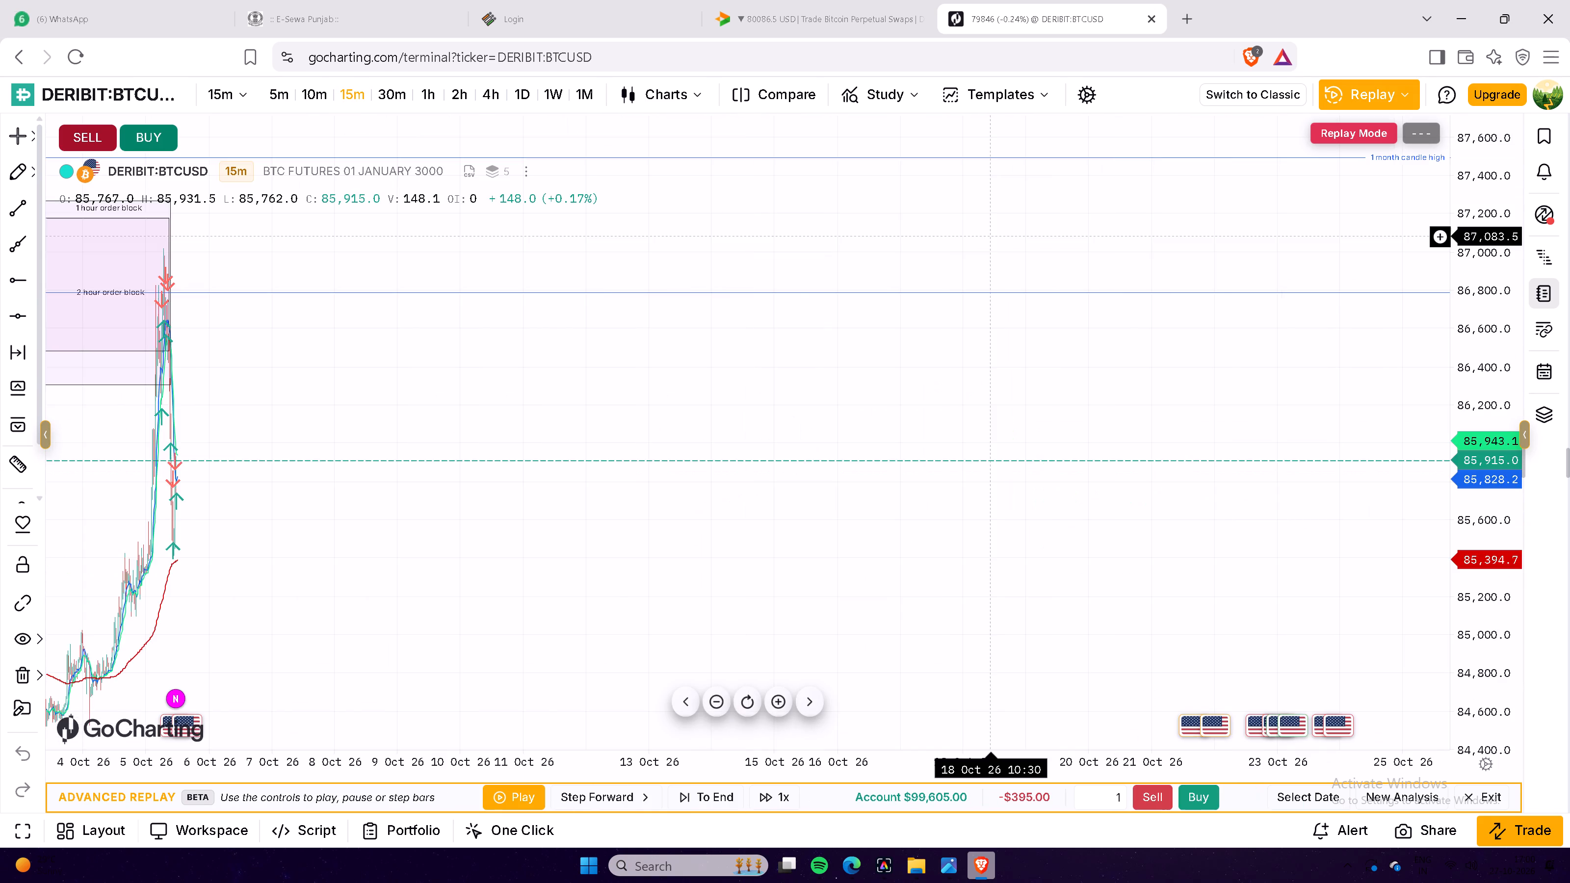
pyautogui.keyDown('shift'); pyautogui.click(994, 293); pyautogui.keyUp('shift')
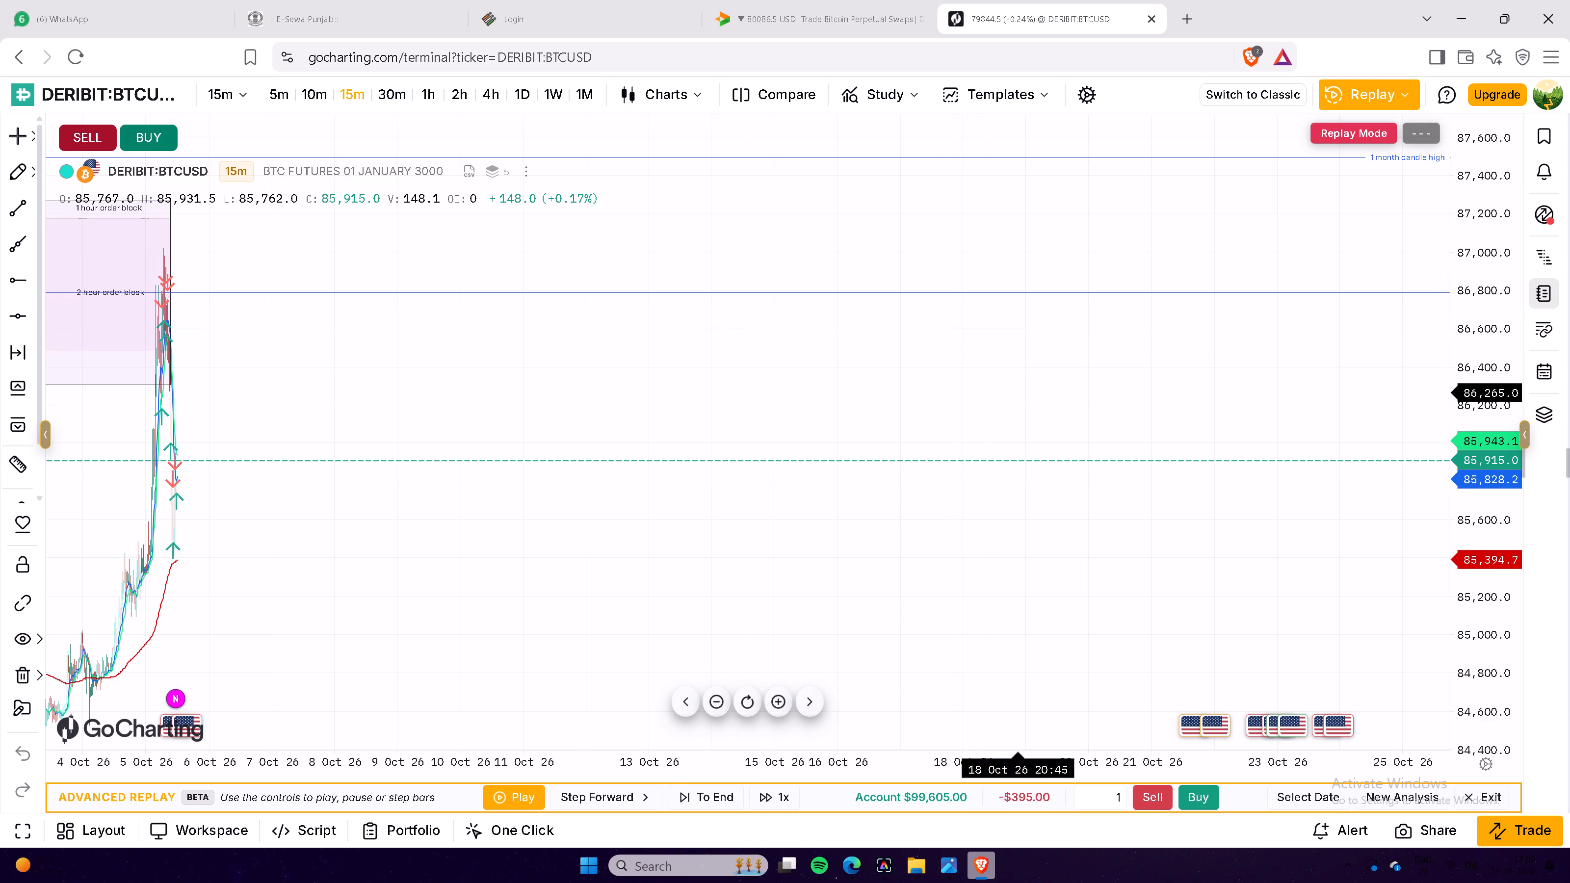
pyautogui.keyDown('shift'); pyautogui.scroll(5, 1181, 364); pyautogui.keyUp('shift')
pyautogui.keyDown('shift'); pyautogui.moveTo(545, 384); pyautogui.dragTo(1238, 313); pyautogui.keyUp('shift')
pyautogui.keyDown('shift'); pyautogui.scroll(5, 1199, 353); pyautogui.keyUp('shift')
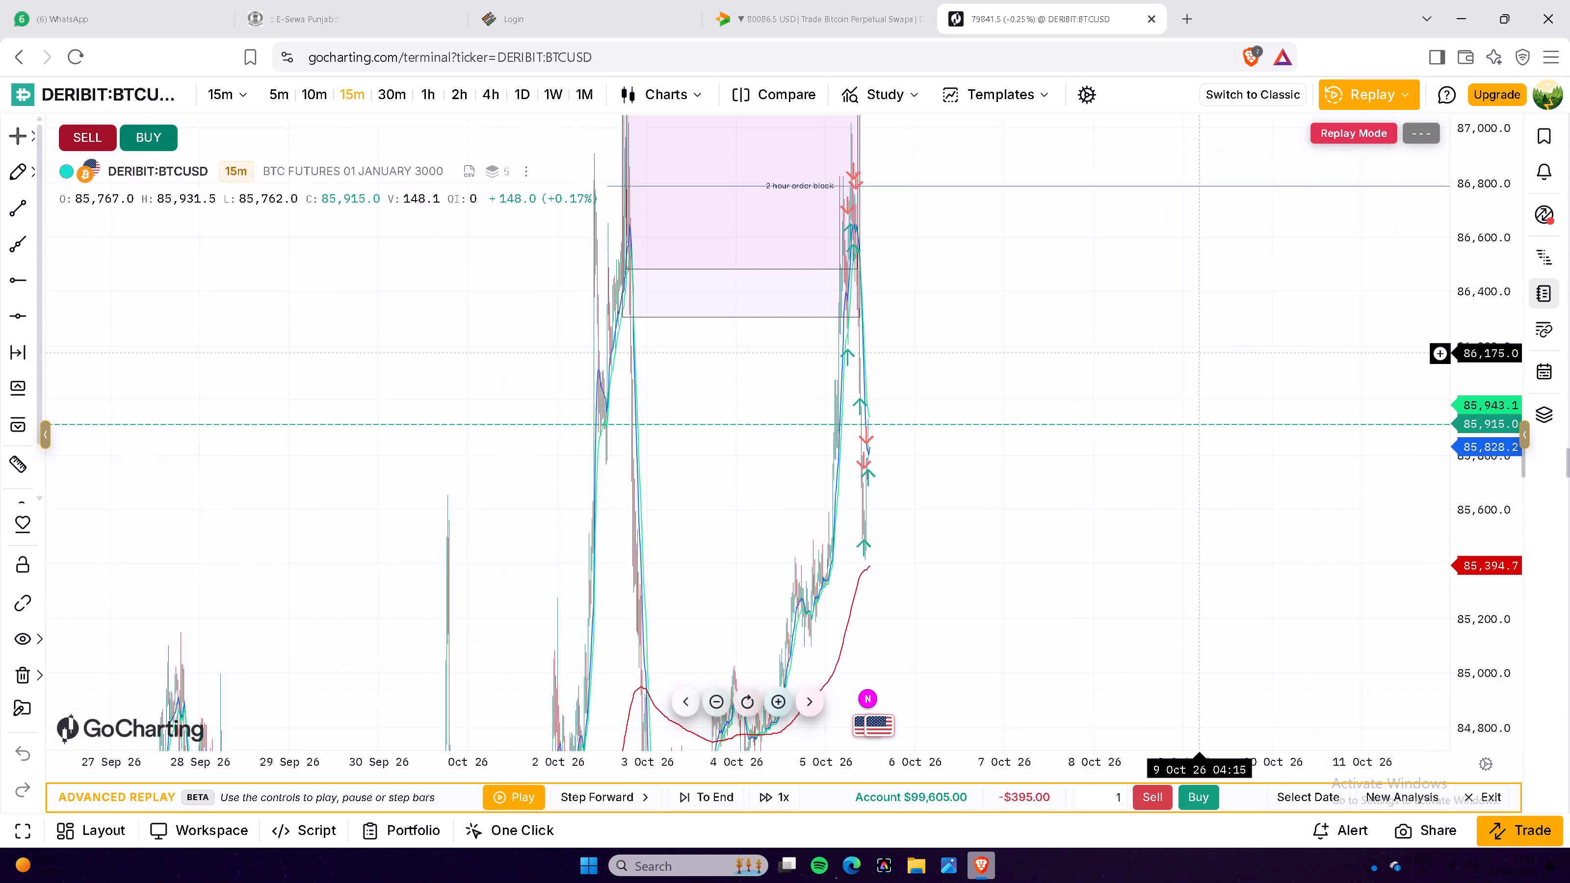
pyautogui.keyDown('shift'); pyautogui.scroll(4, 1177, 398); pyautogui.keyUp('shift')
pyautogui.keyDown('shift'); pyautogui.scroll(-11, 1484, 311); pyautogui.keyUp('shift')
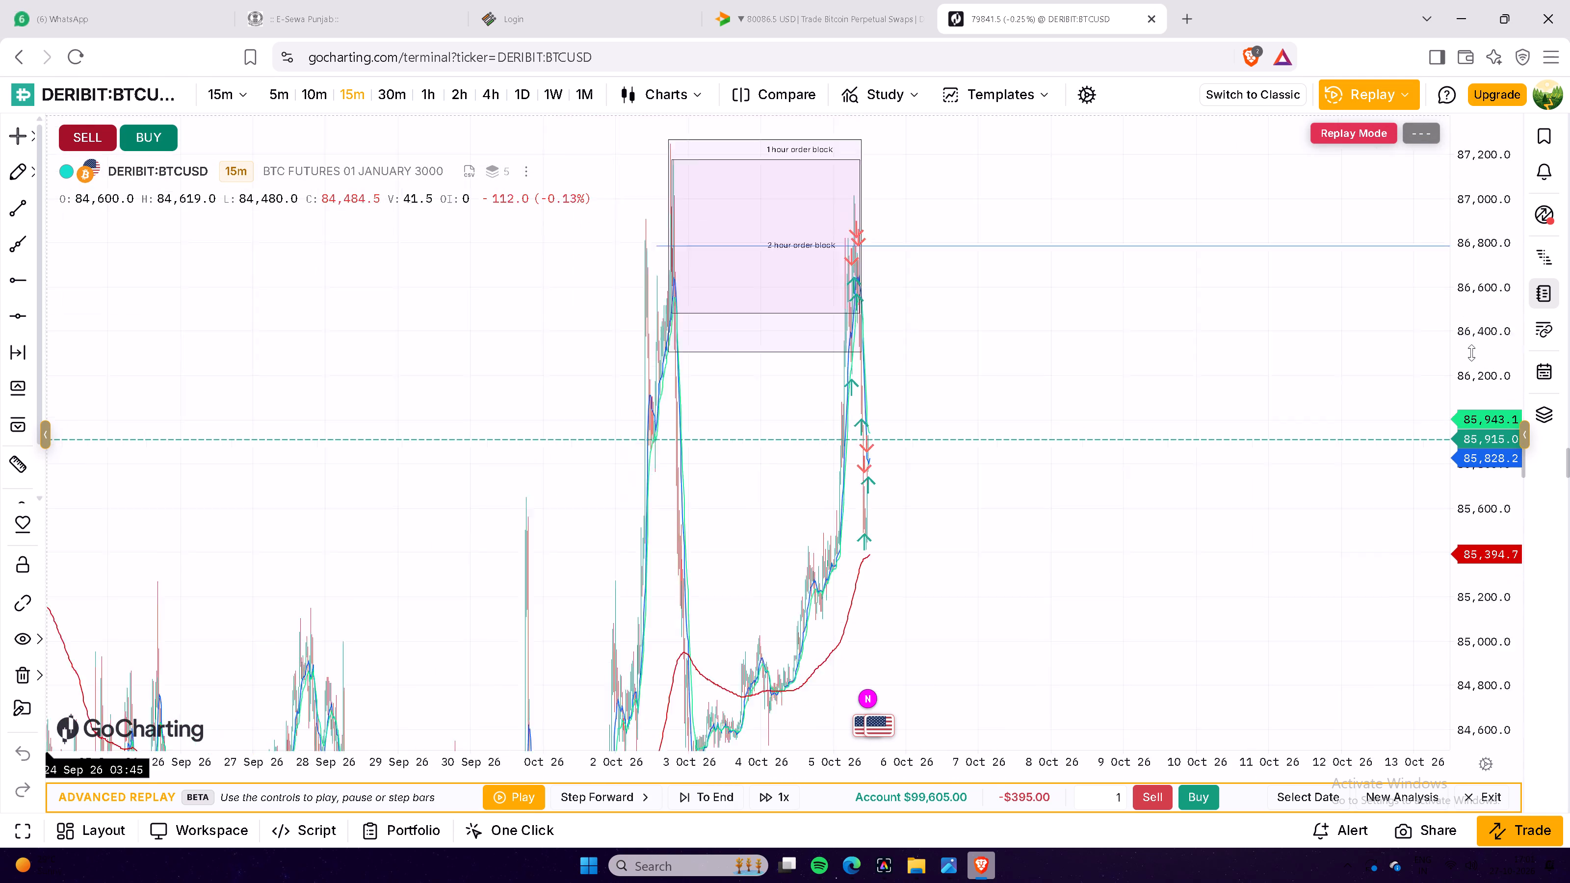
pyautogui.keyDown('shift'); pyautogui.scroll(-1, 1471, 353); pyautogui.keyUp('shift')
pyautogui.keyDown('shift'); pyautogui.tripleClick(772, 701); pyautogui.keyUp('shift')
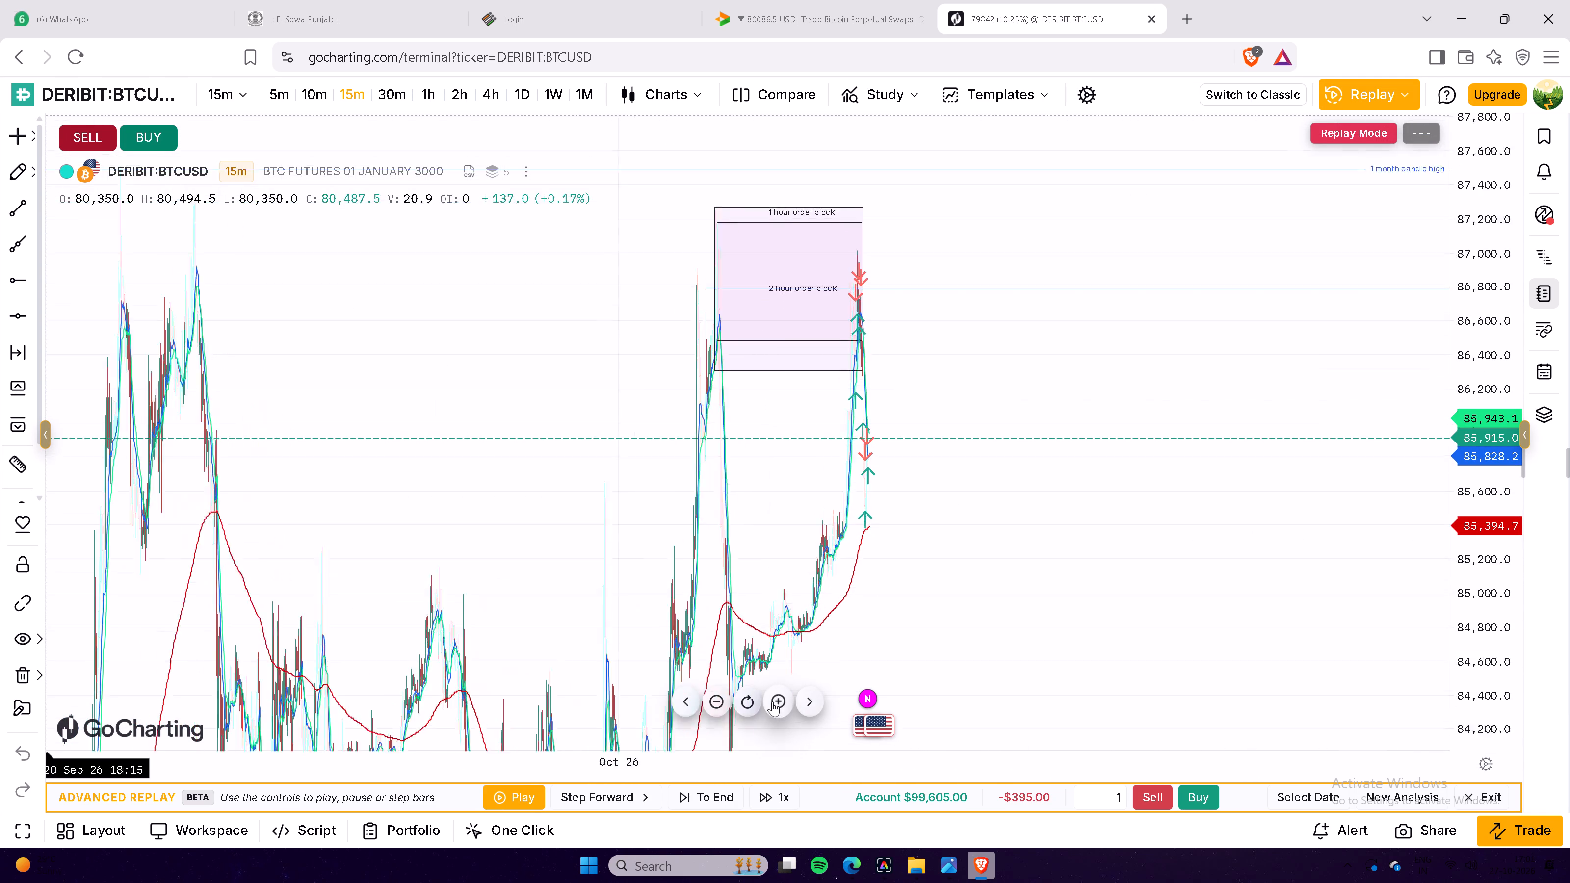
pyautogui.keyDown('shift'); pyautogui.tripleClick(772, 701); pyautogui.keyUp('shift')
pyautogui.keyDown('shift'); pyautogui.tripleClick(772, 701); pyautogui.keyUp('shift')
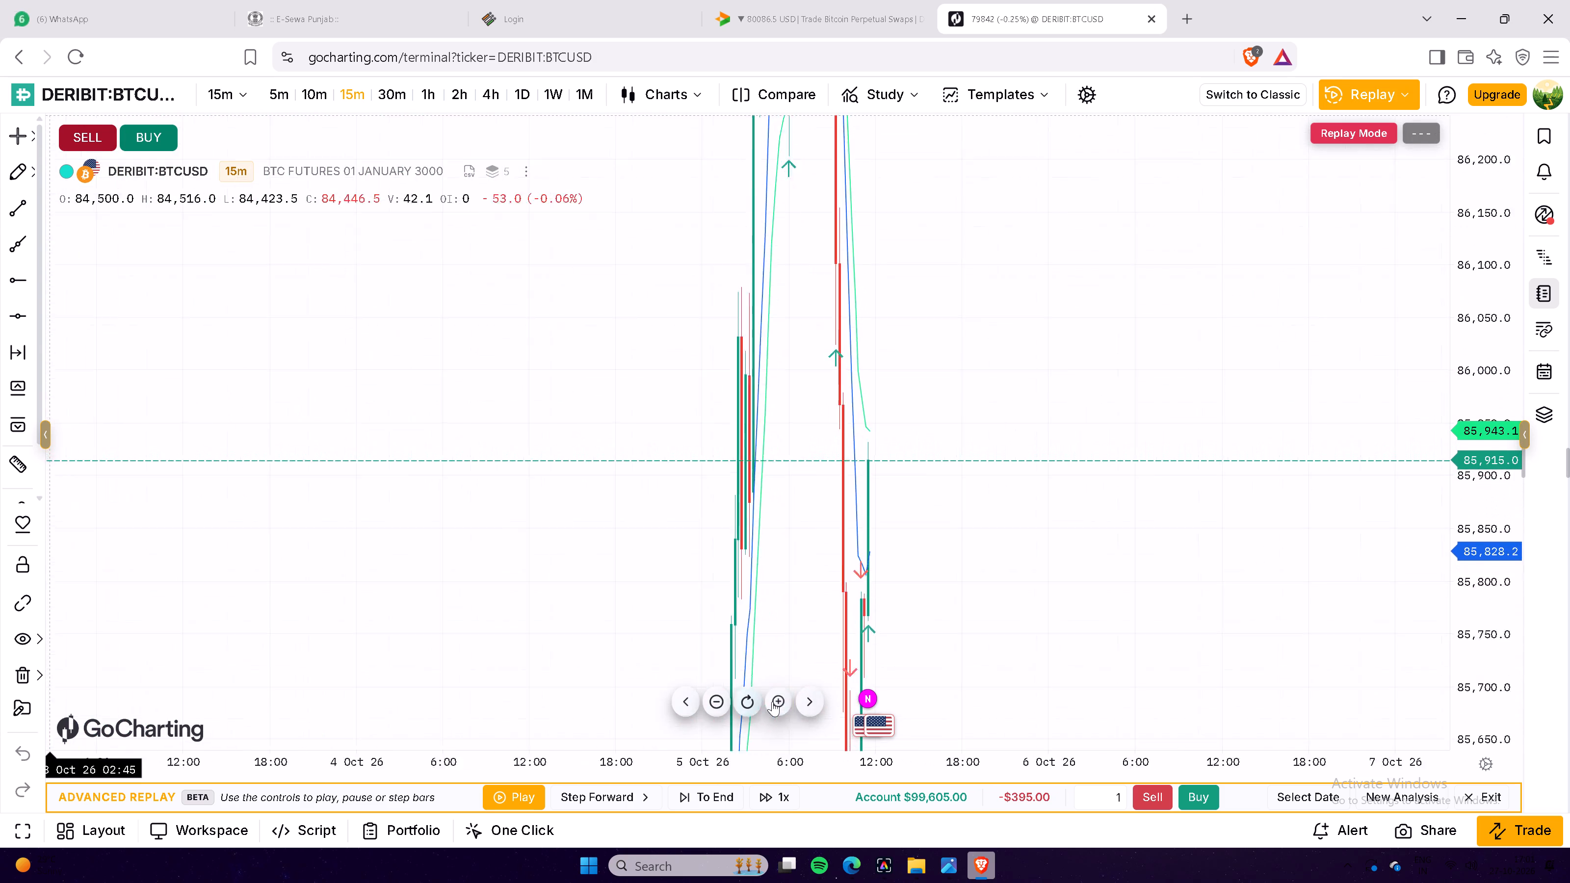
pyautogui.keyDown('shift'); pyautogui.tripleClick(772, 701); pyautogui.keyUp('shift')
pyautogui.keyDown('shift'); pyautogui.click(772, 701); pyautogui.keyUp('shift')
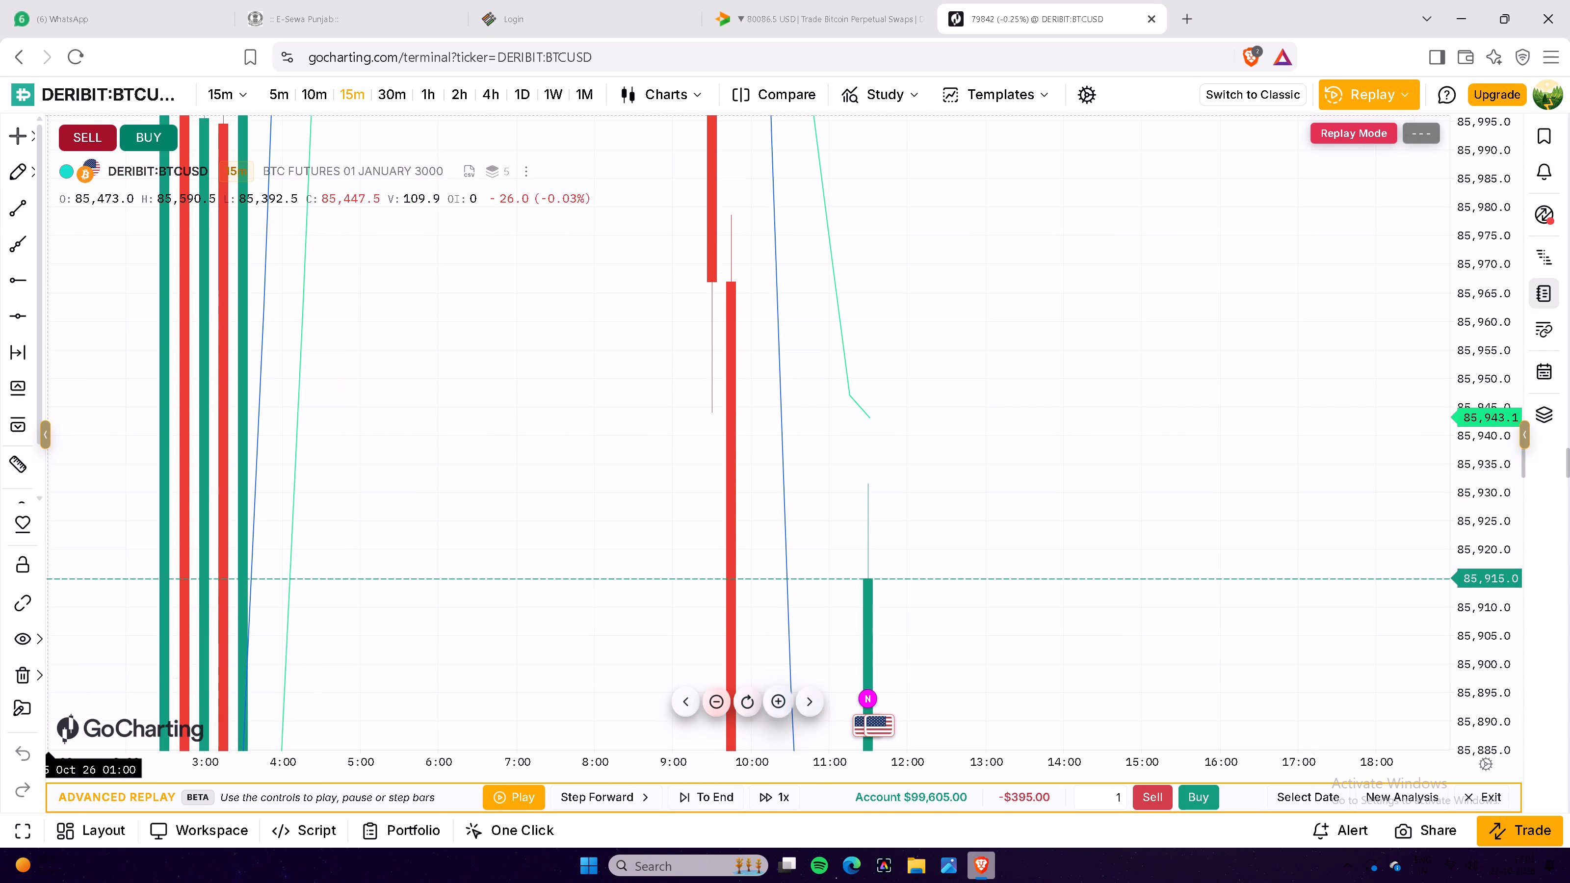
pyautogui.keyDown('shift'); pyautogui.scroll(6, 715, 446); pyautogui.keyUp('shift')
pyautogui.keyDown('shift'); pyautogui.scroll(-11, 716, 461); pyautogui.keyUp('shift')
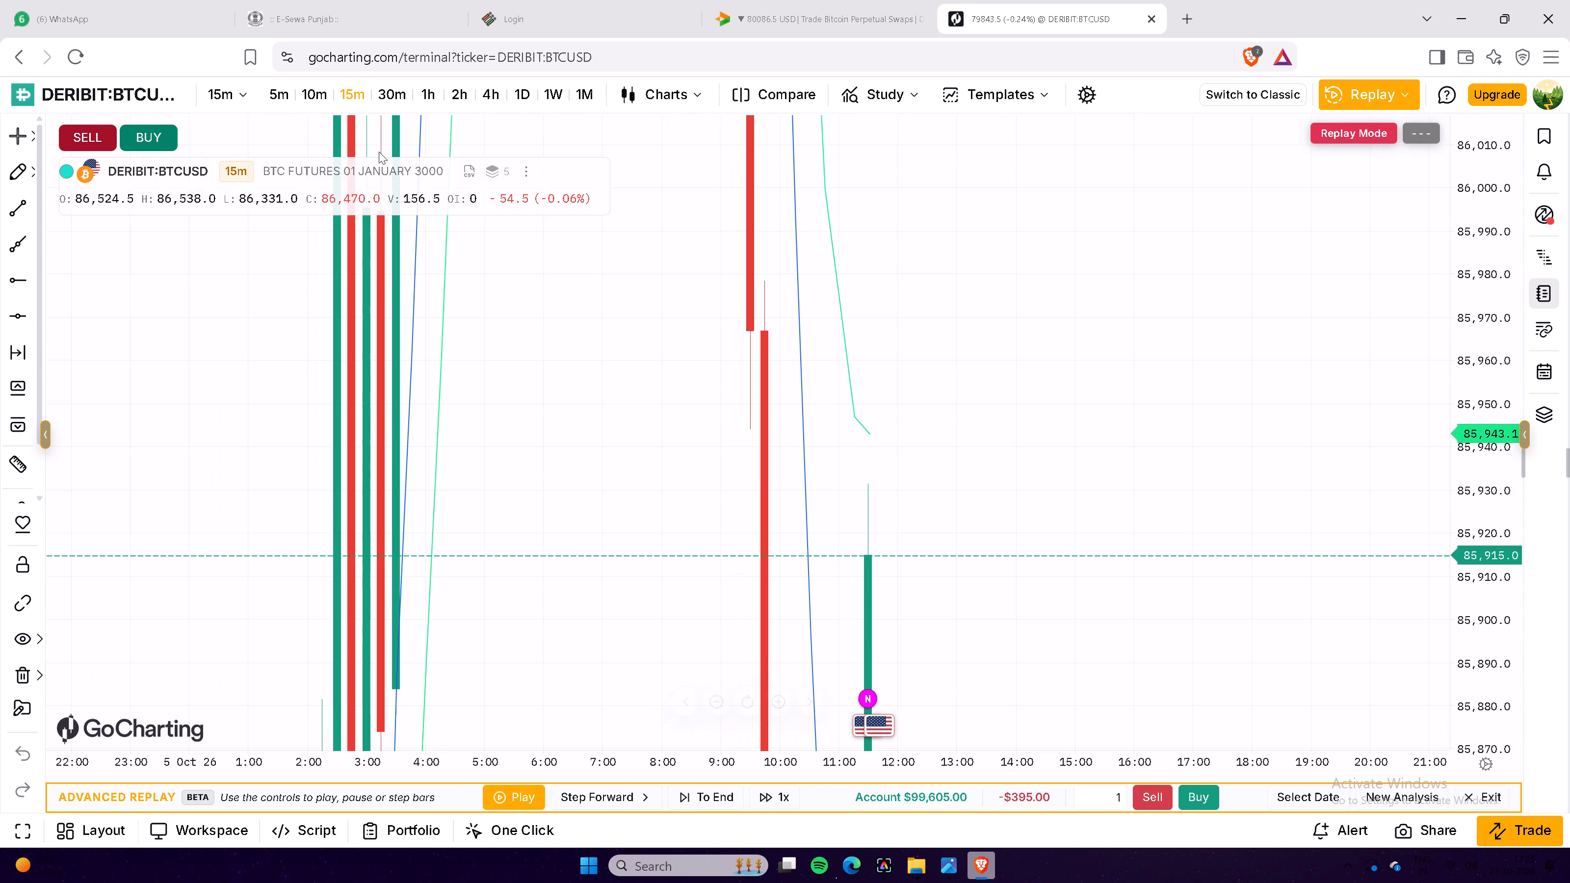
# Switch the chart to the 5-minute timeframe and examine the latest candles against the moving averages at a readable scale.
pyautogui.keyDown('shift'); pyautogui.click(267, 91); pyautogui.keyUp('shift')
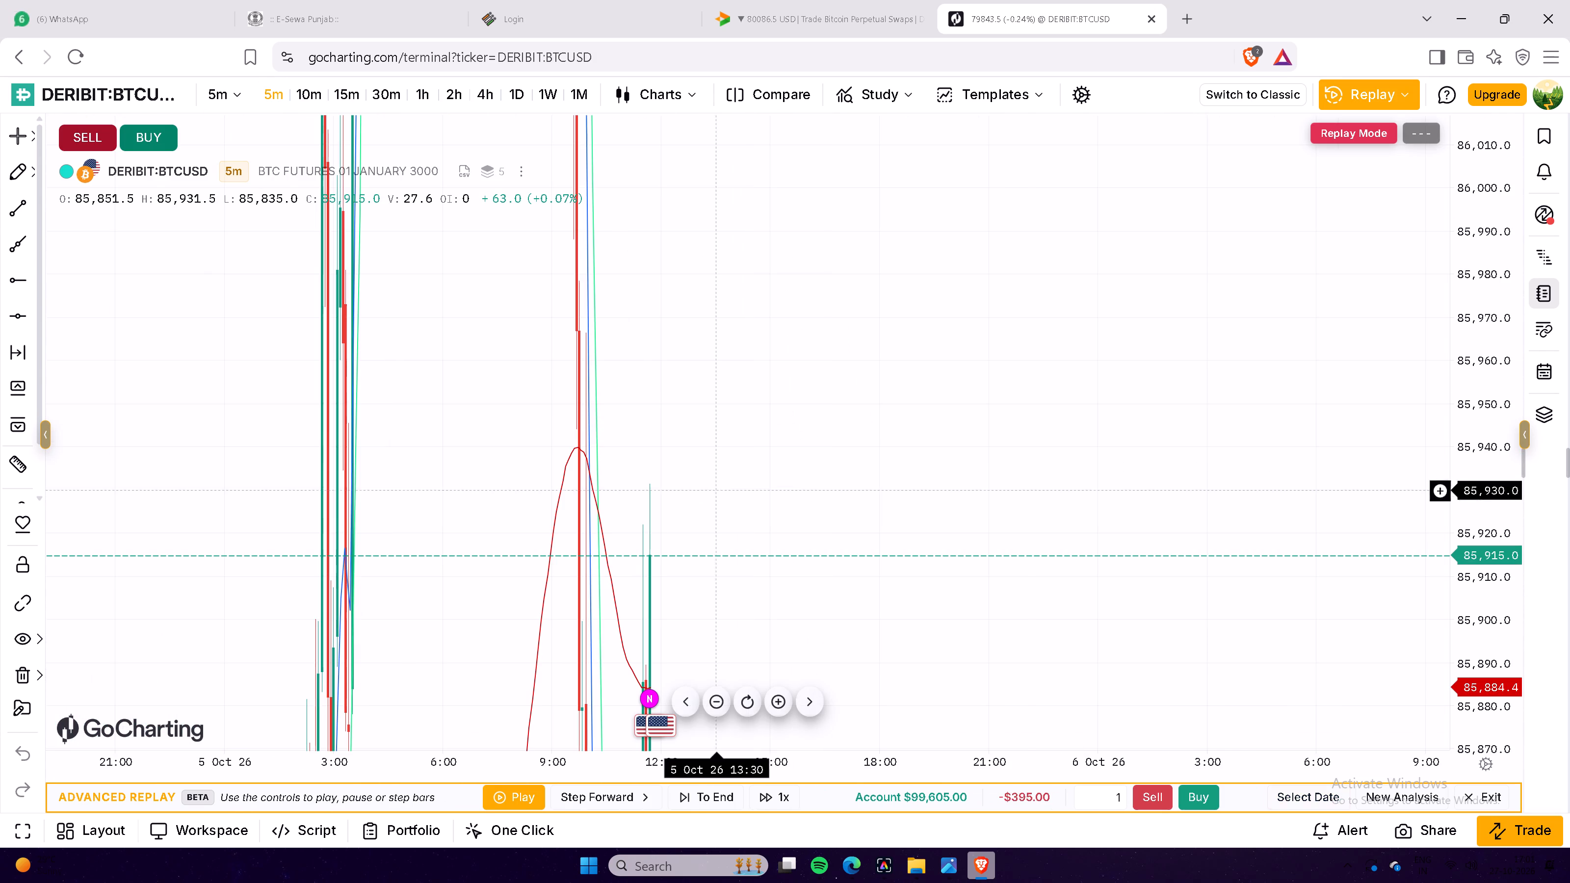
pyautogui.keyDown('shift'); pyautogui.moveTo(1518, 209); pyautogui.dragTo(1518, 217); pyautogui.keyUp('shift')
pyautogui.keyDown('shift'); pyautogui.moveTo(1518, 223); pyautogui.dragTo(1476, 409); pyautogui.keyUp('shift')
pyautogui.keyDown('shift'); pyautogui.moveTo(1474, 419); pyautogui.dragTo(1462, 552); pyautogui.keyUp('shift')
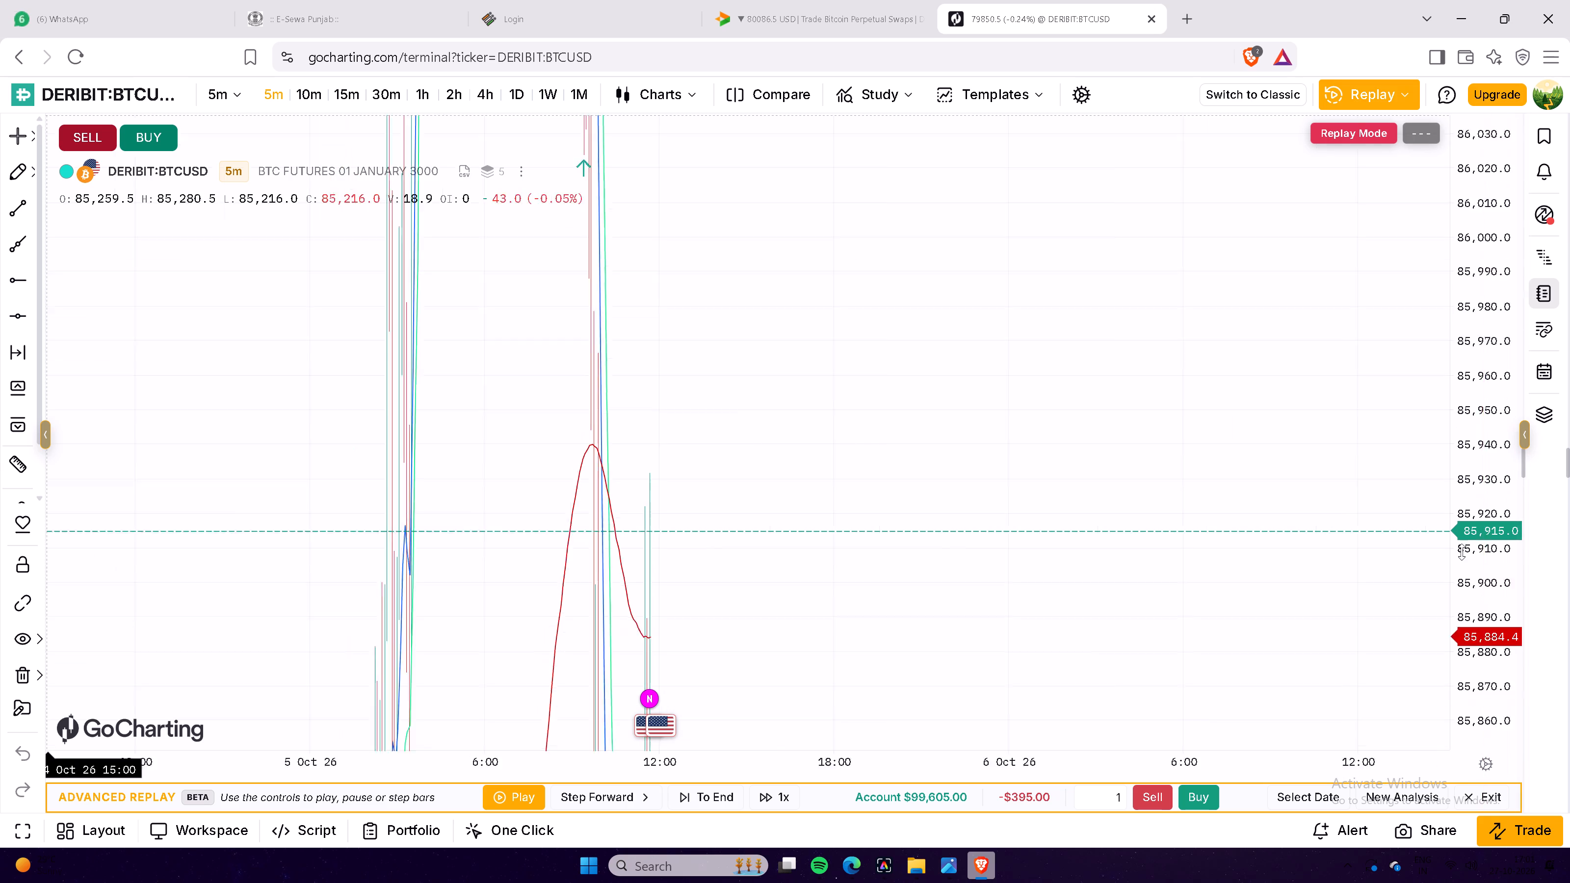
pyautogui.keyDown('shift'); pyautogui.moveTo(1462, 552); pyautogui.dragTo(1465, 551); pyautogui.keyUp('shift')
pyautogui.keyDown('shift'); pyautogui.moveTo(1468, 279); pyautogui.dragTo(1450, 705); pyautogui.keyUp('shift')
pyautogui.keyDown('shift'); pyautogui.moveTo(1484, 309); pyautogui.dragTo(1484, 310); pyautogui.keyUp('shift')
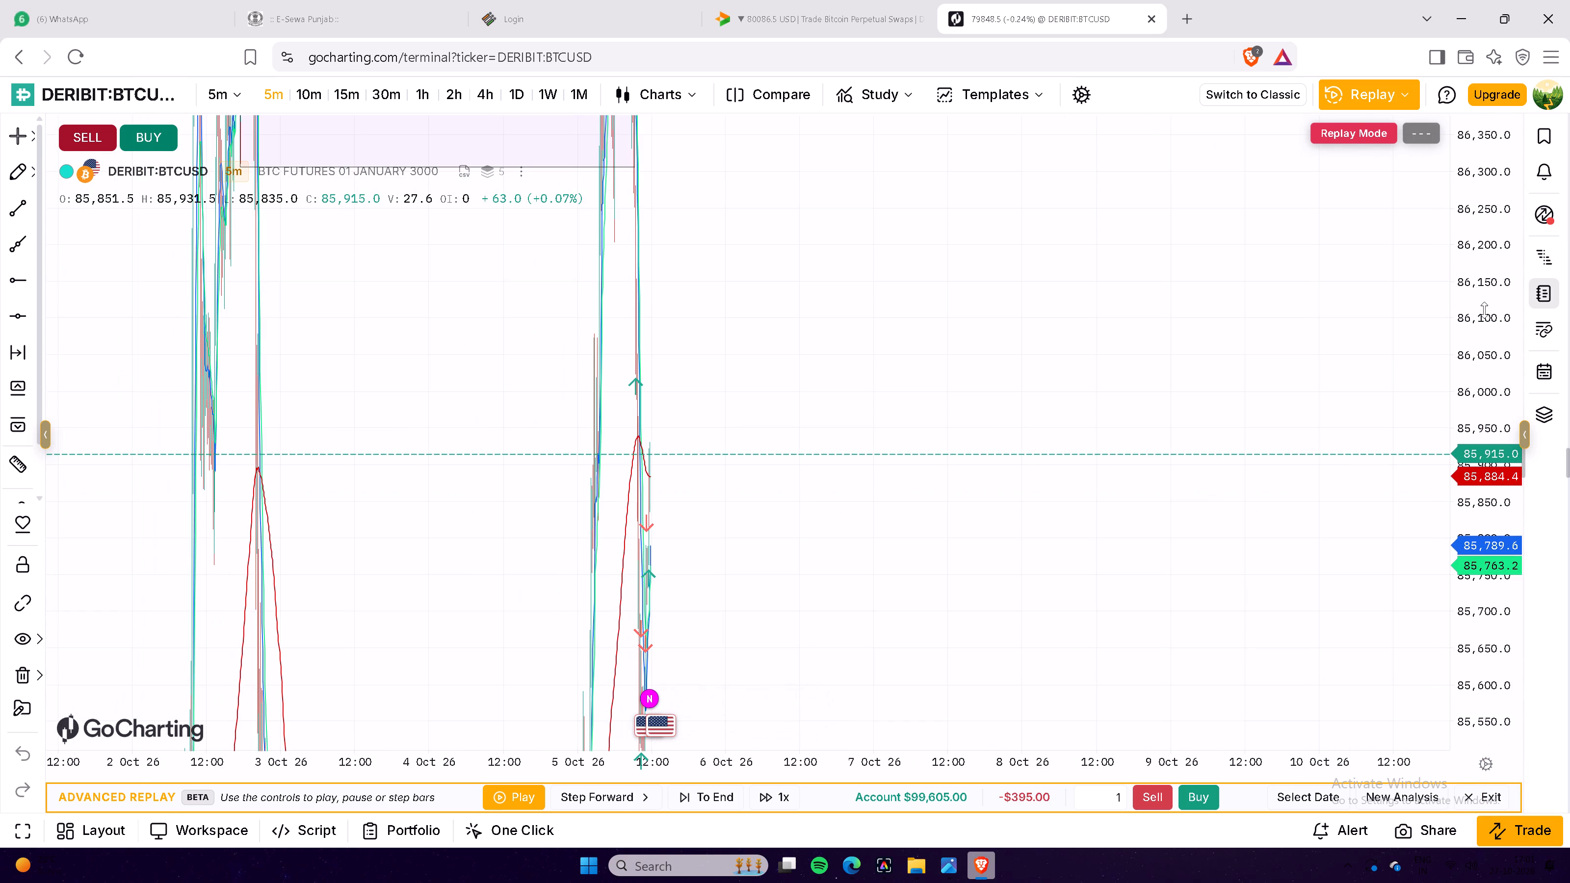
pyautogui.keyDown('shift'); pyautogui.moveTo(1484, 310); pyautogui.dragTo(1472, 643); pyautogui.keyUp('shift')
pyautogui.keyDown('shift'); pyautogui.scroll(-9, 1481, 415); pyautogui.keyUp('shift')
pyautogui.keyDown('shift'); pyautogui.scroll(5, 1035, 463); pyautogui.keyUp('shift')
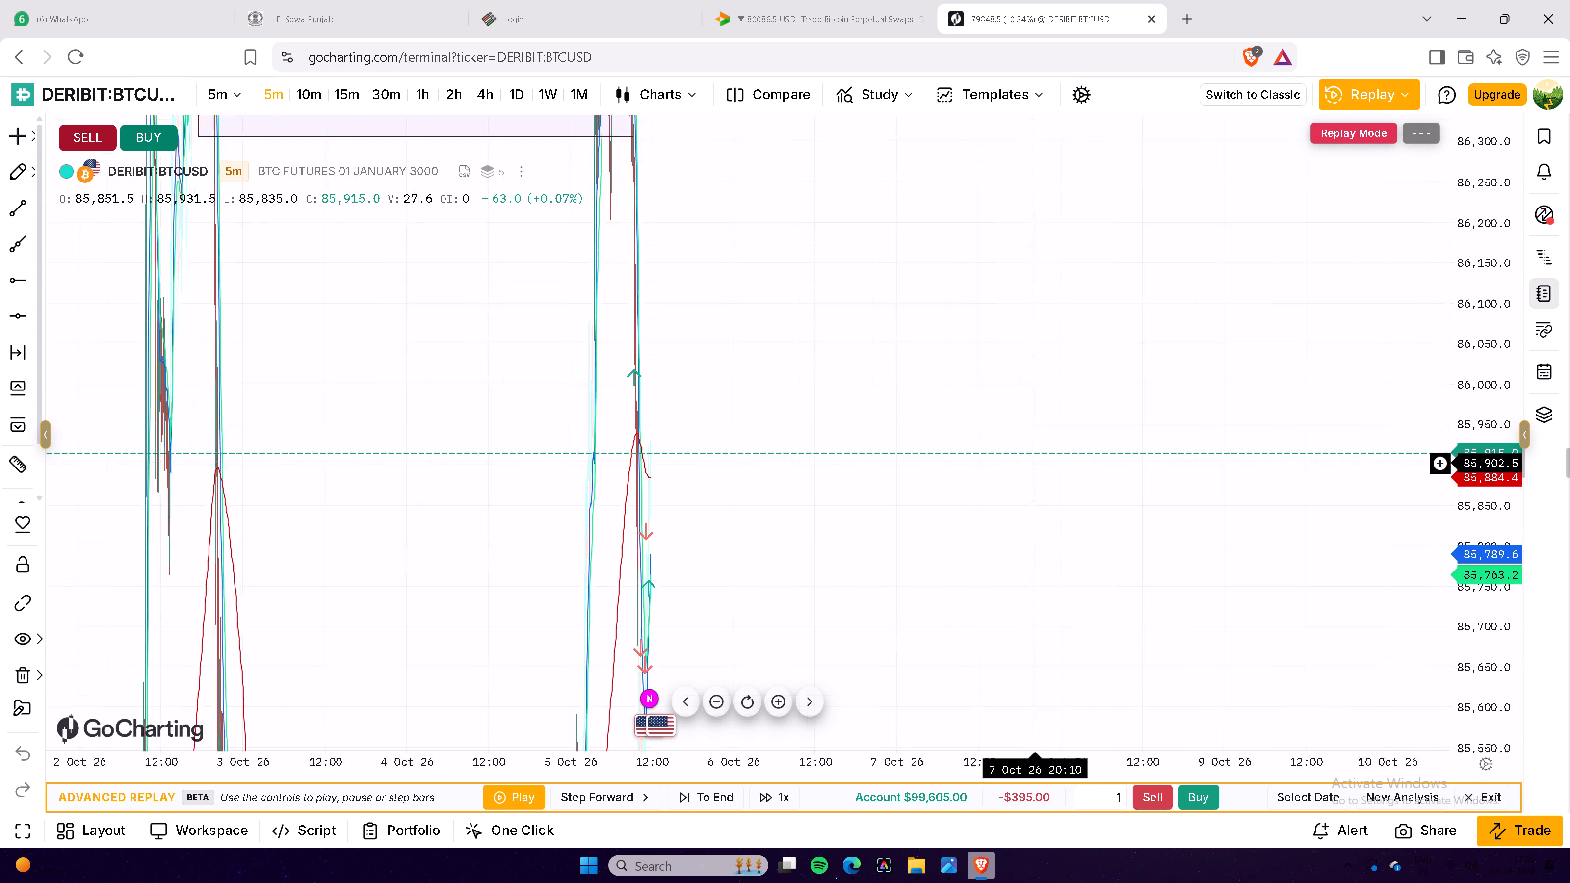
pyautogui.keyDown('shift'); pyautogui.scroll(5, 946, 495); pyautogui.keyUp('shift')
pyautogui.keyDown('shift'); pyautogui.moveTo(742, 504); pyautogui.dragTo(1302, 389); pyautogui.keyUp('shift')
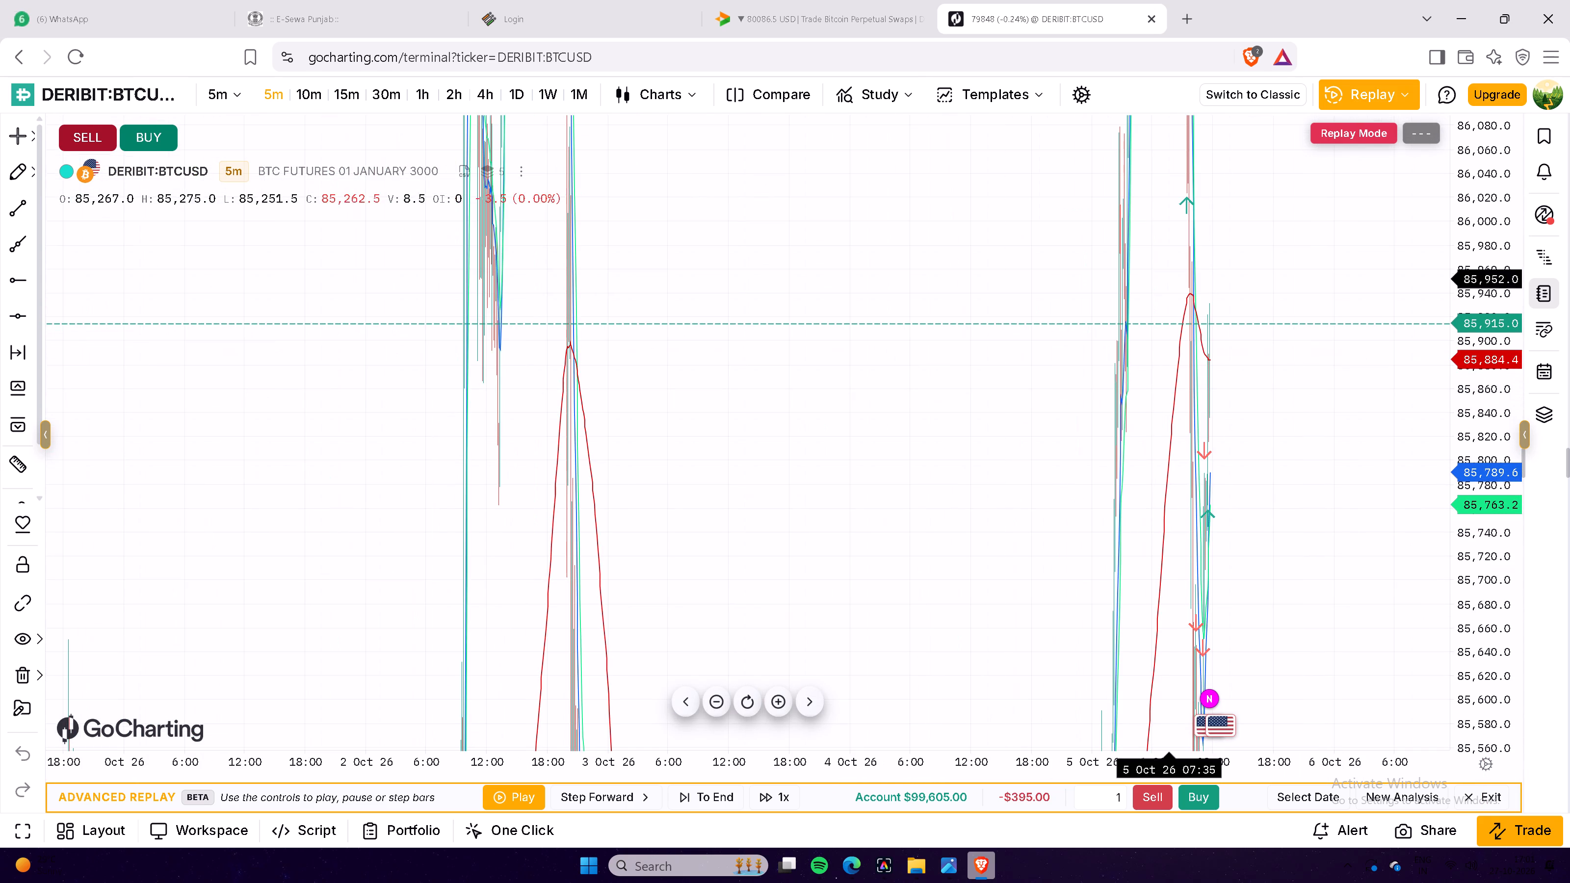
pyautogui.keyDown('shift'); pyautogui.moveTo(1494, 184); pyautogui.dragTo(1507, 247); pyautogui.keyUp('shift')
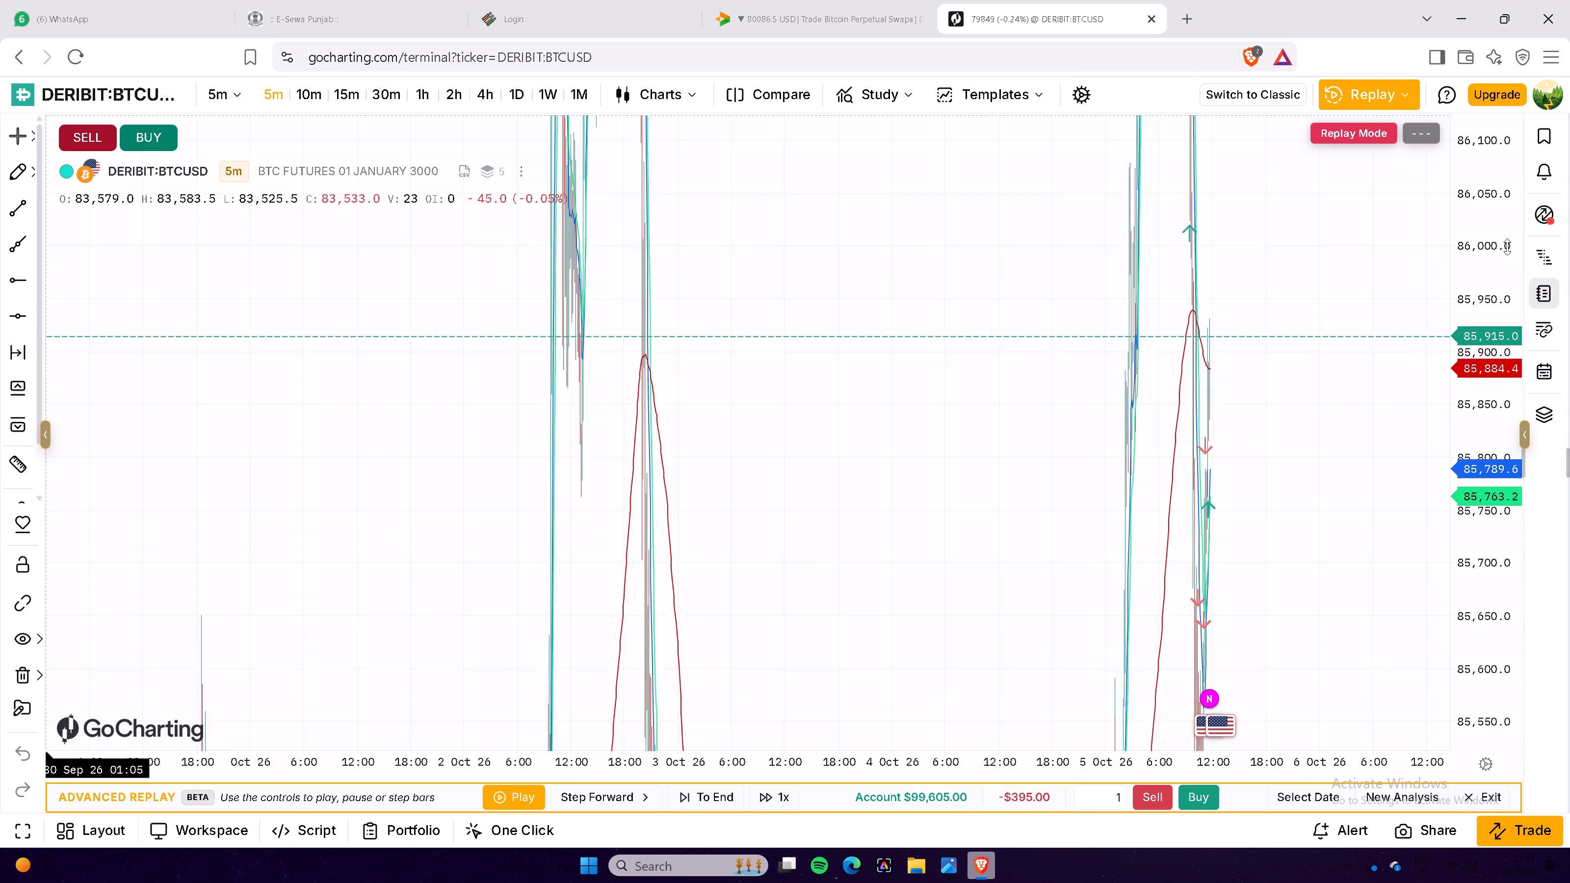
pyautogui.keyDown('shift'); pyautogui.moveTo(1507, 247); pyautogui.dragTo(1510, 541); pyautogui.keyUp('shift')
pyautogui.keyDown('shift'); pyautogui.scroll(4, 1277, 479); pyautogui.keyUp('shift')
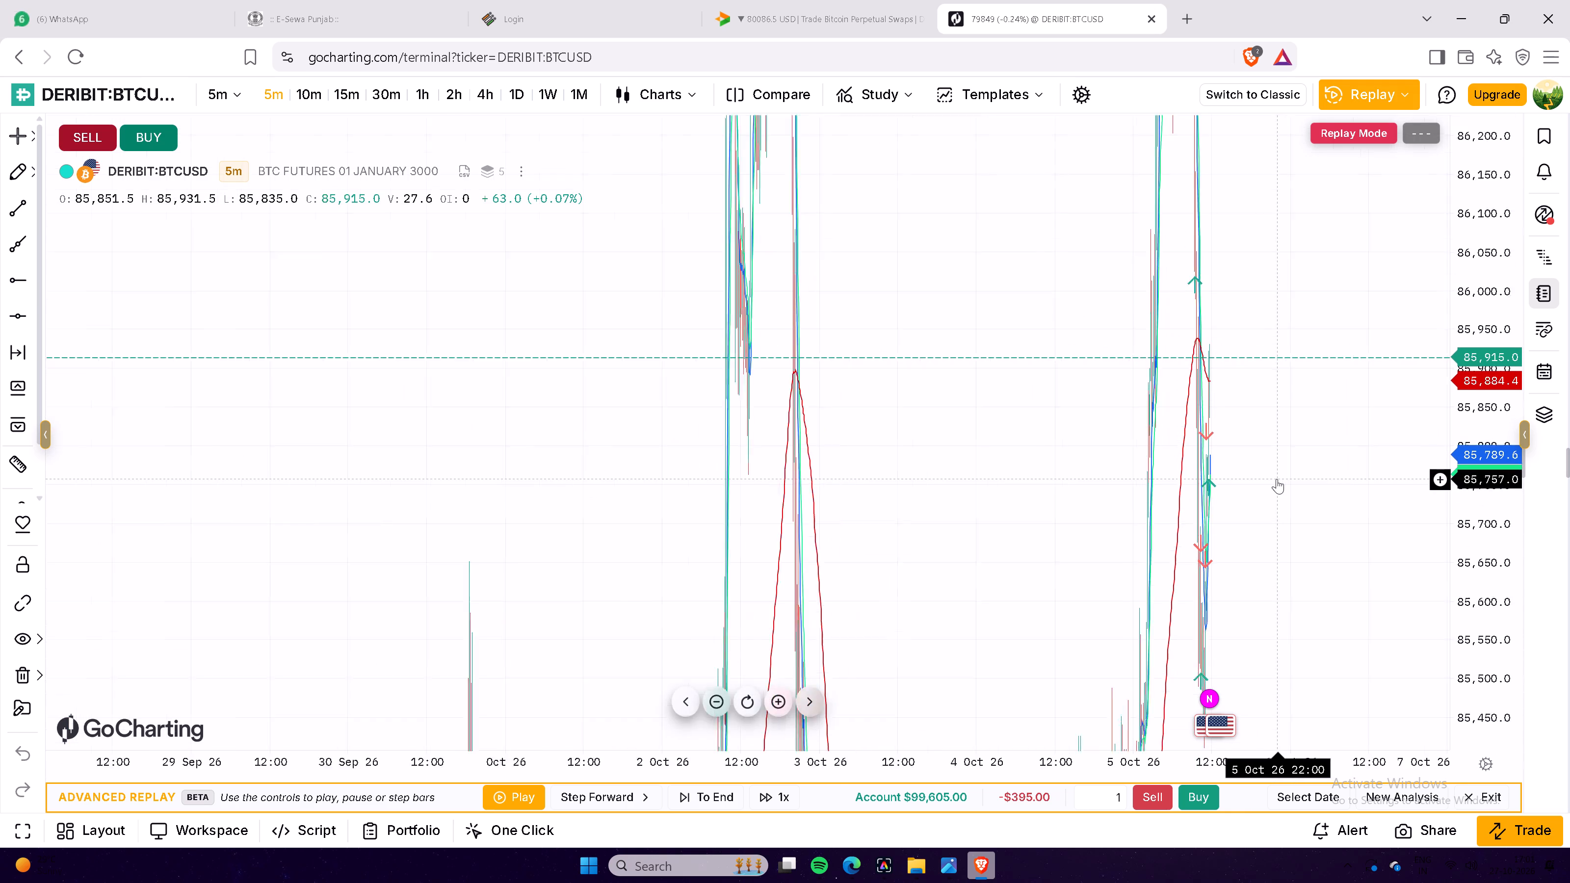
pyautogui.keyDown('shift'); pyautogui.scroll(13, 1277, 479); pyautogui.keyUp('shift')
pyautogui.keyDown('shift'); pyautogui.scroll(-12, 1262, 493); pyautogui.keyUp('shift')
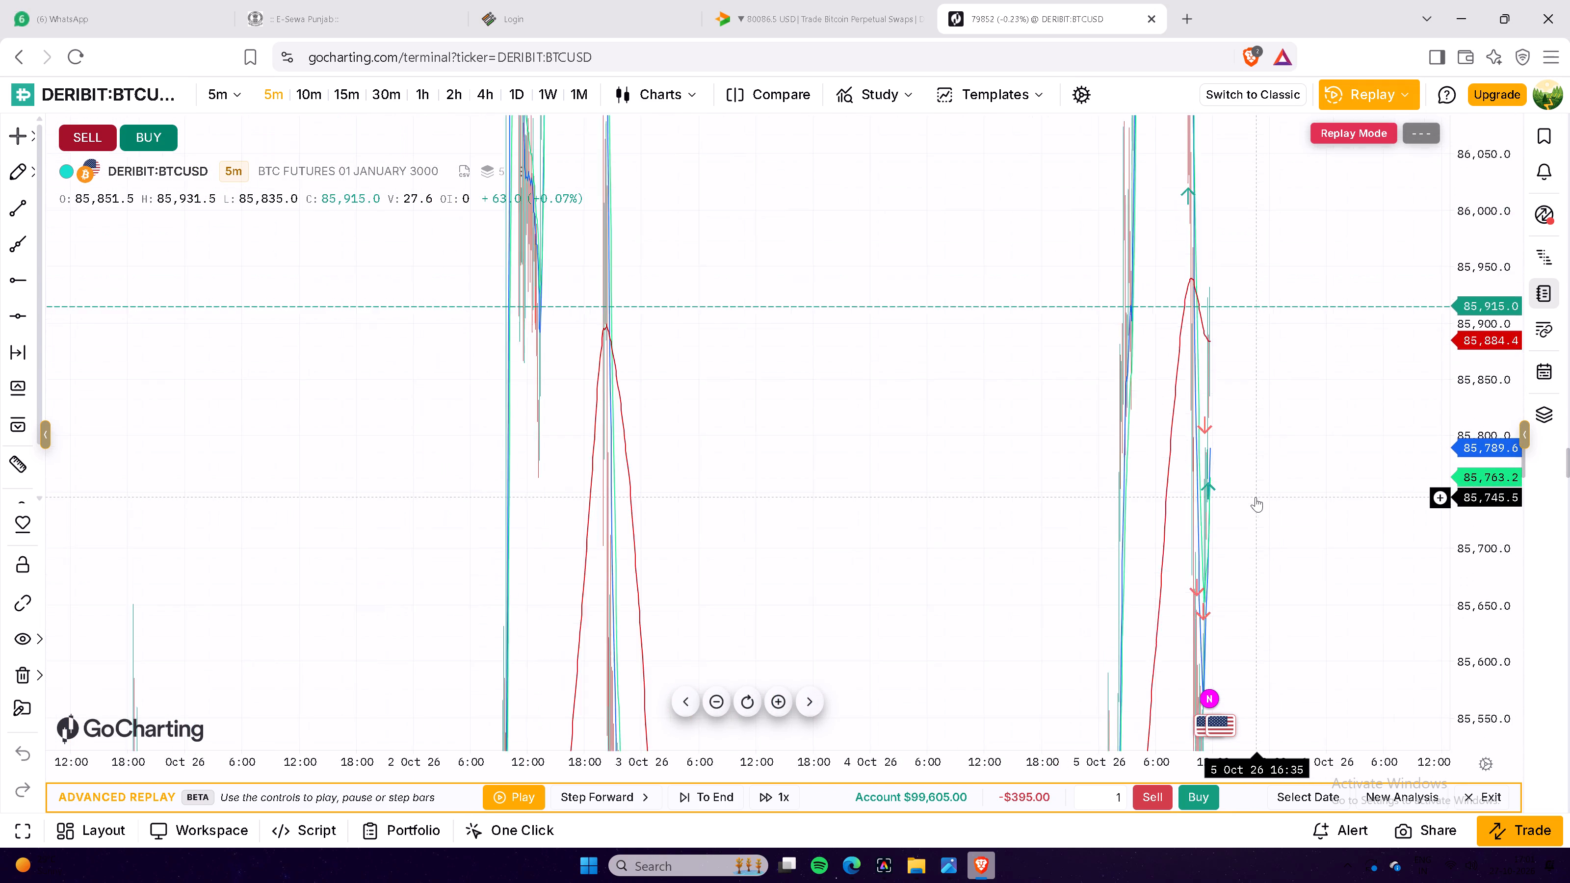
pyautogui.keyDown('shift'); pyautogui.scroll(9, 1139, 443); pyautogui.keyUp('shift')
pyautogui.keyDown('shift'); pyautogui.scroll(-4, 1139, 443); pyautogui.keyUp('shift')
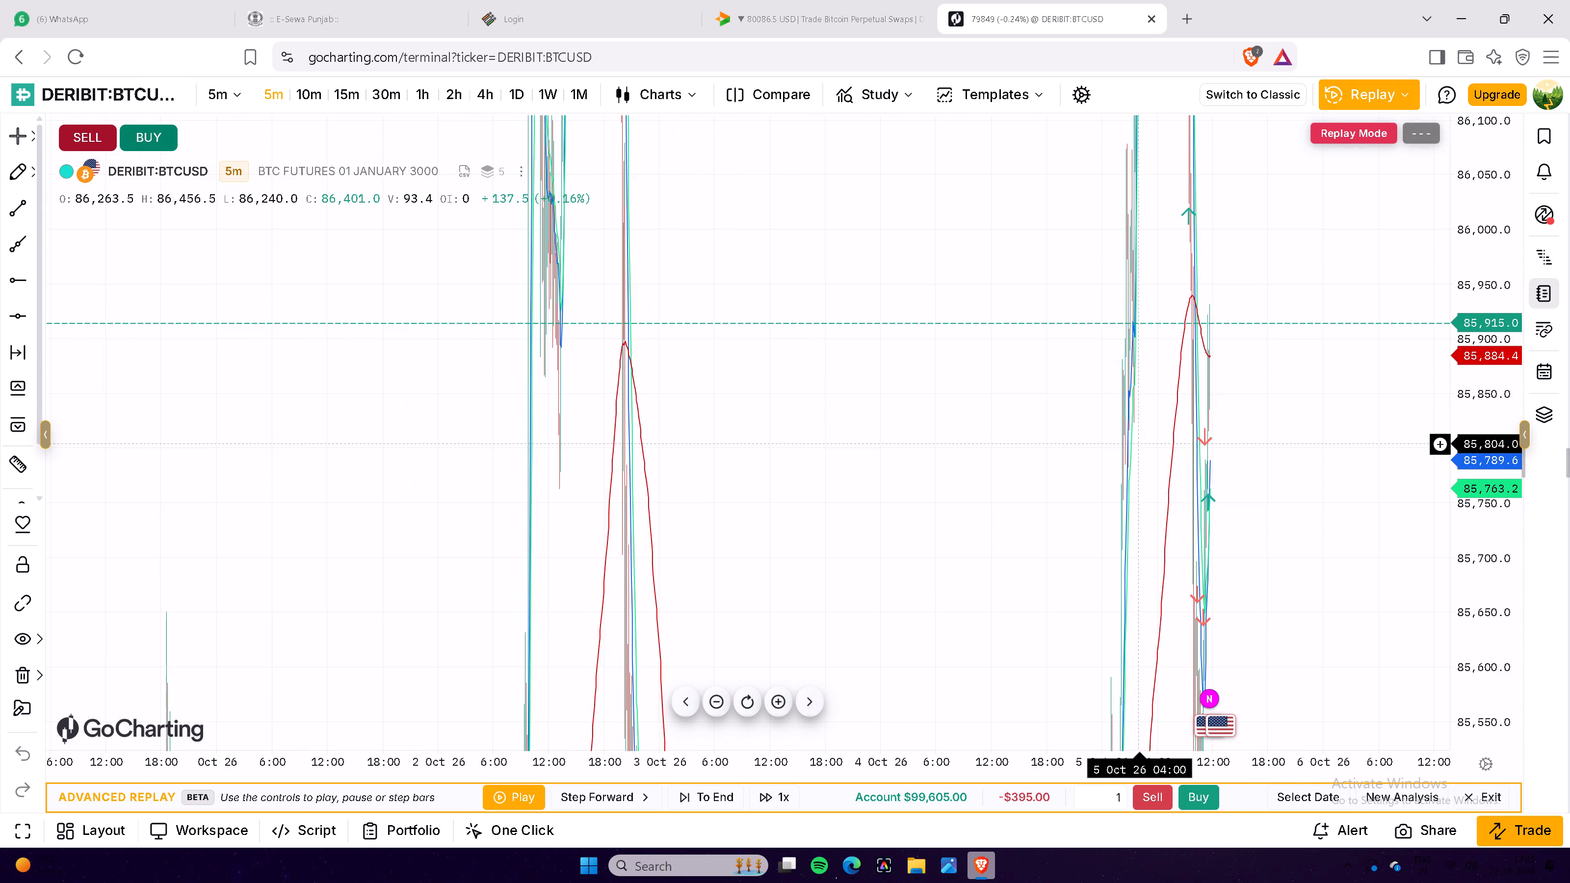
pyautogui.keyDown('ctrl'); pyautogui.scroll(8, 1138, 443); pyautogui.keyUp('ctrl')
pyautogui.keyDown('ctrl'); pyautogui.scroll(20, 1144, 437); pyautogui.keyUp('ctrl')
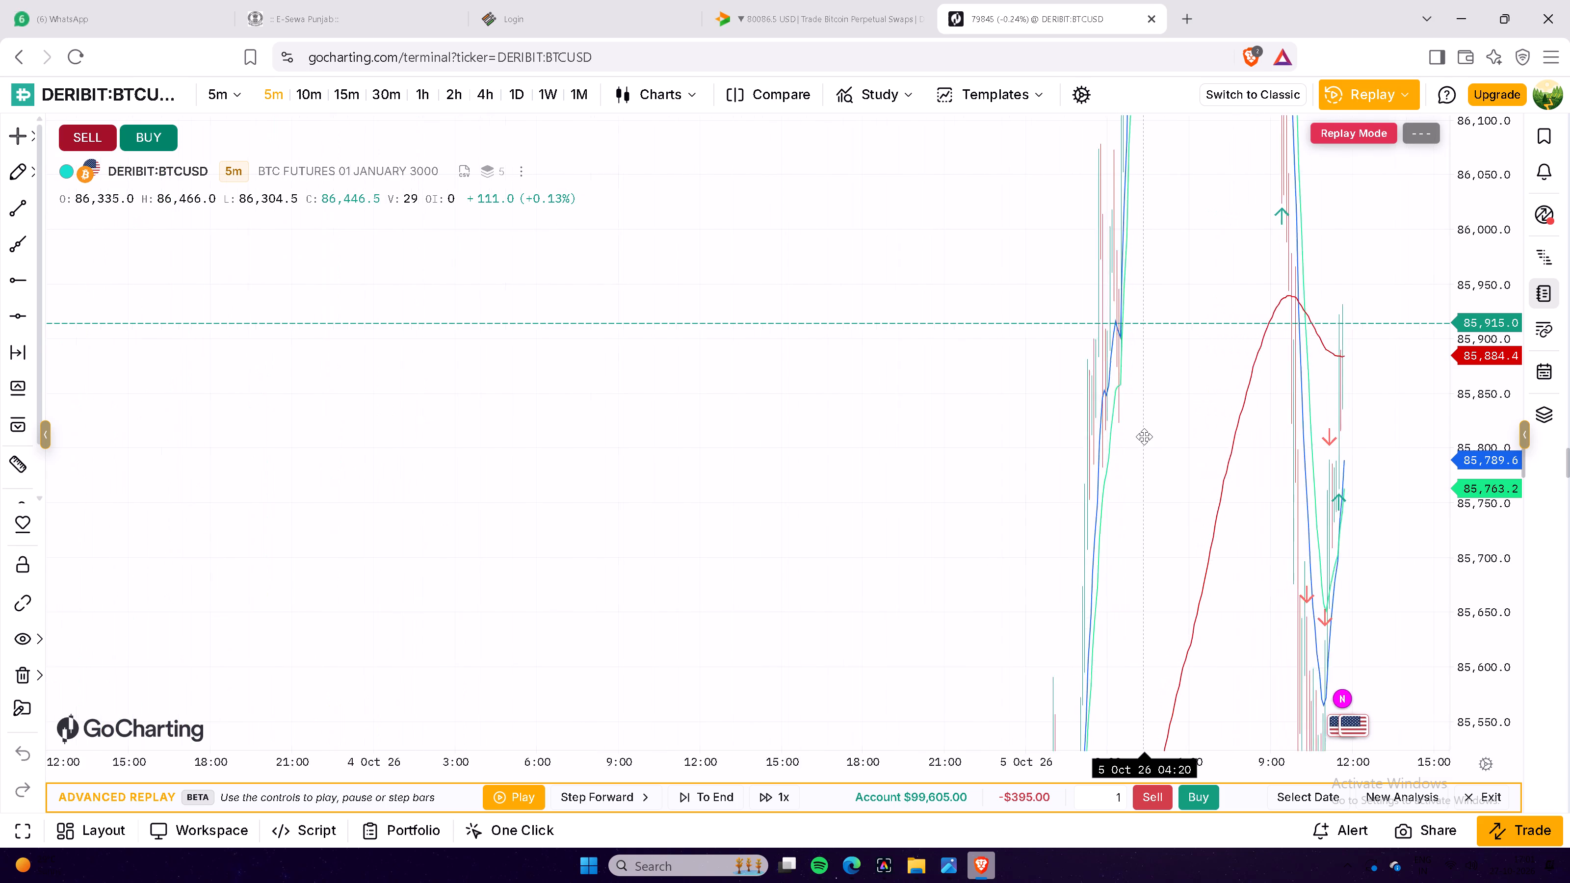
pyautogui.keyDown('ctrl'); pyautogui.scroll(8, 1144, 437); pyautogui.keyUp('ctrl')
pyautogui.keyDown('ctrl'); pyautogui.moveTo(1193, 389); pyautogui.dragTo(683, 467); pyautogui.keyUp('ctrl')
pyautogui.keyDown('ctrl'); pyautogui.scroll(6, 1048, 419); pyautogui.keyUp('ctrl')
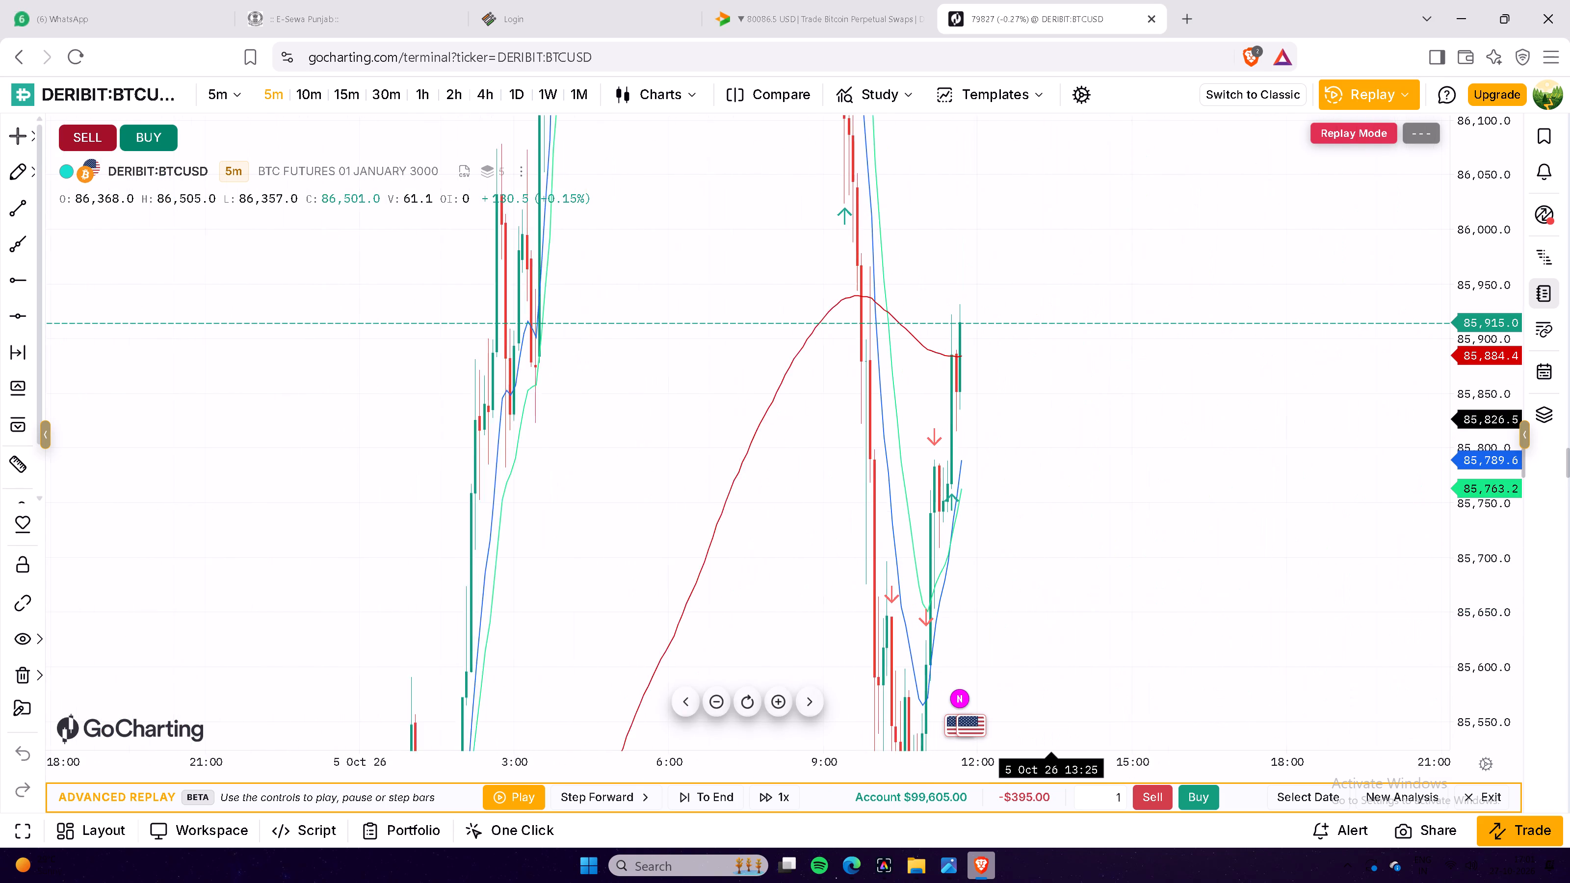
pyautogui.keyDown('ctrl'); pyautogui.scroll(2, 1048, 419); pyautogui.keyUp('ctrl')
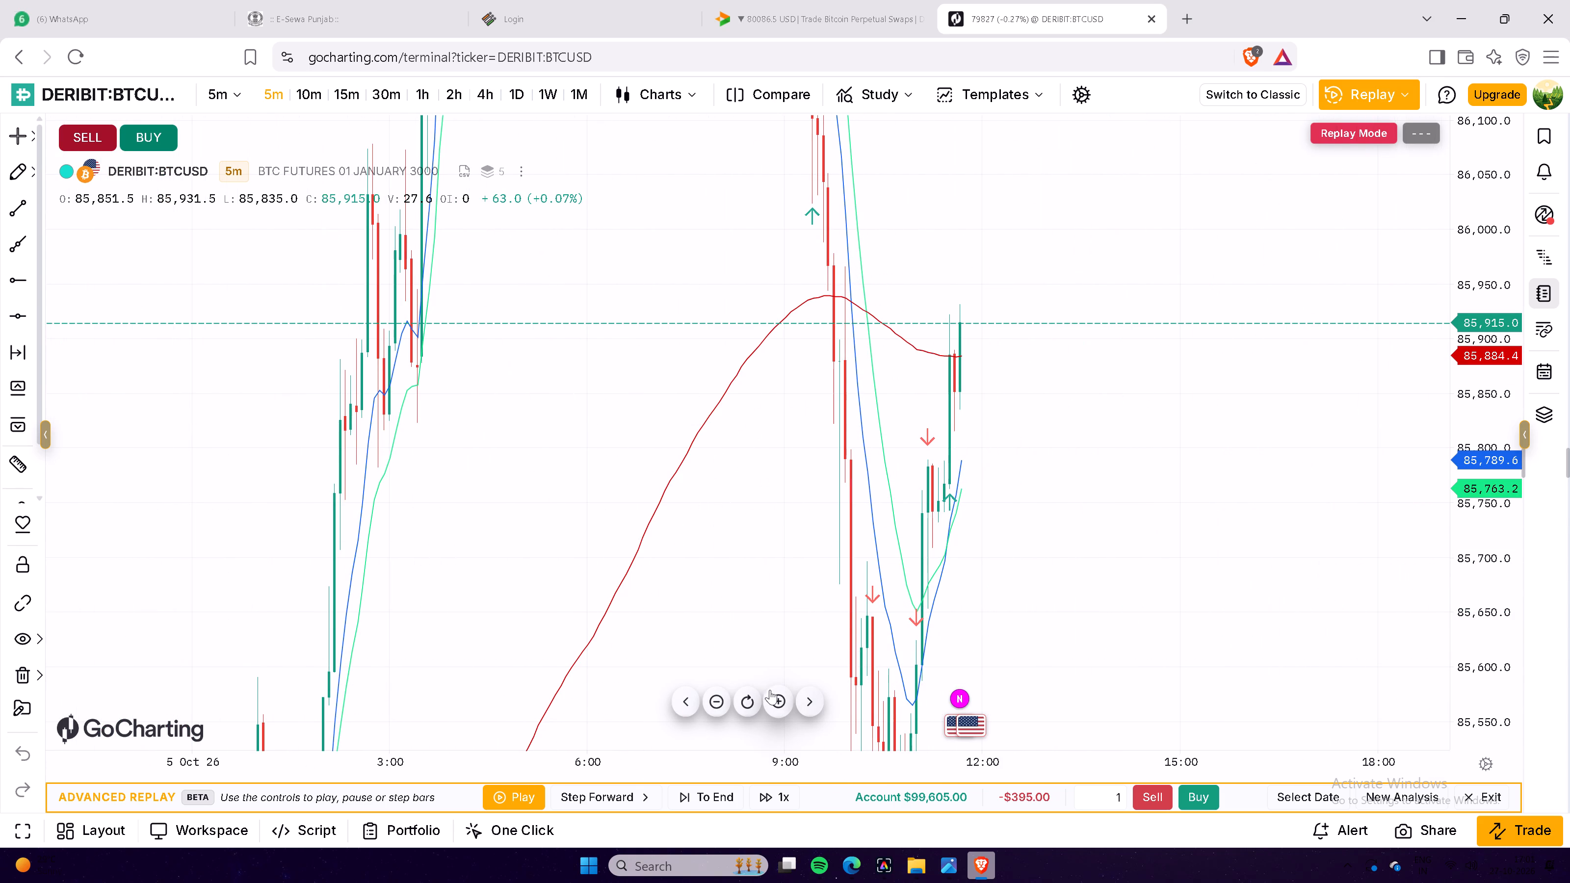
pyautogui.click(777, 696)
pyautogui.tripleClick(777, 696)
pyautogui.click(778, 696)
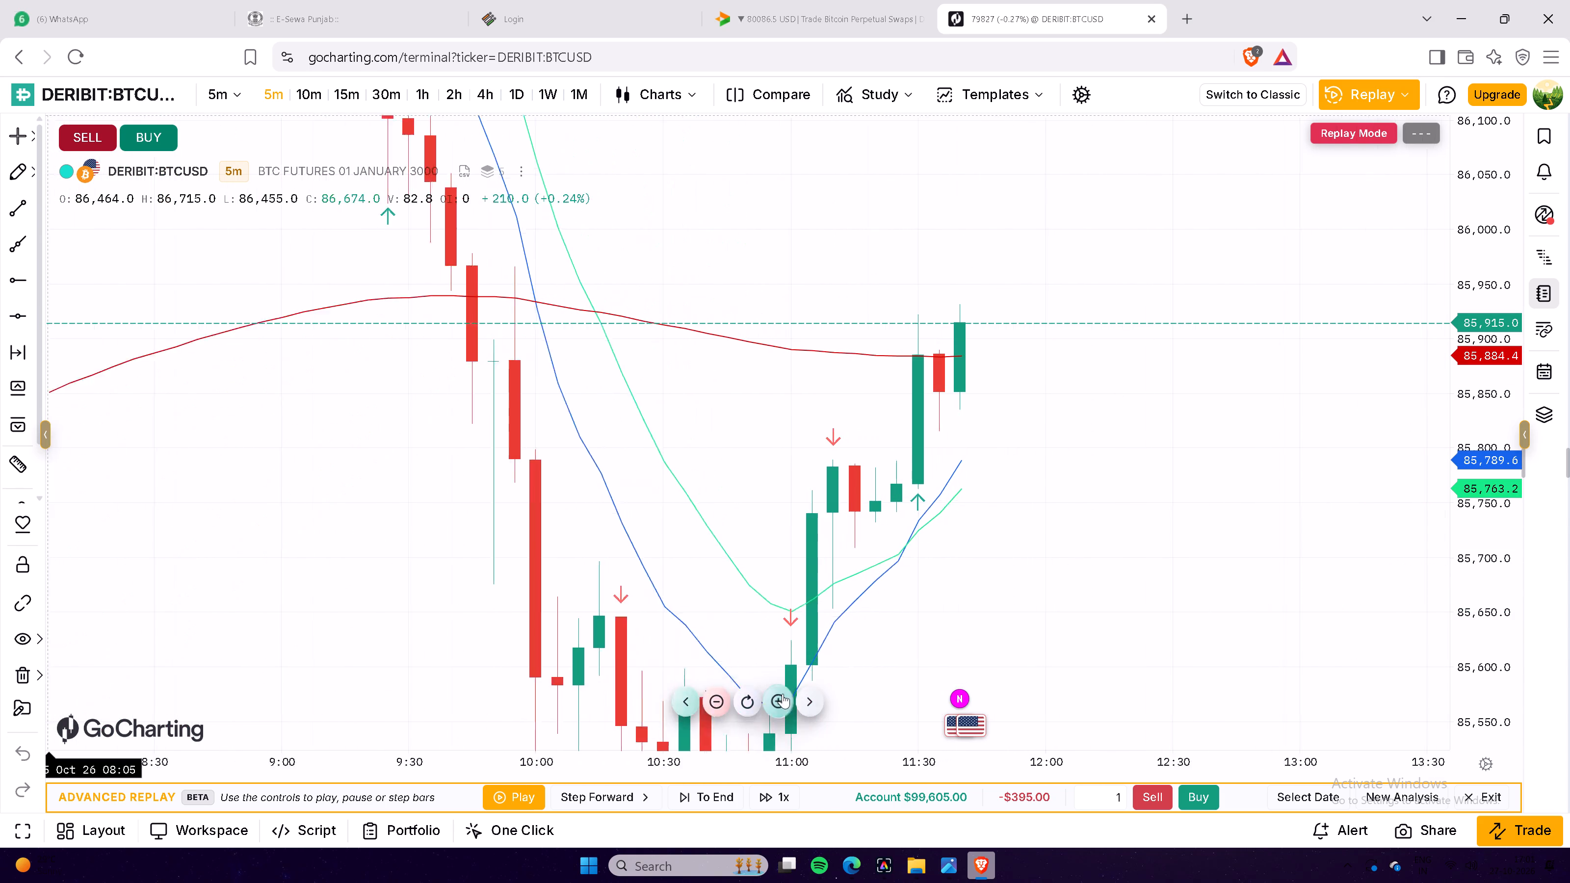
pyautogui.moveTo(1500, 194); pyautogui.dragTo(1424, 609)
pyautogui.scroll(-6, 1109, 482)
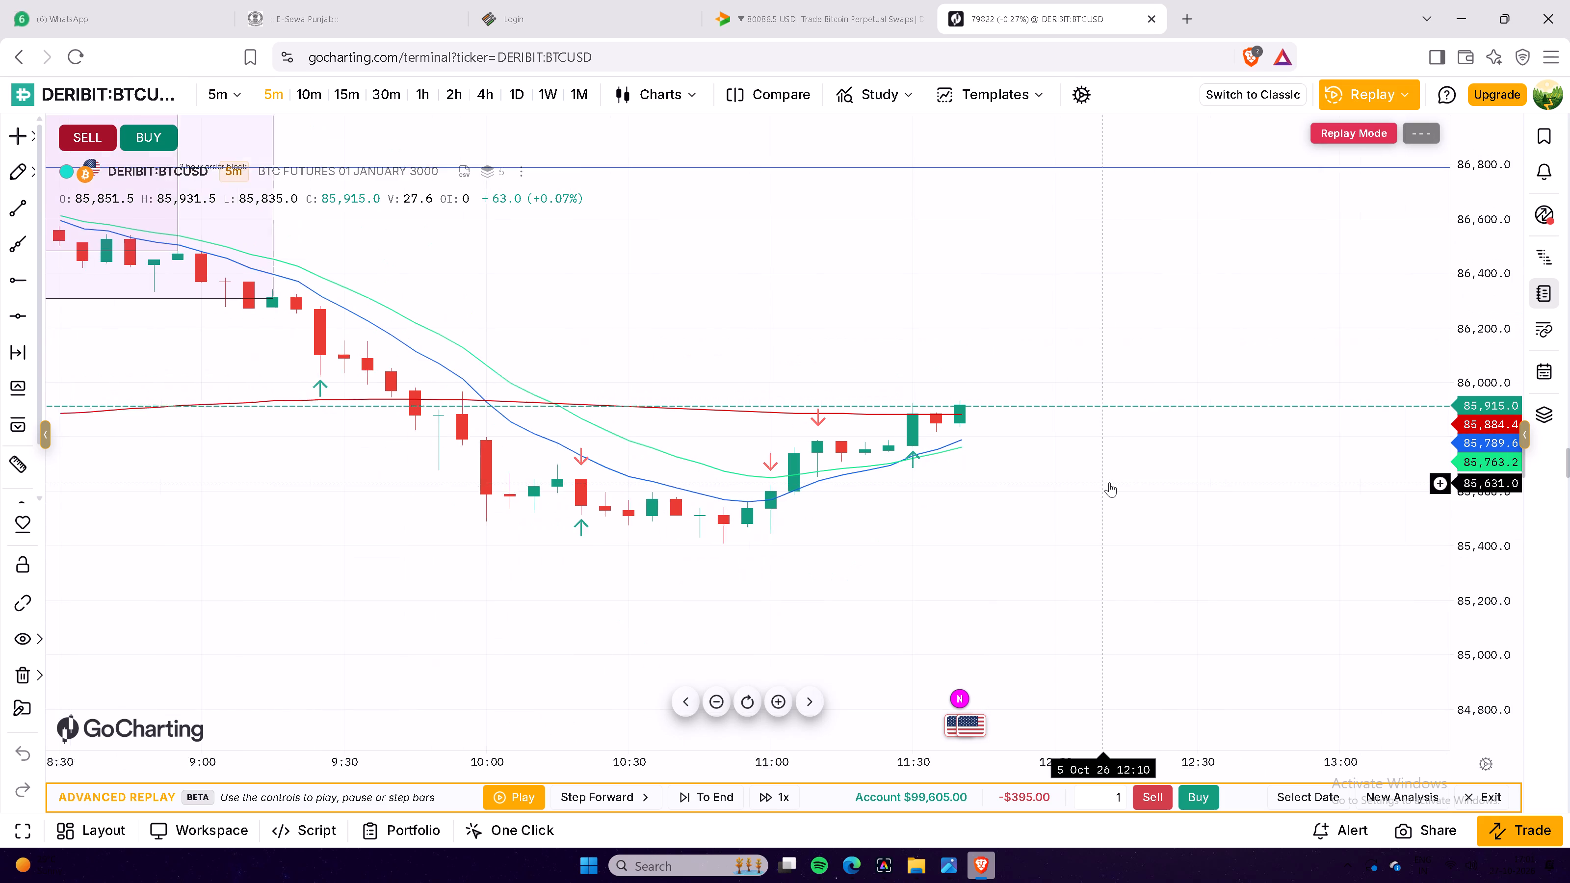
pyautogui.scroll(-5, 1191, 455)
pyautogui.moveTo(1455, 547); pyautogui.dragTo(1497, 382)
pyautogui.scroll(-3, 1159, 373)
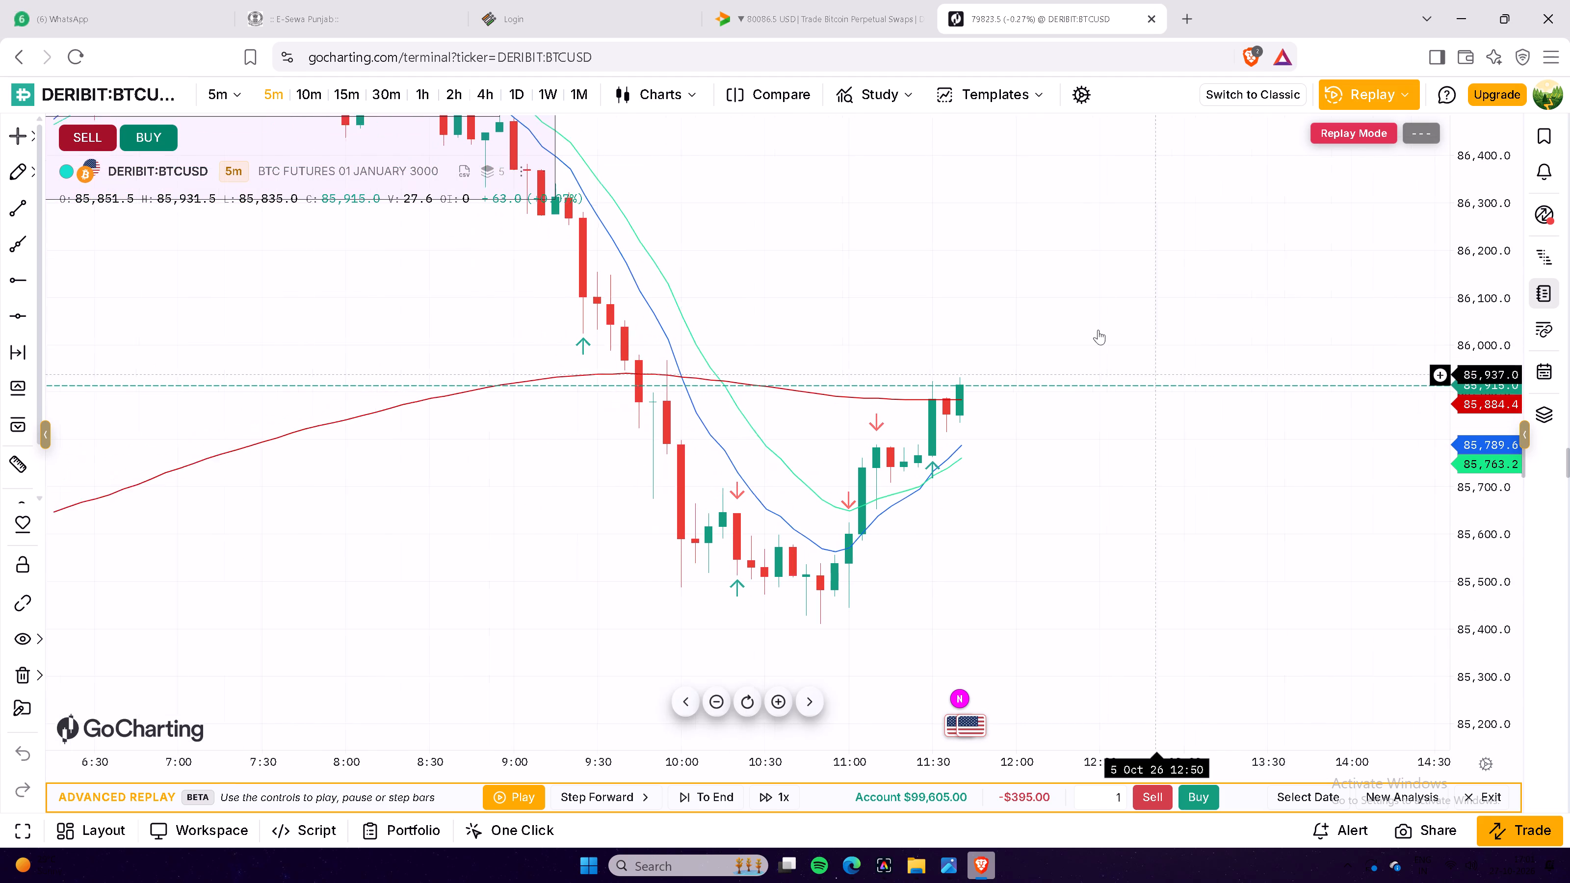
# Examine the wider 5-minute price action, from the rise into the order blocks through to the latest candle.
pyautogui.moveTo(987, 256); pyautogui.dragTo(996, 360)
pyautogui.scroll(-6, 1011, 348)
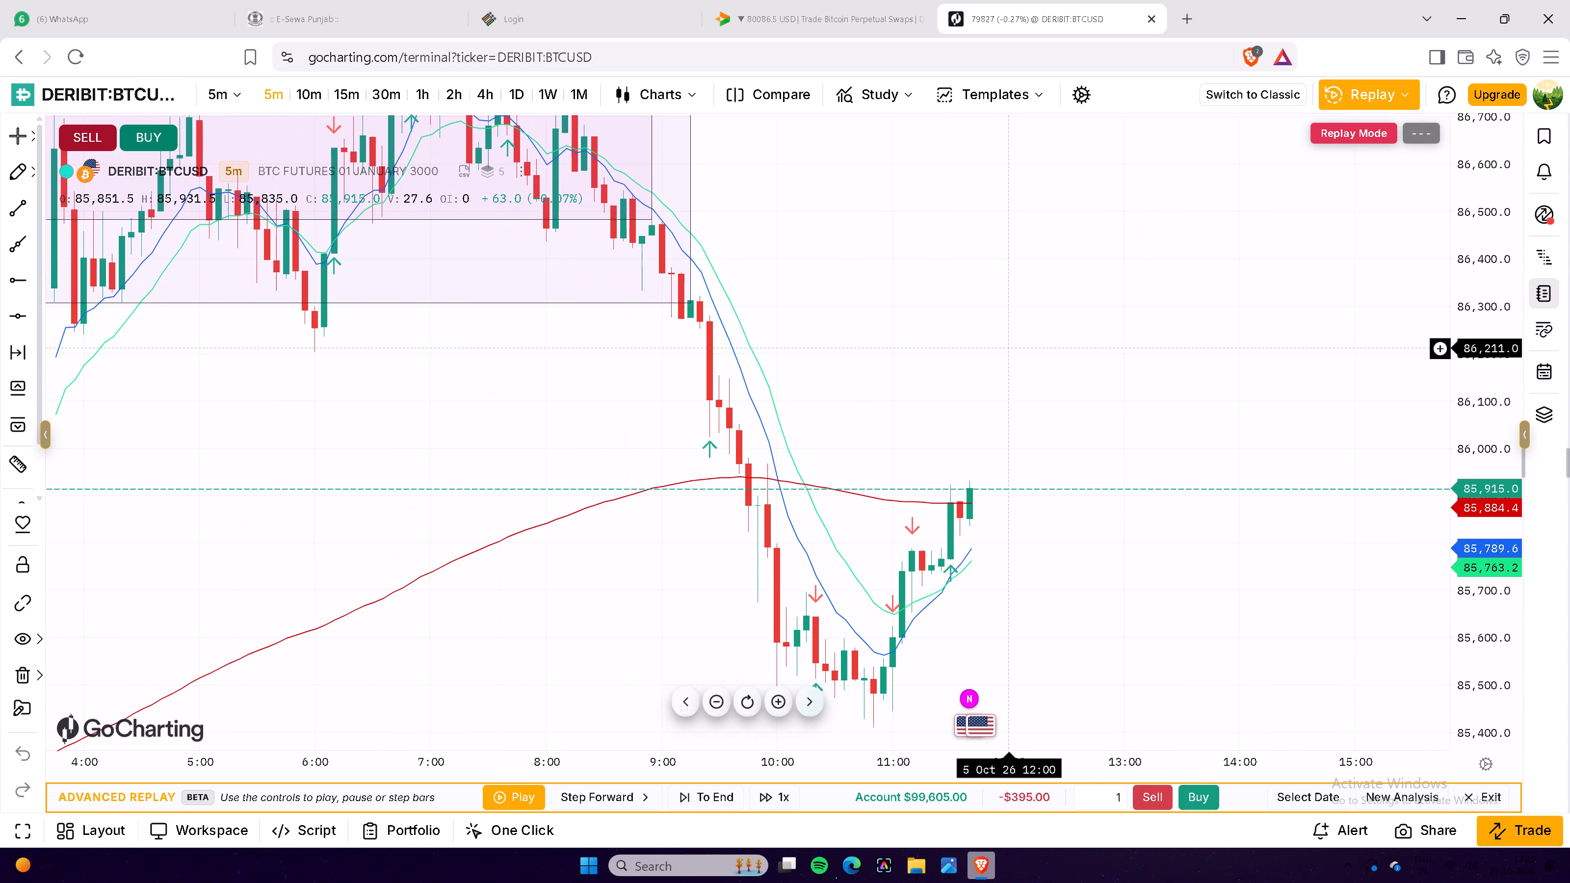
pyautogui.scroll(-2, 1012, 352)
pyautogui.moveTo(1177, 621); pyautogui.dragTo(1218, 518)
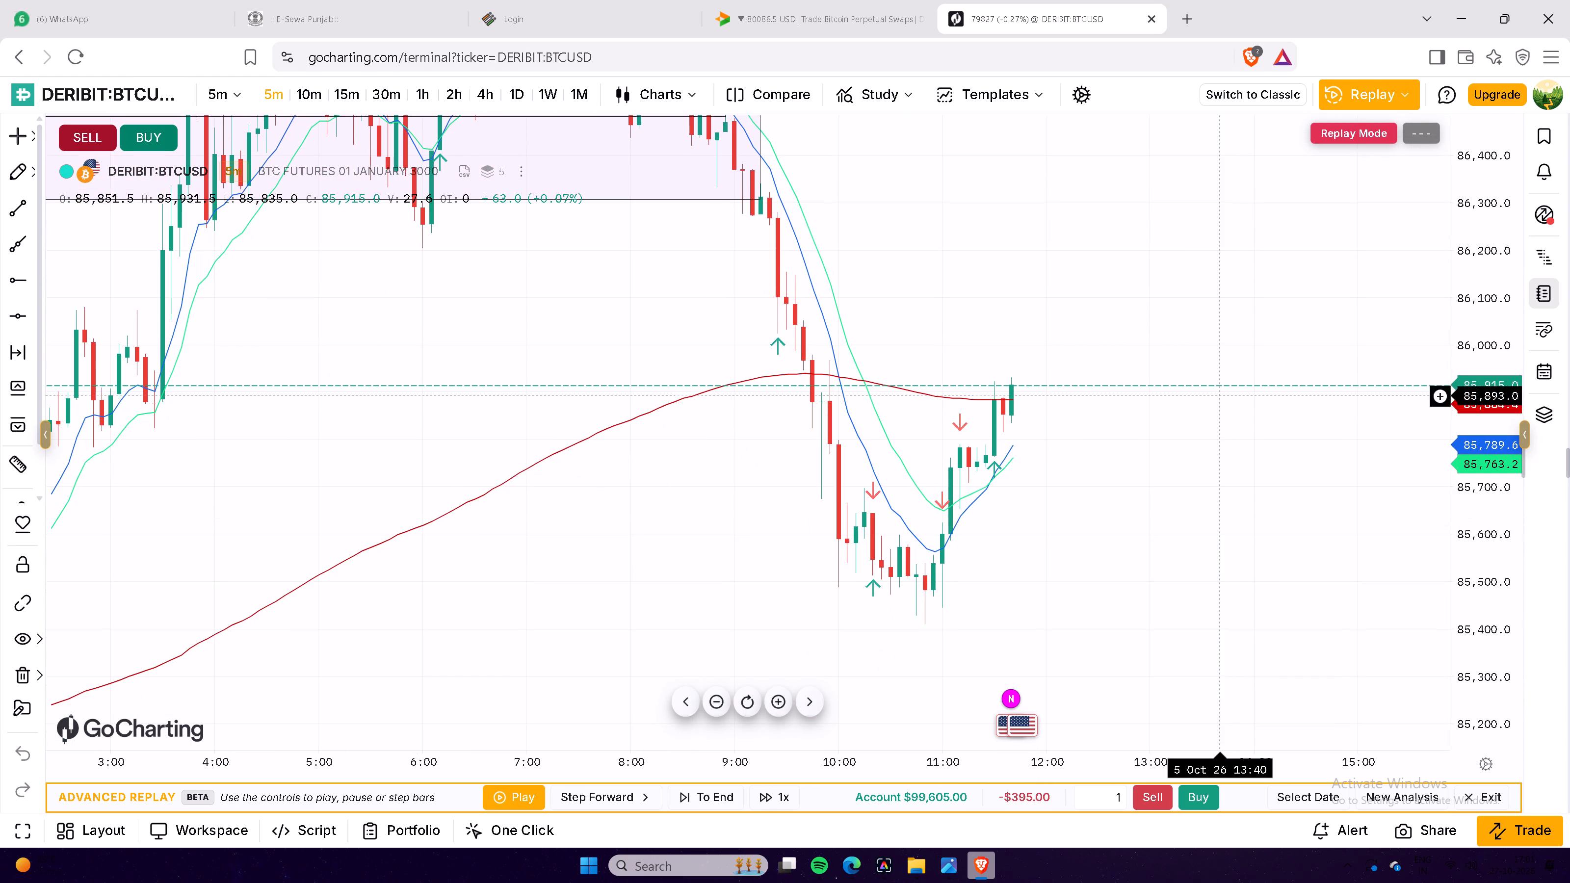
pyautogui.moveTo(1087, 514); pyautogui.dragTo(1174, 508)
pyautogui.moveTo(1498, 260); pyautogui.dragTo(1503, 372)
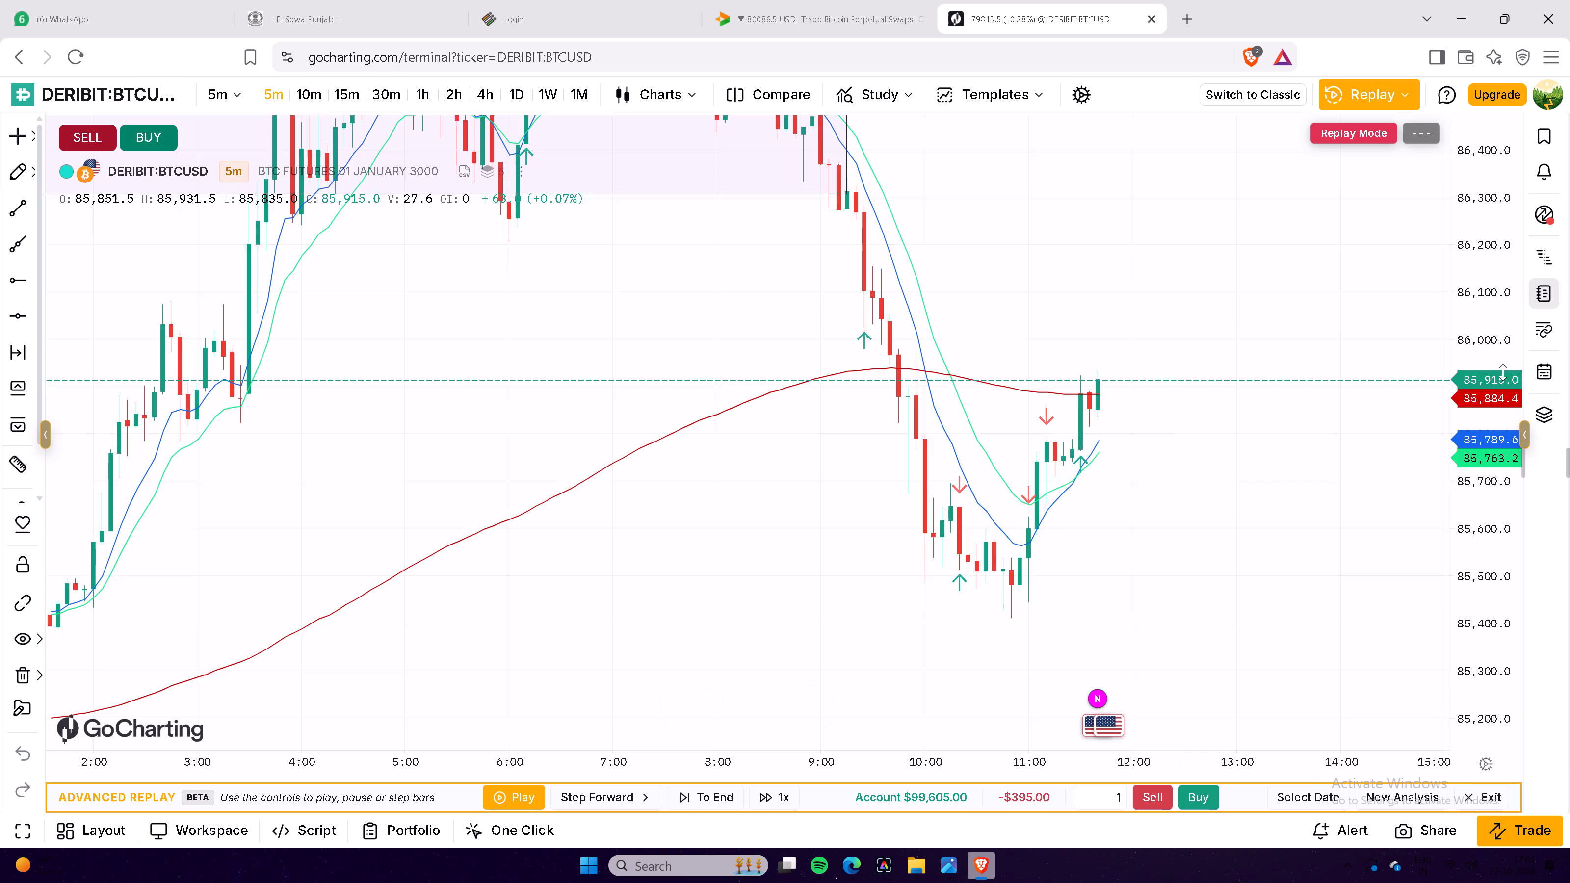
pyautogui.moveTo(1503, 372); pyautogui.dragTo(1497, 443)
pyautogui.click(1497, 443)
pyautogui.scroll(-6, 1233, 539)
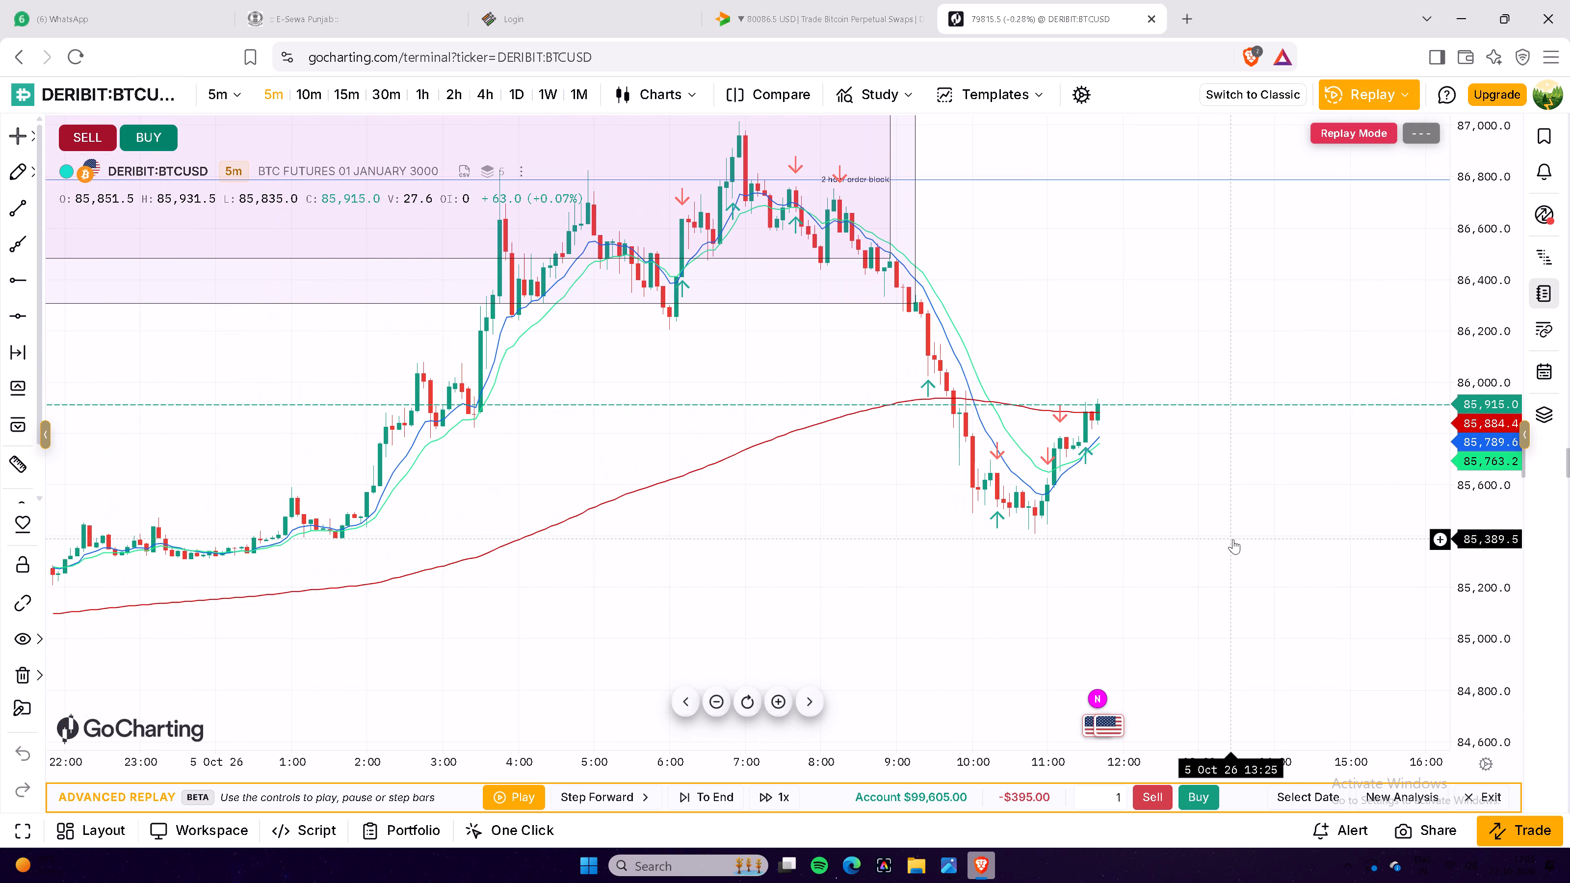
pyautogui.scroll(-7, 1230, 544)
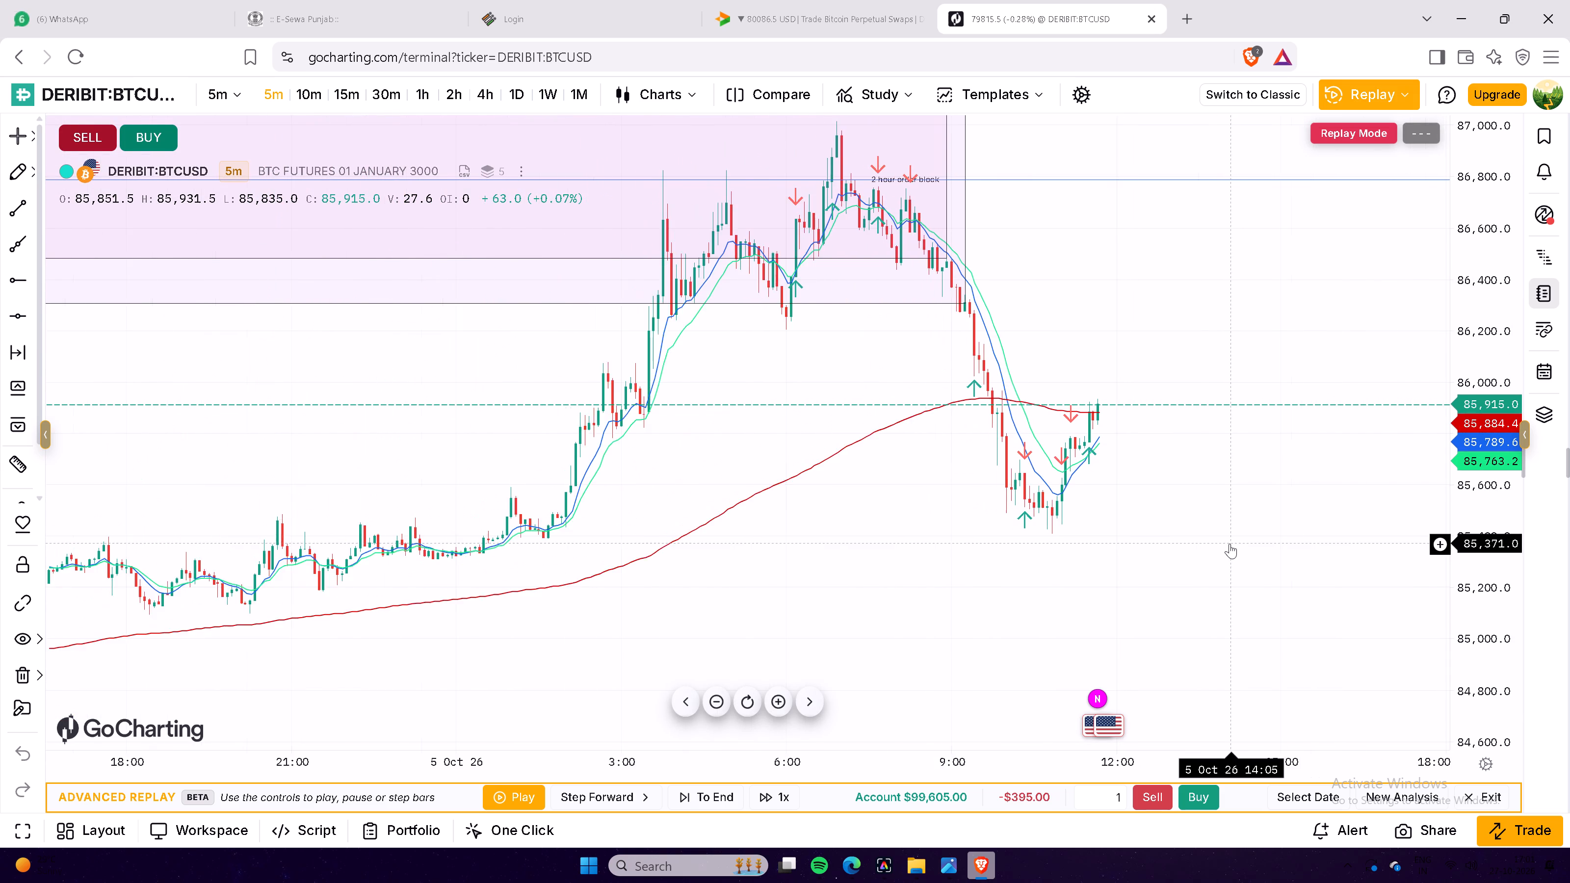
pyautogui.scroll(-9, 1230, 544)
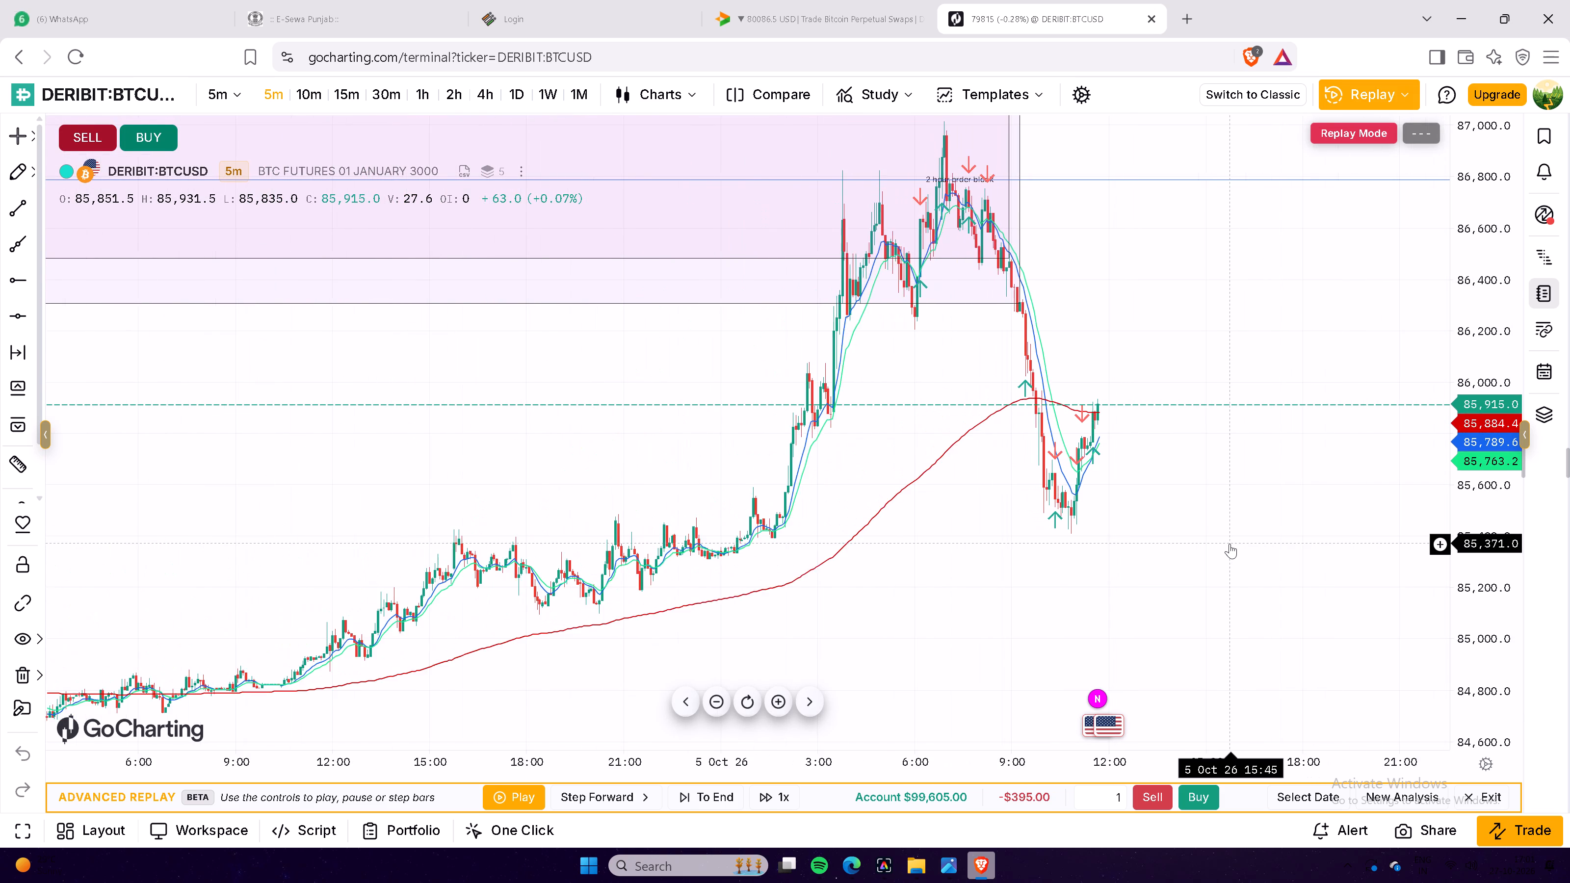
pyautogui.scroll(-10, 1230, 544)
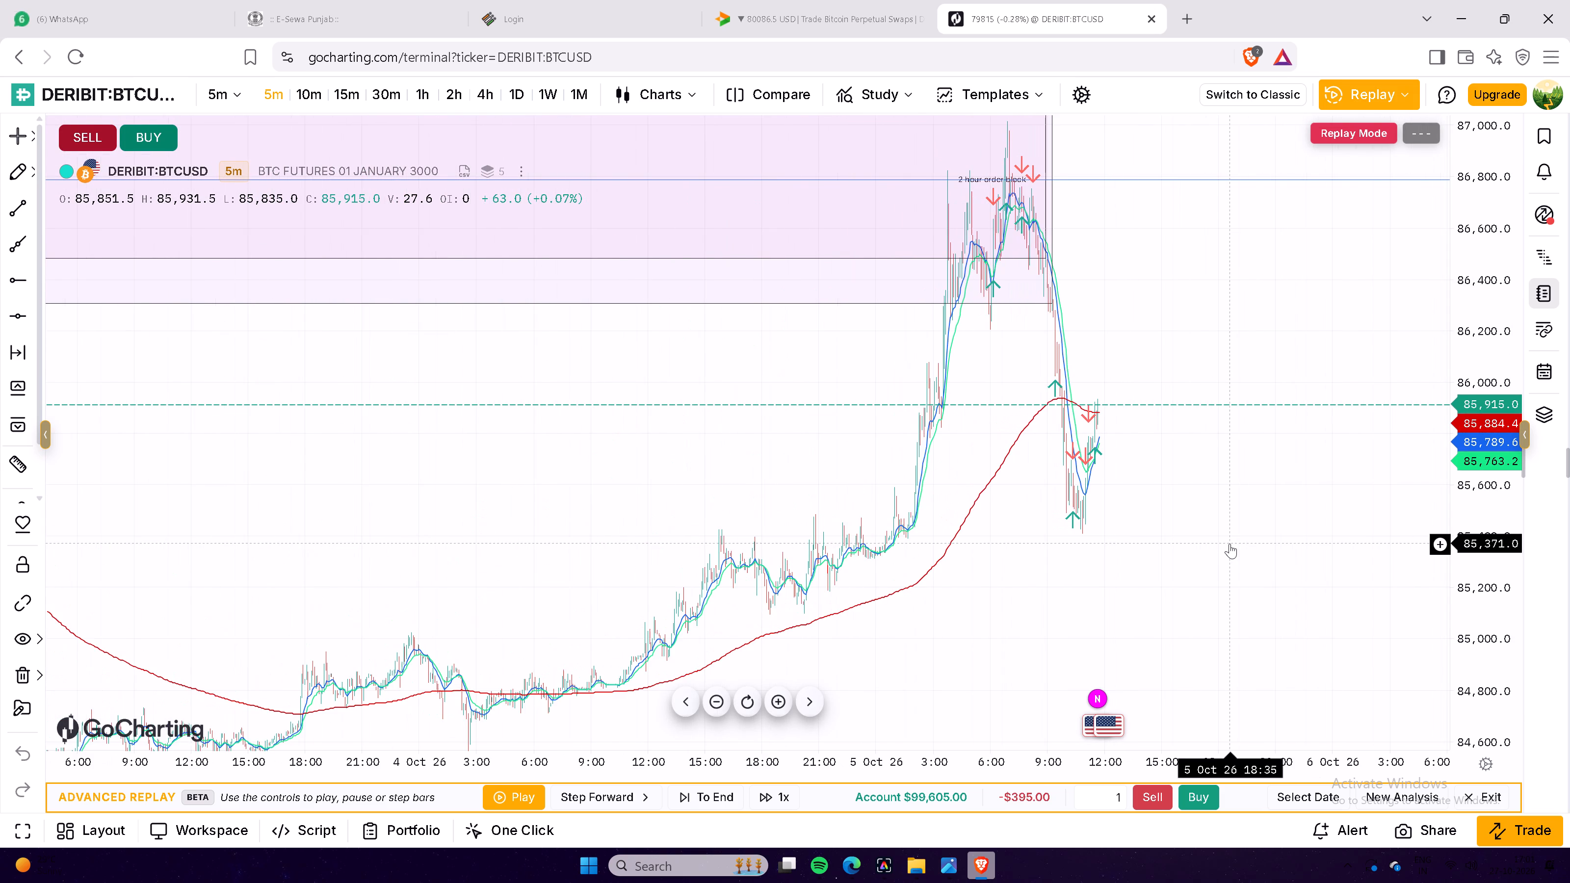
# Examine the 5-minute candles more closely, from the 1 hour and 2 hour order blocks through the drop to the latest candle.
pyautogui.scroll(14, 1230, 544)
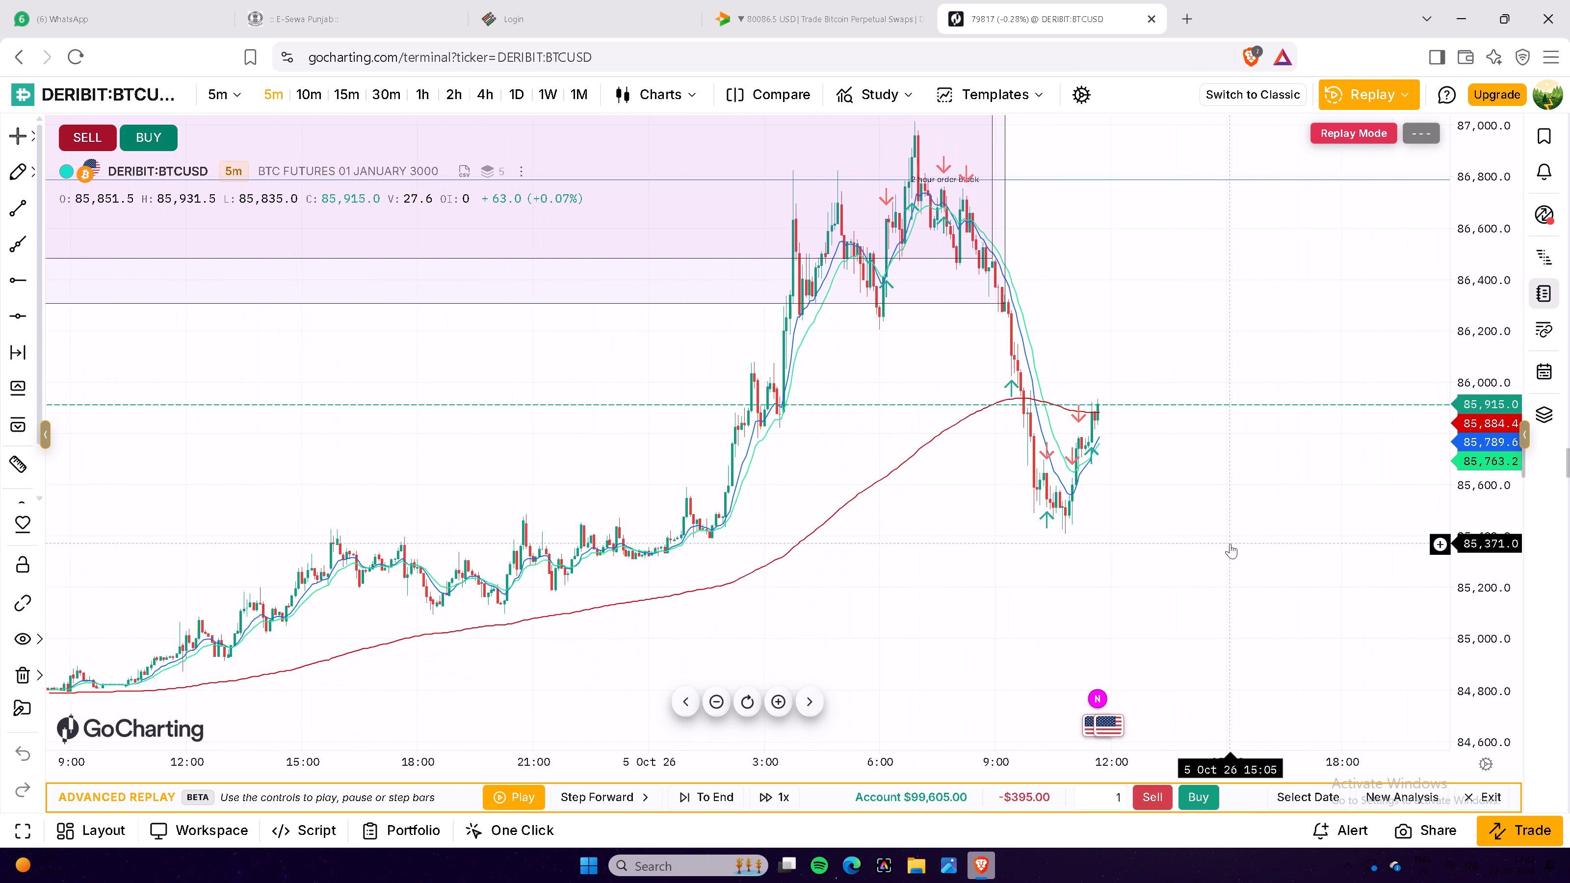
pyautogui.scroll(15, 1230, 544)
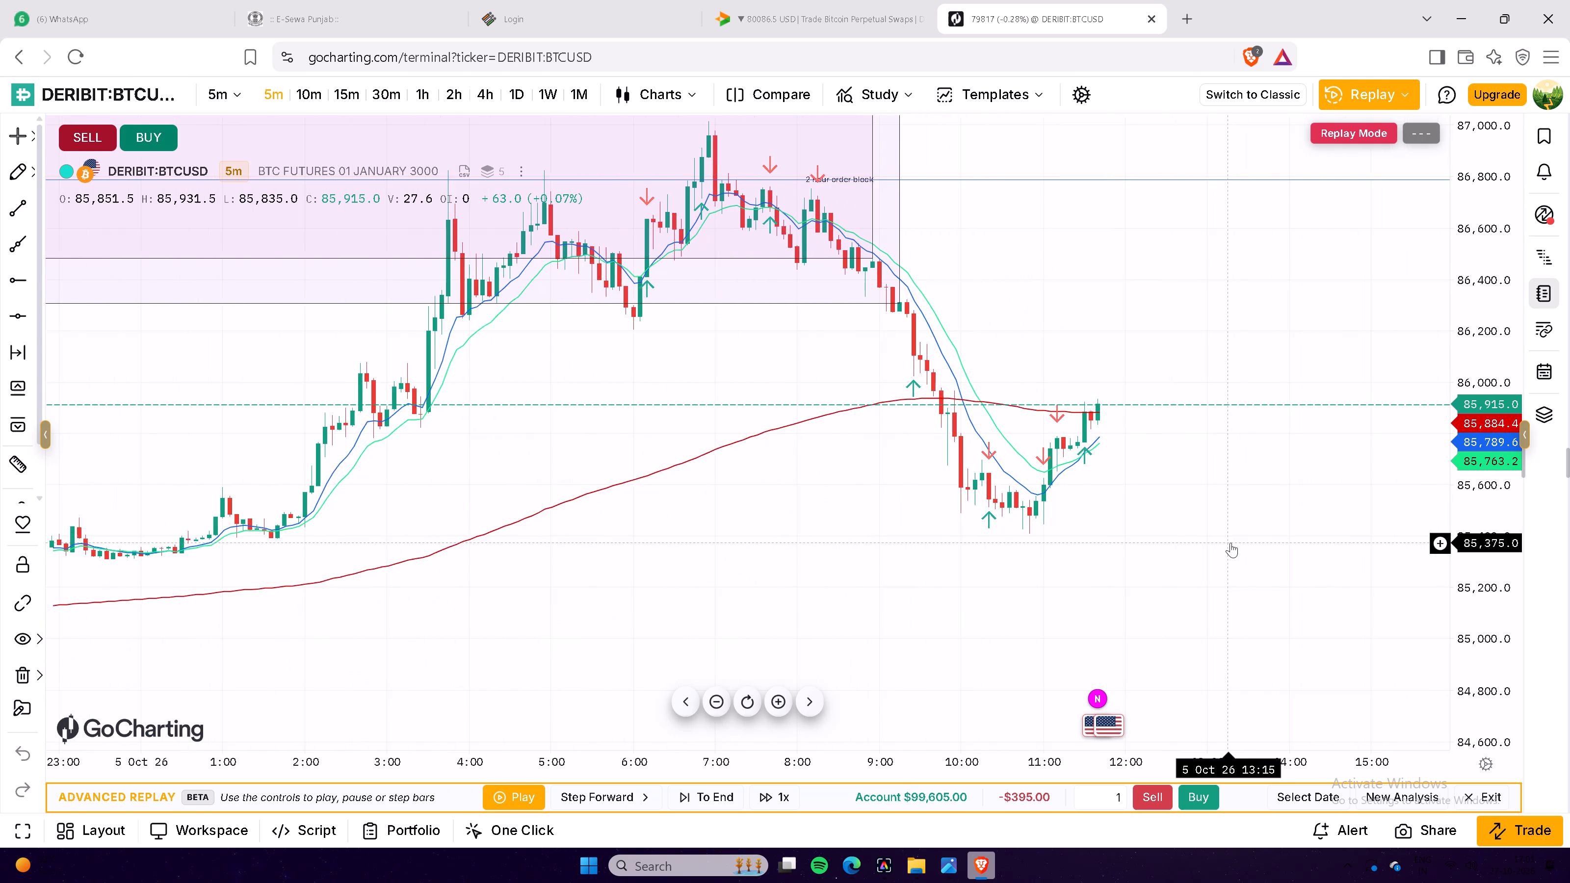
pyautogui.scroll(7, 1230, 543)
pyautogui.moveTo(1323, 511); pyautogui.dragTo(1333, 578)
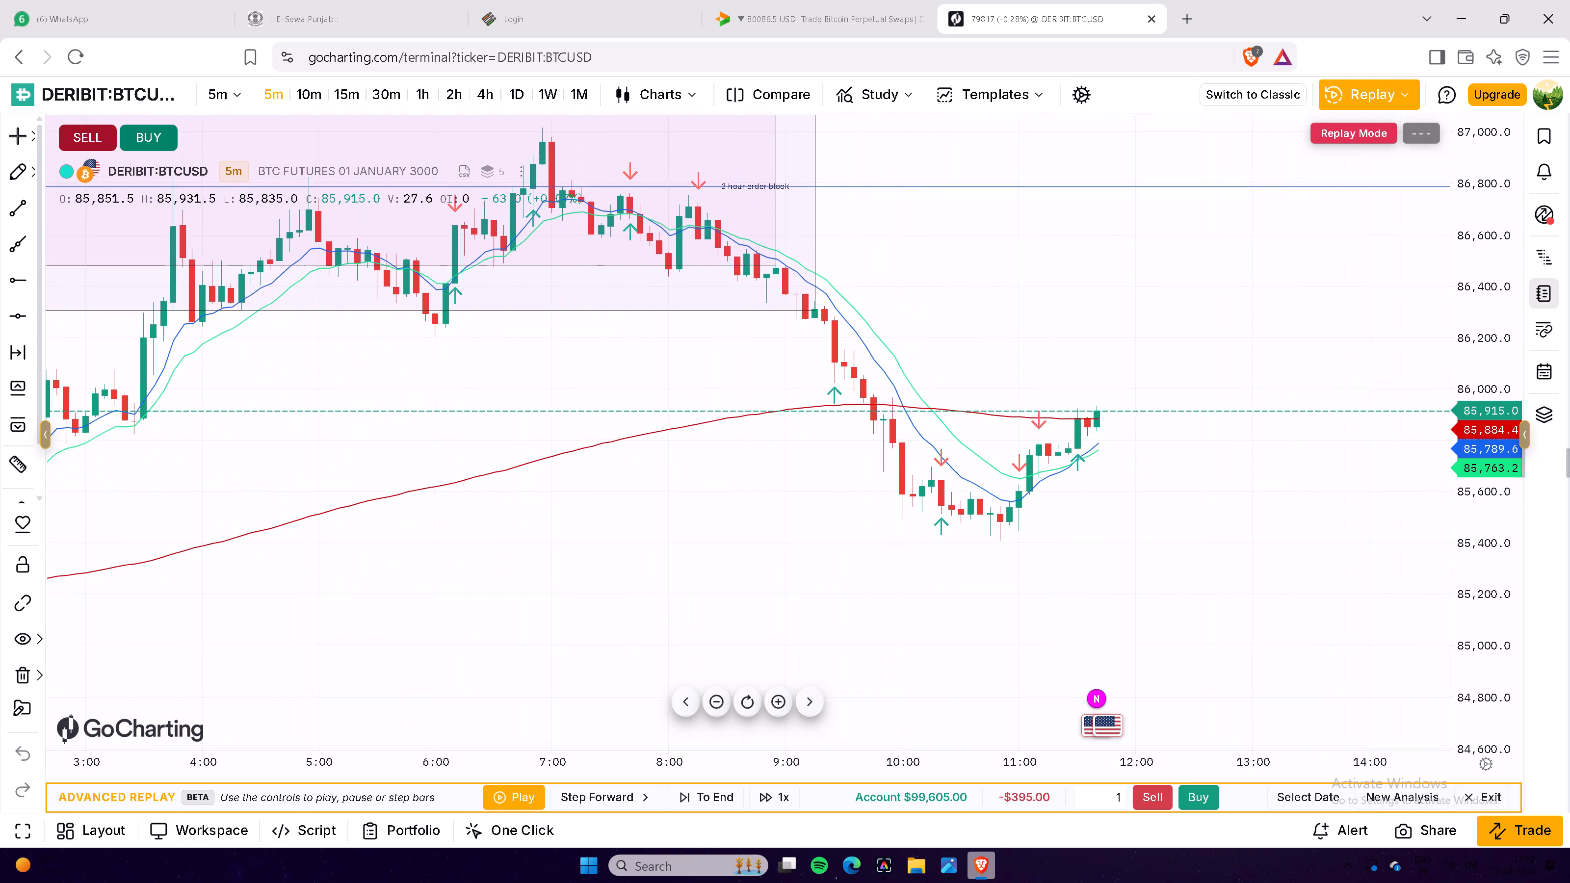
pyautogui.moveTo(1333, 578); pyautogui.dragTo(1313, 584)
pyautogui.scroll(-1, 1255, 570)
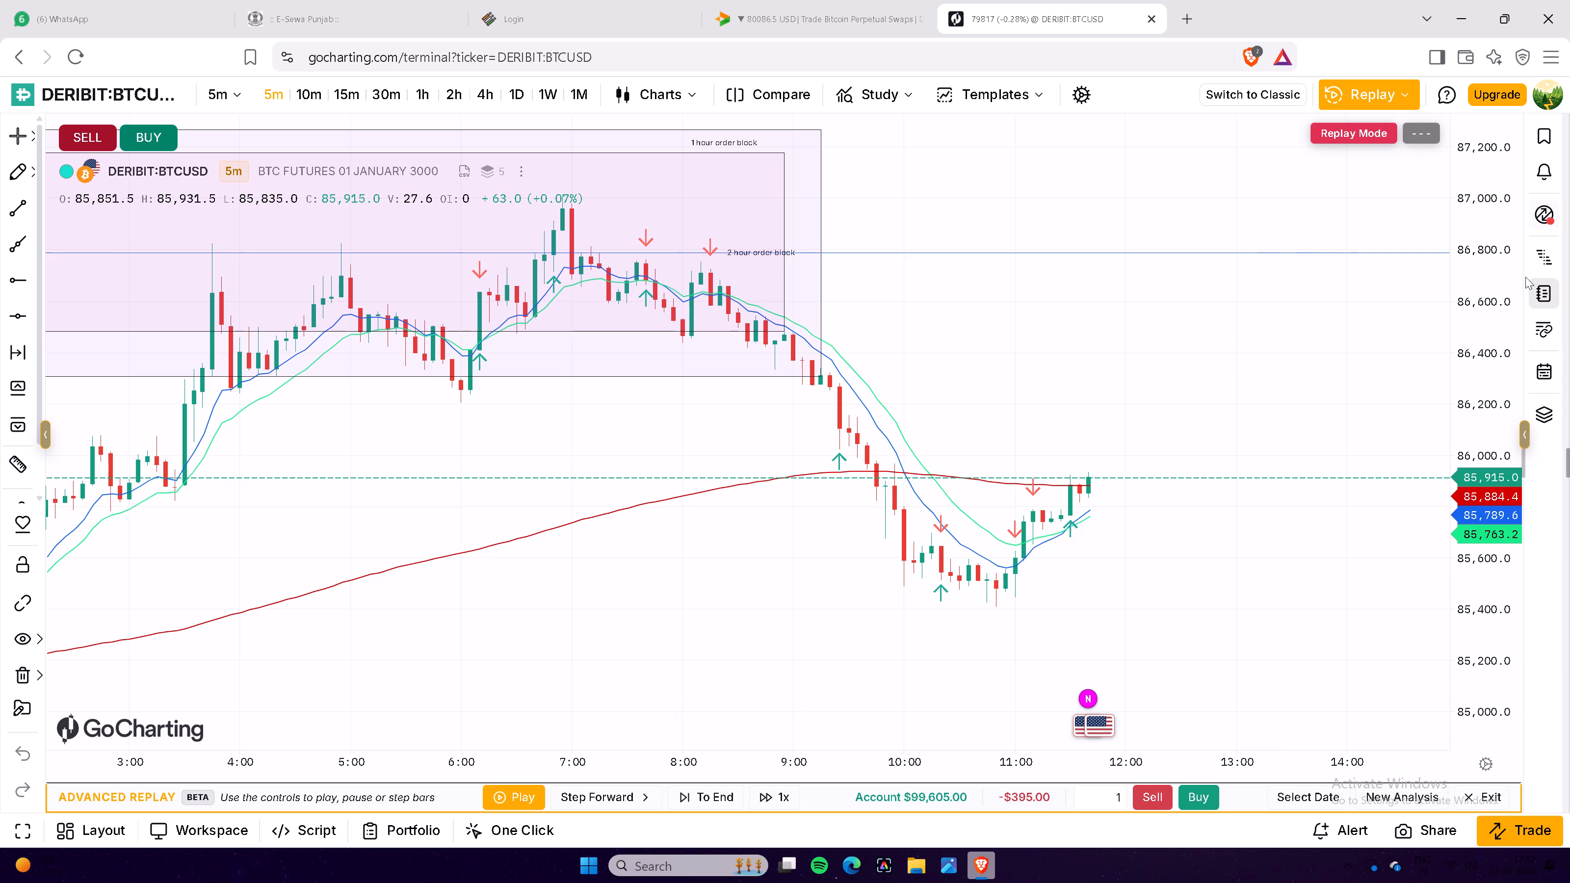
pyautogui.moveTo(1175, 548); pyautogui.dragTo(1202, 528)
pyautogui.click(1202, 528)
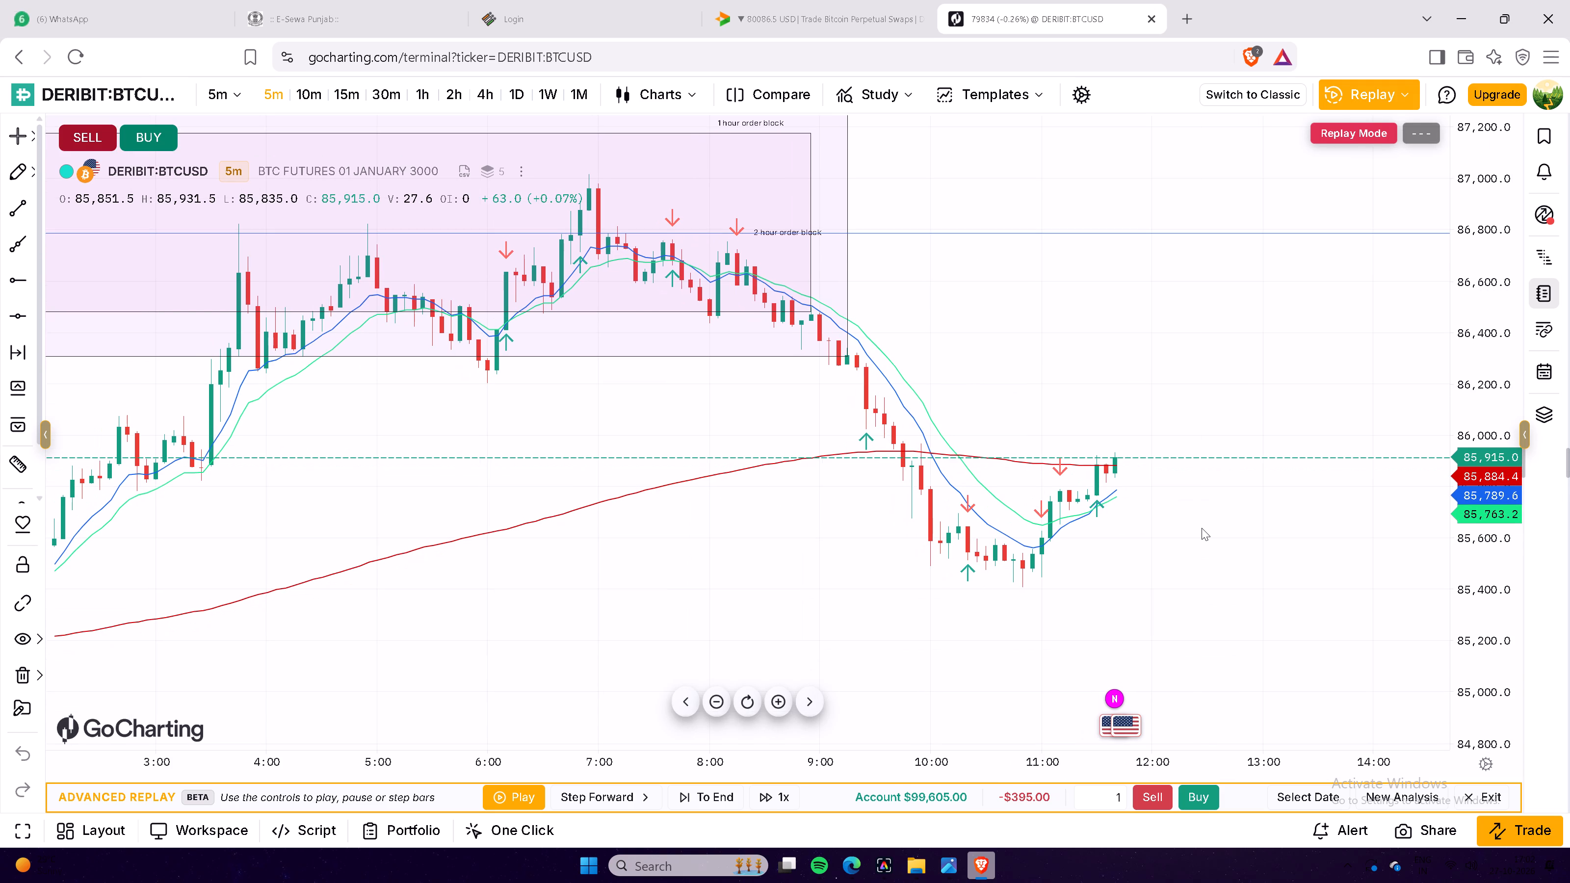
pyautogui.moveTo(1148, 553); pyautogui.dragTo(1256, 529)
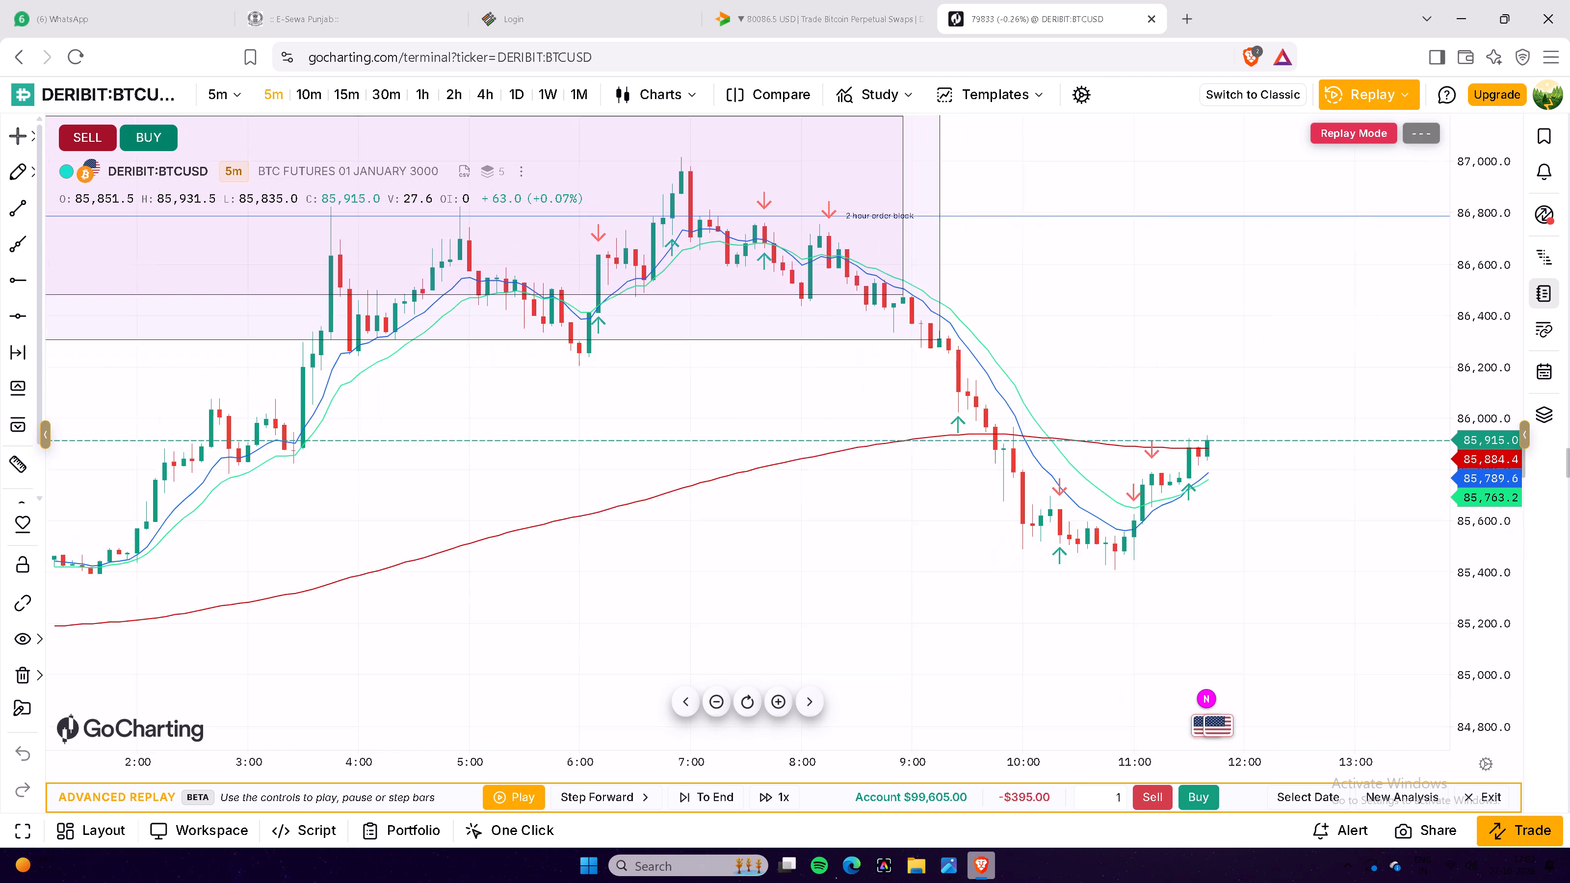
pyautogui.moveTo(1256, 529); pyautogui.dragTo(1279, 517)
pyautogui.scroll(-5, 1281, 516)
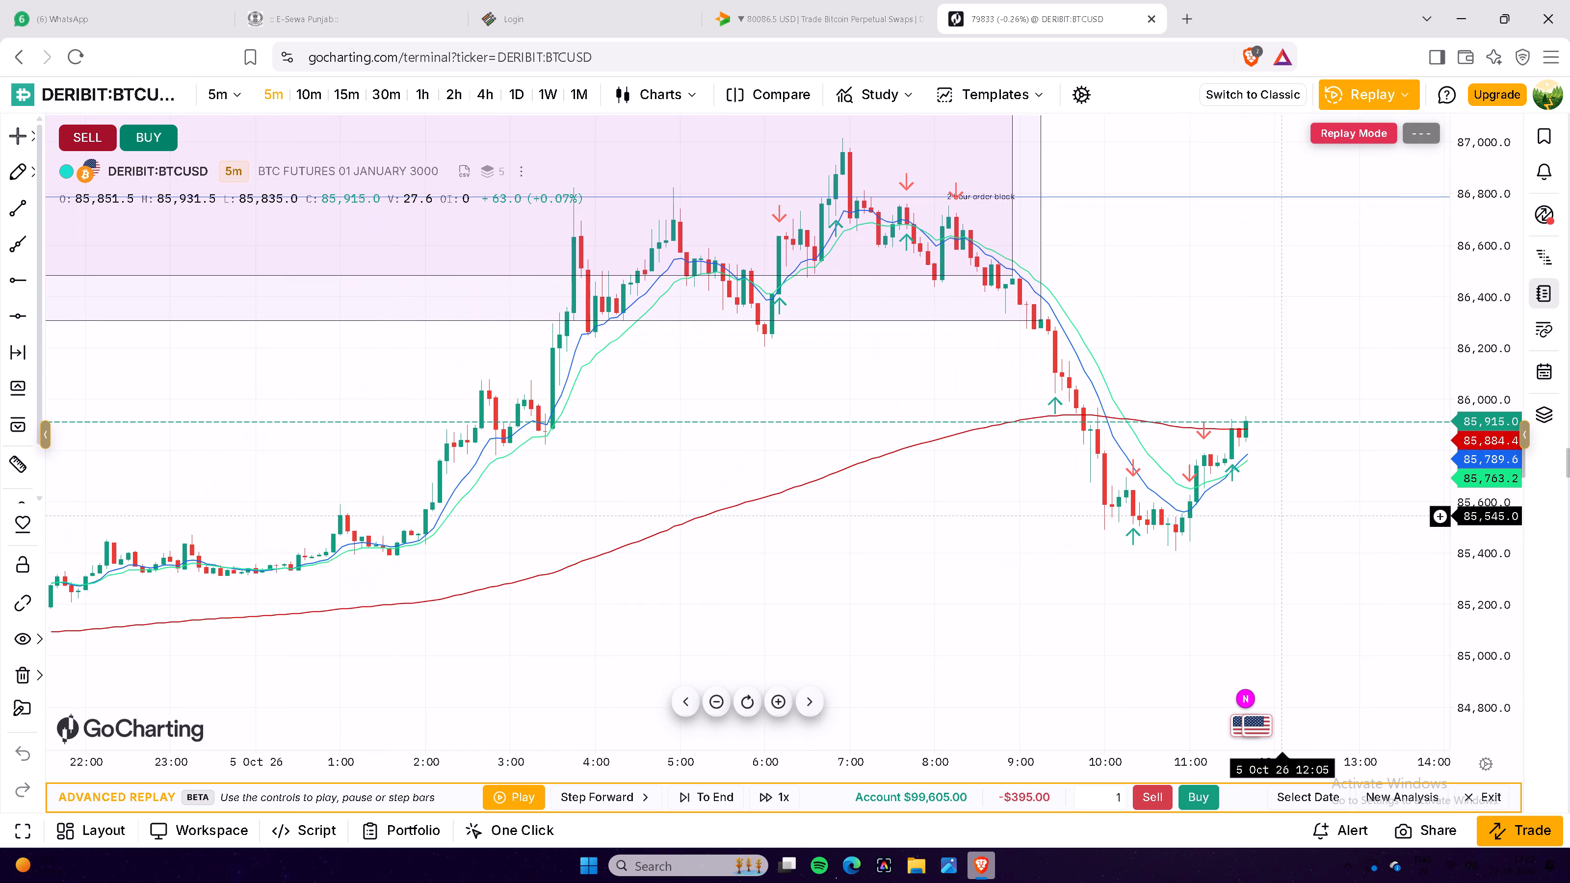
pyautogui.scroll(2, 1281, 516)
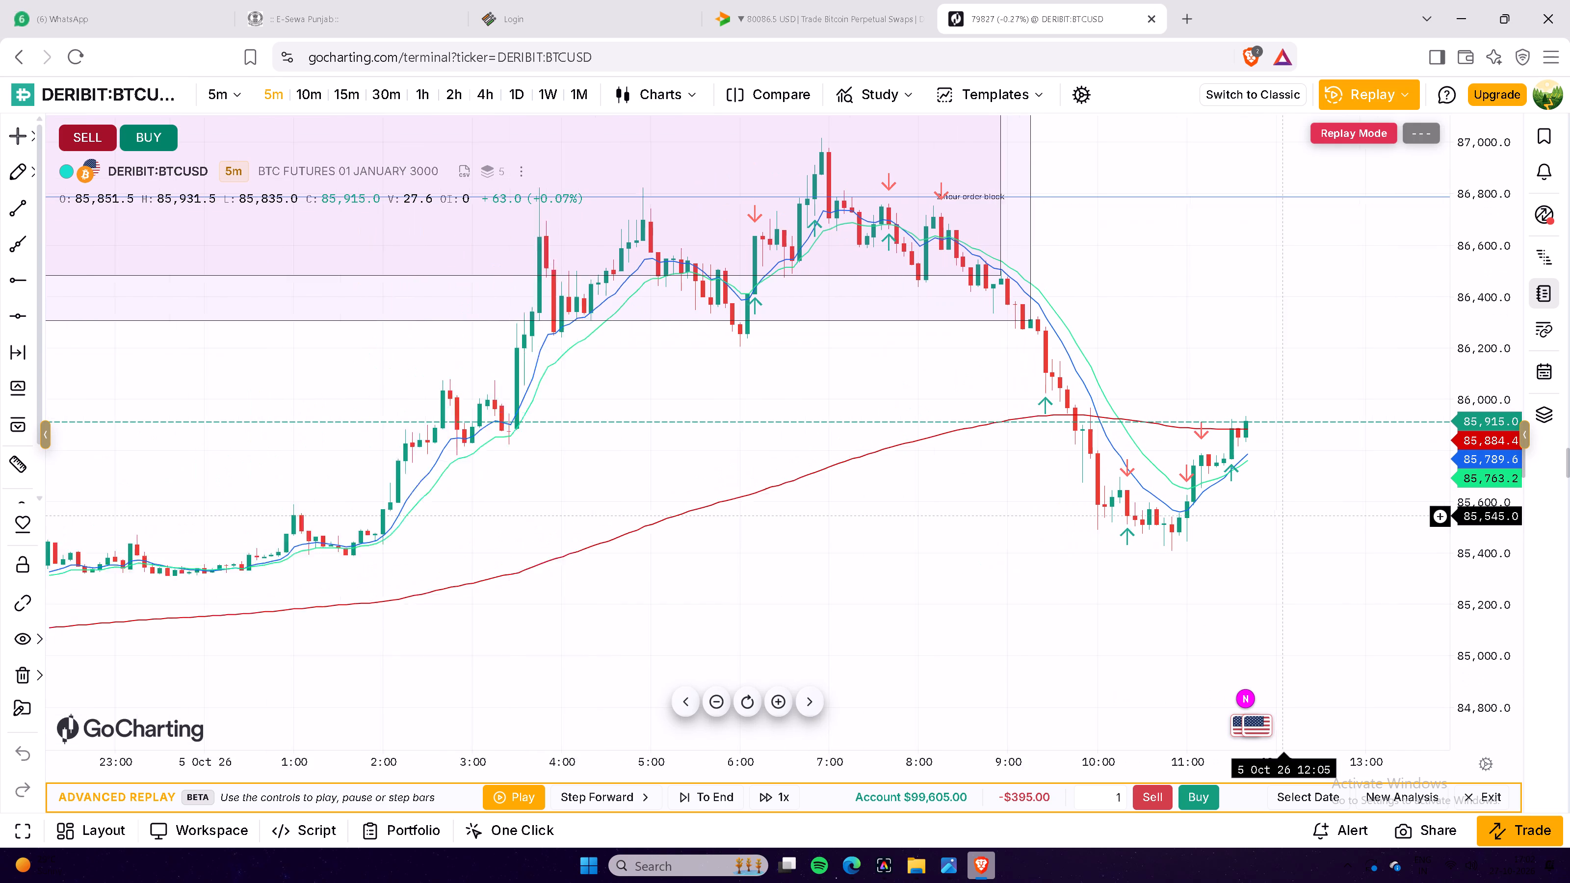
pyautogui.scroll(4, 1281, 516)
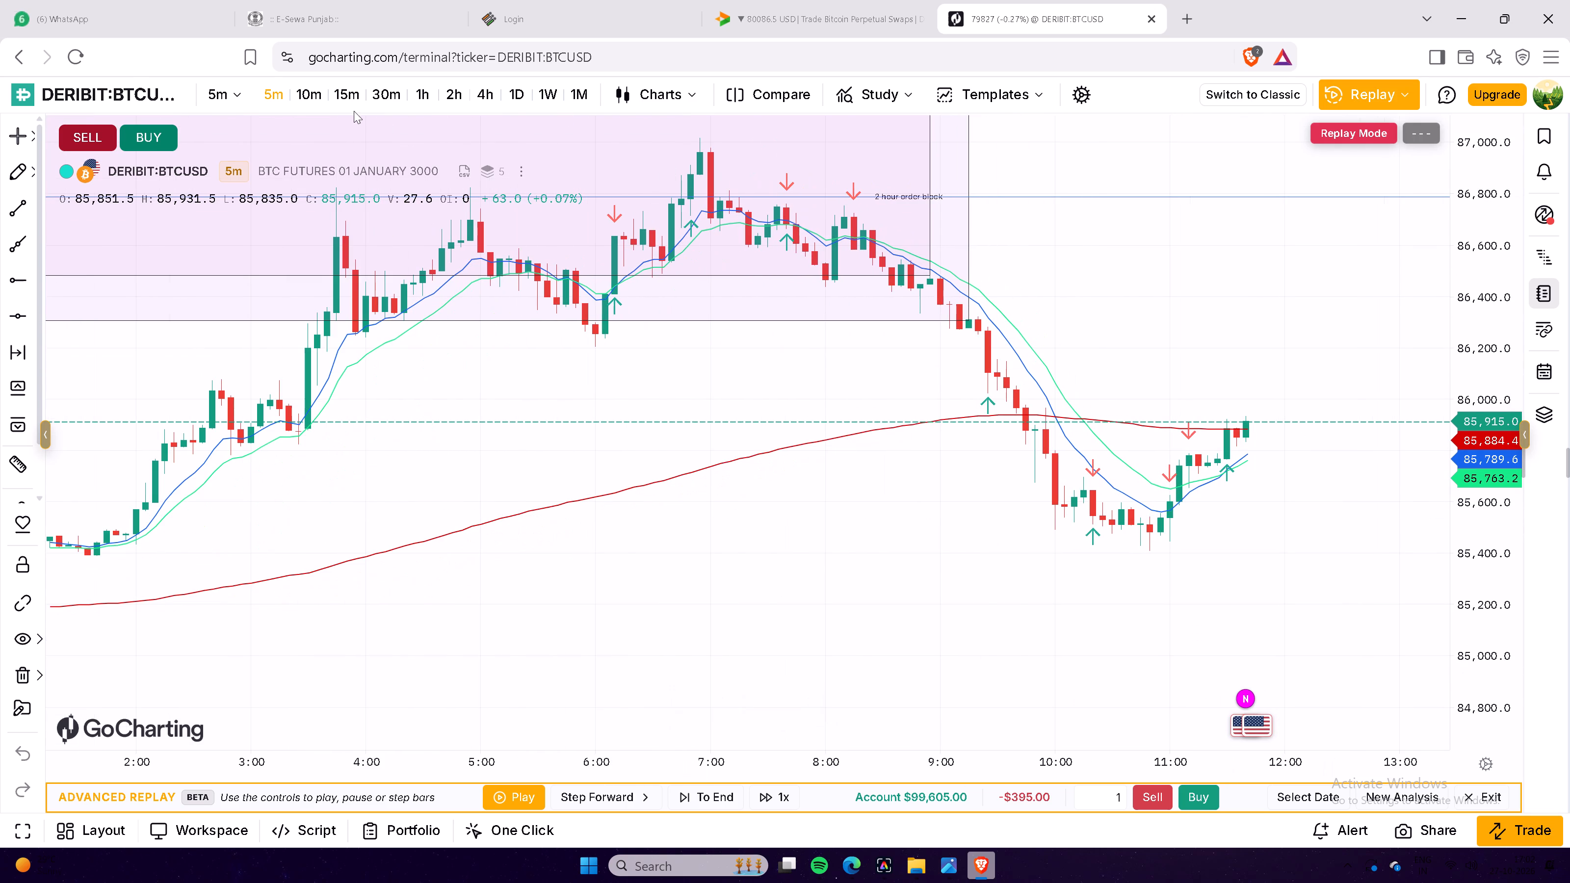
# Switch the chart to the 15-minute timeframe and examine the latest candles relative to the 1 hour and 2 hour order blocks.
pyautogui.click(343, 97)
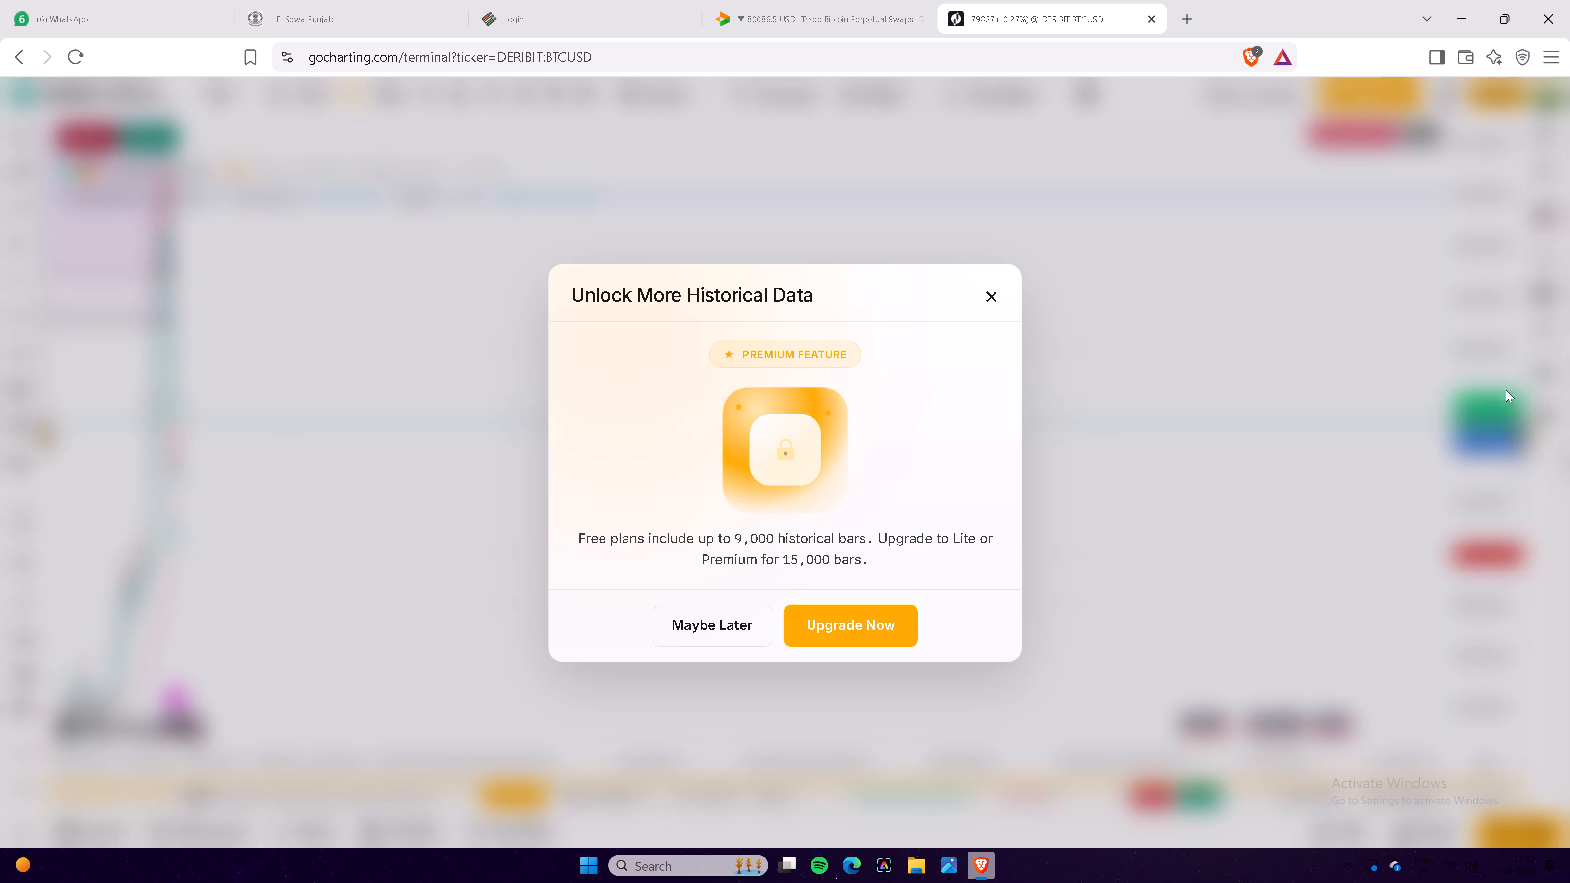
pyautogui.click(1001, 300)
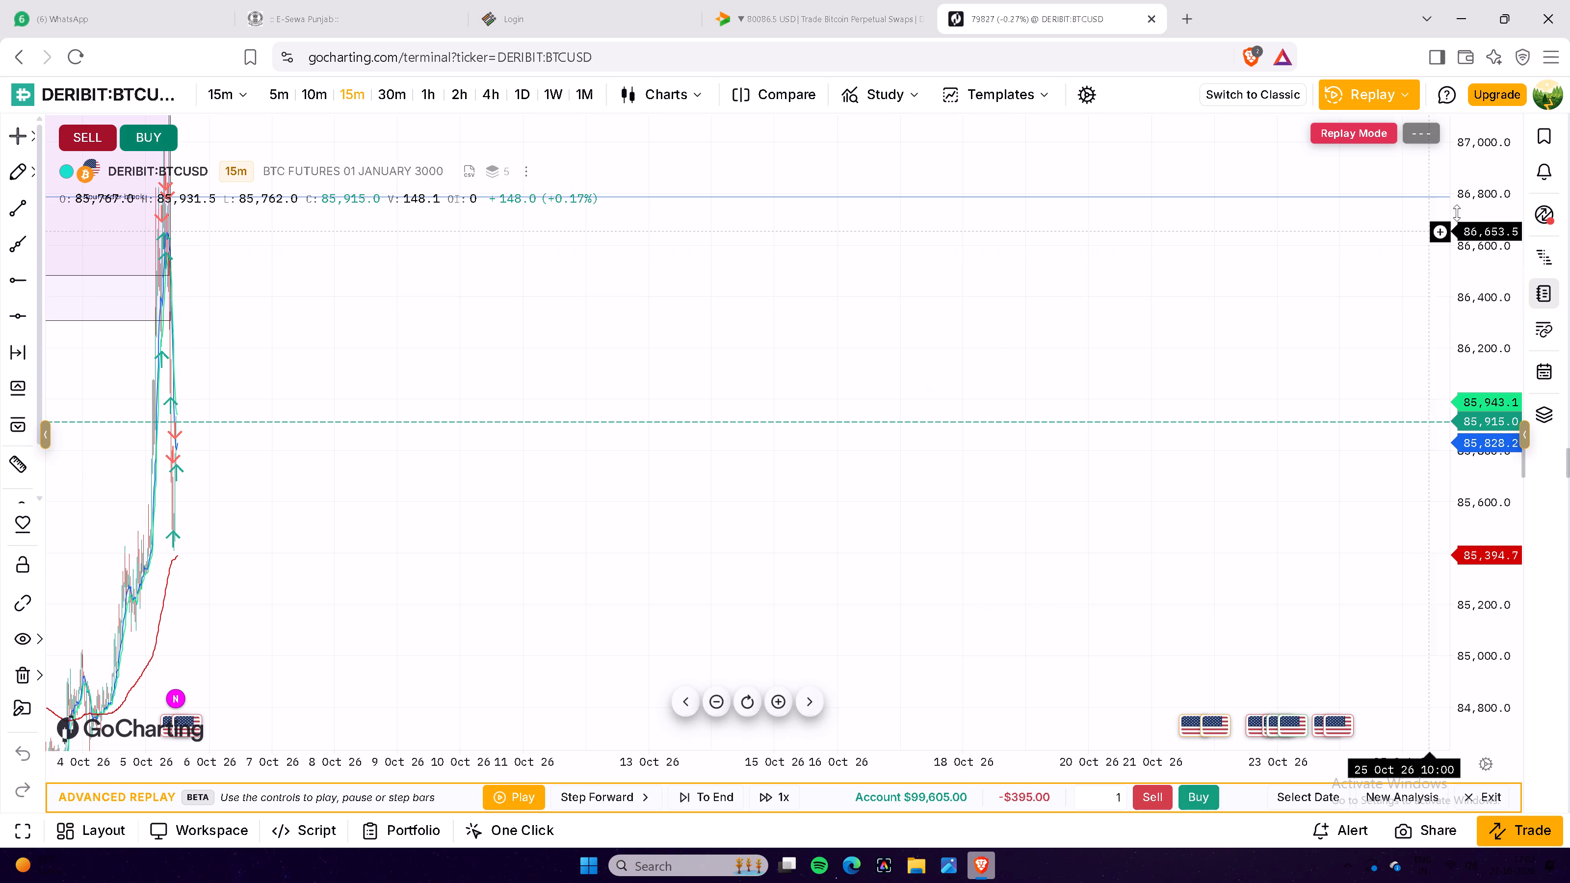
pyautogui.moveTo(1480, 200); pyautogui.dragTo(1503, 606)
pyautogui.moveTo(1506, 566); pyautogui.dragTo(1493, 416)
pyautogui.scroll(6, 936, 562)
pyautogui.moveTo(530, 566); pyautogui.dragTo(1184, 513)
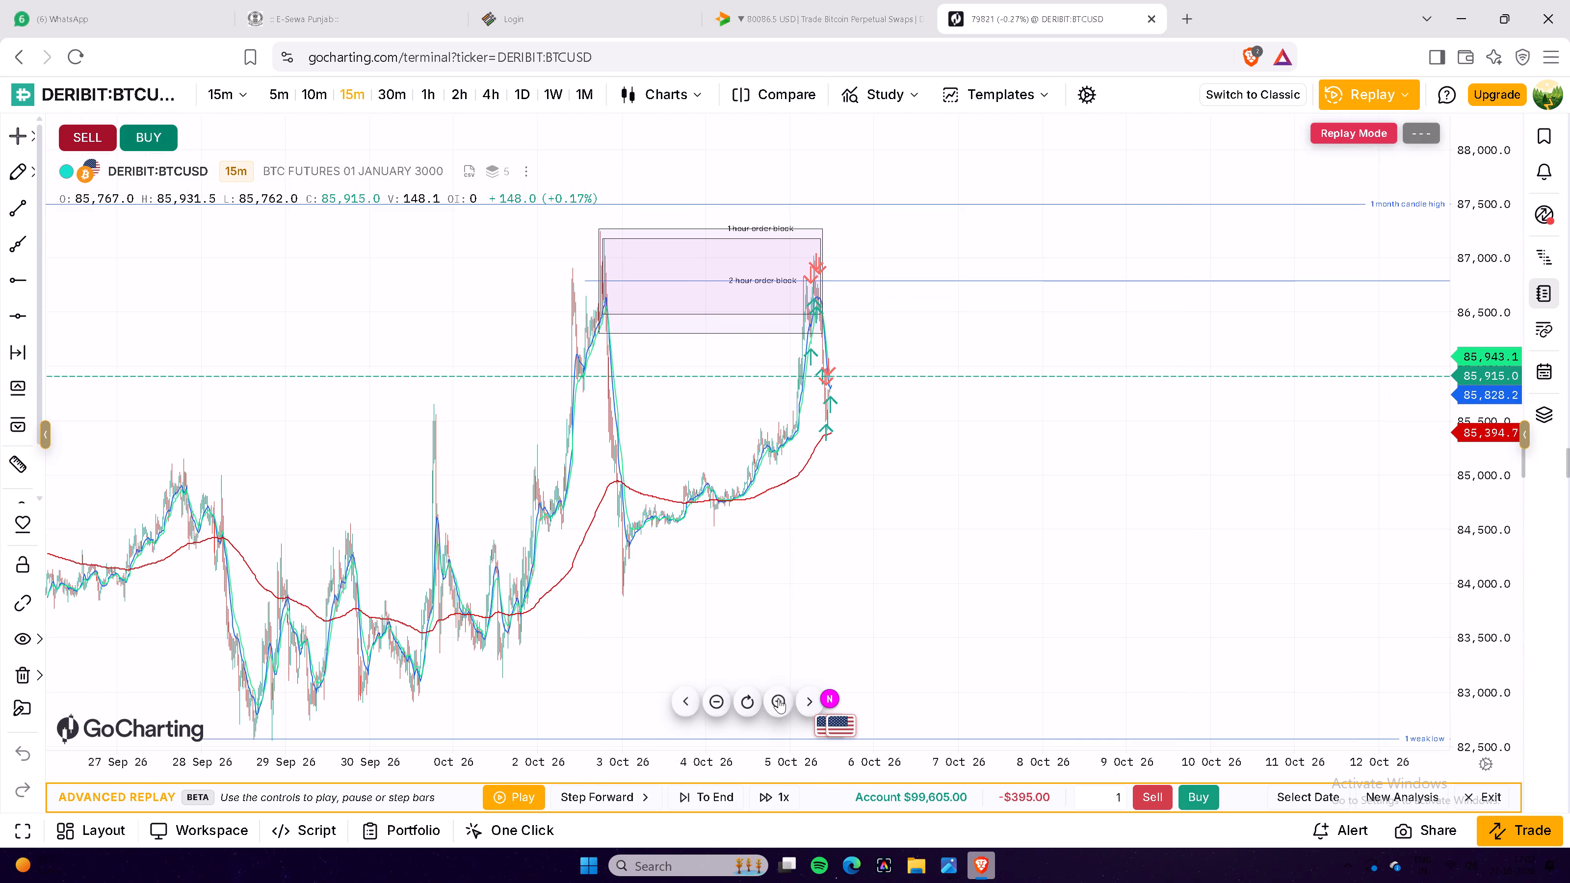
pyautogui.tripleClick(777, 699)
pyautogui.tripleClick(777, 699)
pyautogui.tripleClick(777, 699)
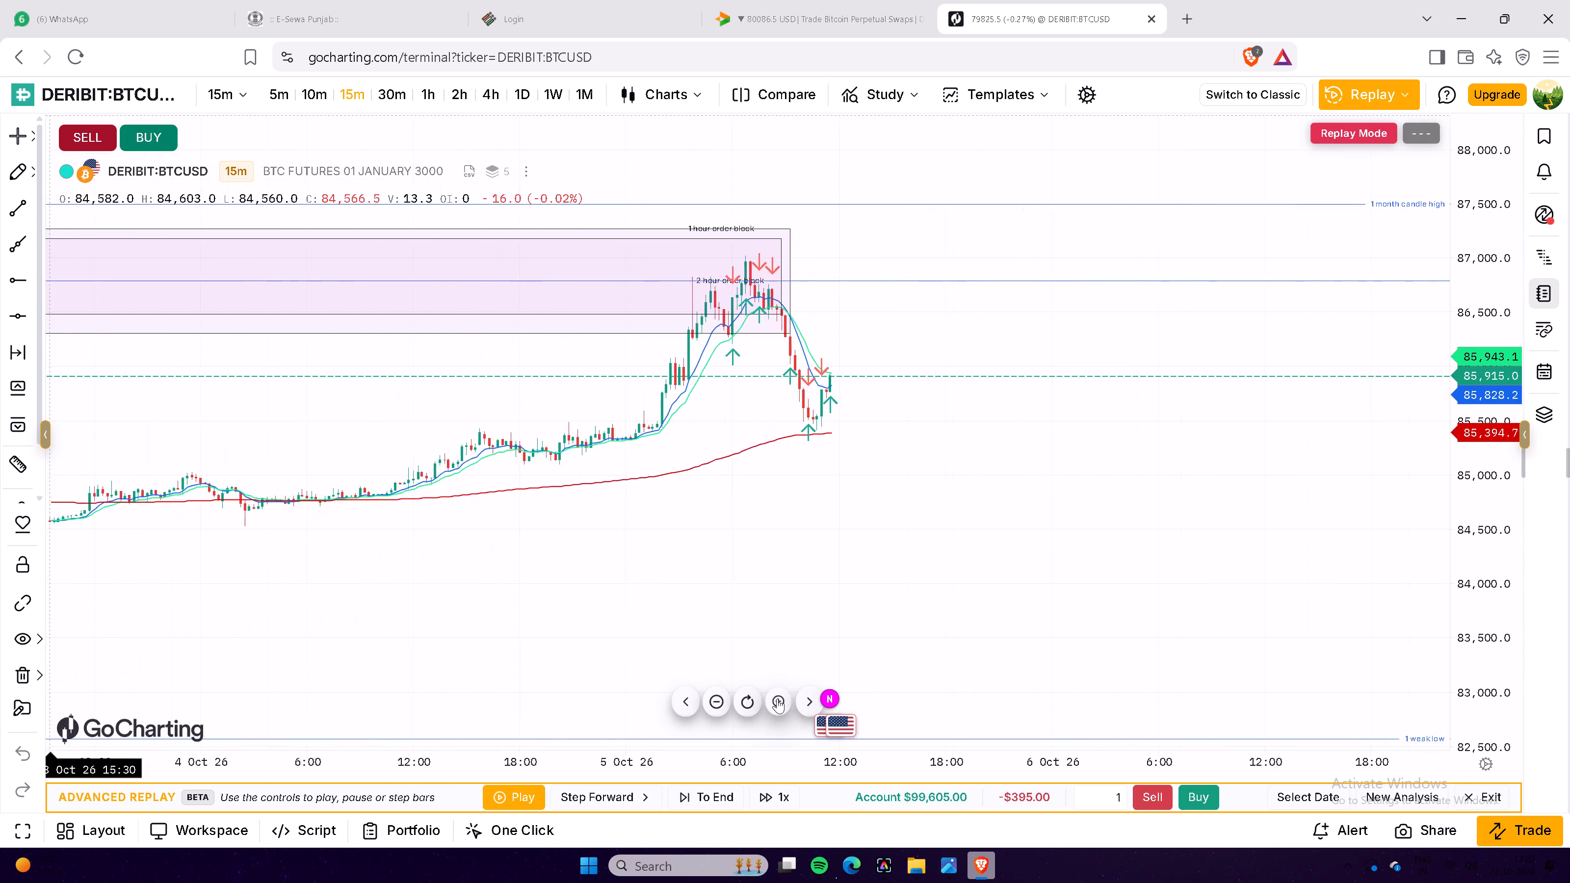
# Examine the 15-minute price action at wider and closer scales, from the rise into the order blocks to the latest candle.
pyautogui.click(777, 699)
pyautogui.moveTo(680, 545); pyautogui.dragTo(935, 563)
pyautogui.scroll(-3, 935, 565)
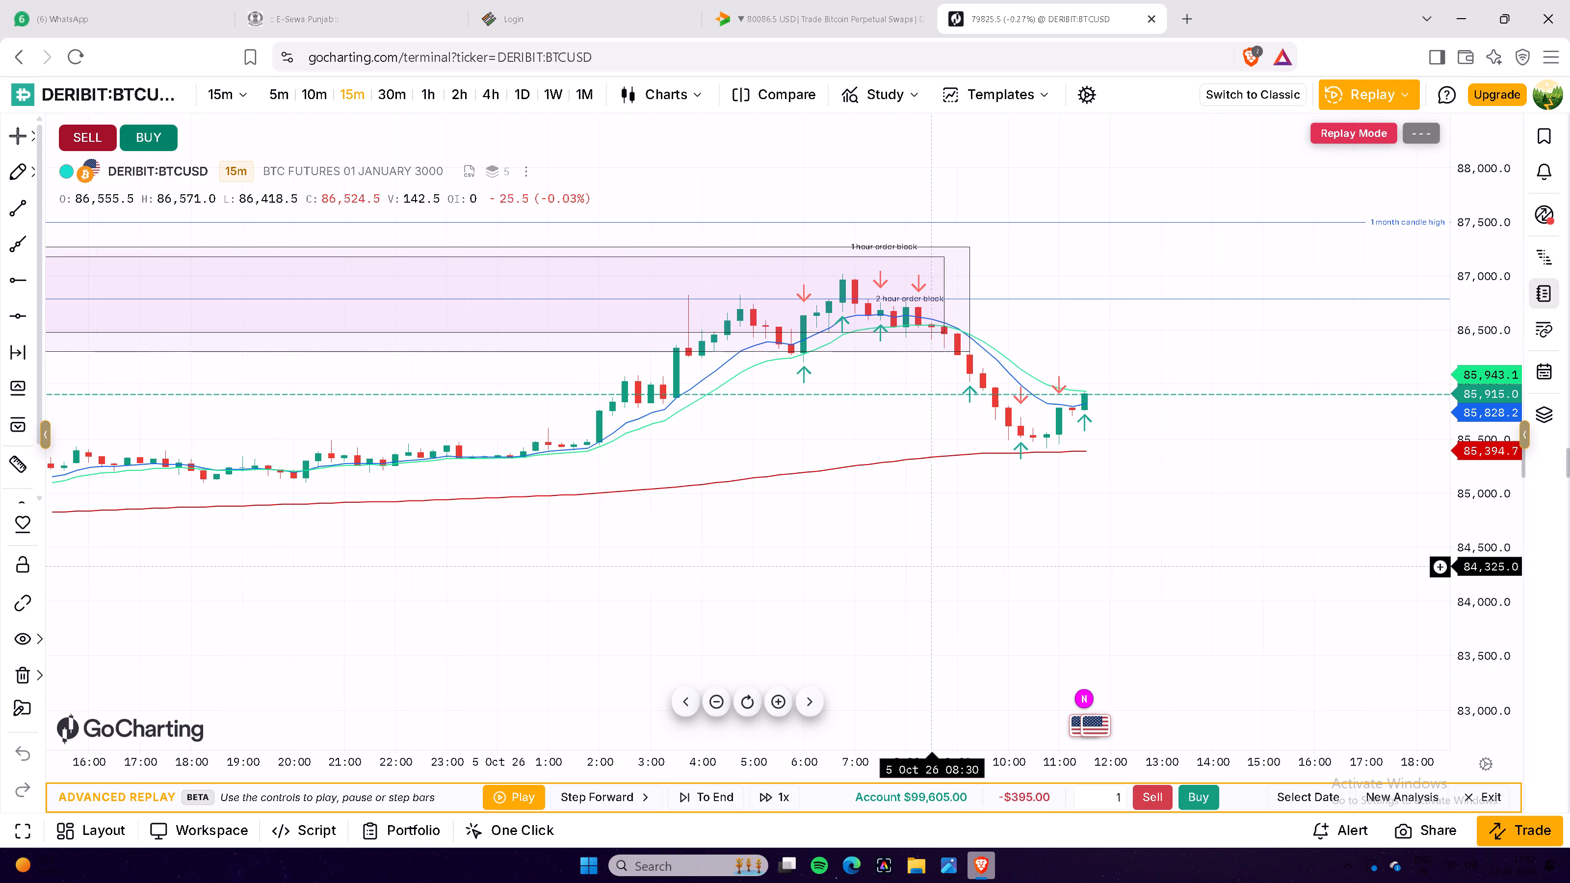
pyautogui.moveTo(1086, 523); pyautogui.dragTo(911, 549)
pyautogui.click(911, 549)
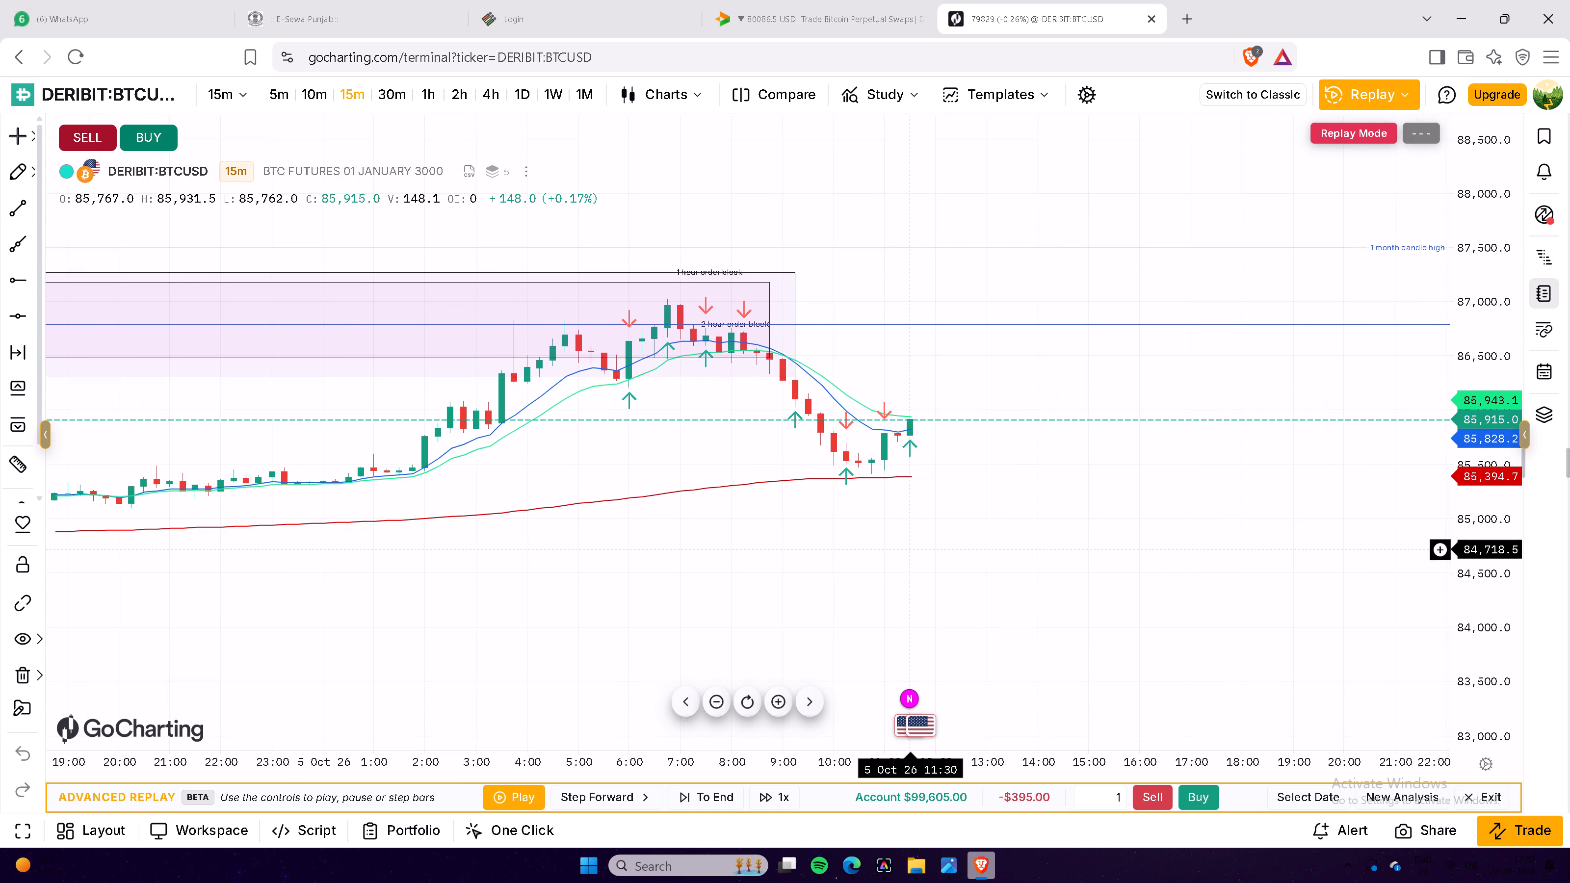
pyautogui.scroll(-9, 911, 549)
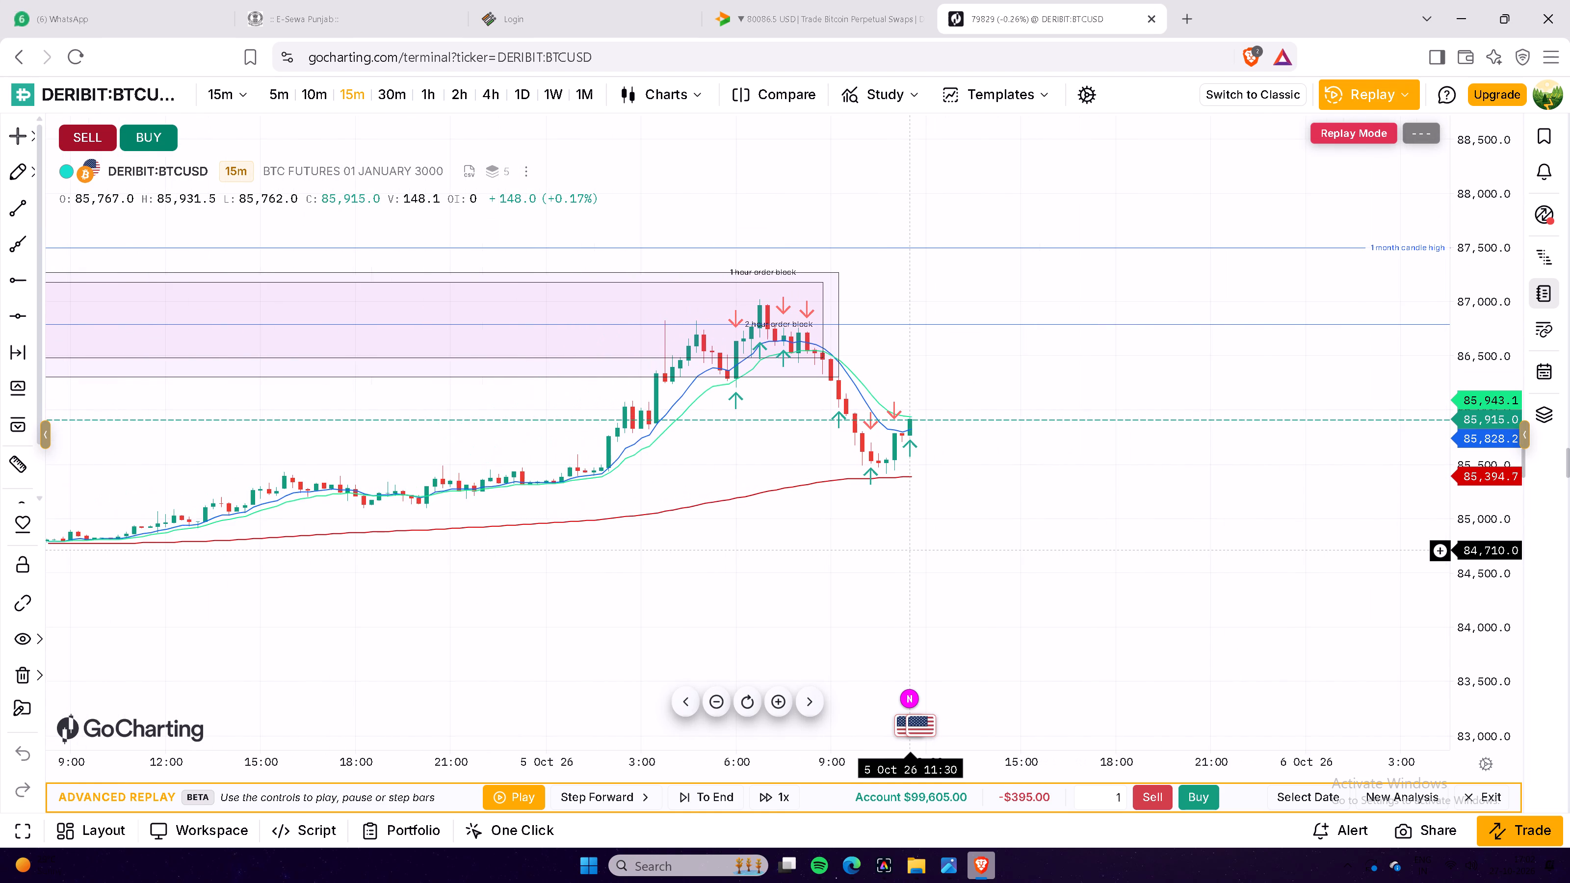
pyautogui.scroll(-7, 911, 550)
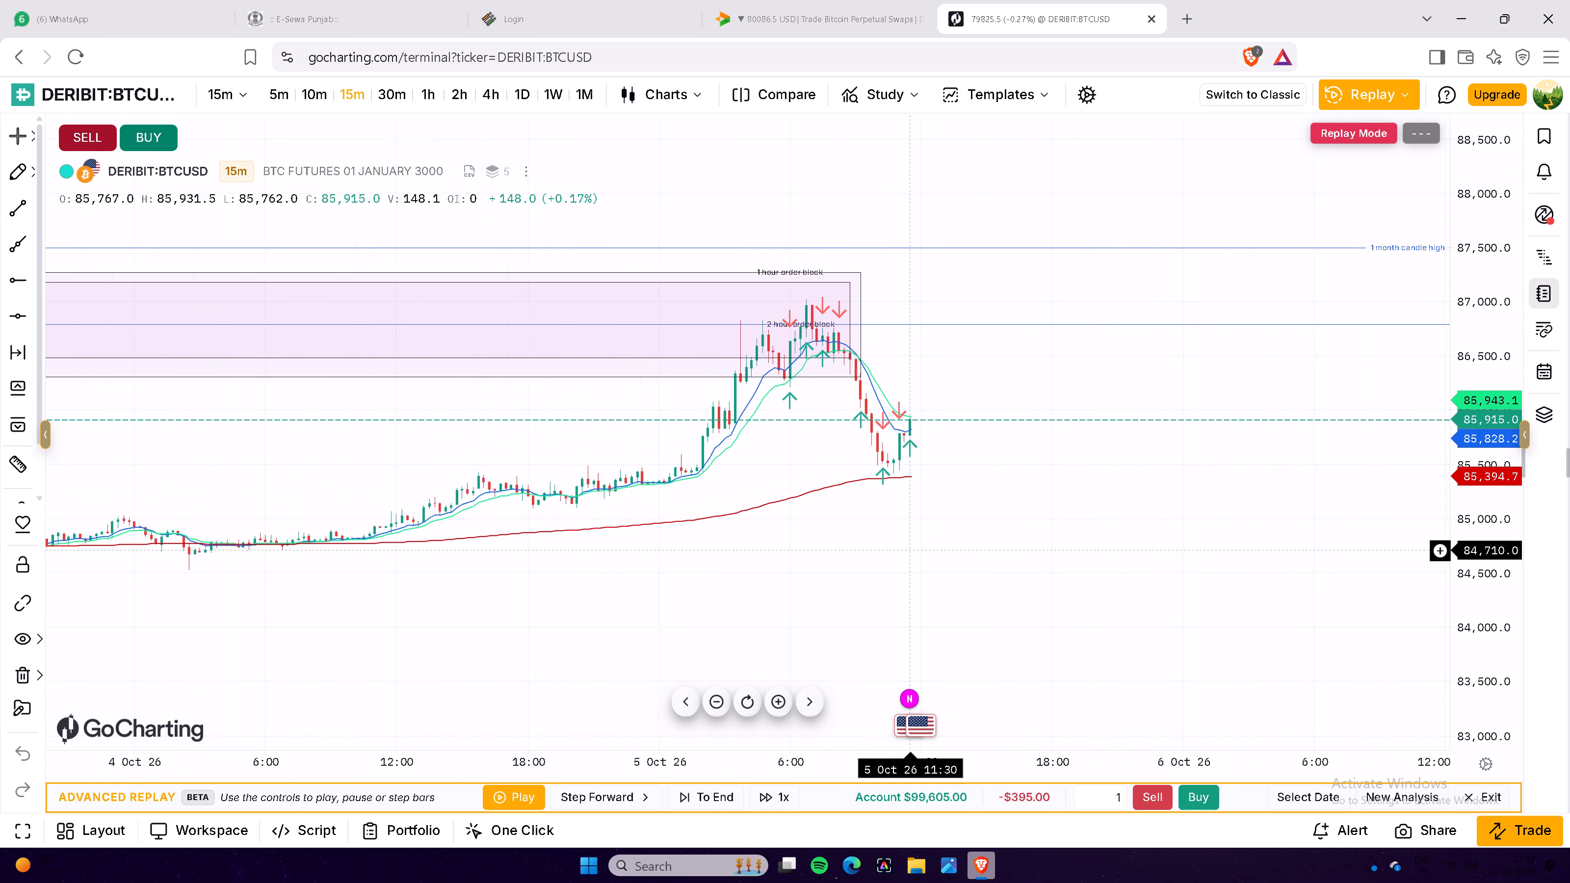
pyautogui.scroll(-1, 911, 550)
pyautogui.scroll(13, 911, 550)
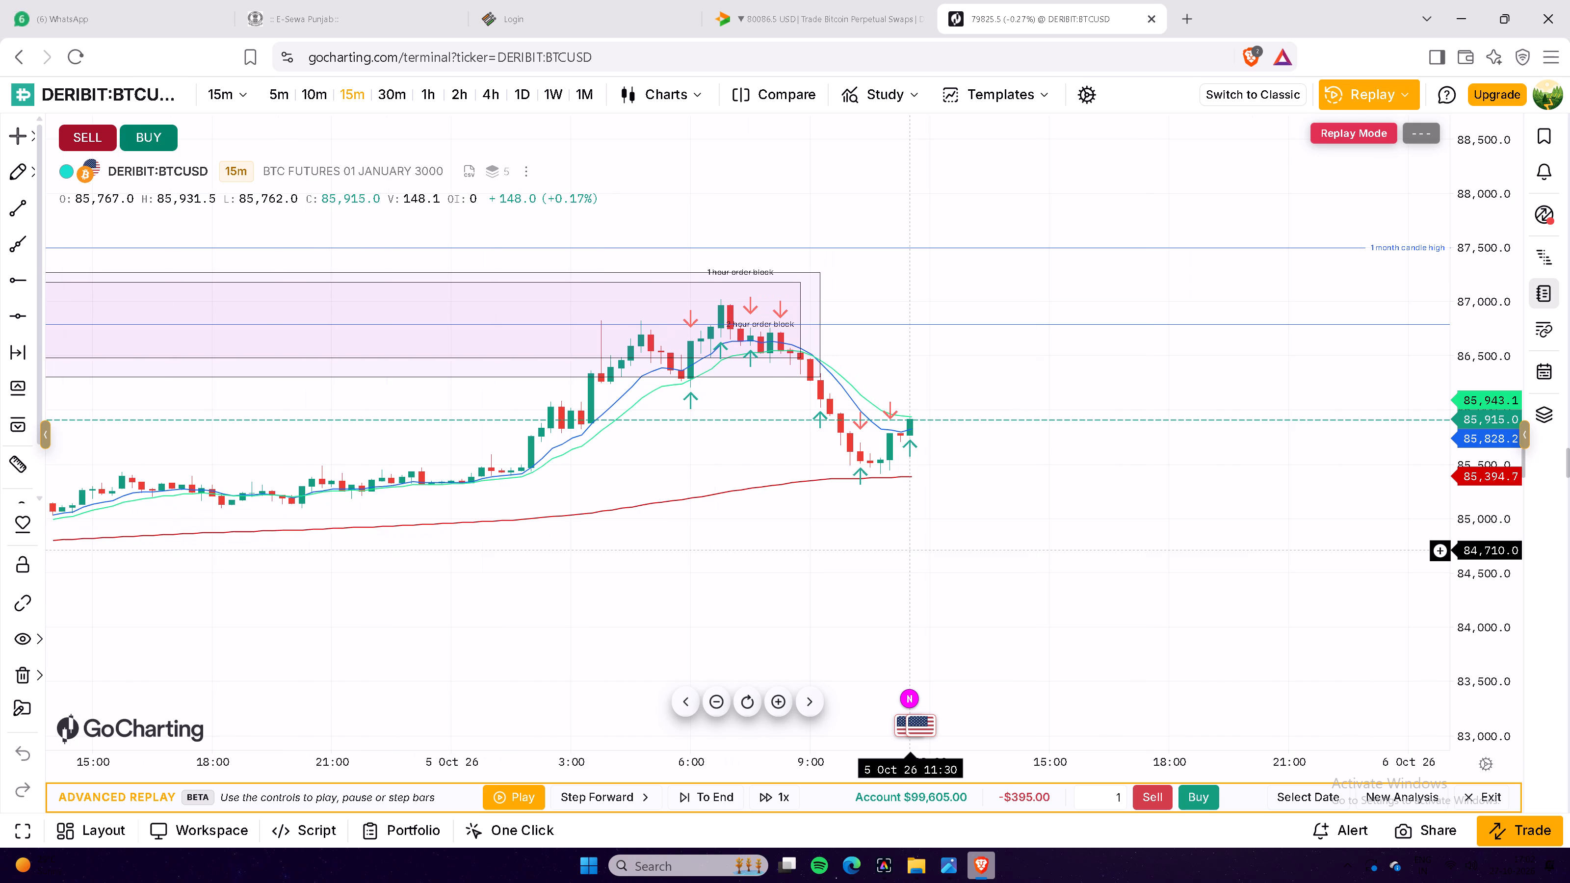
pyautogui.scroll(4, 911, 550)
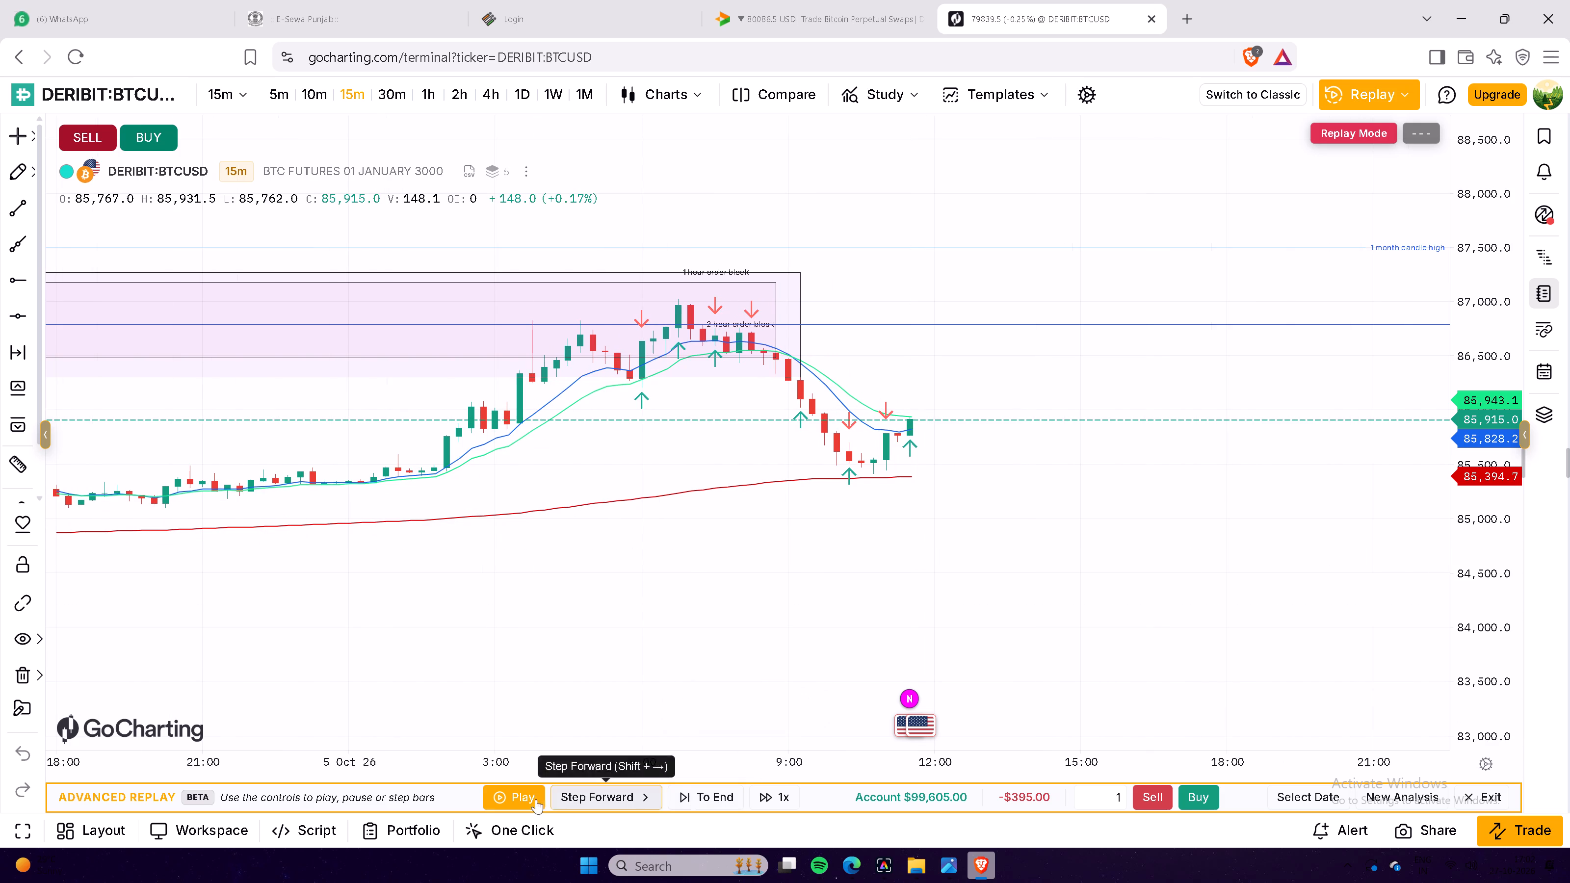
# Start the replay playback on the 15-minute chart from the current bar.
pyautogui.click(509, 794)
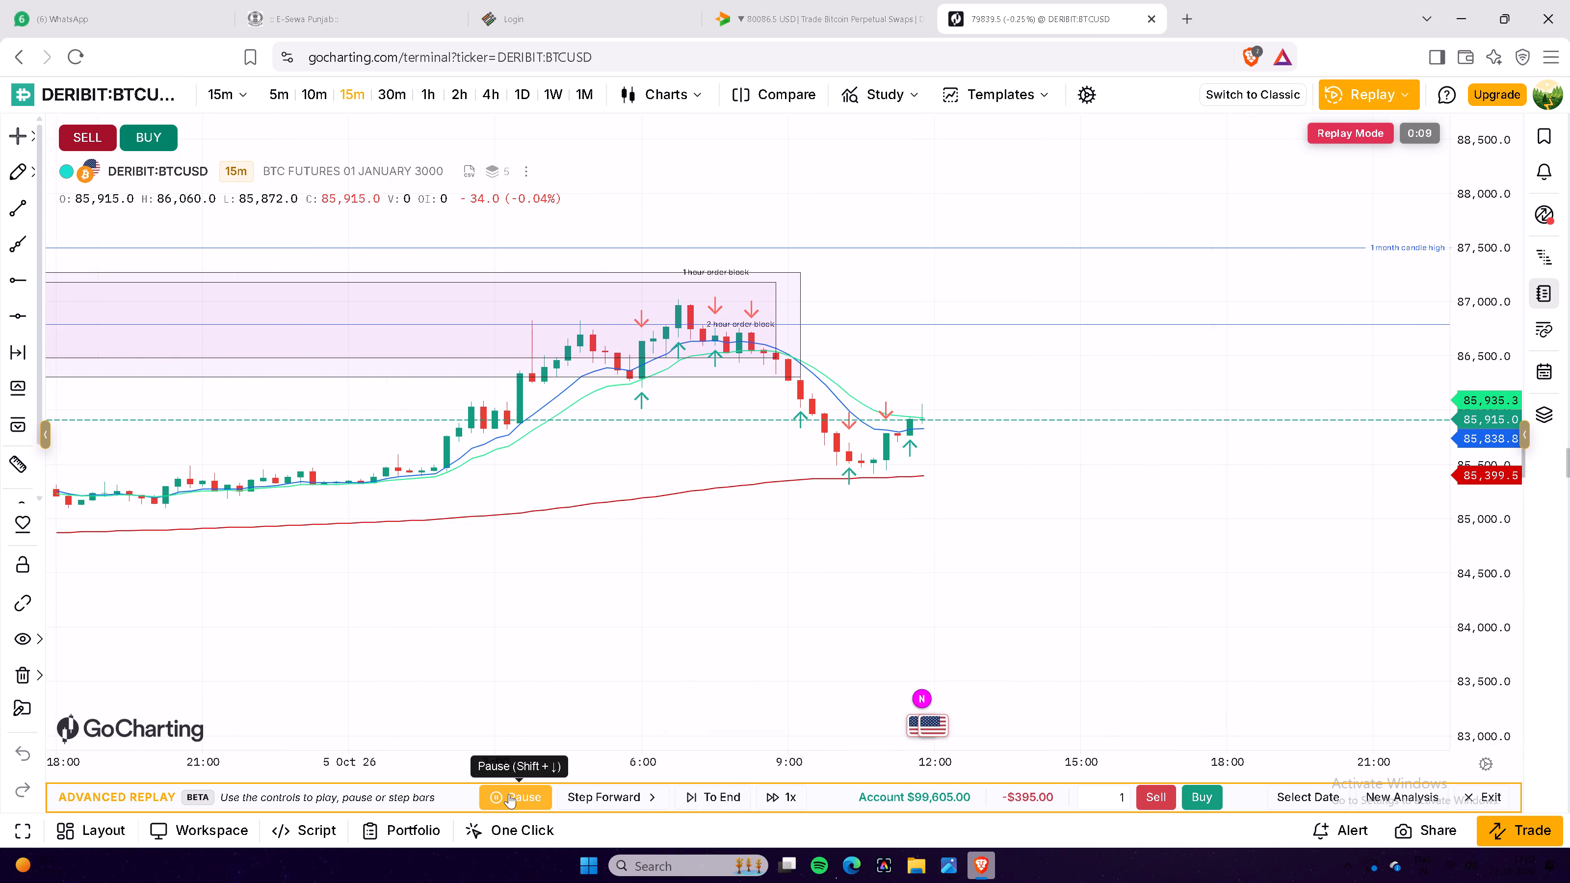
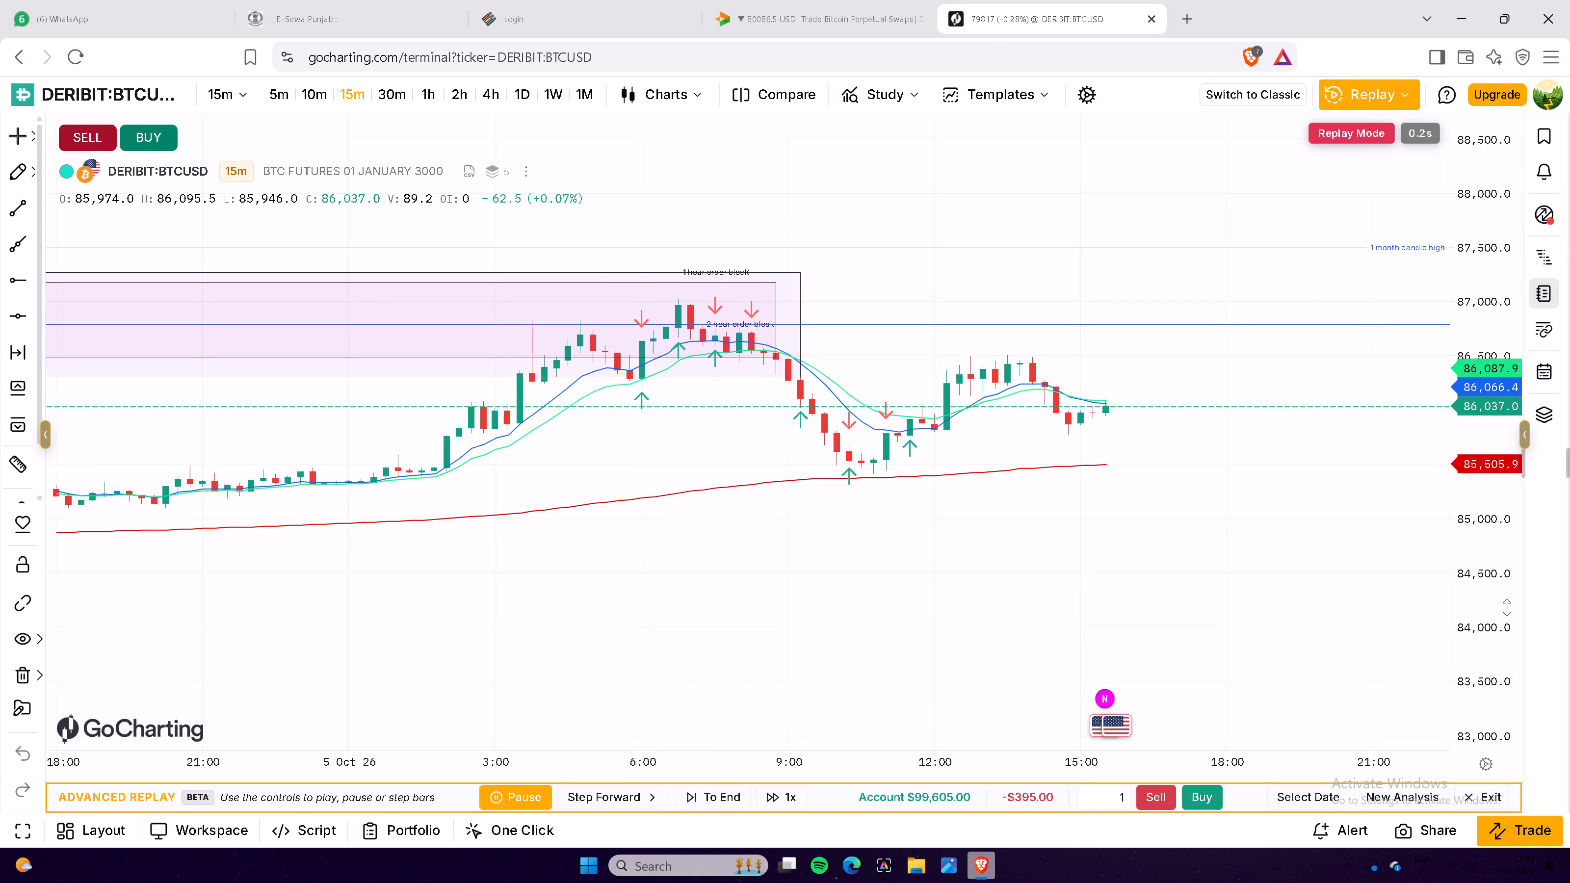
# Examine the 15-minute price action at a wider scale while the replay plays, from the earlier rise through the order blocks to the latest candle.
pyautogui.moveTo(1507, 606); pyautogui.dragTo(1503, 549)
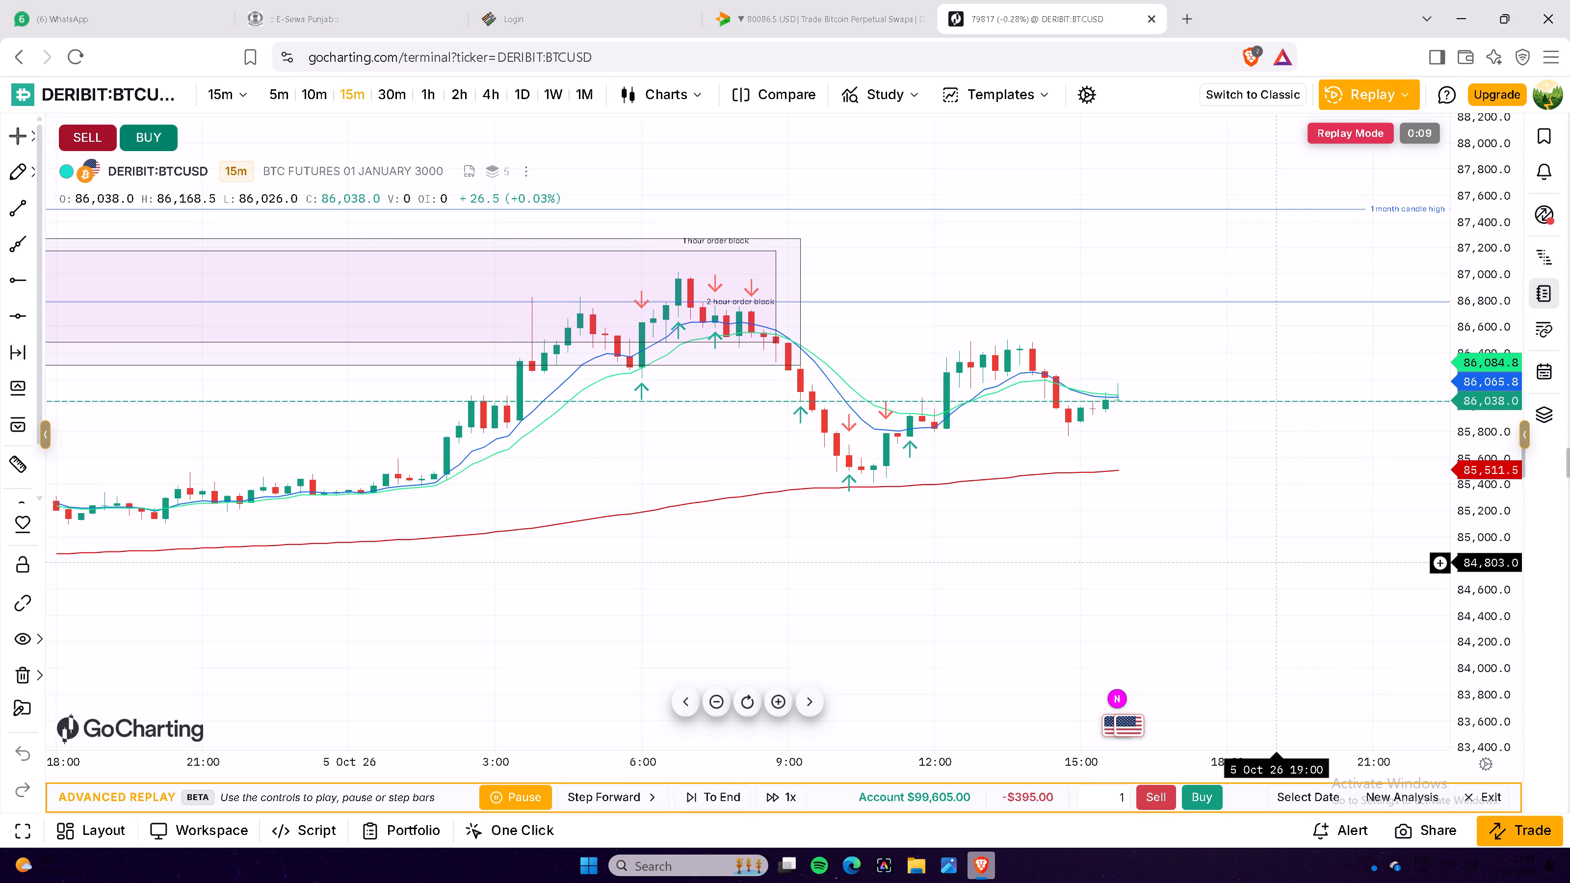
pyautogui.scroll(-15, 1123, 526)
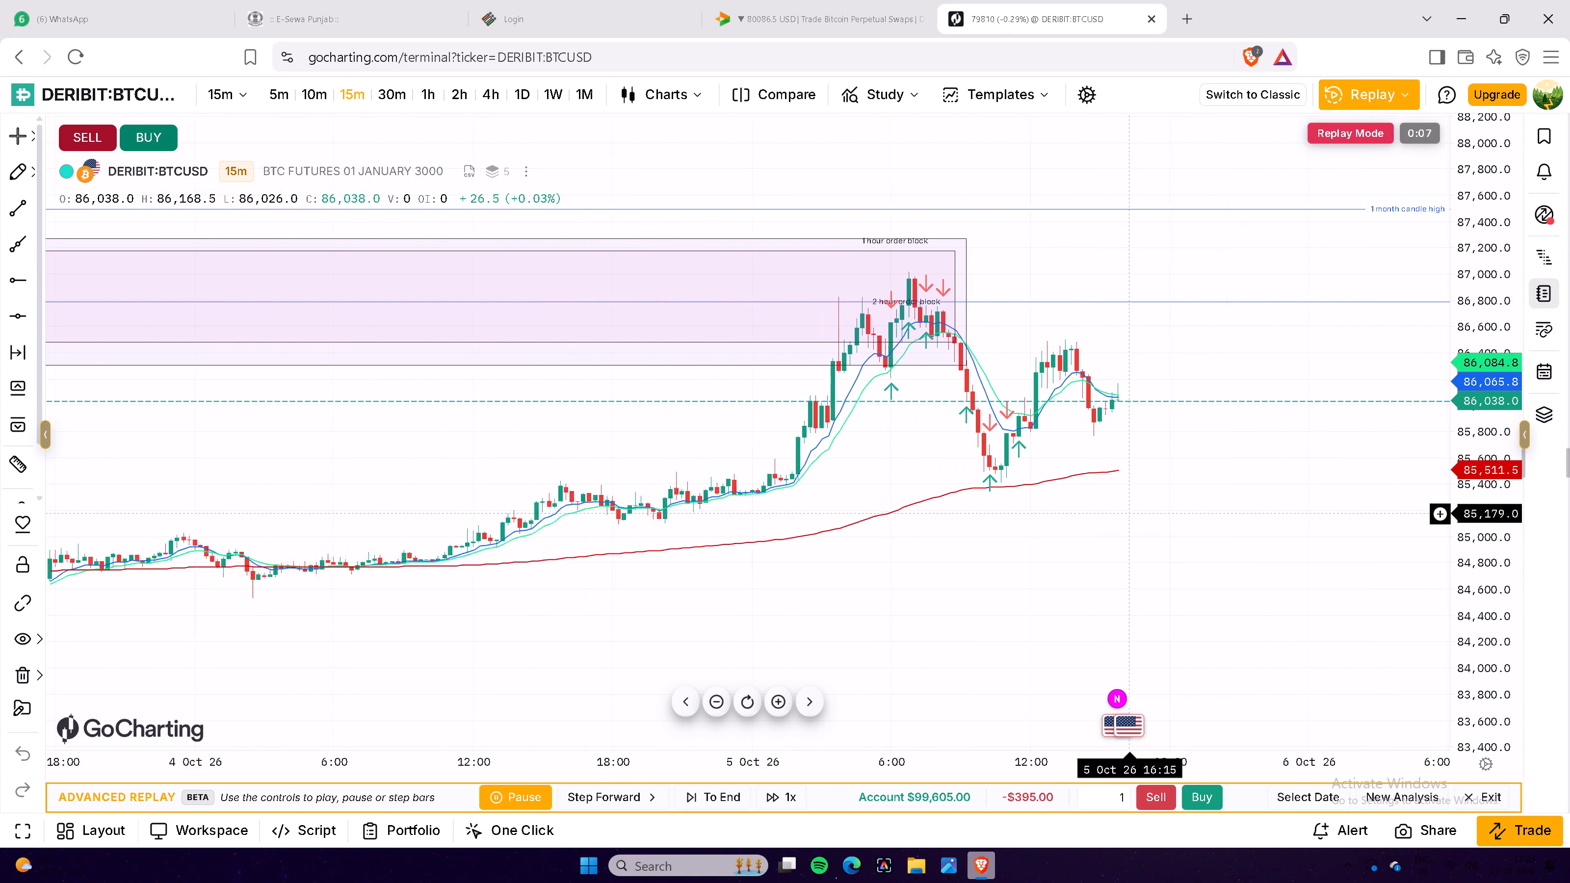
pyautogui.scroll(-8, 1126, 513)
pyautogui.scroll(12, 1126, 511)
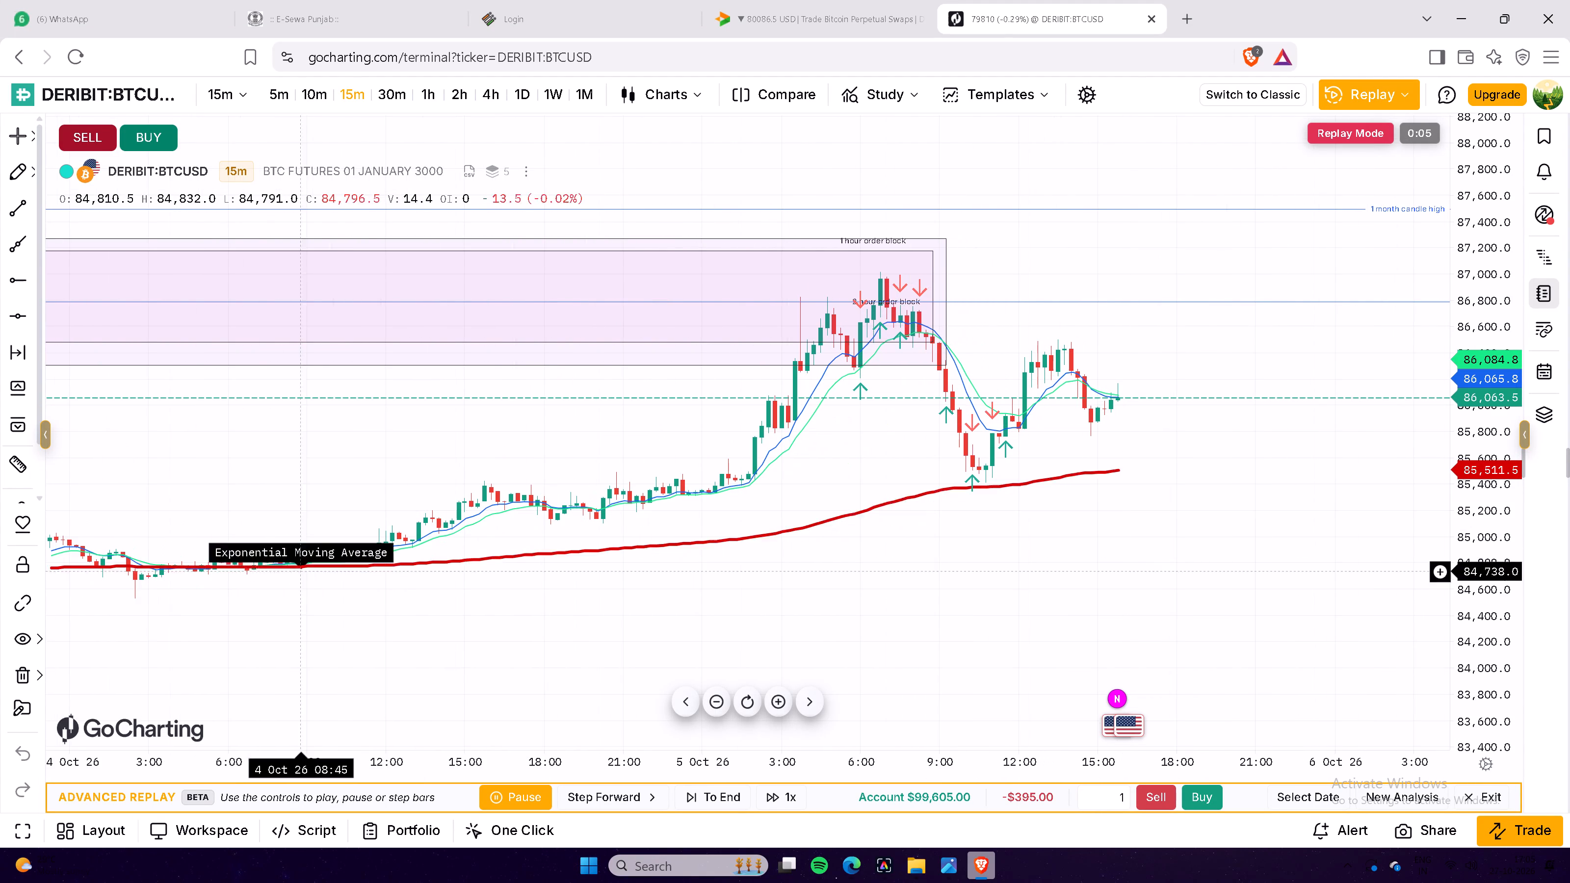
# Pause the replay playback on the 15-minute chart.
pyautogui.click(497, 794)
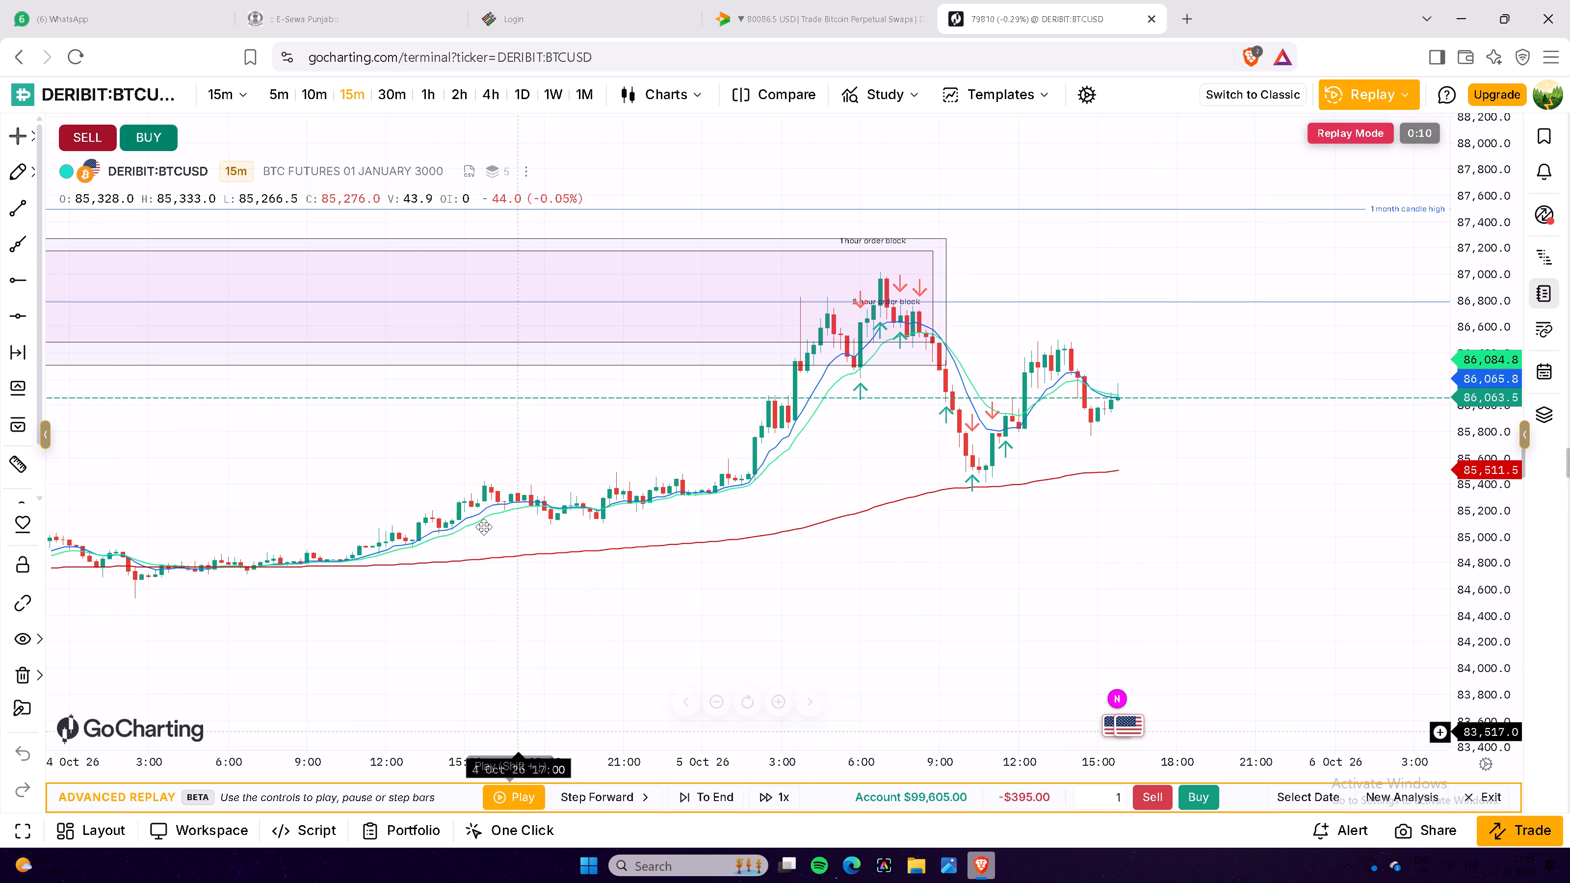
# Switch the chart to the 1-hour timeframe and dismiss the offer to unlock more historical data.
pyautogui.click(433, 90)
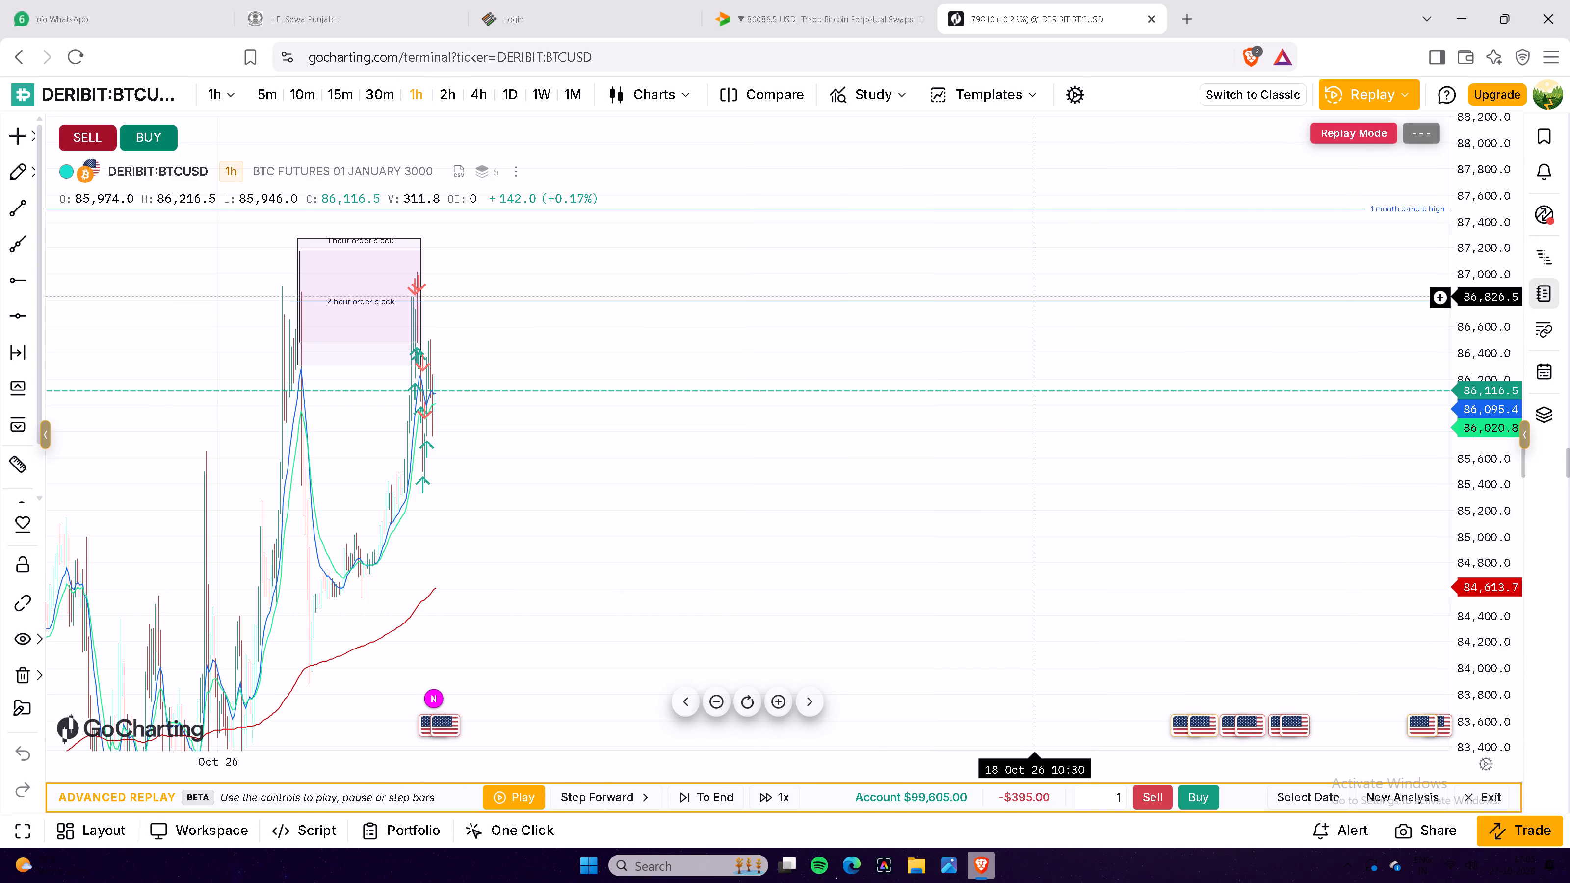
pyautogui.scroll(9, 553, 418)
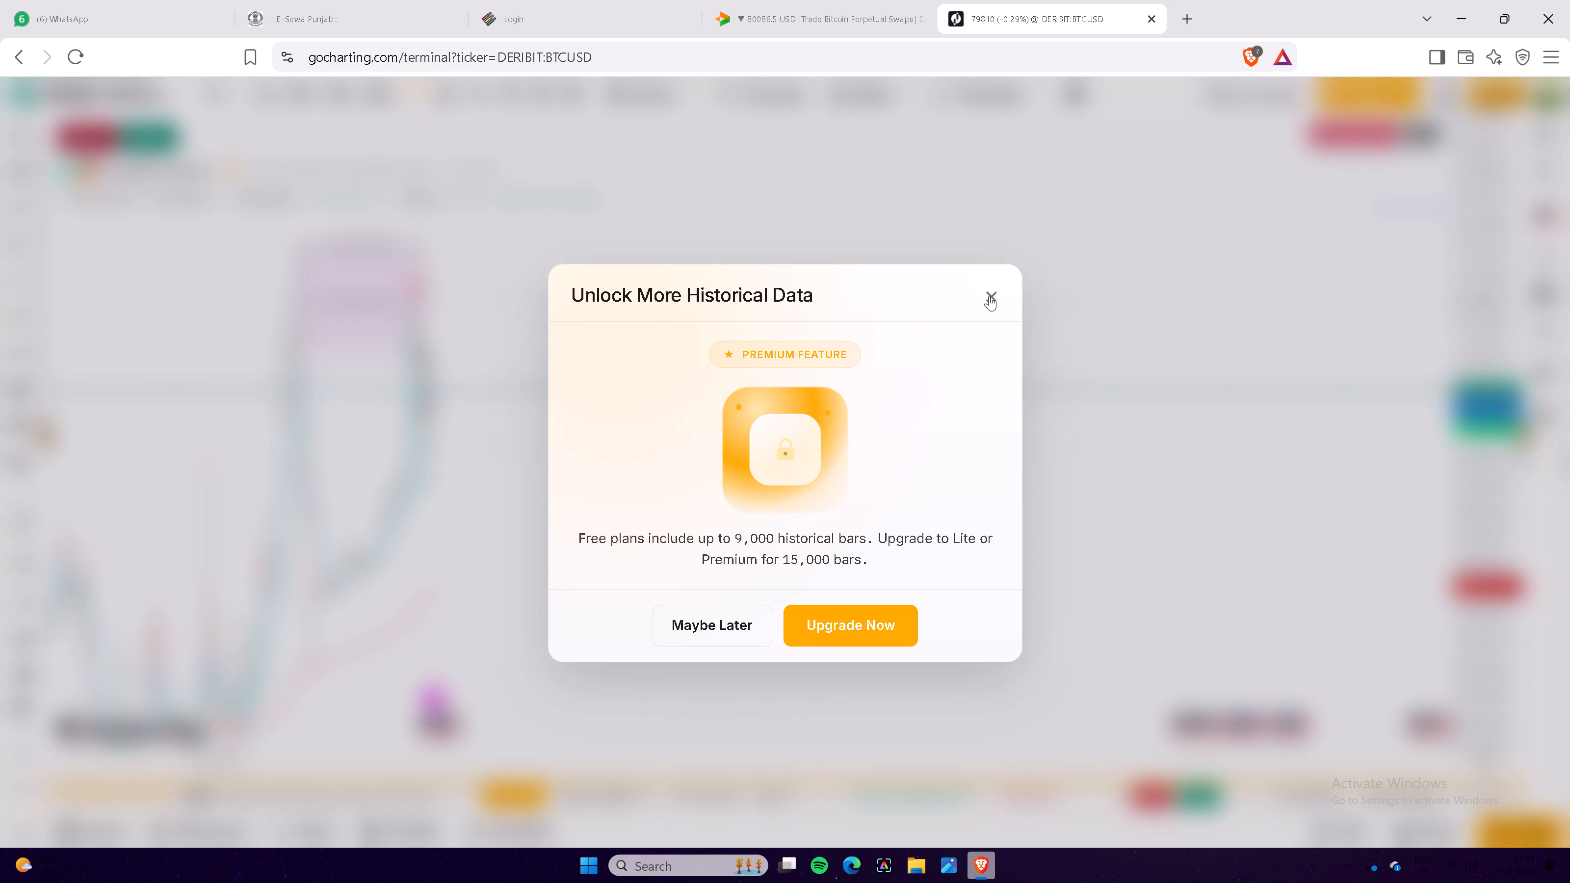
pyautogui.click(989, 296)
# Examine the 1-hour candles closely, from the rise into the 1 hour and 2 hour order blocks to the latest candle.
pyautogui.scroll(16, 825, 404)
pyautogui.scroll(4, 518, 519)
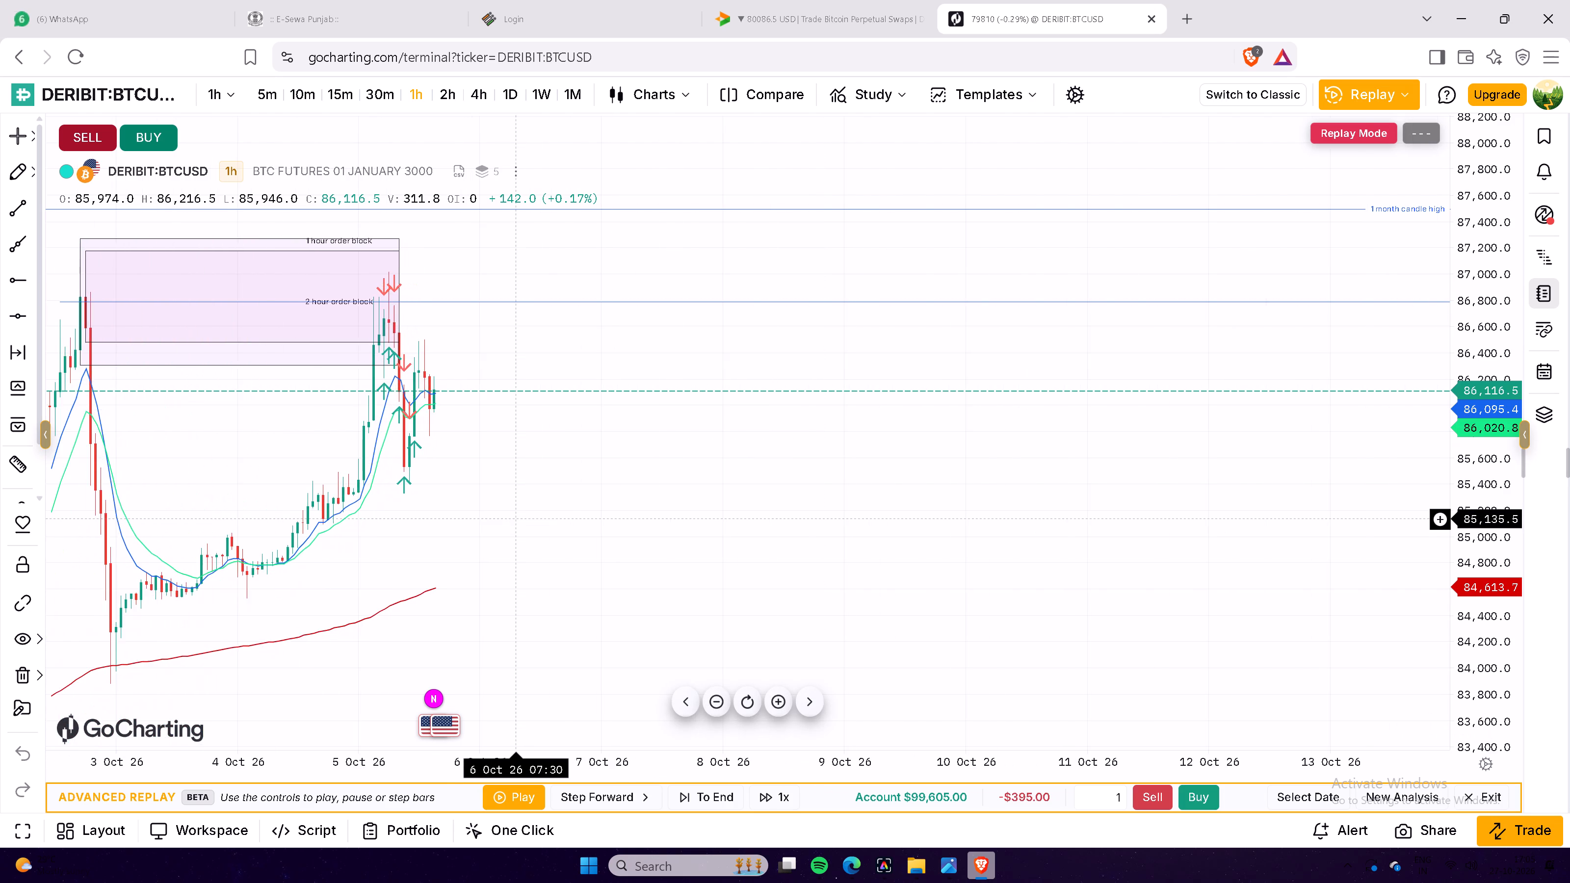
pyautogui.scroll(12, 515, 518)
pyautogui.moveTo(516, 518); pyautogui.dragTo(887, 492)
pyautogui.scroll(6, 887, 492)
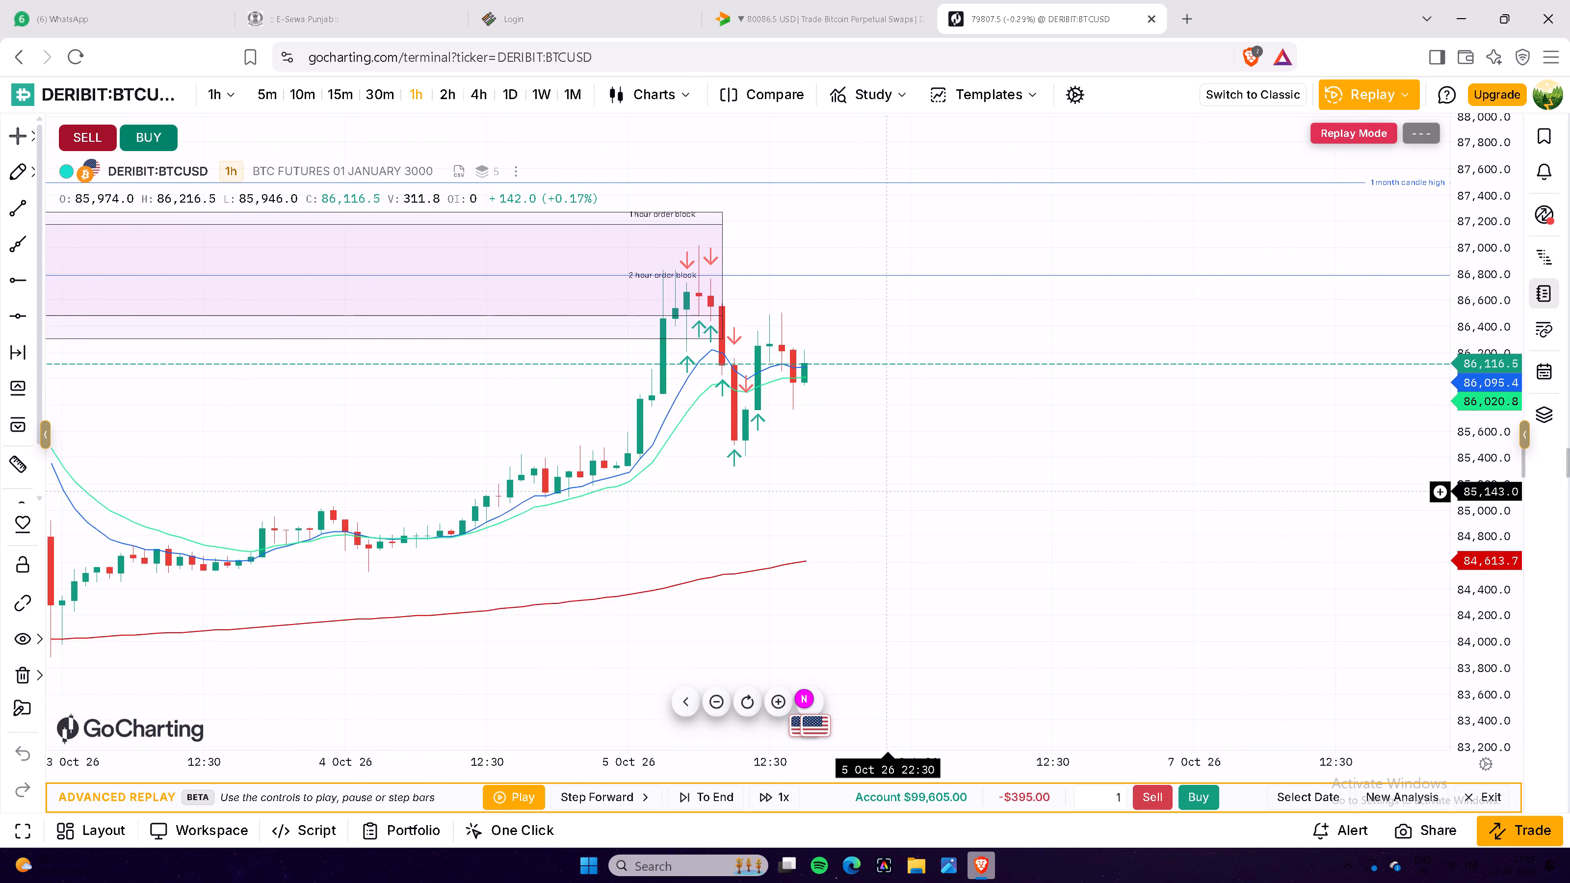
pyautogui.scroll(10, 887, 492)
pyautogui.scroll(-1, 891, 489)
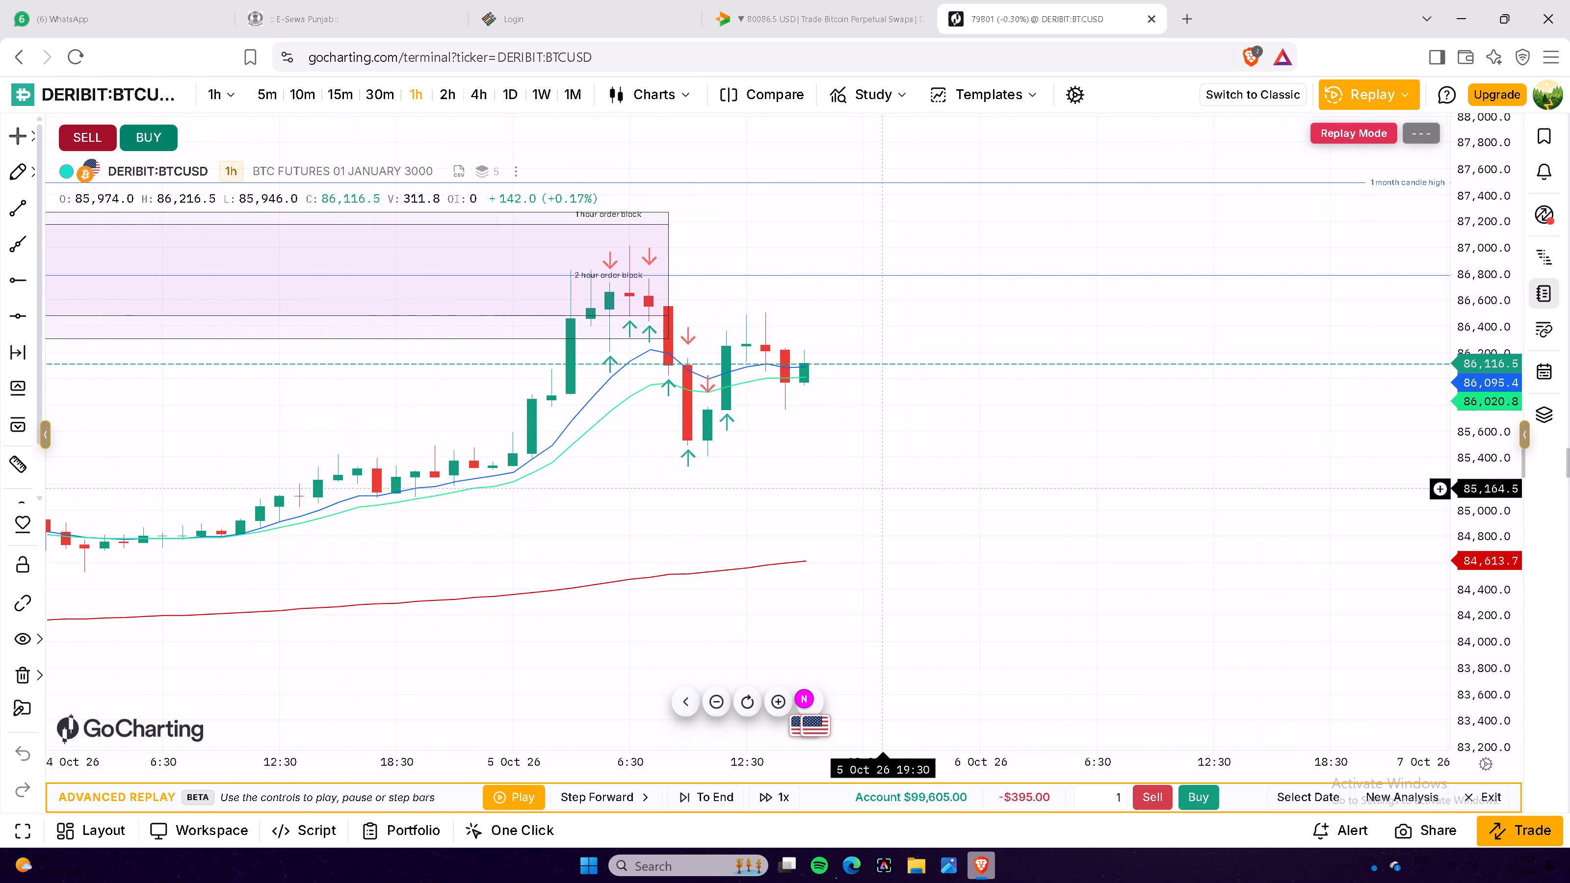
pyautogui.moveTo(914, 470); pyautogui.dragTo(917, 485)
pyautogui.scroll(-1, 922, 478)
pyautogui.scroll(1, 922, 477)
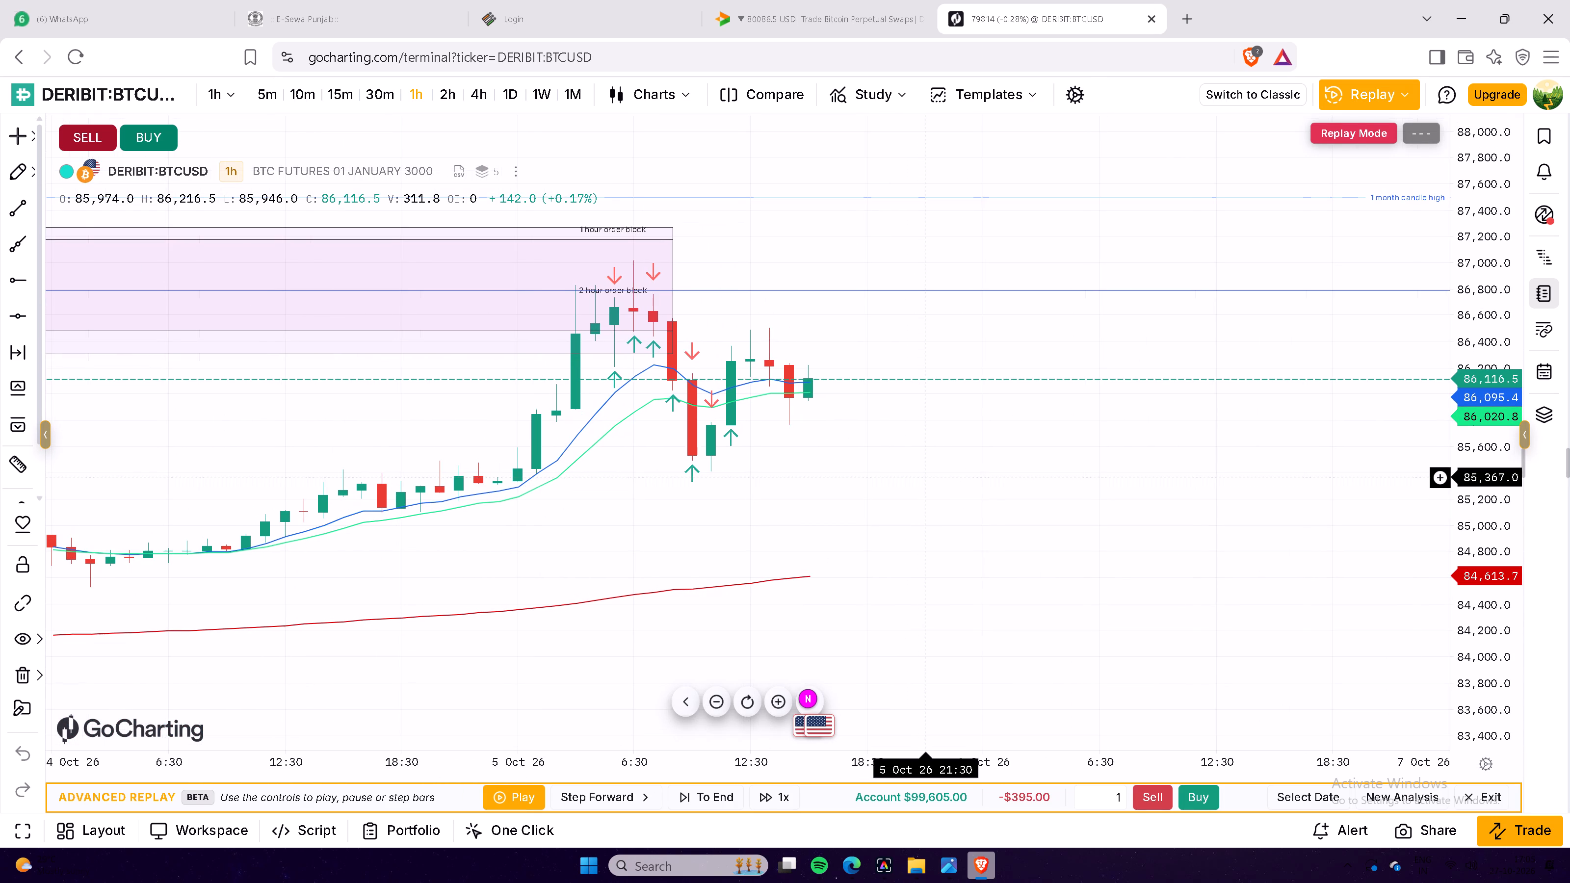
pyautogui.scroll(-2, 922, 476)
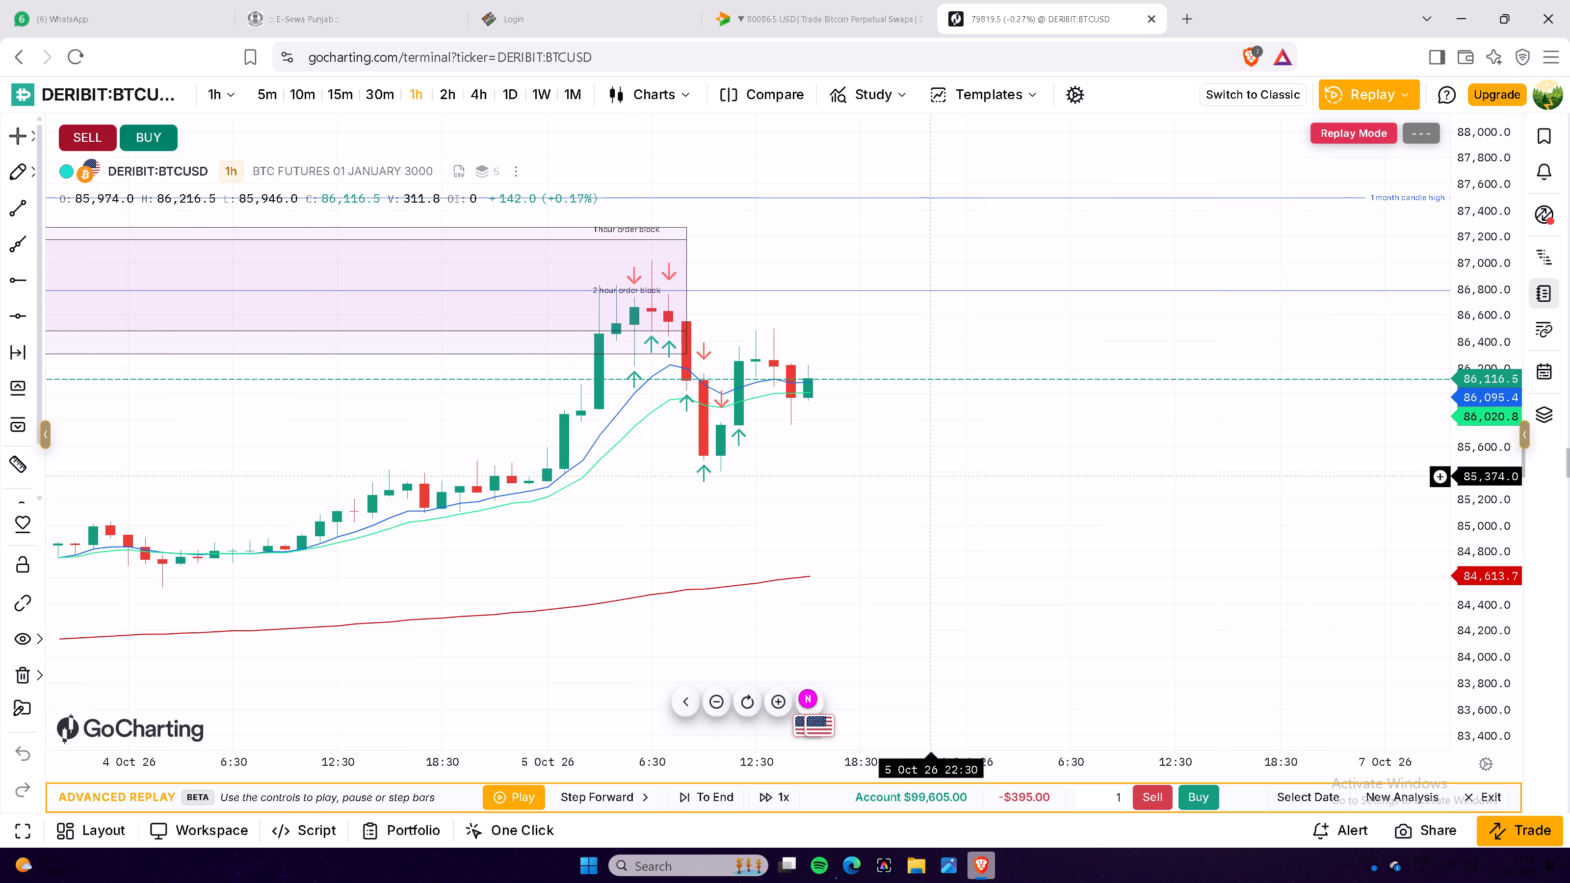
pyautogui.scroll(-1, 922, 476)
pyautogui.scroll(7, 922, 476)
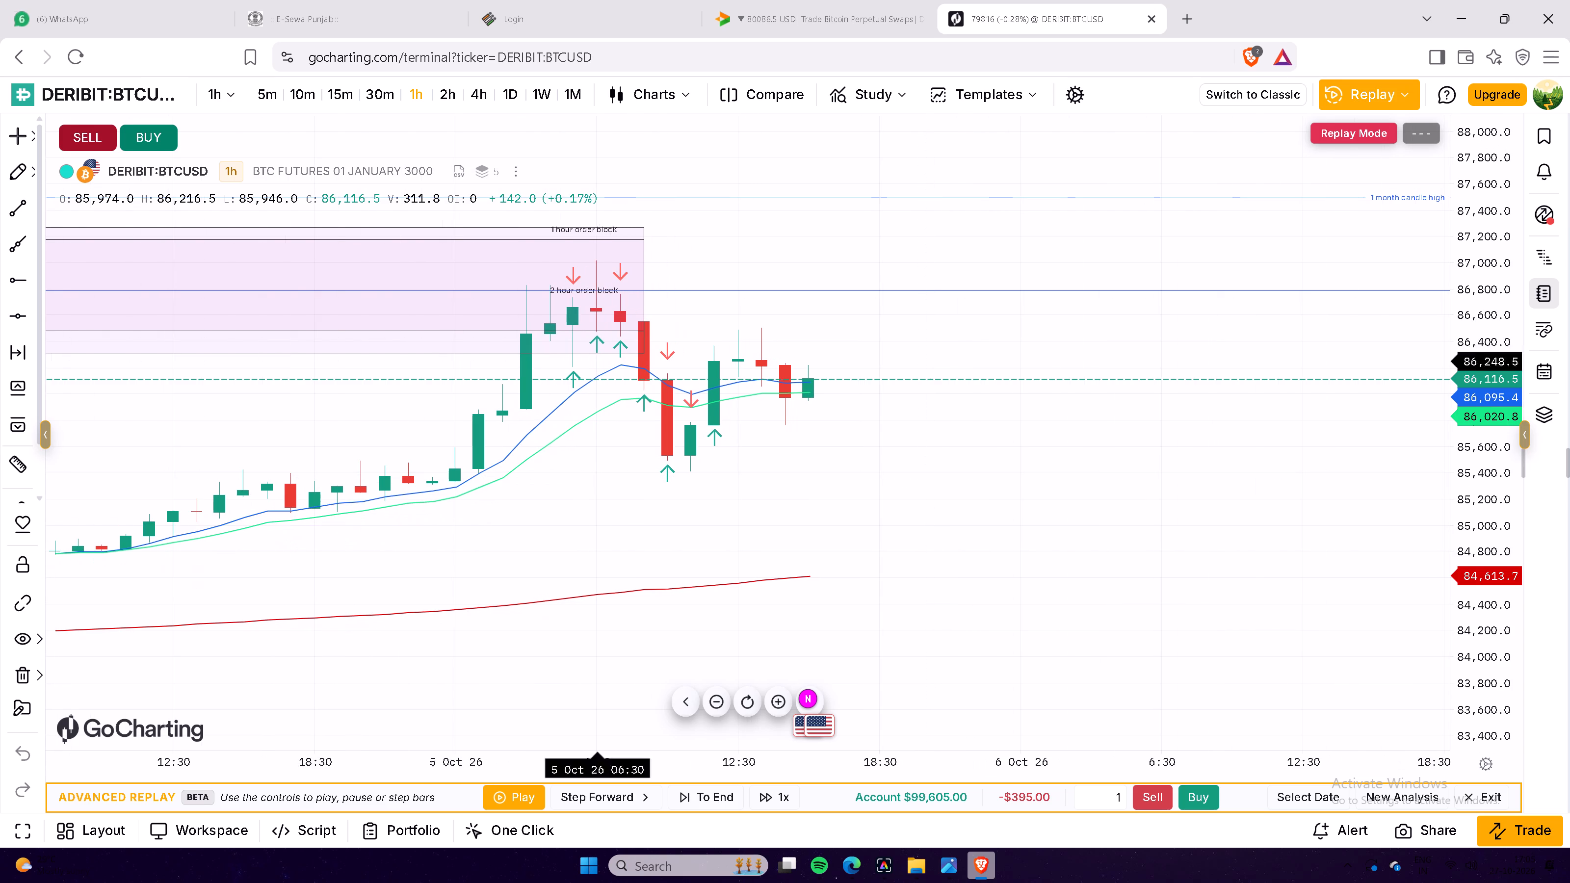
# Start the replay playback on the 1-hour chart from the current bar.
pyautogui.click(495, 796)
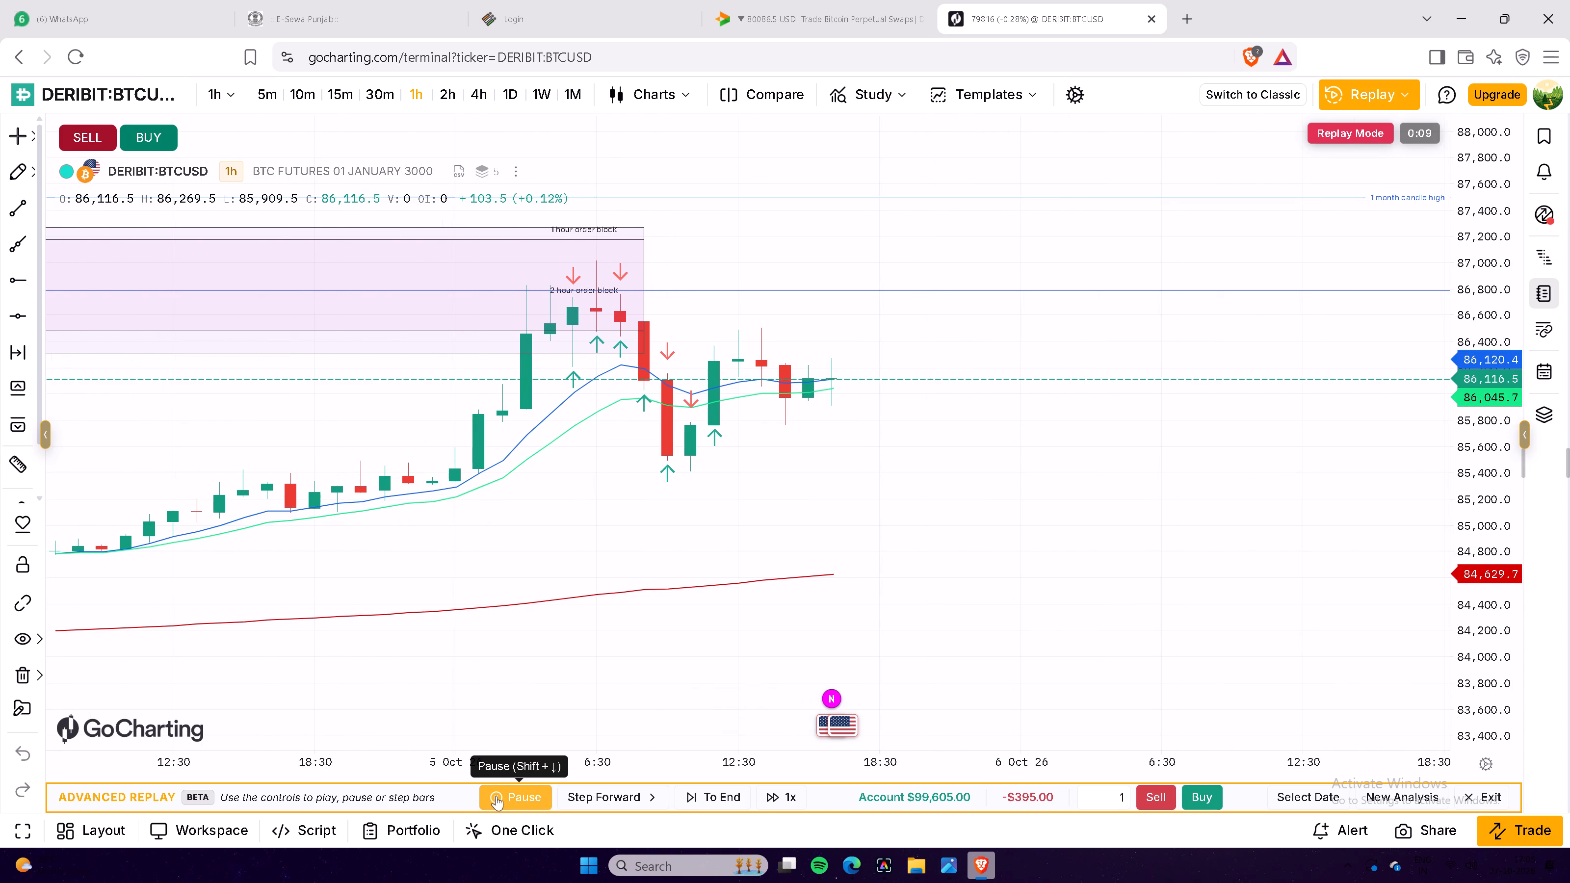
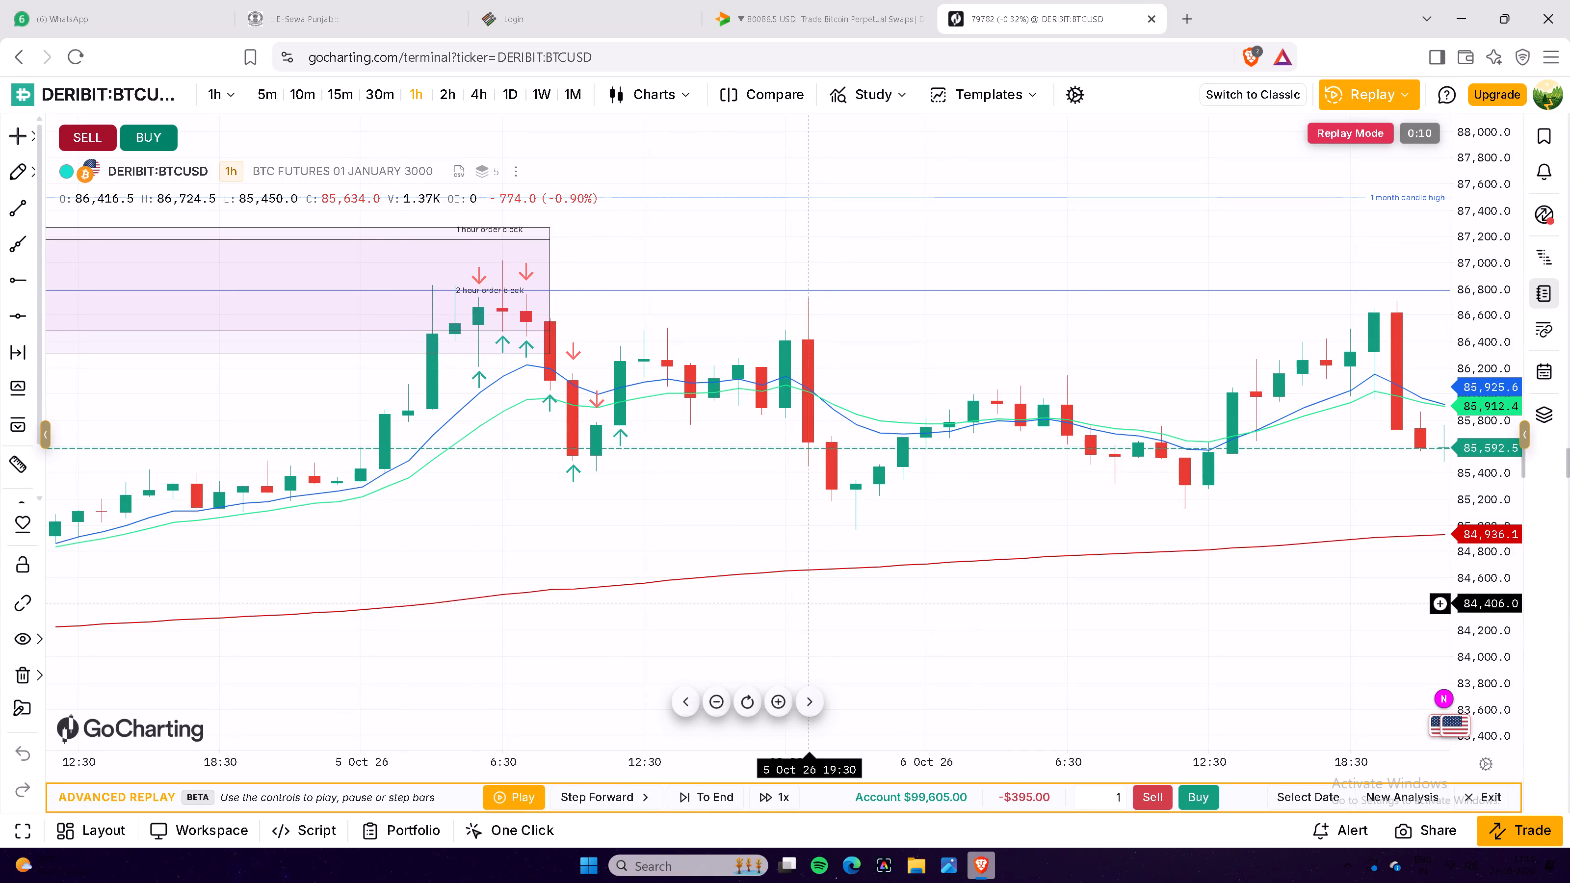
# Switch the chart to the 15-minute timeframe and dismiss the offer to unlock more historical data.
pyautogui.scroll(-3, 952, 528)
pyautogui.moveTo(1090, 499); pyautogui.dragTo(928, 548)
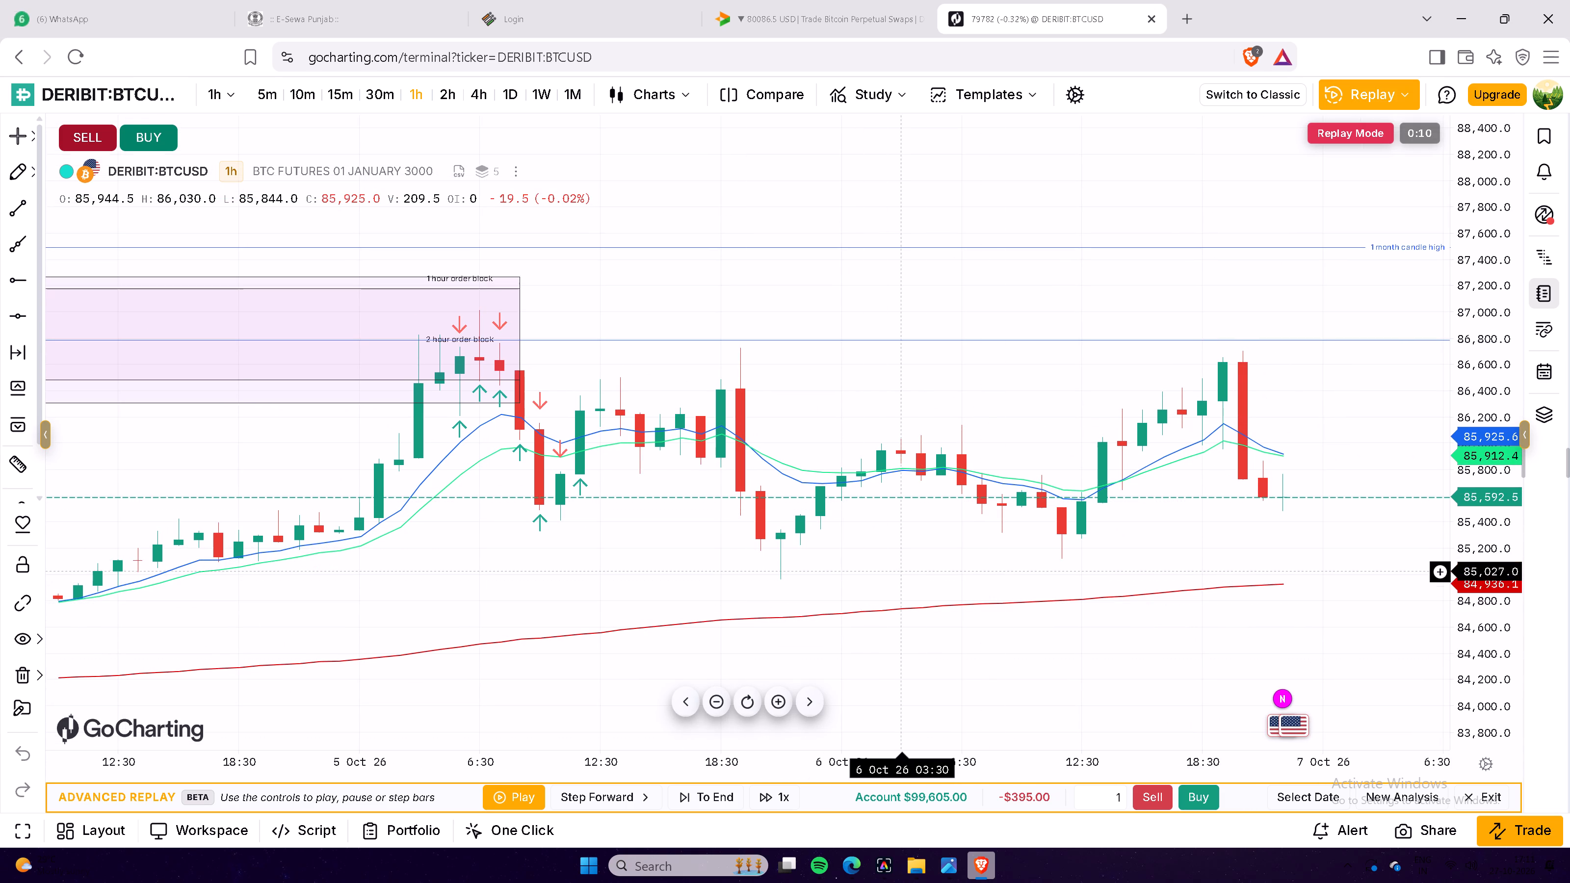
pyautogui.moveTo(903, 571); pyautogui.dragTo(884, 590)
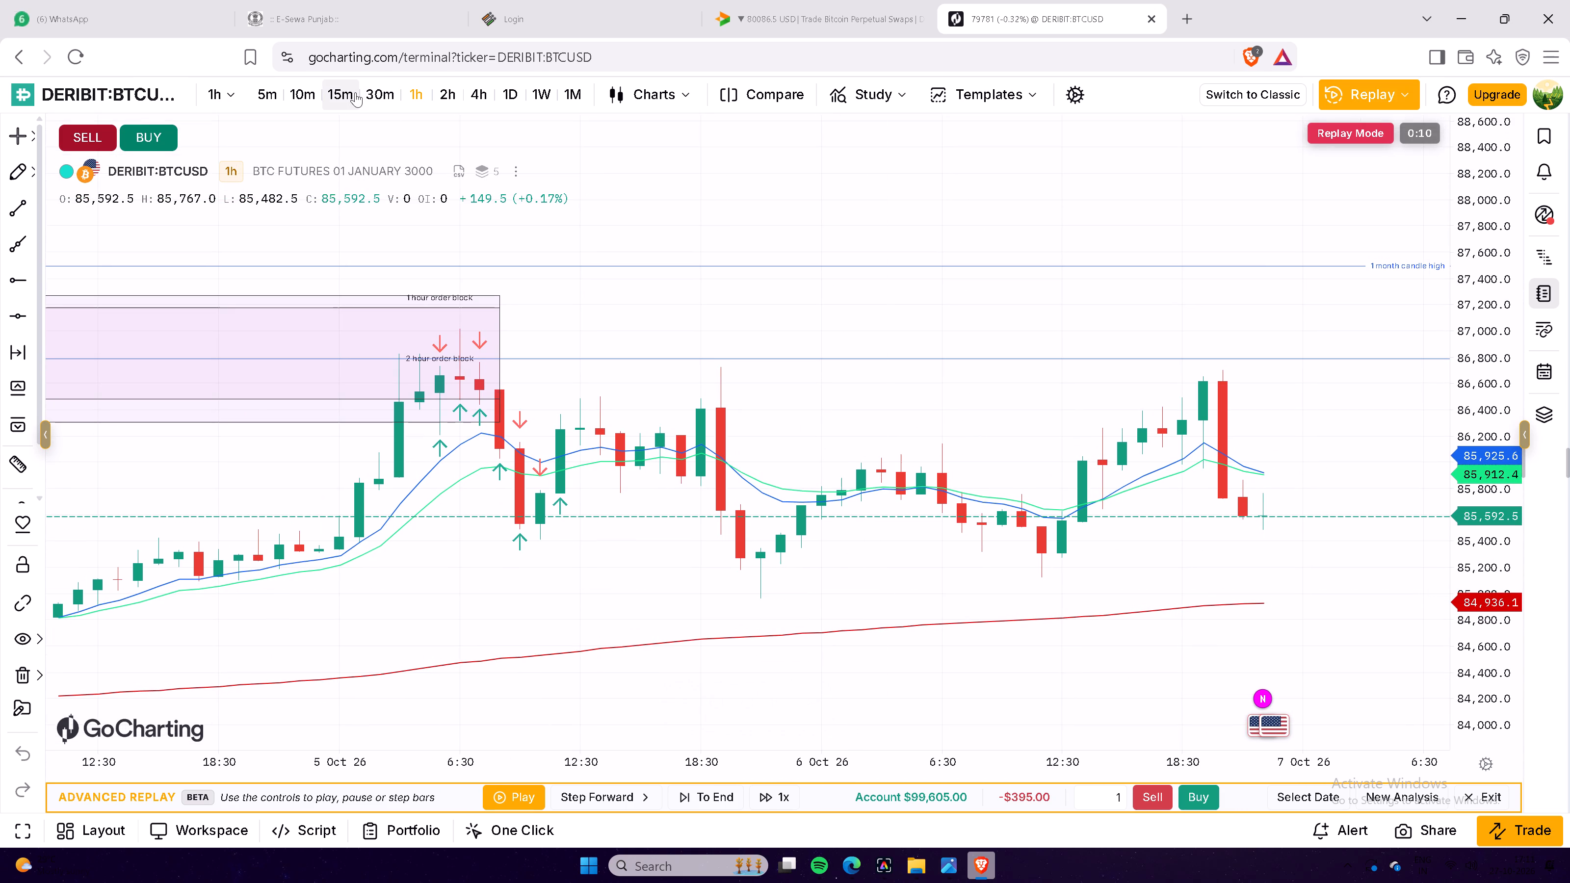
pyautogui.click(355, 92)
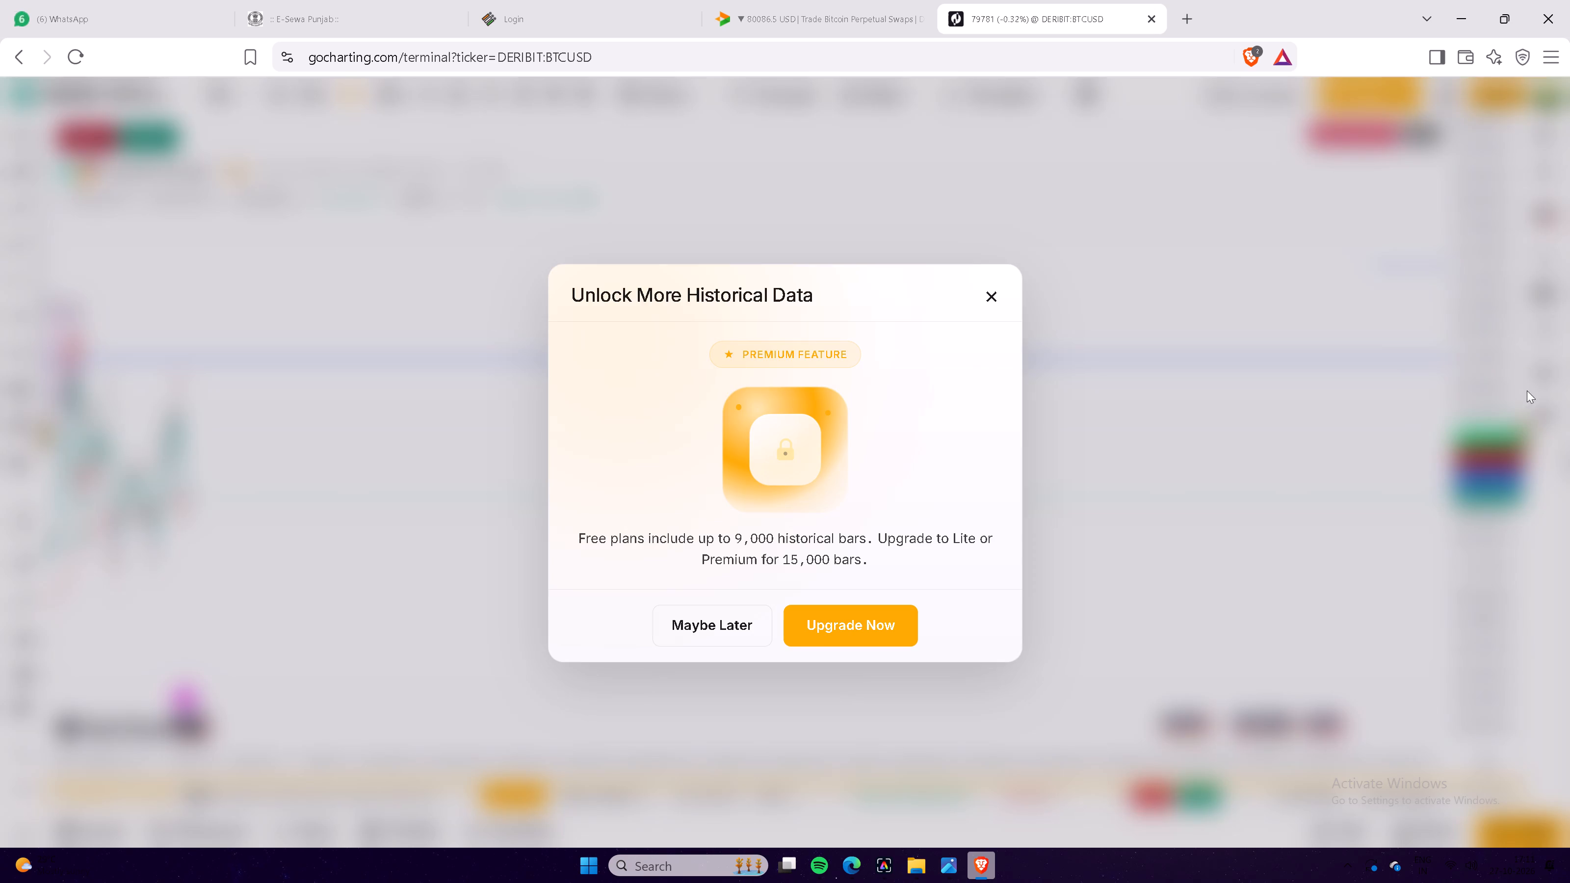
pyautogui.click(988, 296)
# Examine the 15-minute candles closely, from the 1 hour and 2 hour order blocks to the latest candle before 7 Oct.
pyautogui.moveTo(1493, 313); pyautogui.dragTo(1498, 531)
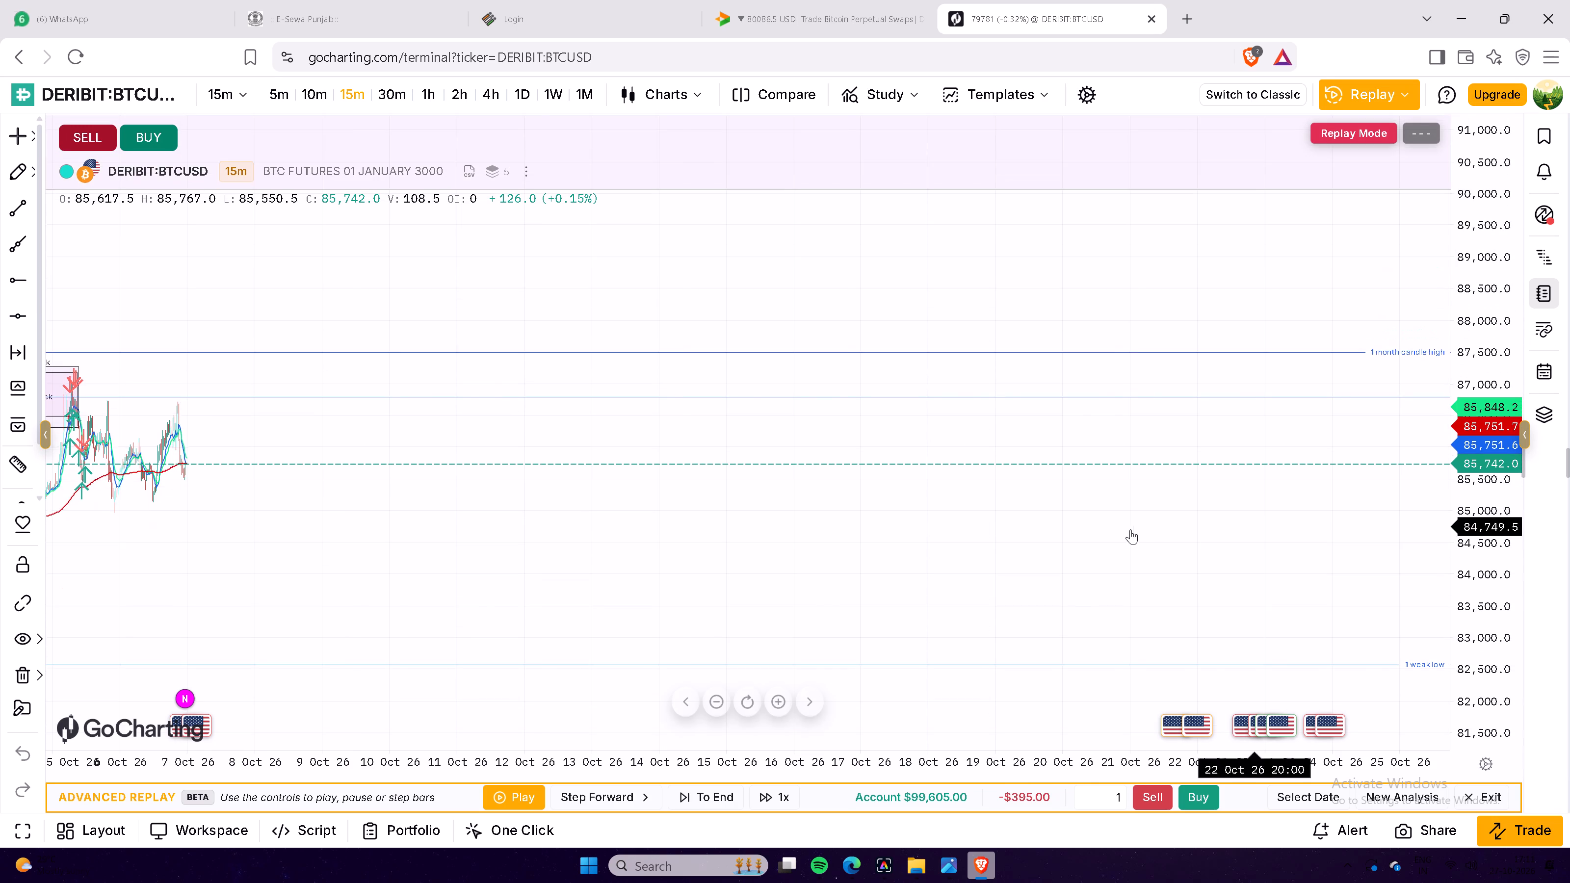
pyautogui.scroll(6, 1127, 530)
pyautogui.moveTo(594, 533); pyautogui.dragTo(1011, 541)
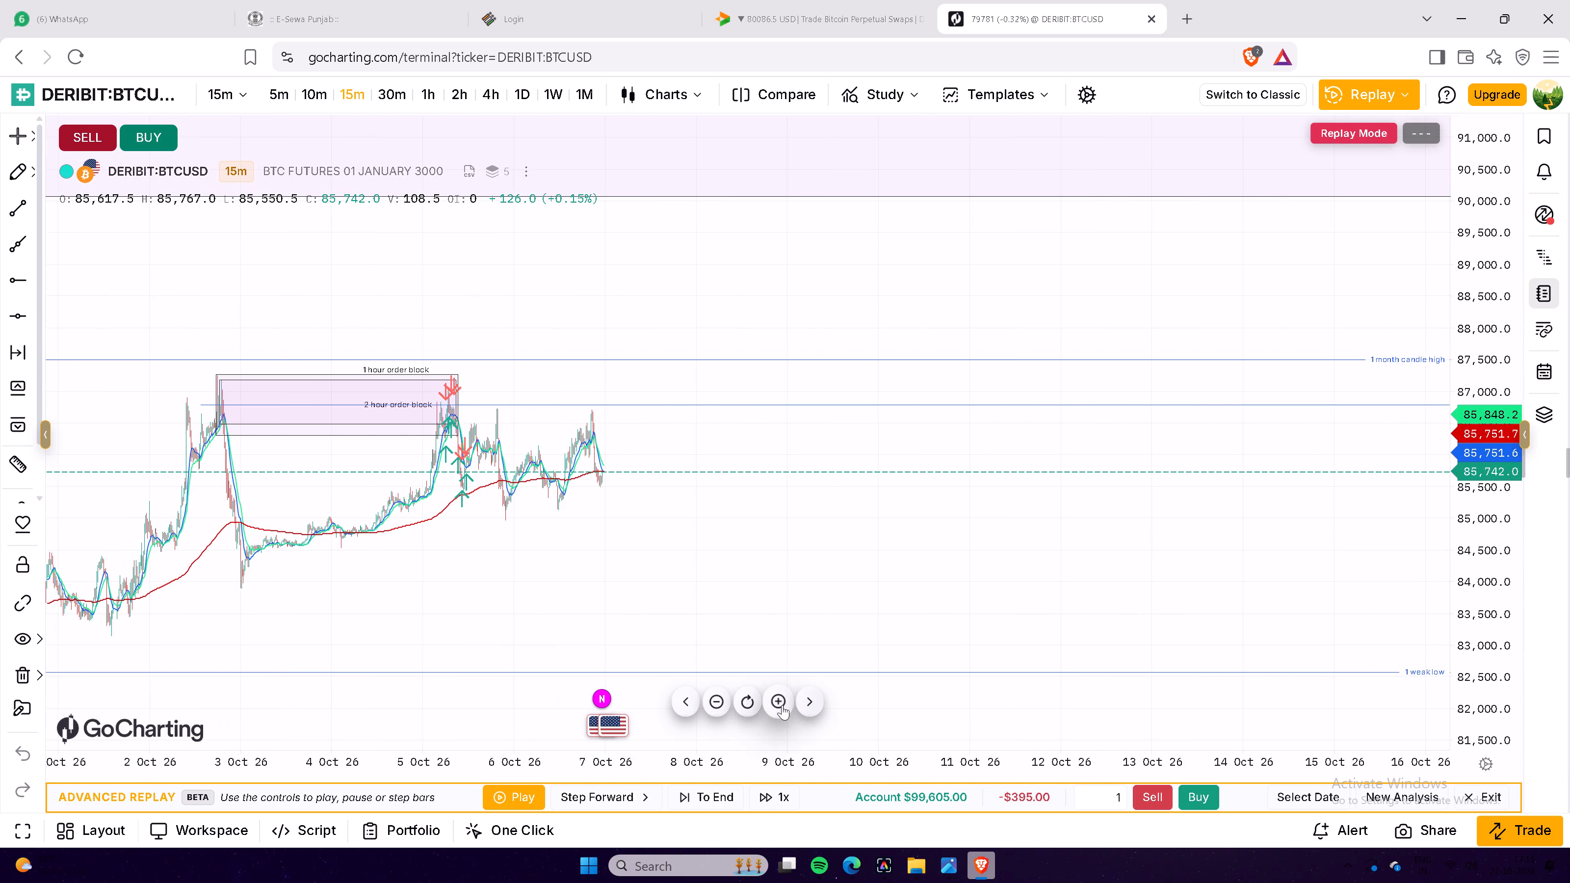
pyautogui.tripleClick(783, 705)
pyautogui.click(783, 705)
pyautogui.click(783, 705)
pyautogui.moveTo(654, 571); pyautogui.dragTo(1311, 513)
pyautogui.moveTo(1498, 664); pyautogui.dragTo(1532, 495)
pyautogui.middleClick(1535, 452)
pyautogui.moveTo(1535, 448); pyautogui.dragTo(1528, 401)
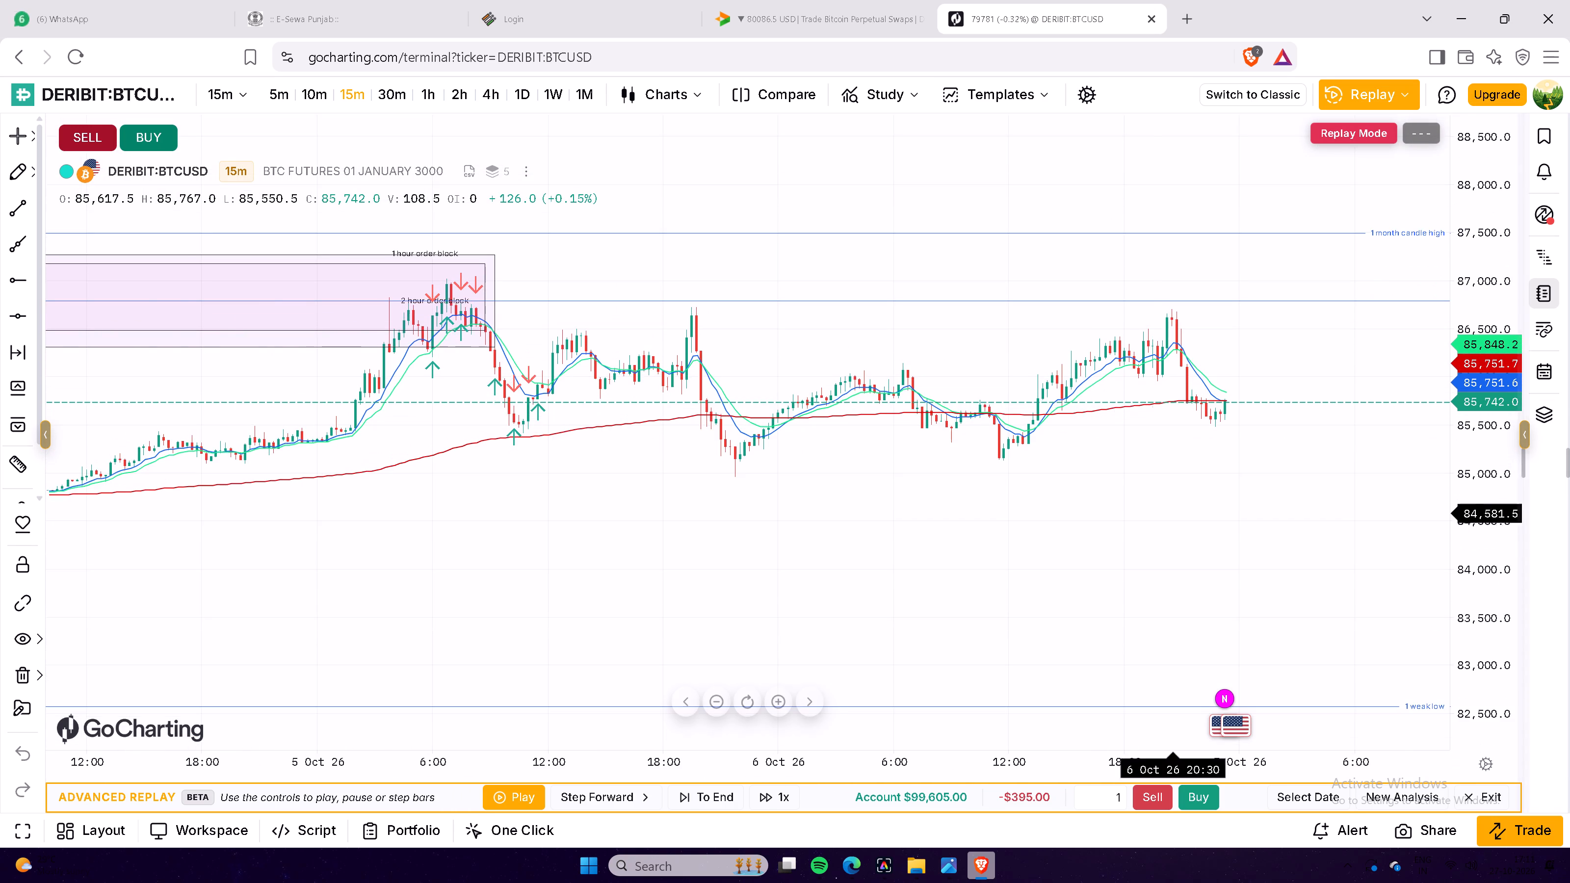
pyautogui.scroll(8, 1151, 521)
pyautogui.moveTo(1142, 524); pyautogui.dragTo(1194, 583)
pyautogui.moveTo(1485, 617); pyautogui.dragTo(1484, 614)
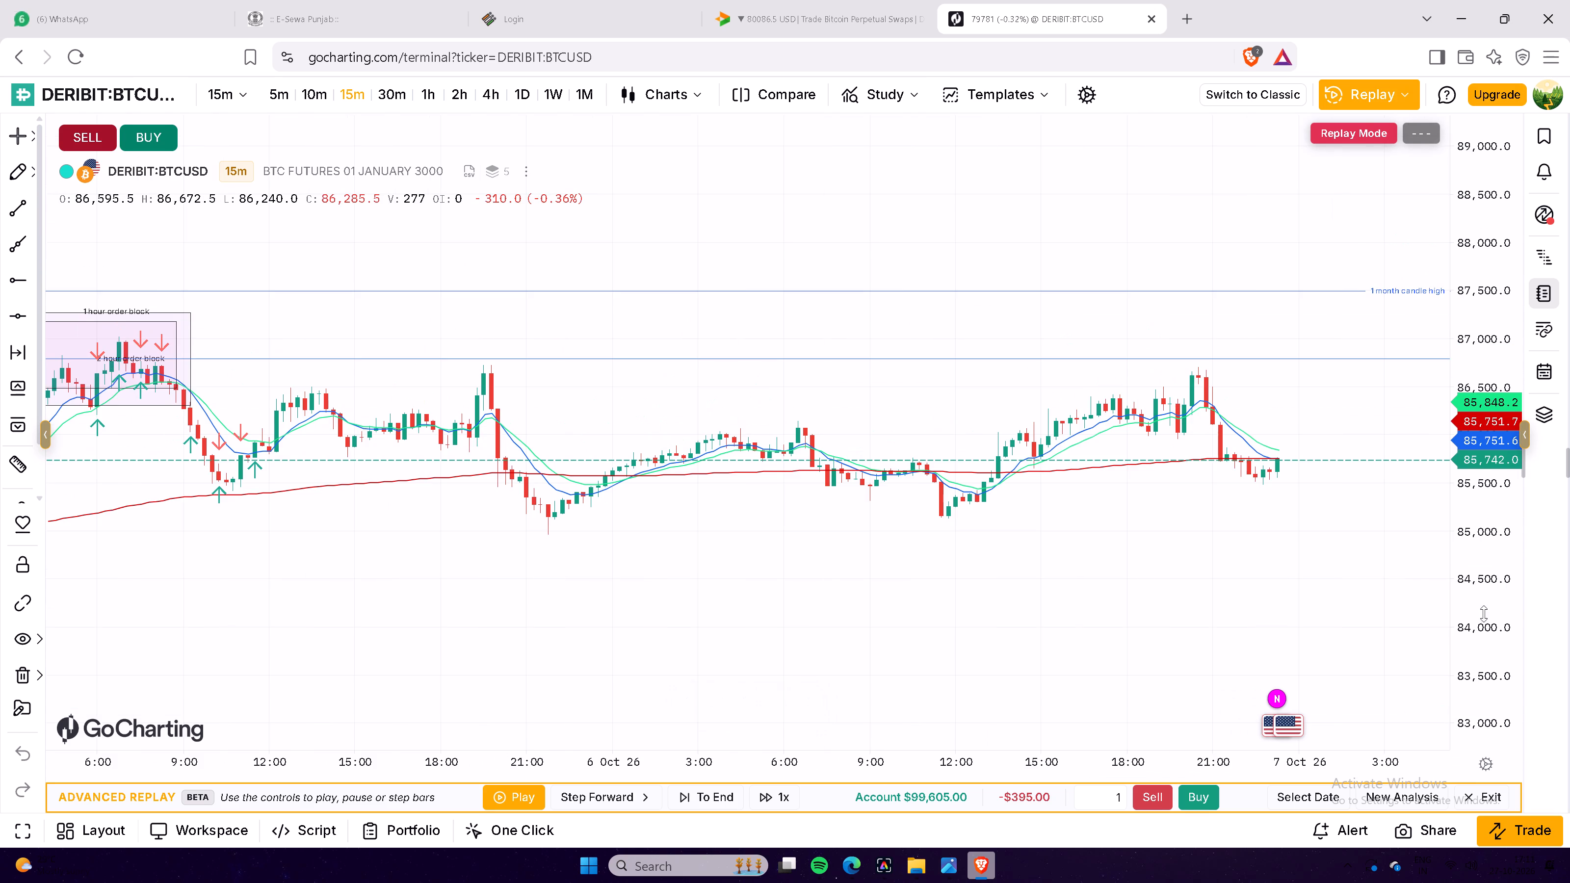
pyautogui.moveTo(1484, 614); pyautogui.dragTo(1483, 498)
pyautogui.scroll(3, 838, 546)
pyautogui.moveTo(640, 596); pyautogui.dragTo(773, 556)
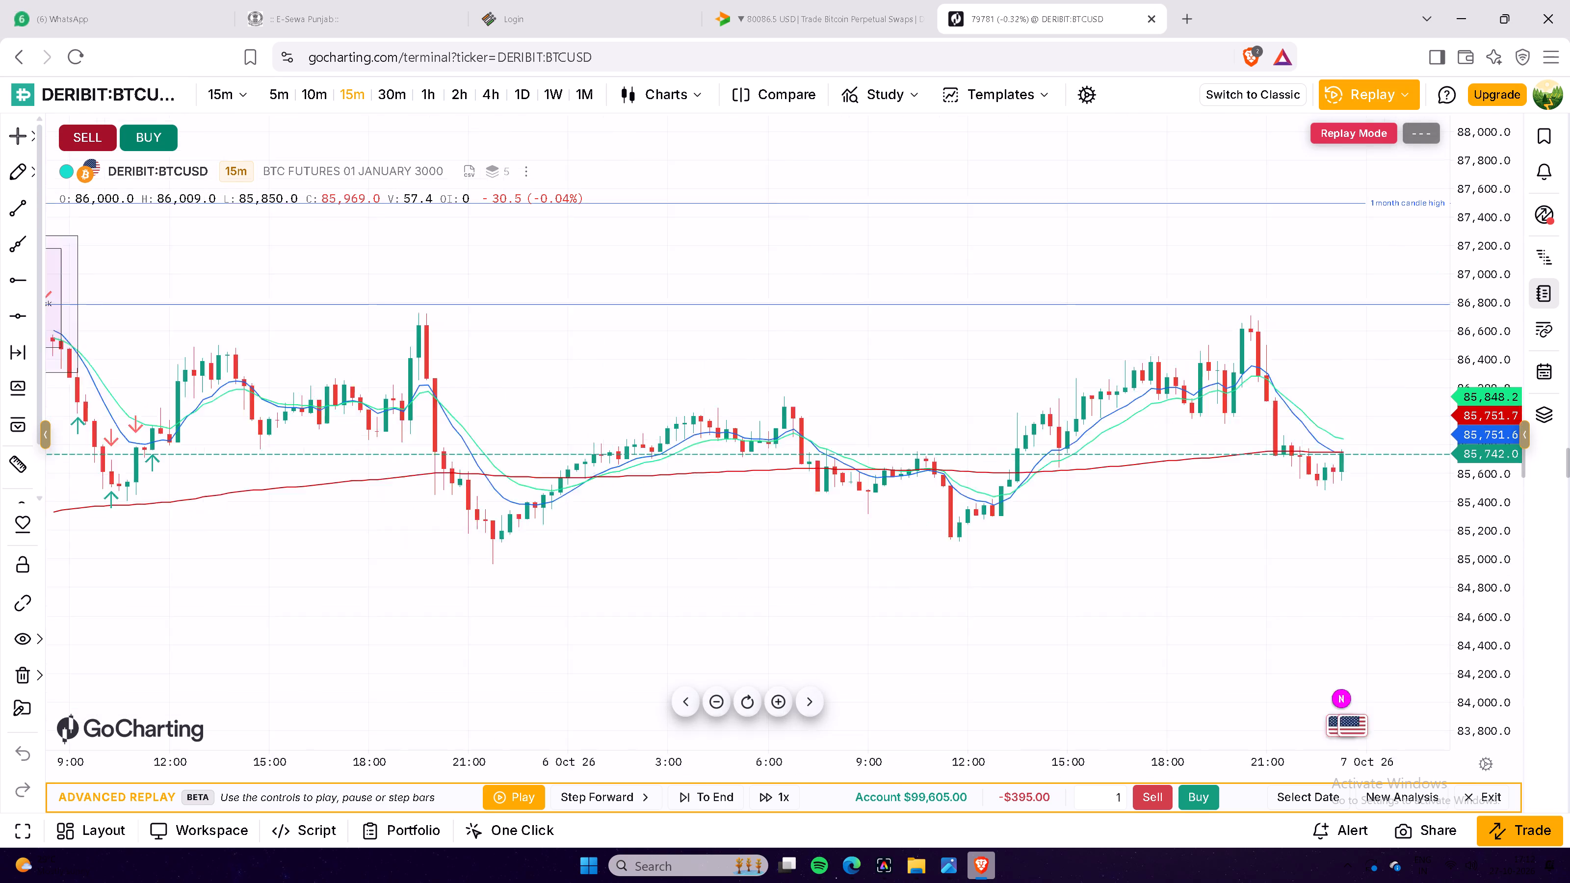
pyautogui.moveTo(773, 556); pyautogui.dragTo(869, 534)
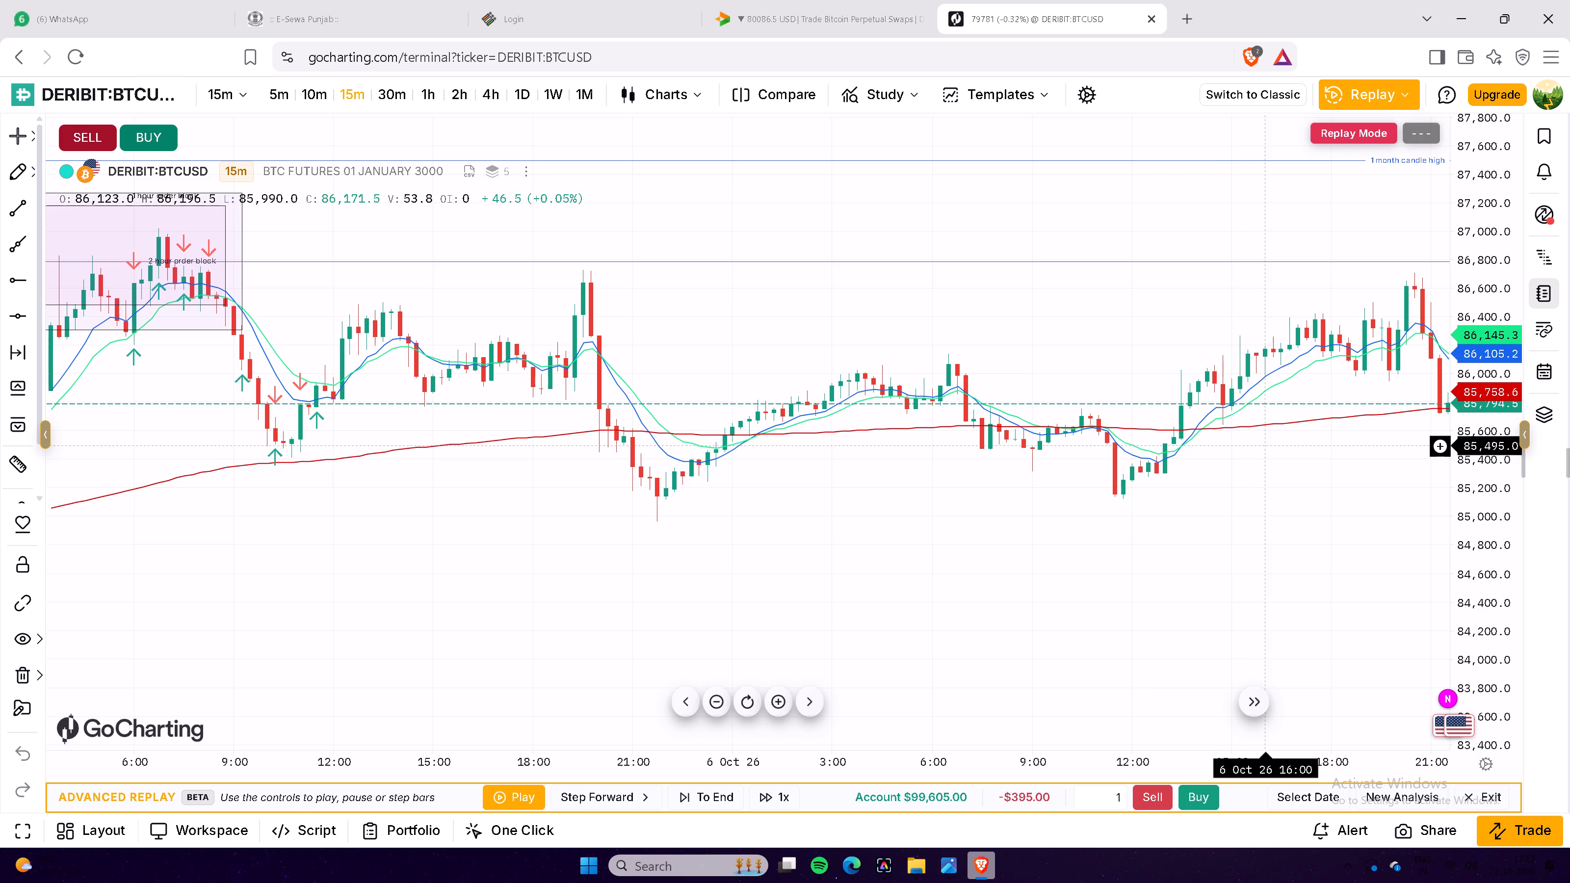
pyautogui.moveTo(1264, 454); pyautogui.dragTo(1176, 504)
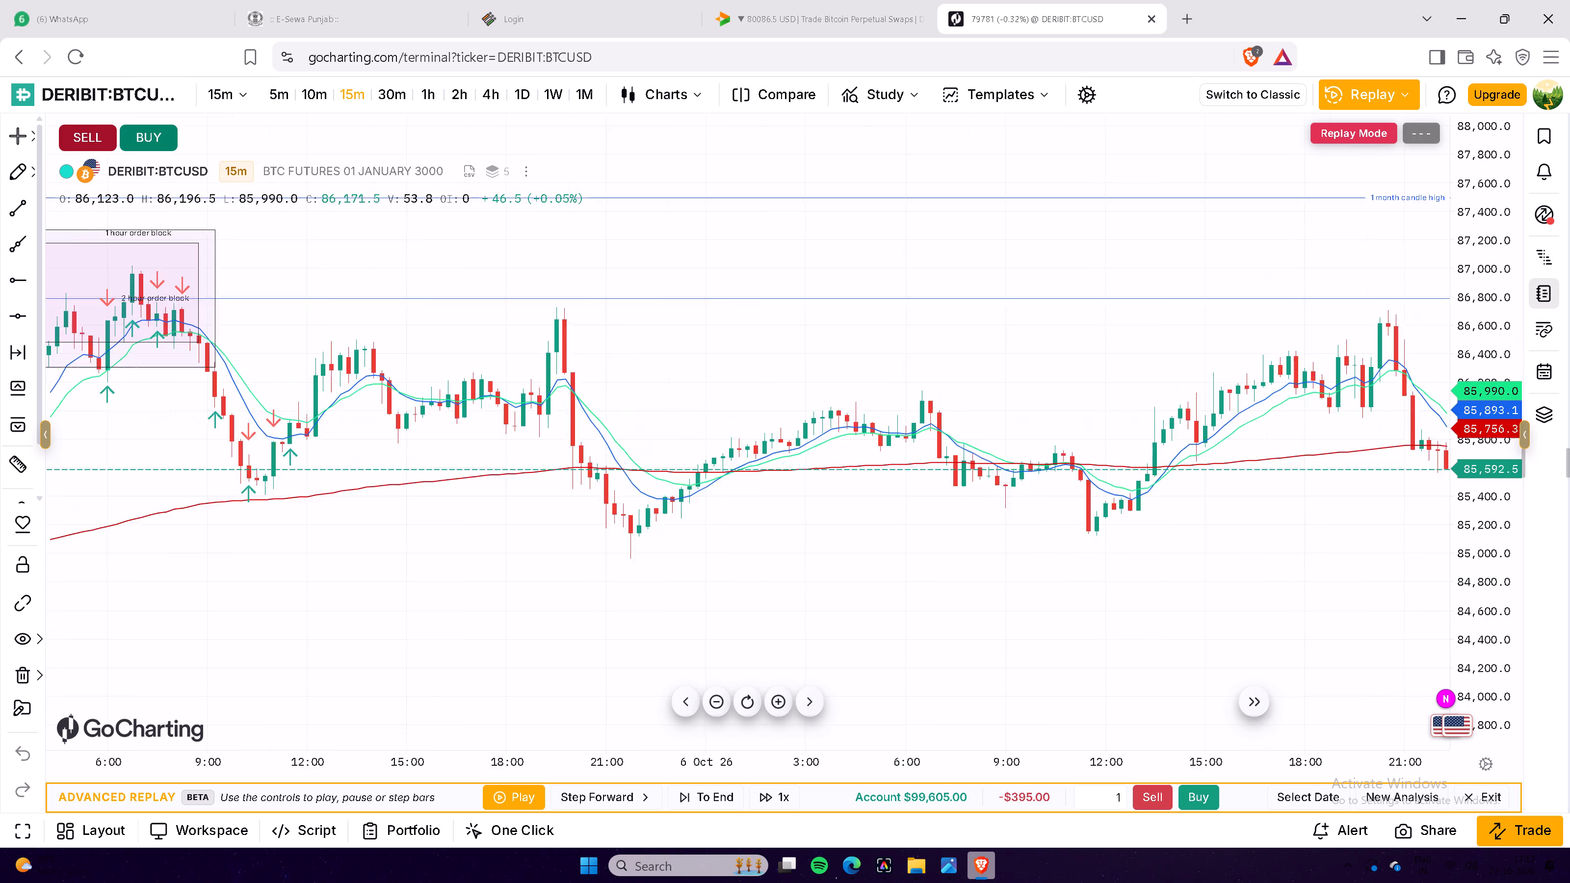
pyautogui.moveTo(1176, 504); pyautogui.dragTo(999, 496)
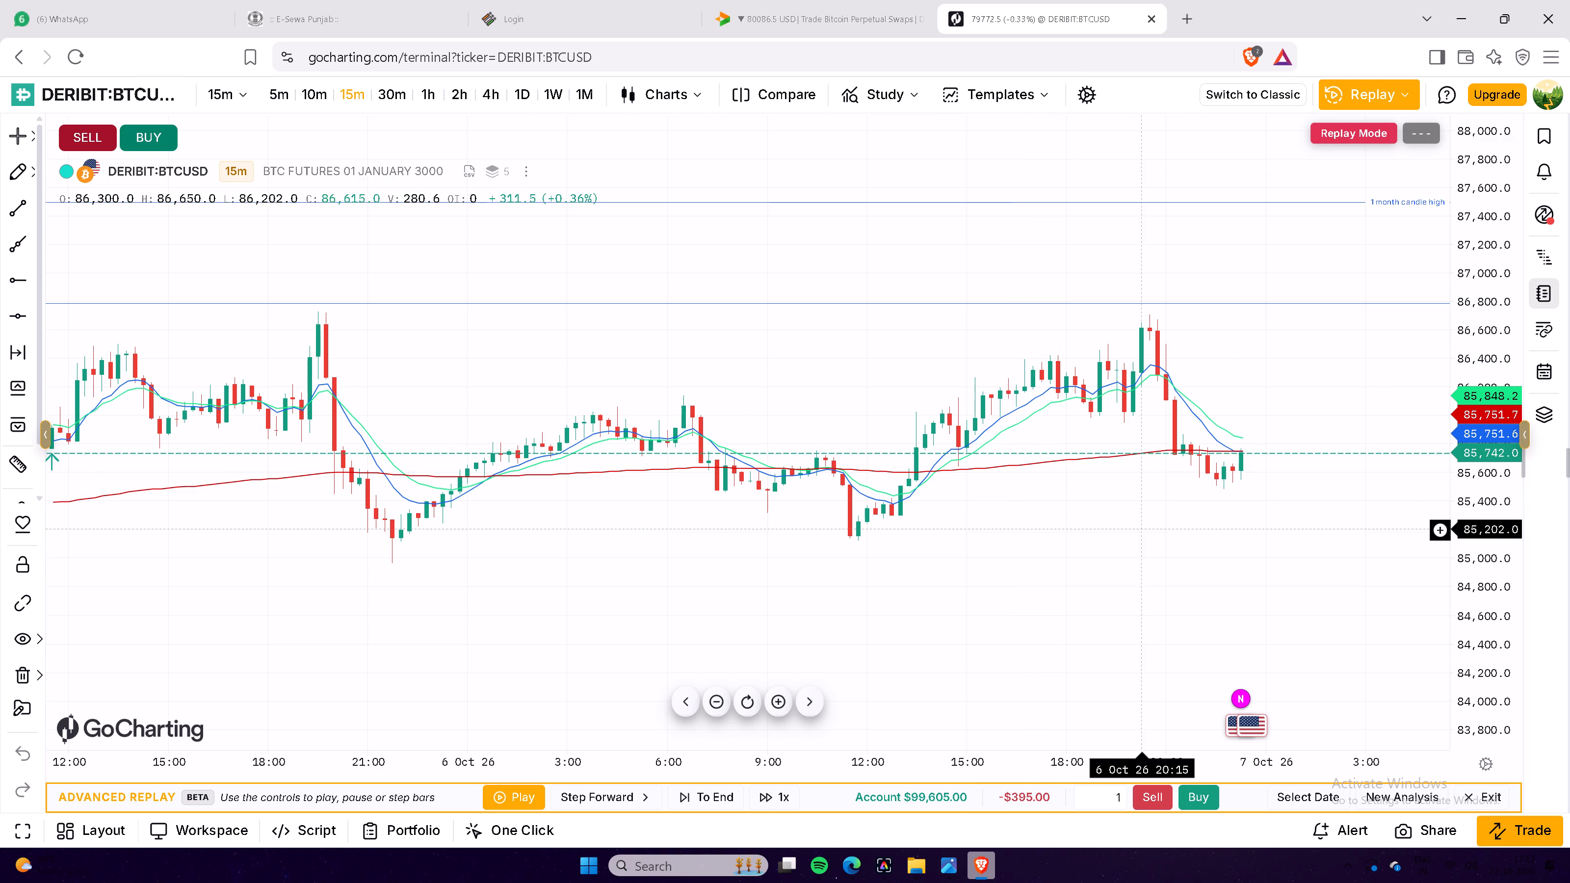
# Start the replay playback on the 15-minute chart from the current bar.
pyautogui.click(502, 791)
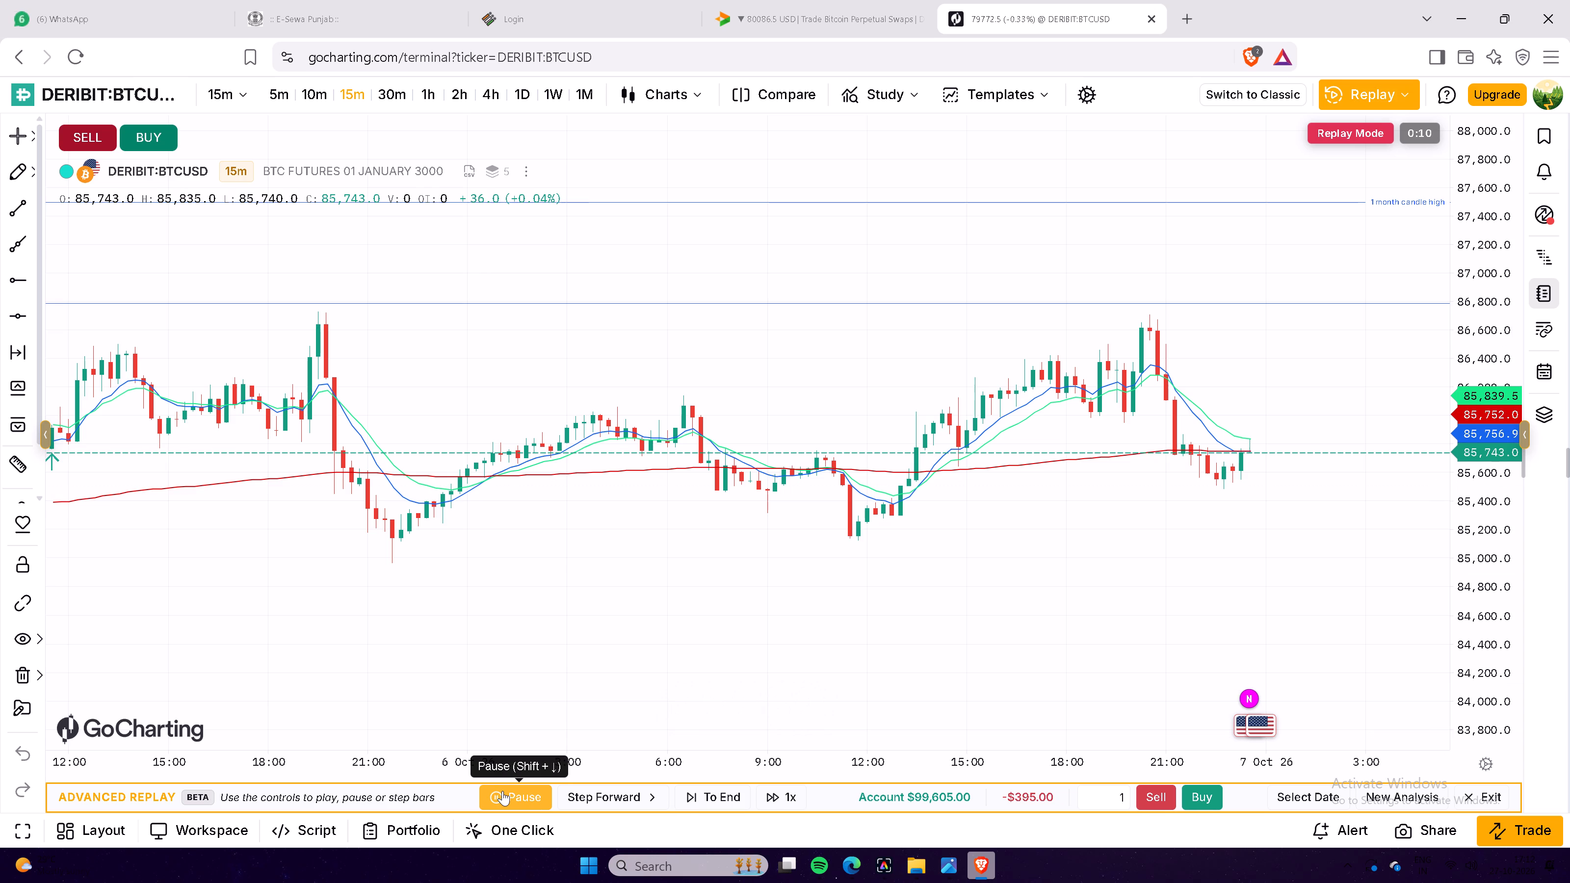
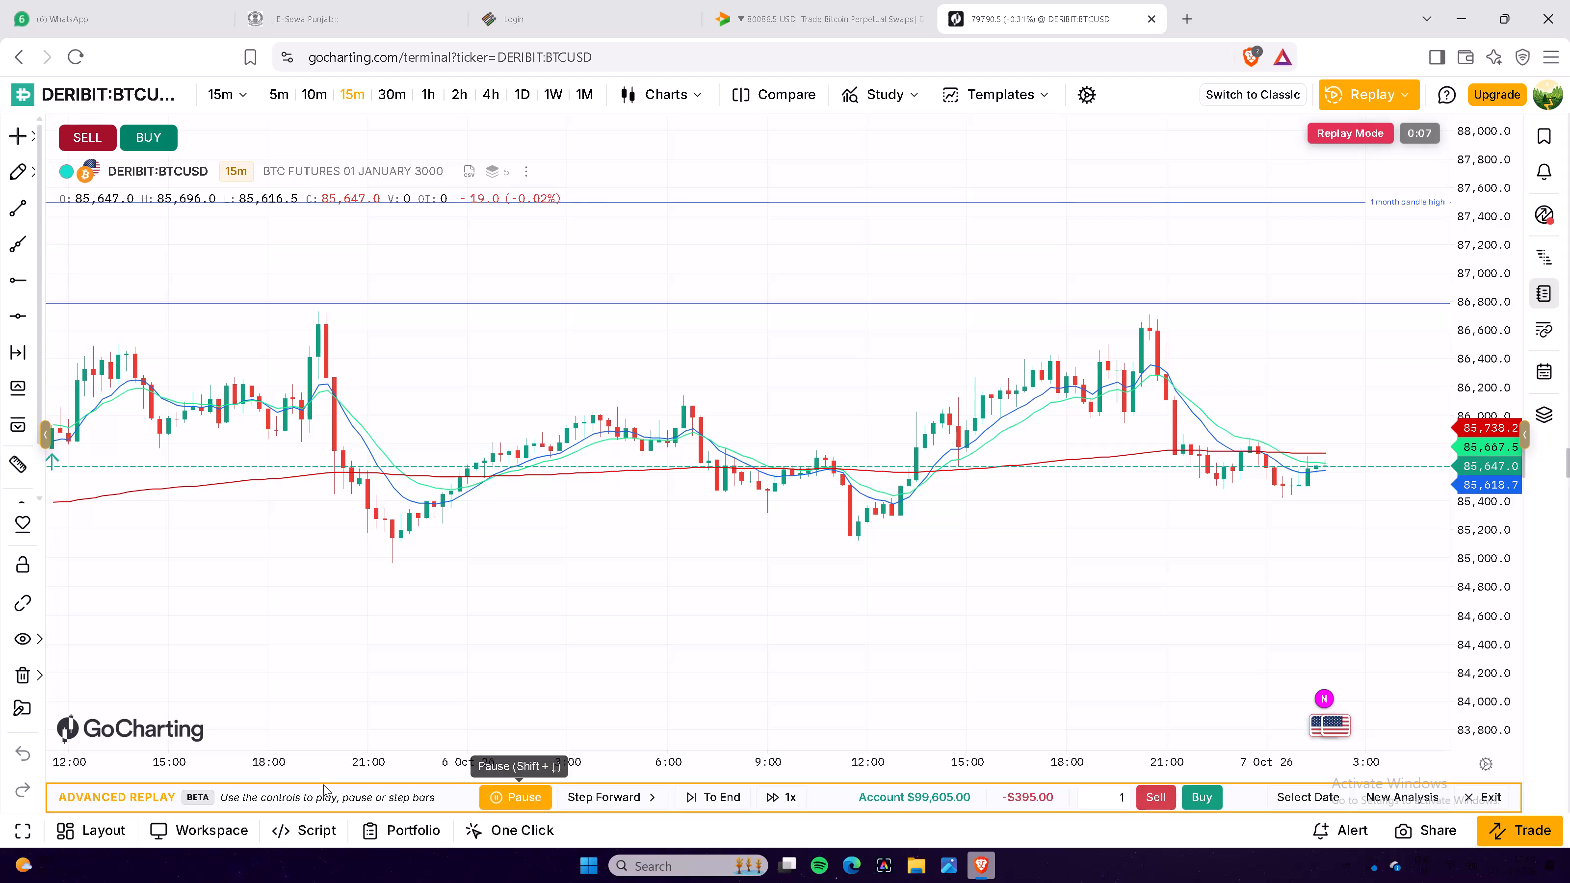
# Examine the 15-minute candles as the replay plays, from the 1 hour and 2 hour order blocks to the newest bars on 7 Oct.
pyautogui.scroll(-9, 994, 558)
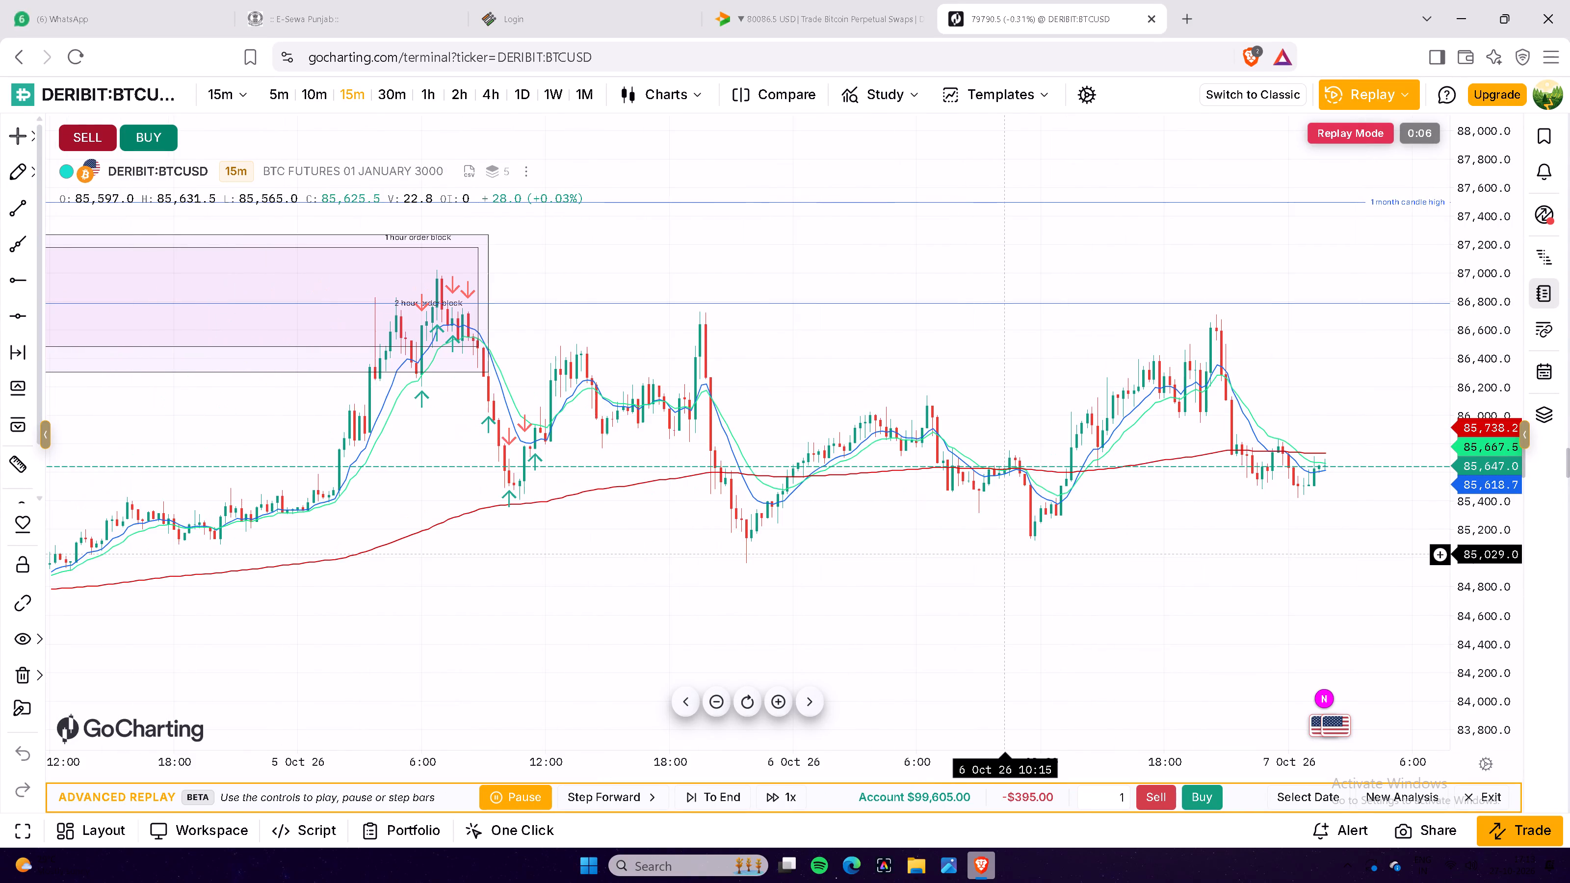
pyautogui.scroll(-3, 1002, 554)
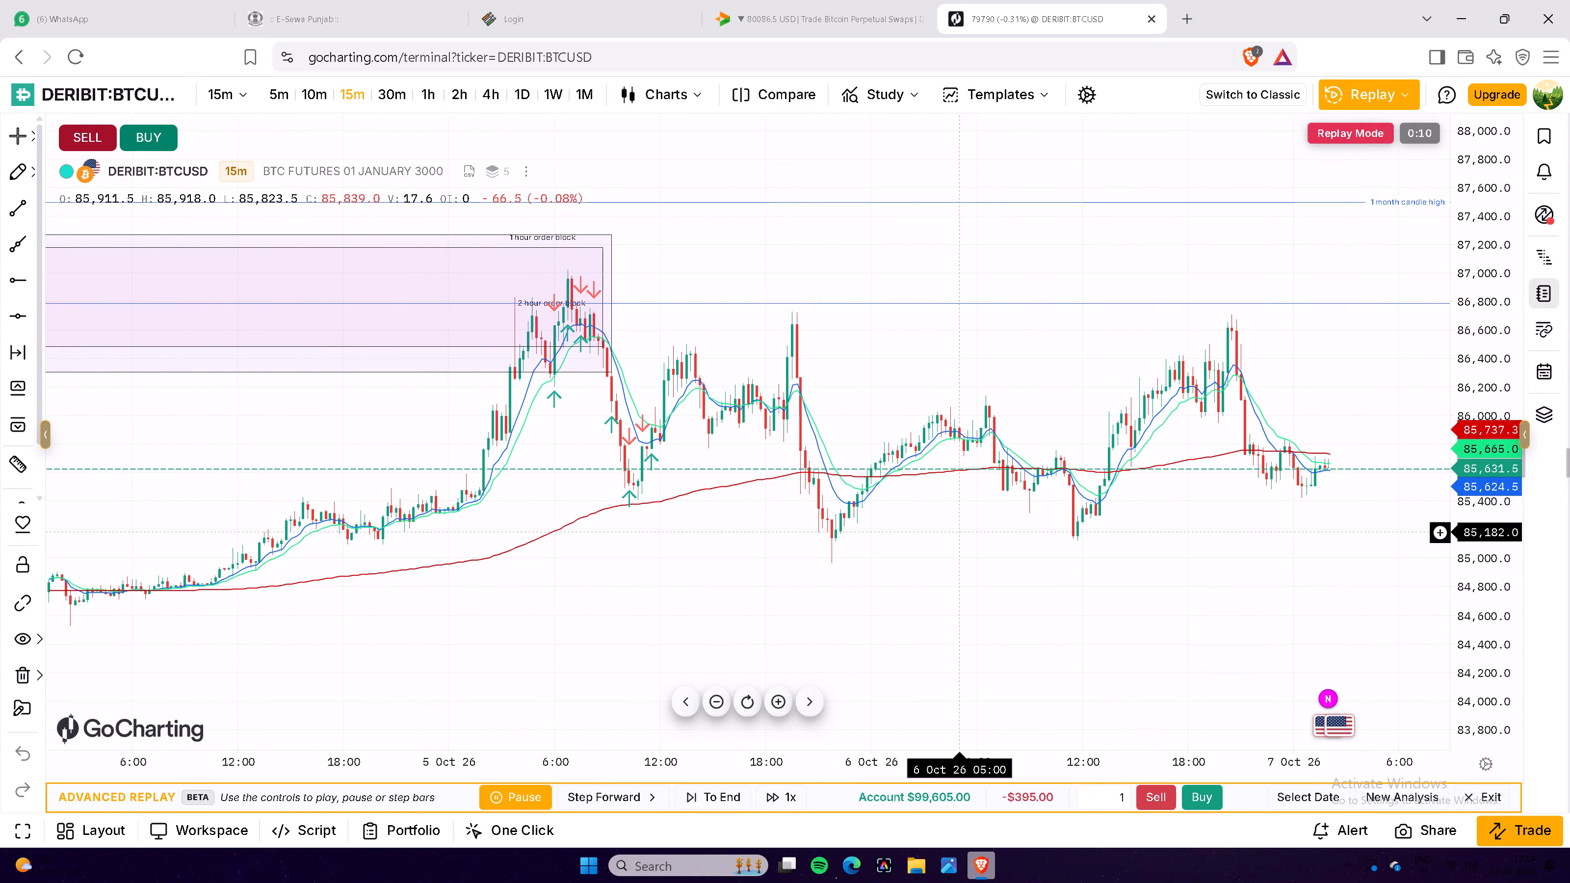
pyautogui.scroll(6, 962, 532)
pyautogui.scroll(-1, 962, 532)
pyautogui.scroll(1, 962, 532)
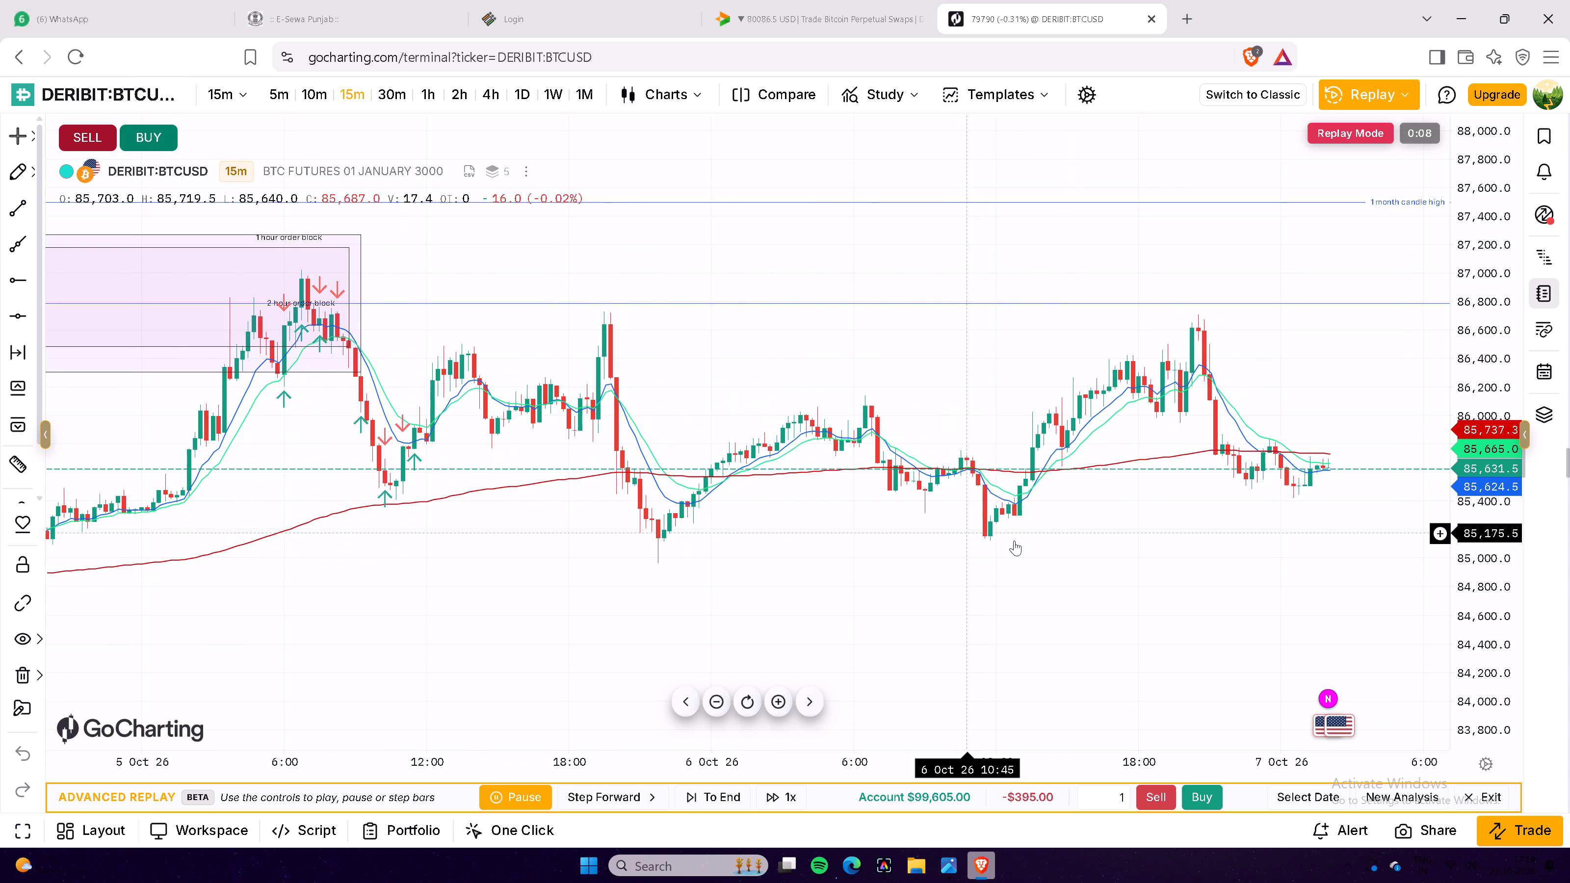
pyautogui.moveTo(1087, 560); pyautogui.dragTo(876, 596)
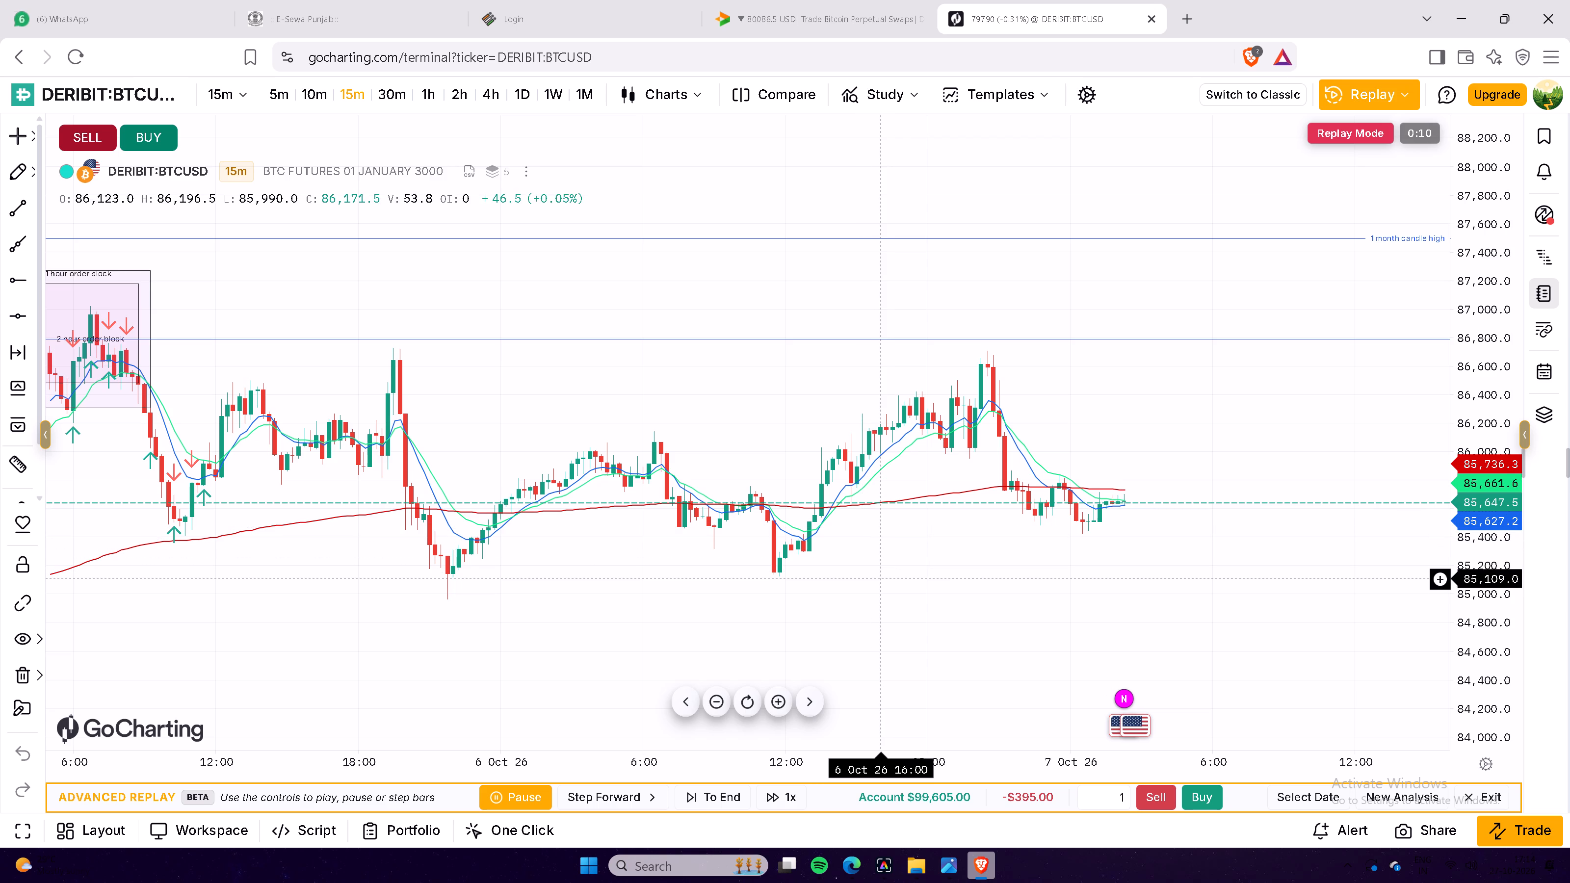
pyautogui.moveTo(884, 584); pyautogui.dragTo(889, 592)
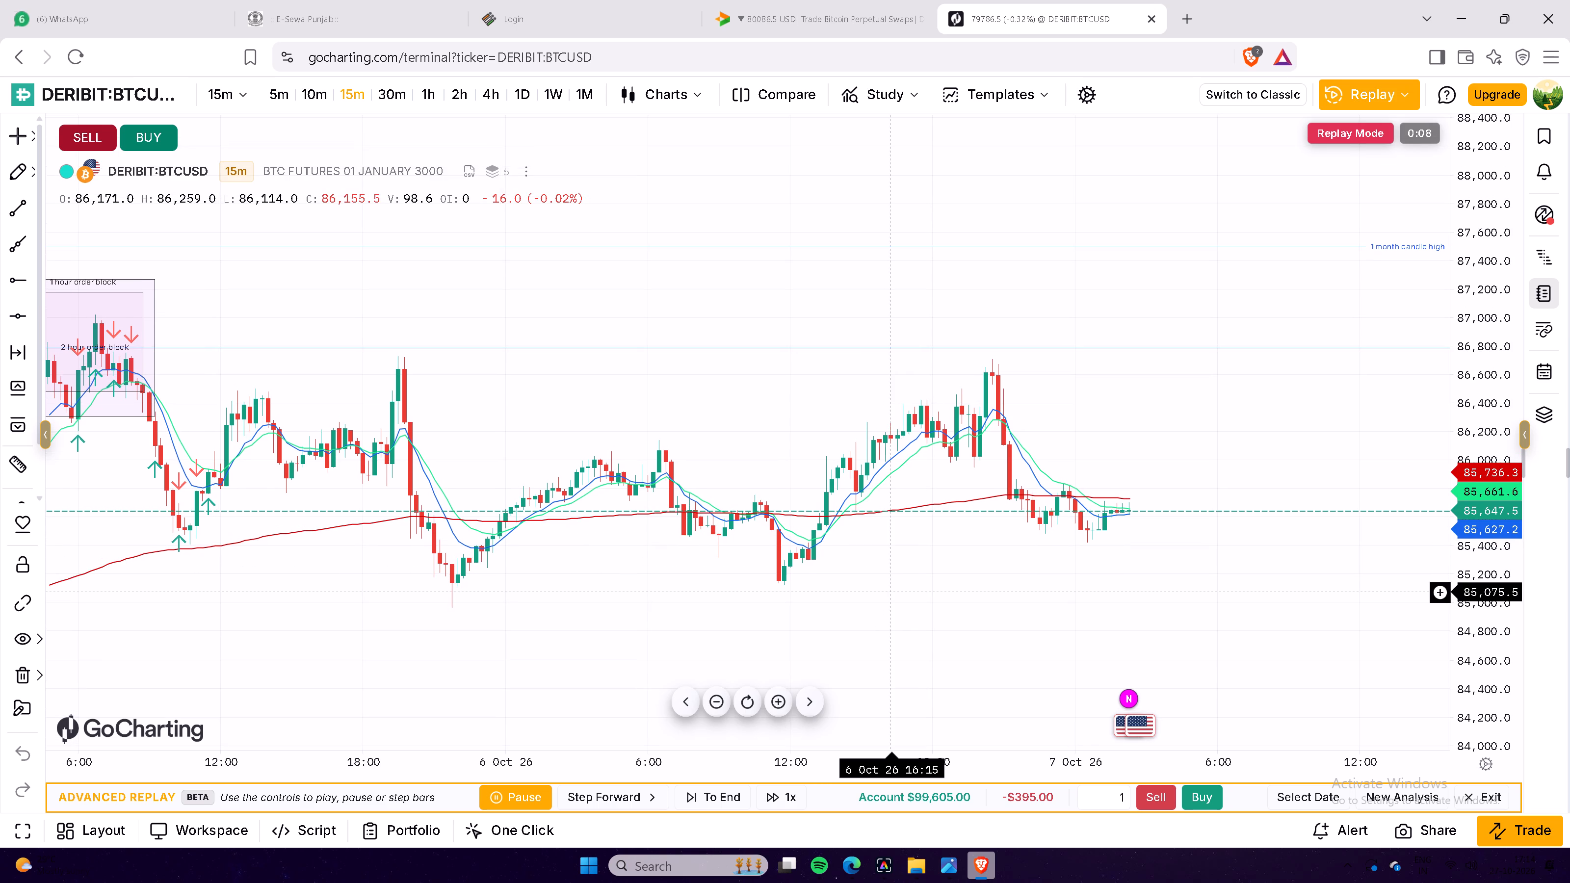
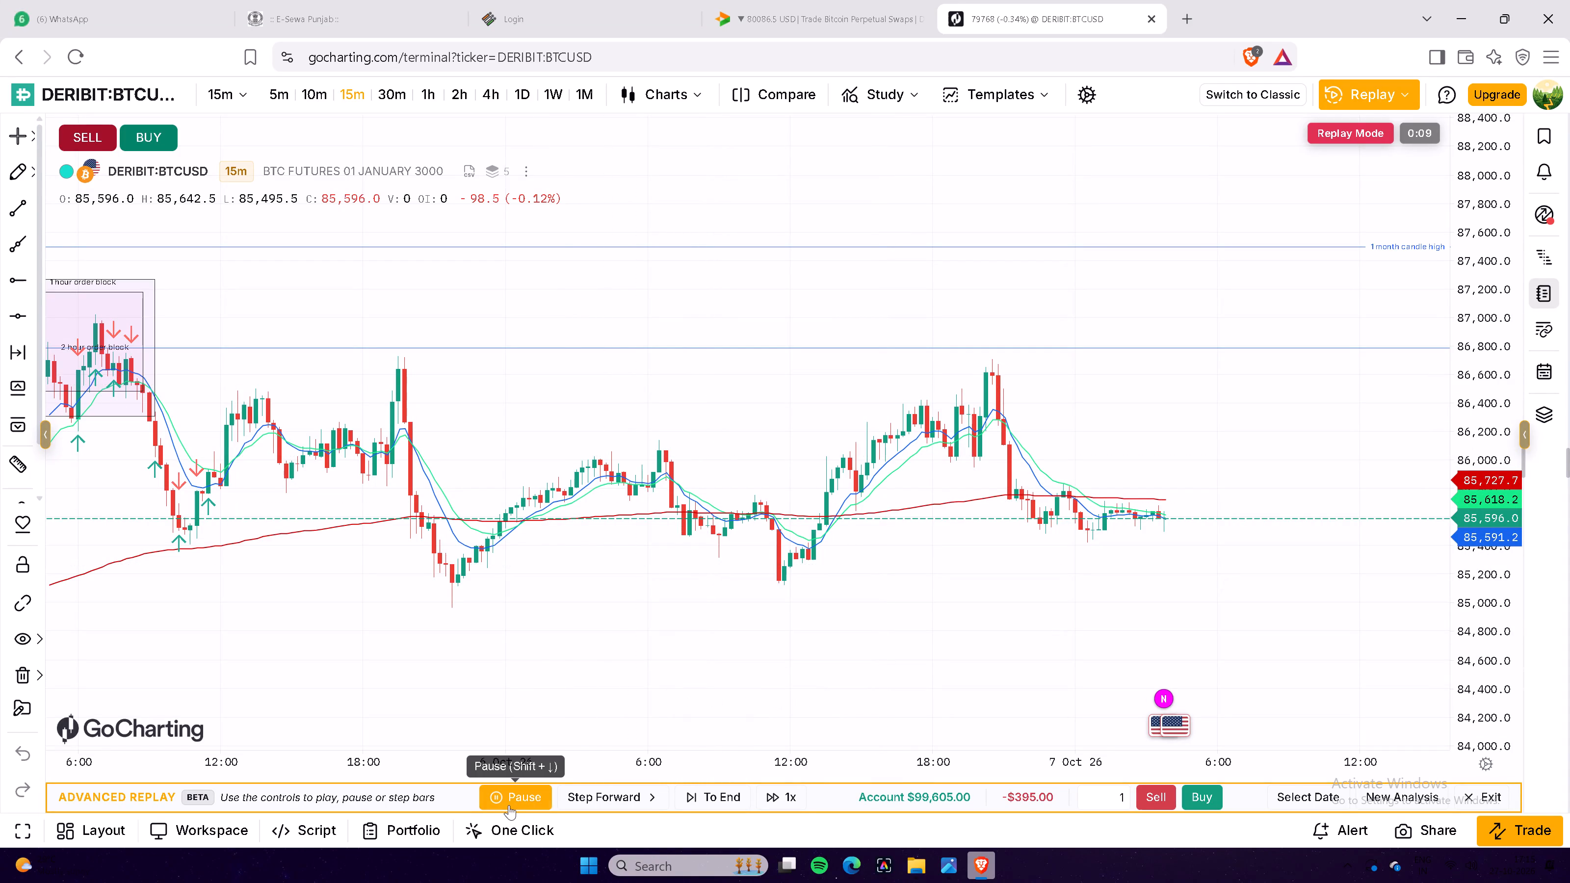
# Pause the DERIBIT:BTCUSD replay.
pyautogui.click(496, 798)
# Switch to the Delta Exchange BTCUSD page and look over its live 1-hour chart.
pyautogui.click(821, 11)
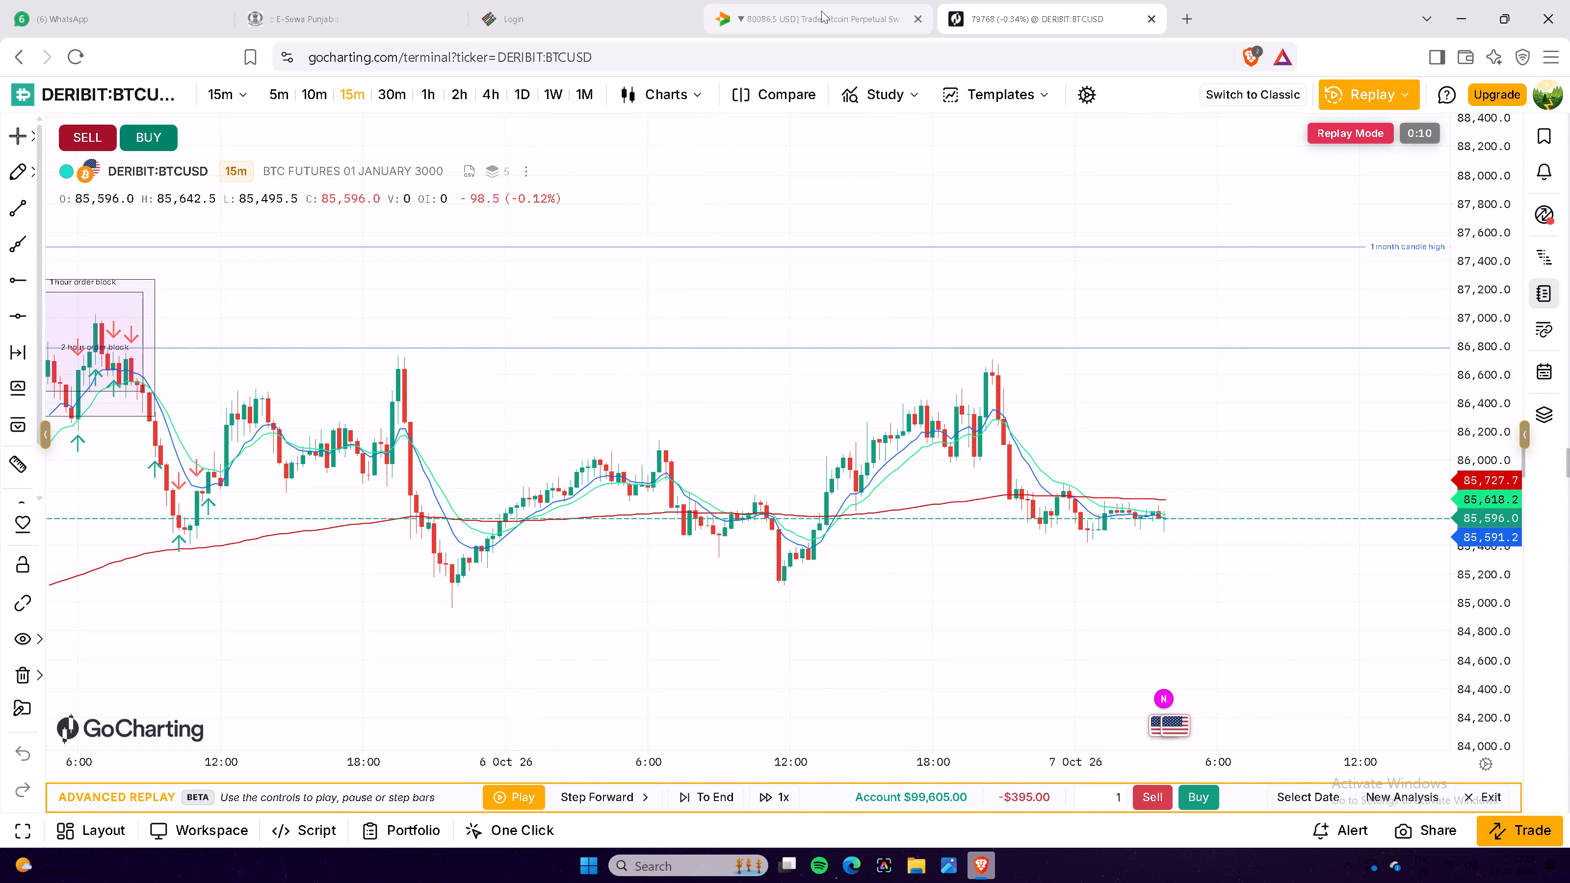
pyautogui.moveTo(1248, 604); pyautogui.dragTo(1261, 476)
pyautogui.scroll(2, 1001, 512)
pyautogui.moveTo(947, 509); pyautogui.dragTo(984, 506)
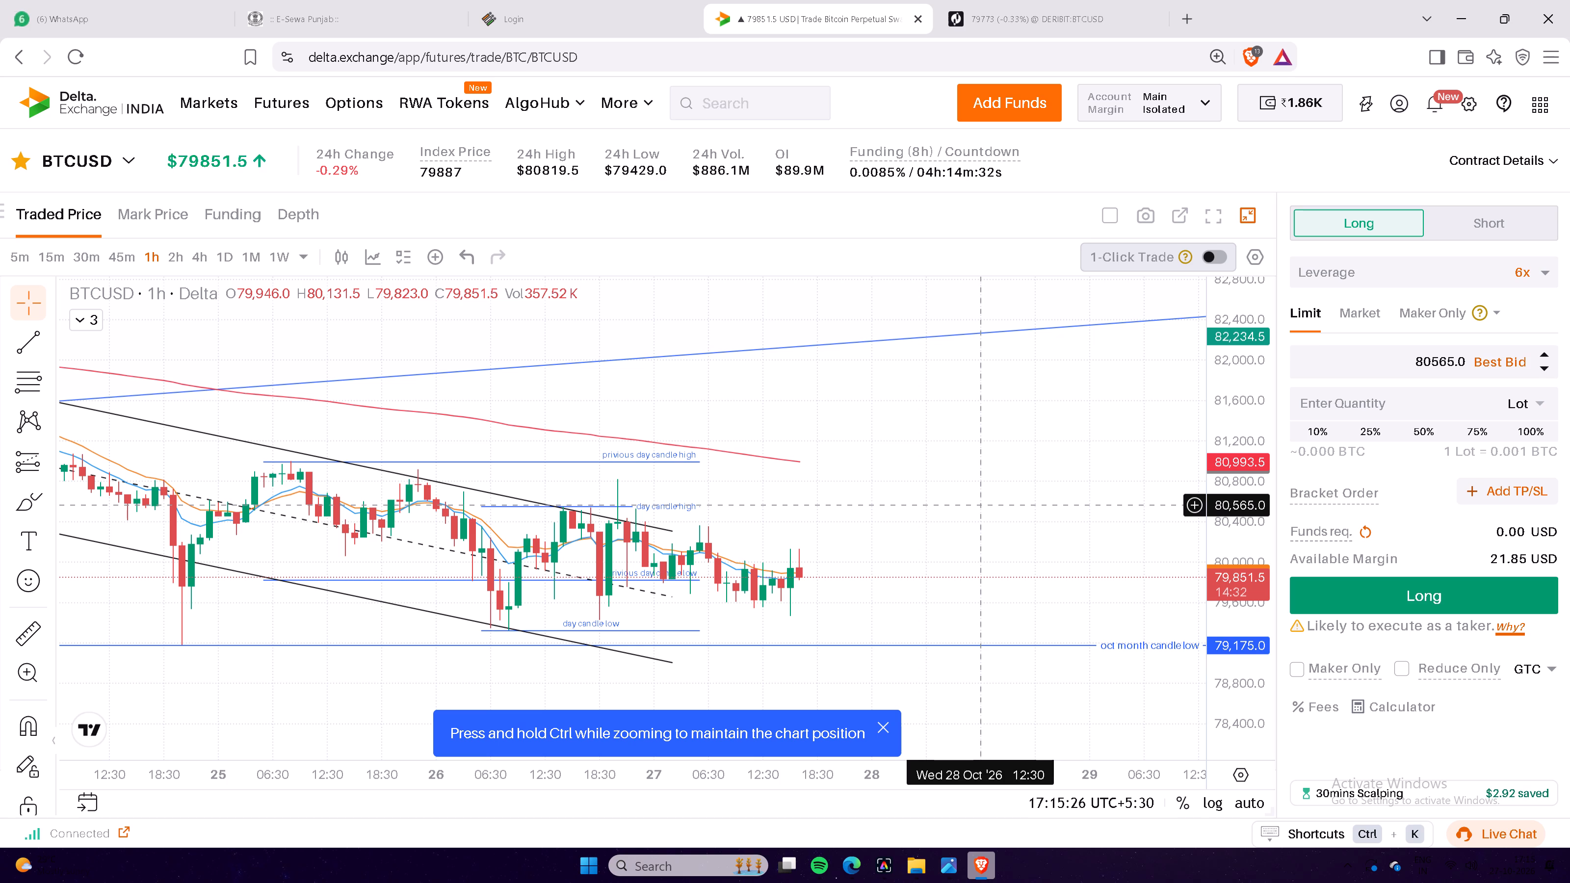
# Open the YouTube app, play the 528hz Binaural Beats study video past its ad, and return to the trading chart.
pyautogui.click(666, 857)
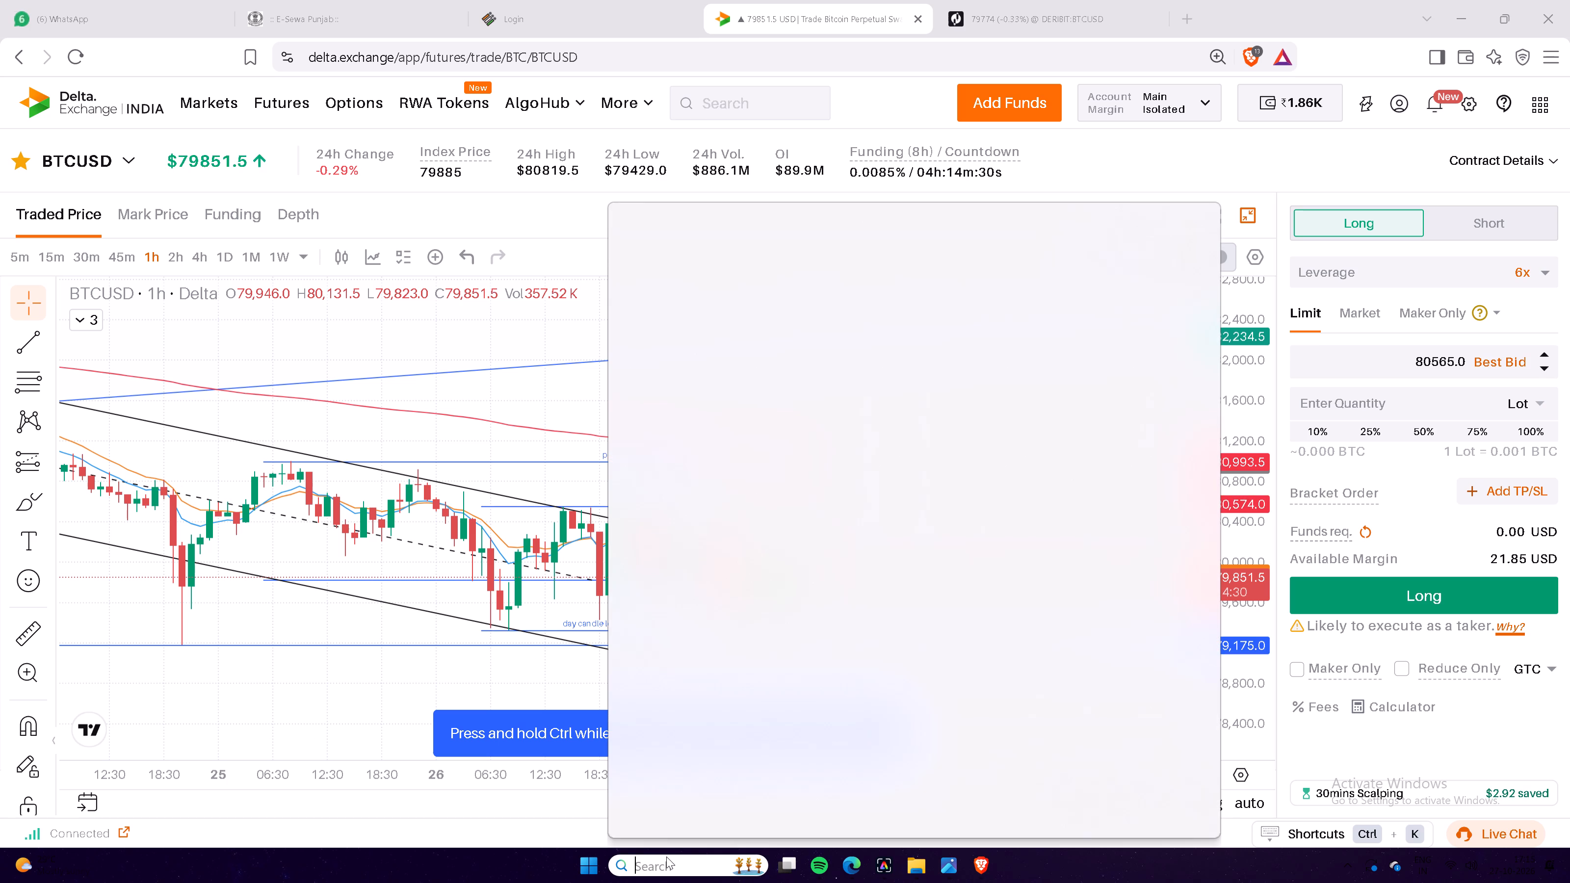
pyautogui.write('you')
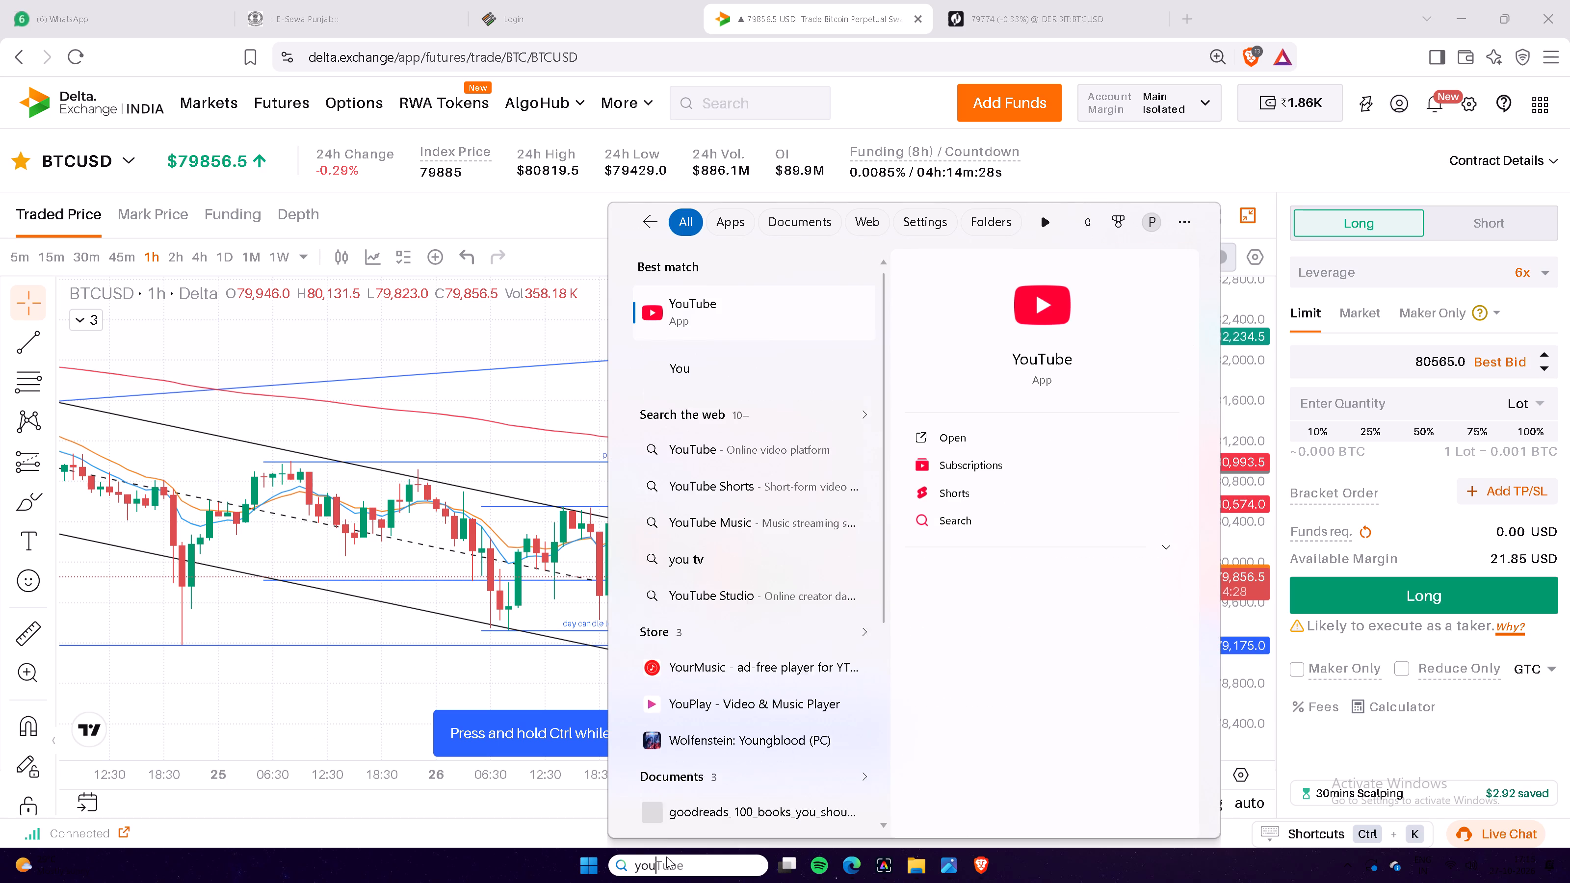
pyautogui.click(812, 305)
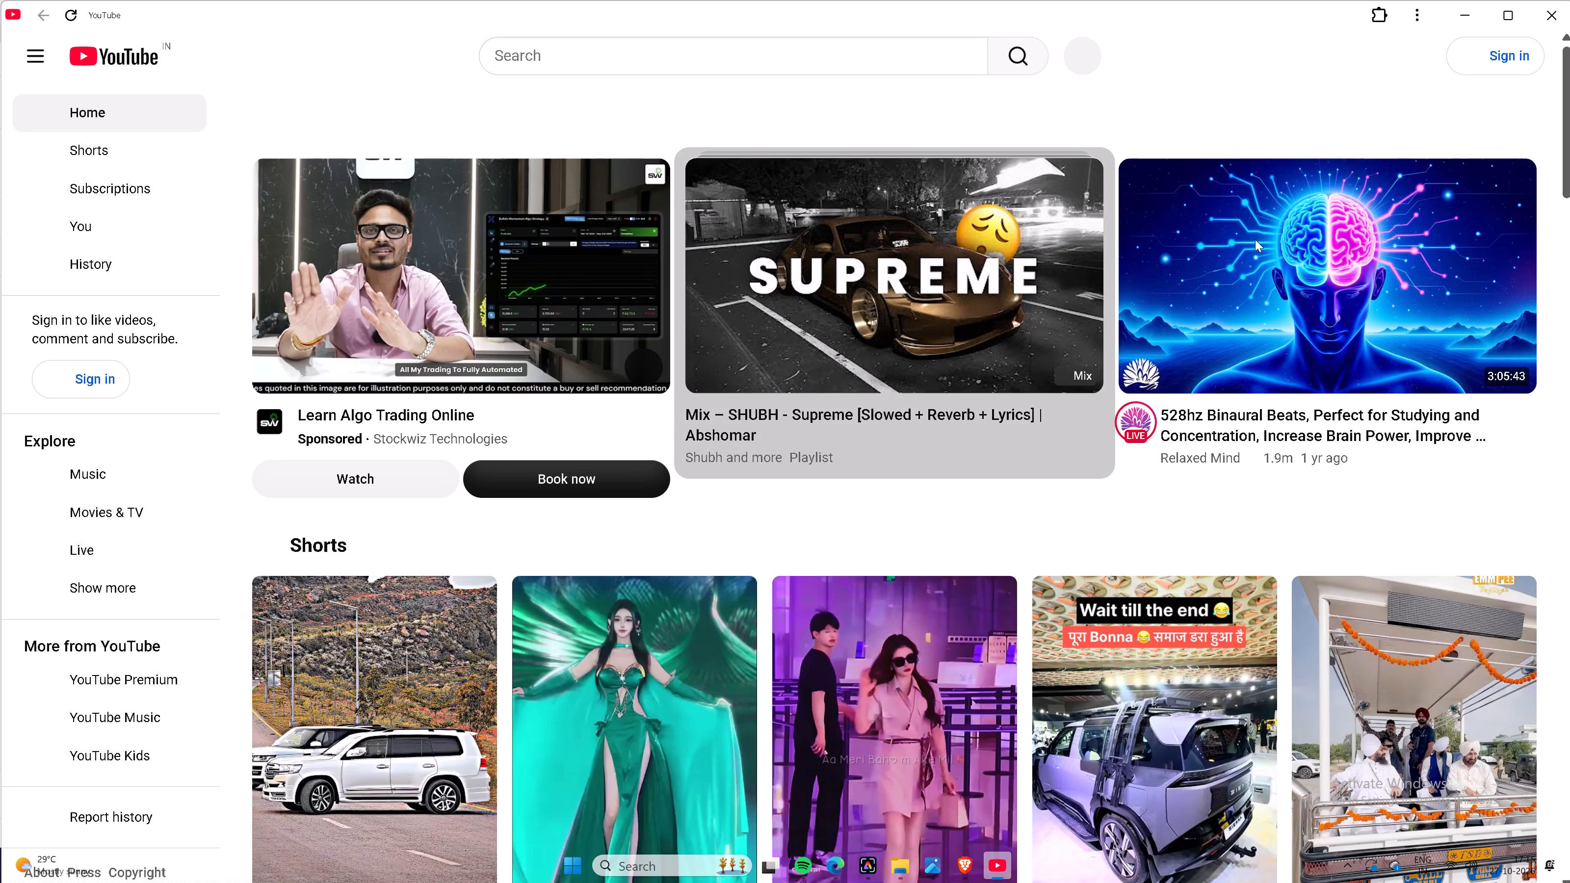
pyautogui.click(1255, 239)
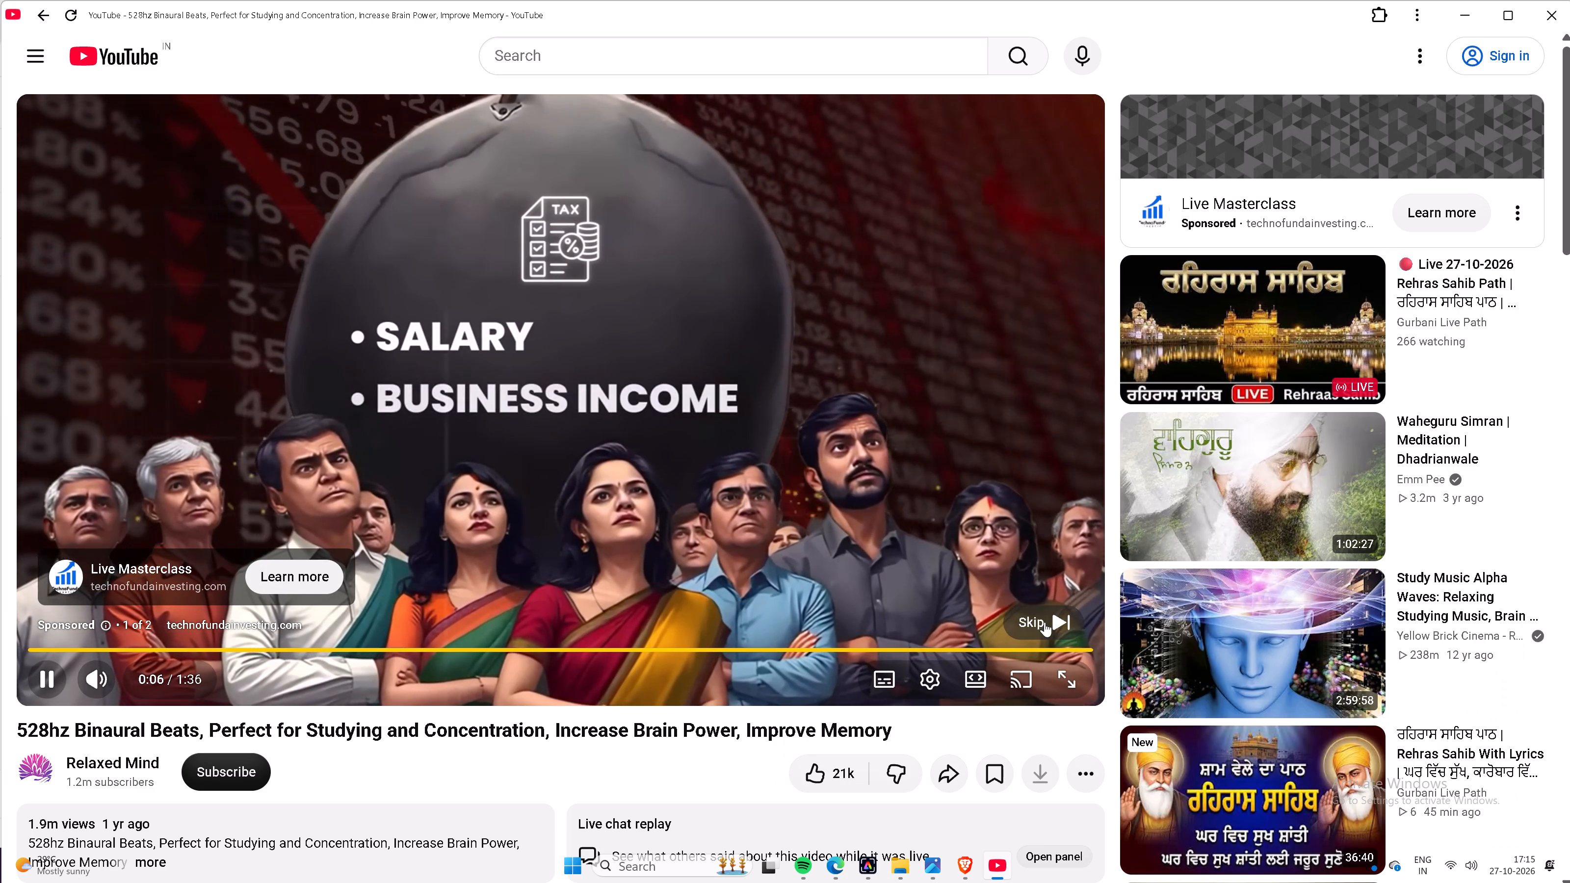
pyautogui.click(1045, 623)
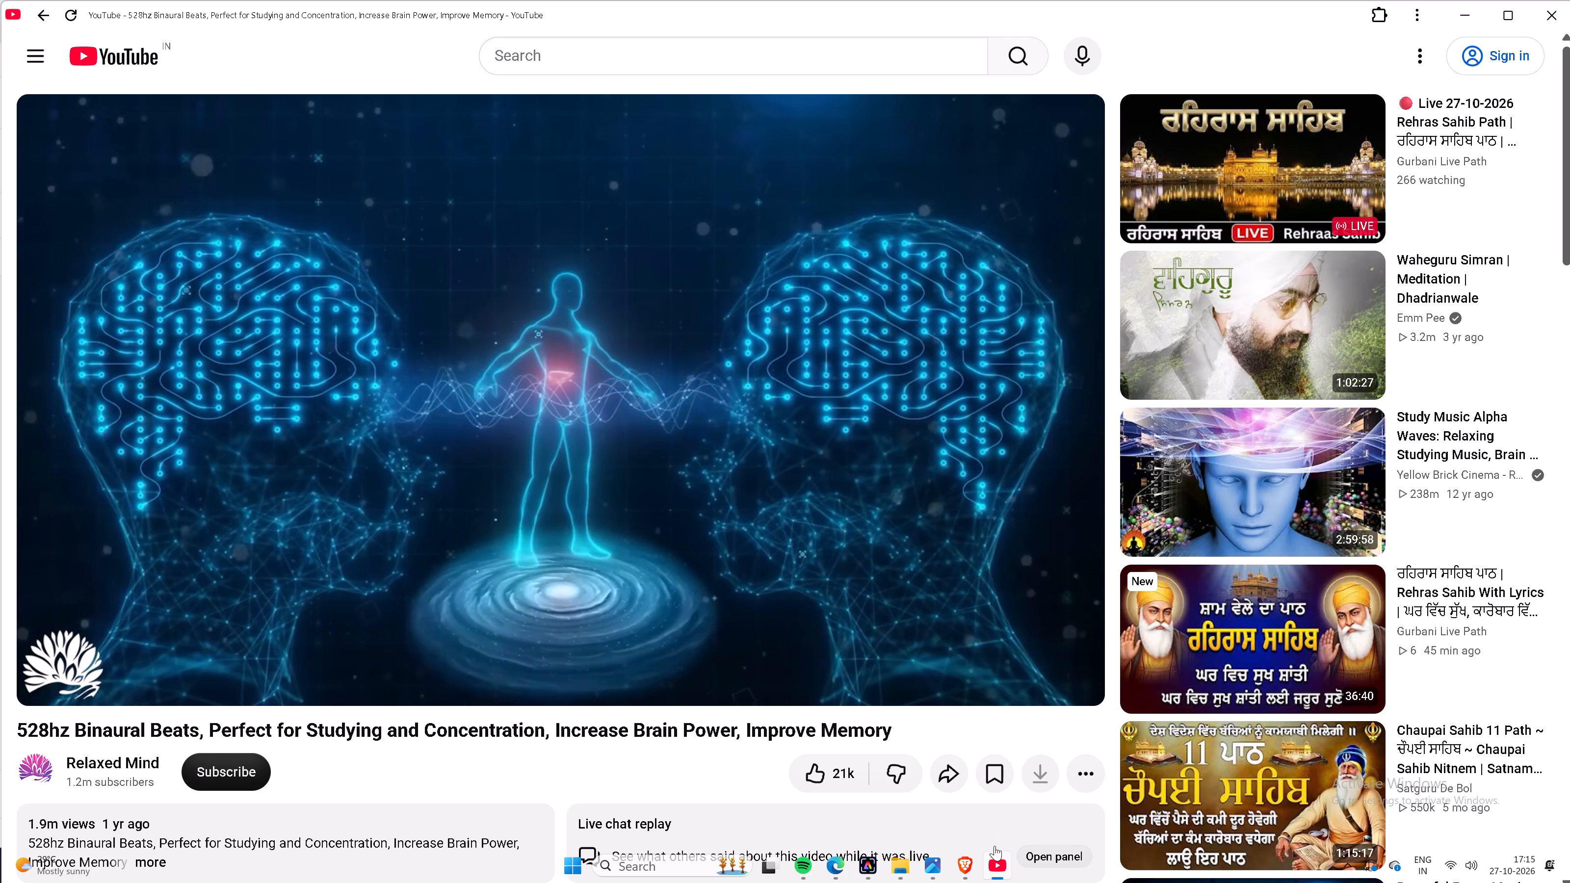
pyautogui.click(999, 859)
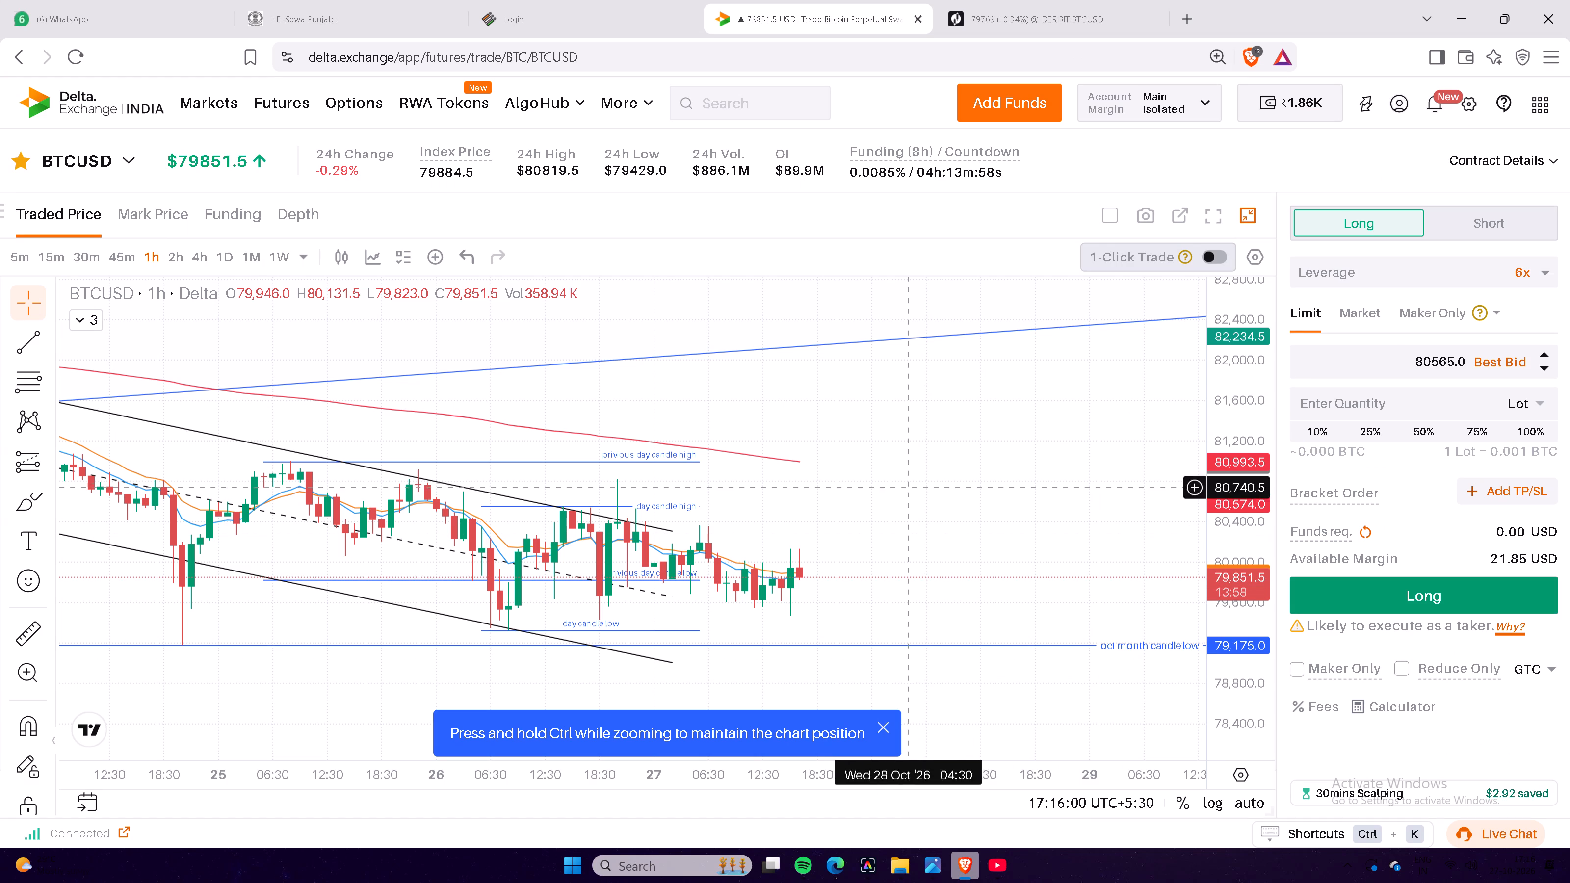
# Show the BTCUSD chart full screen and examine the 1-hour candles around the descending channel and the day high and low lines.
pyautogui.click(1213, 218)
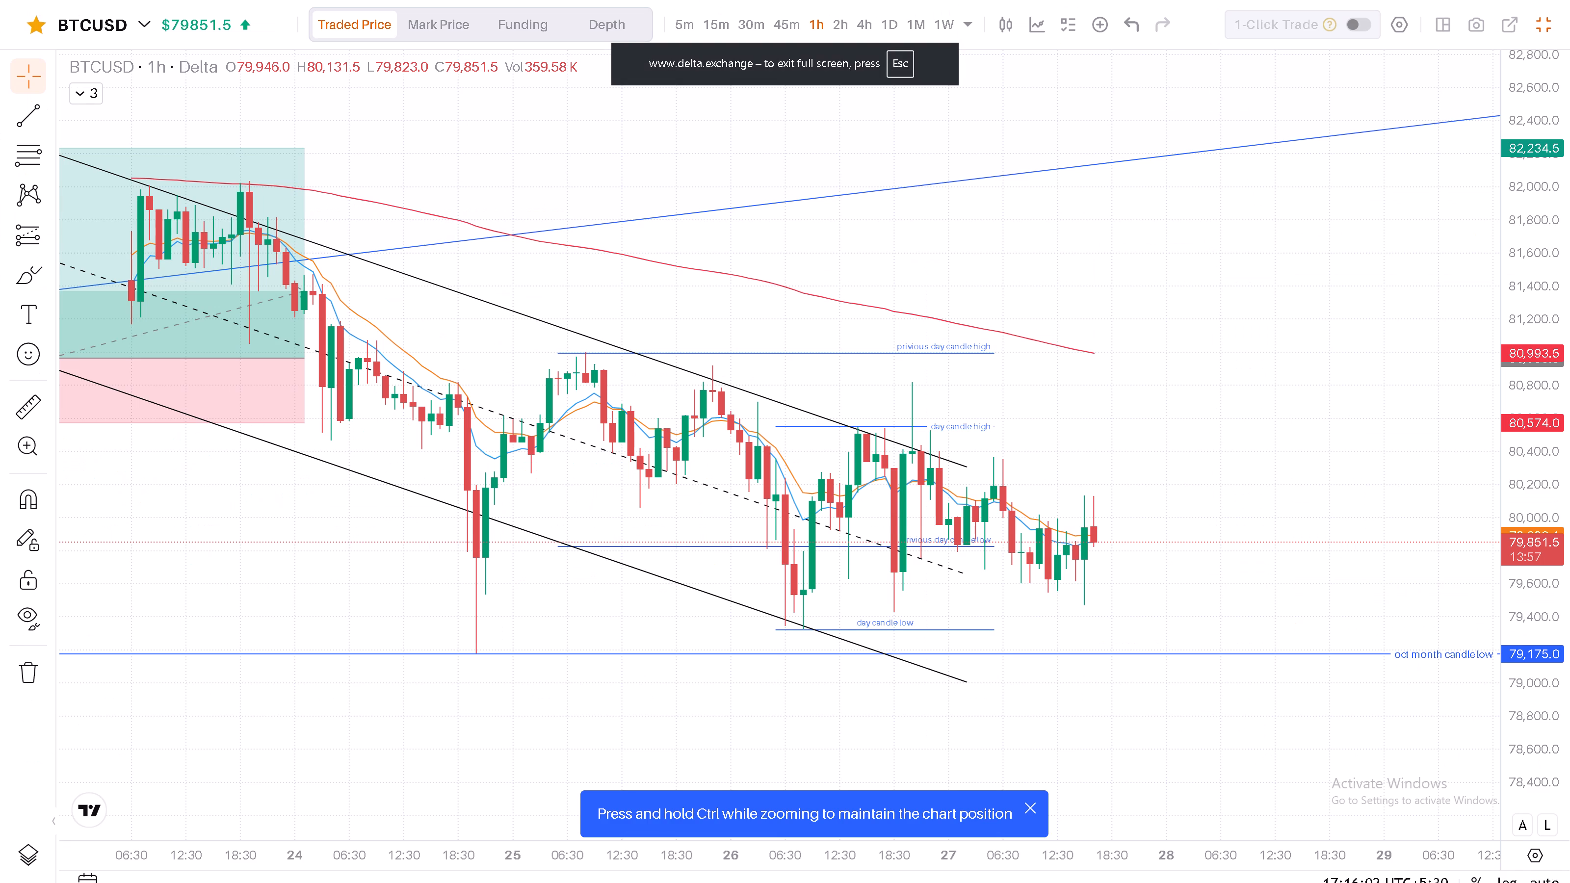
pyautogui.moveTo(1471, 345); pyautogui.dragTo(1481, 401)
pyautogui.moveTo(1524, 284); pyautogui.dragTo(1540, 368)
pyautogui.scroll(-5, 1220, 485)
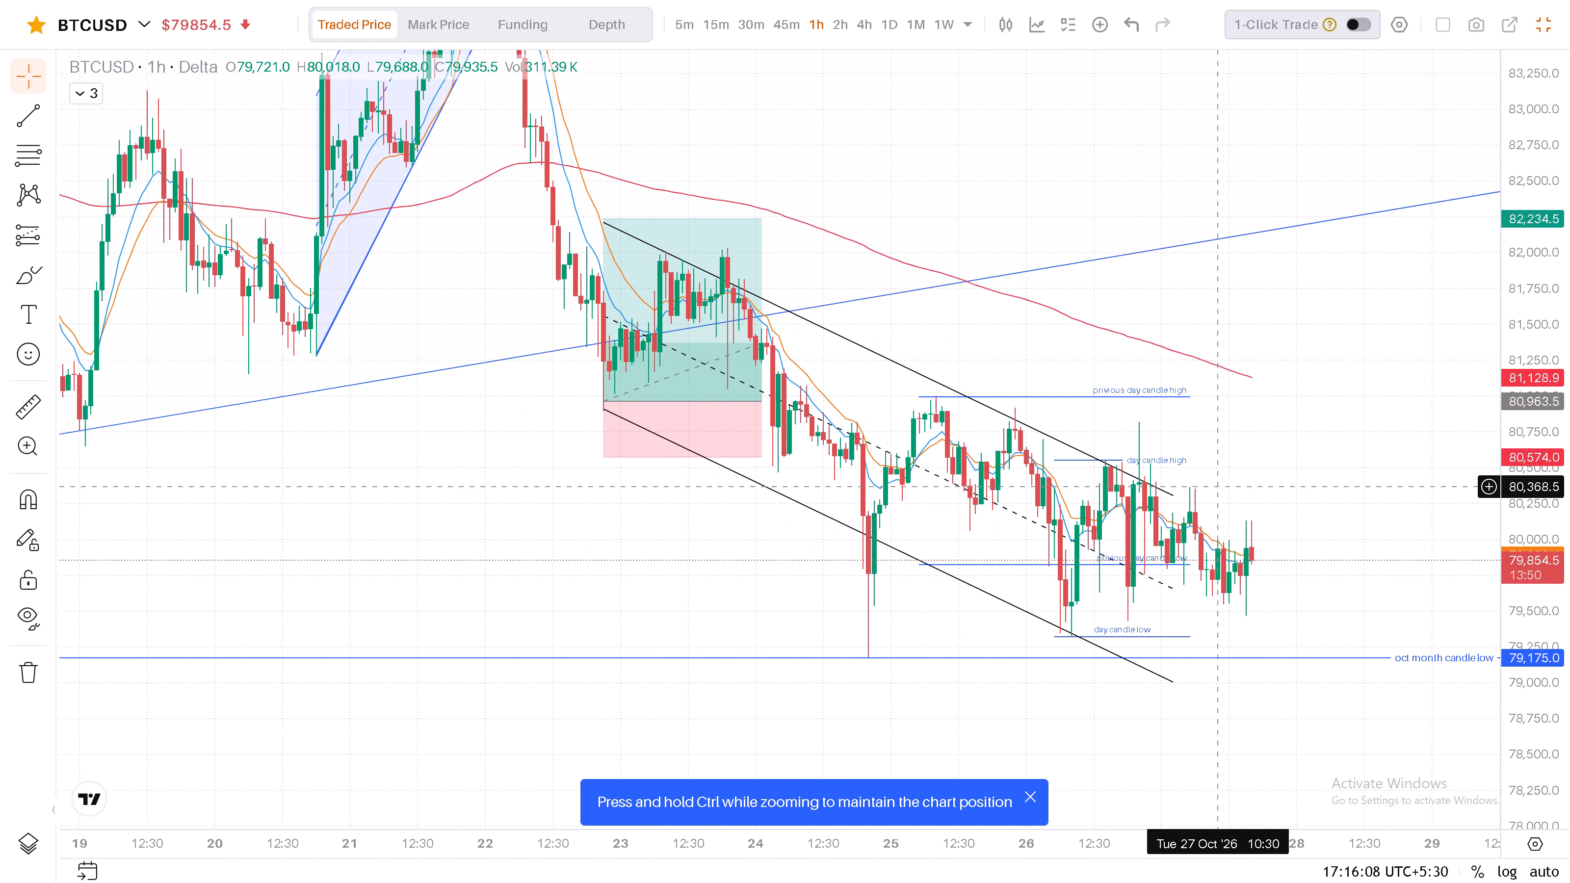
pyautogui.scroll(5, 1219, 487)
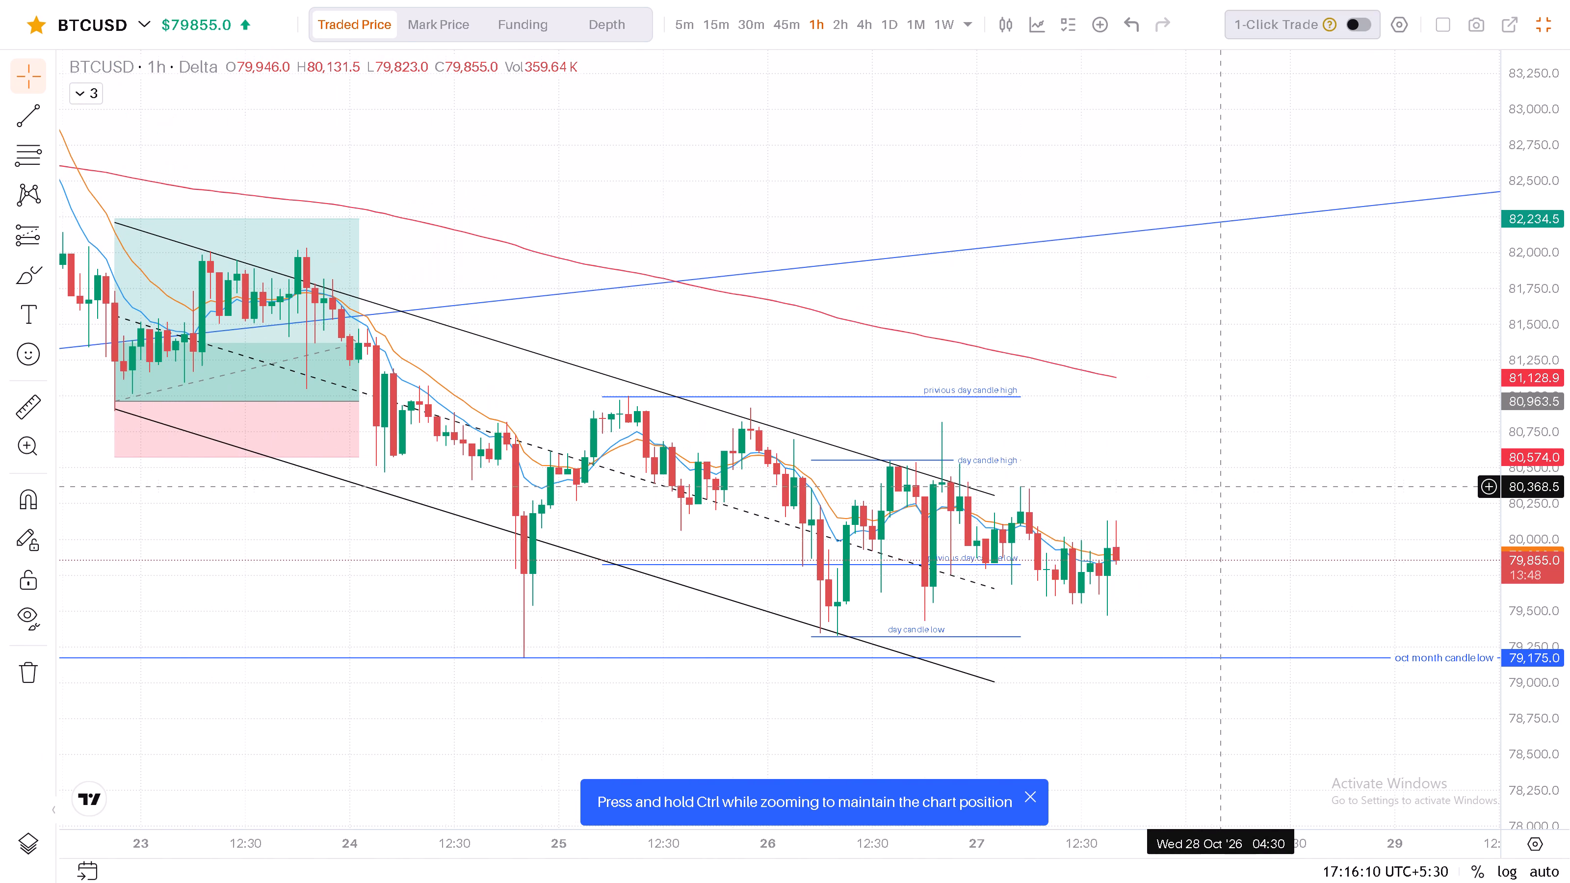
pyautogui.scroll(3, 1219, 487)
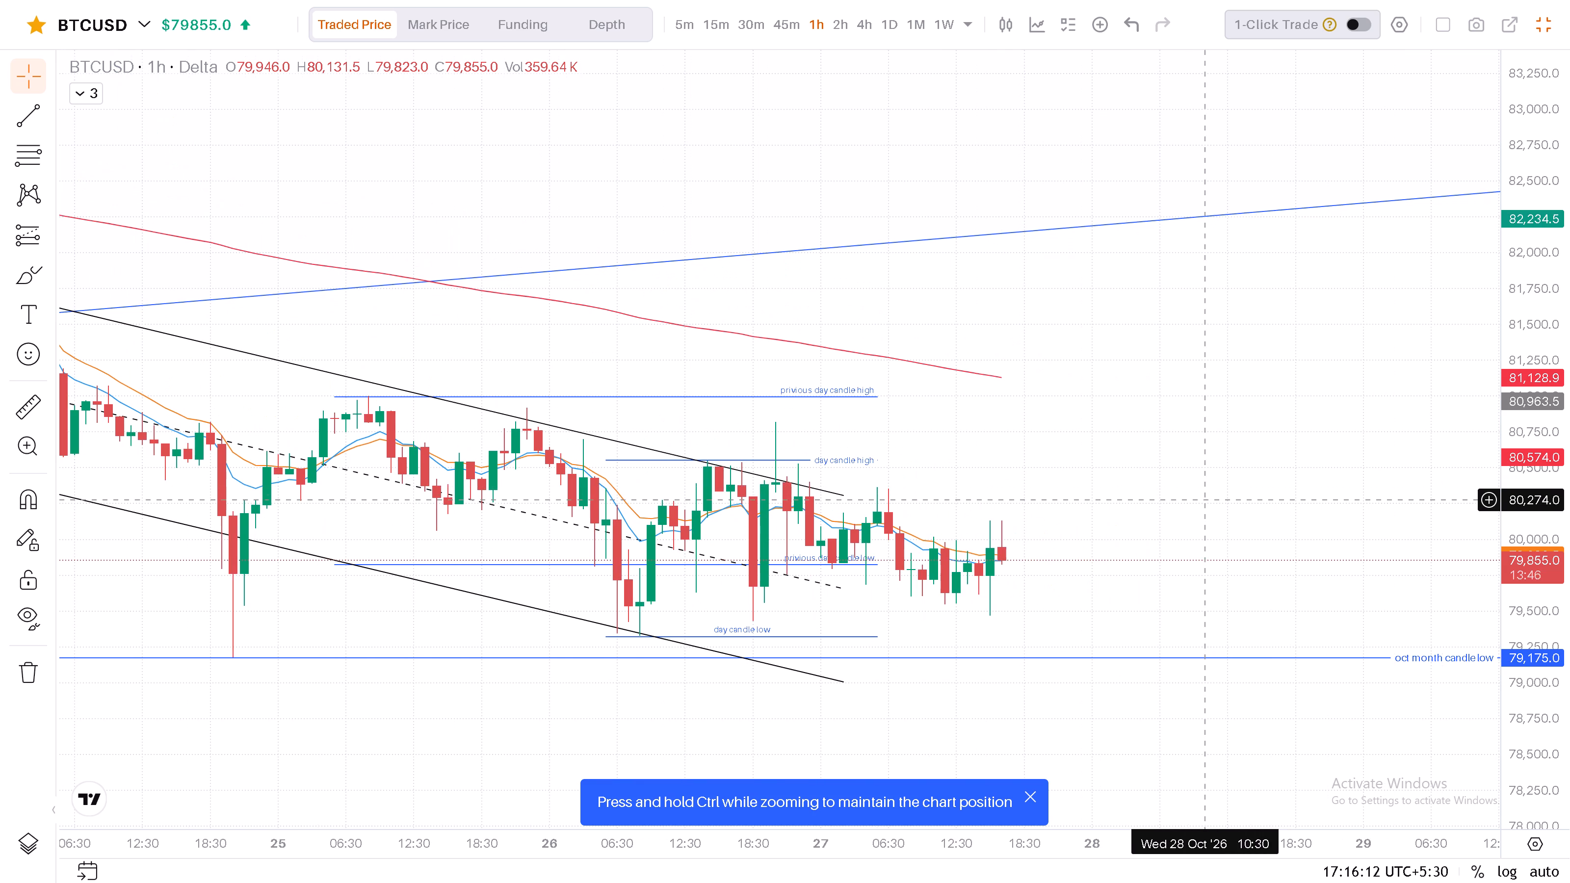
pyautogui.moveTo(1203, 500); pyautogui.dragTo(1213, 418)
pyautogui.click(1213, 413)
# Switch the BTCUSD chart to the 1D timeframe, focusing on the late October candles.
pyautogui.click(890, 25)
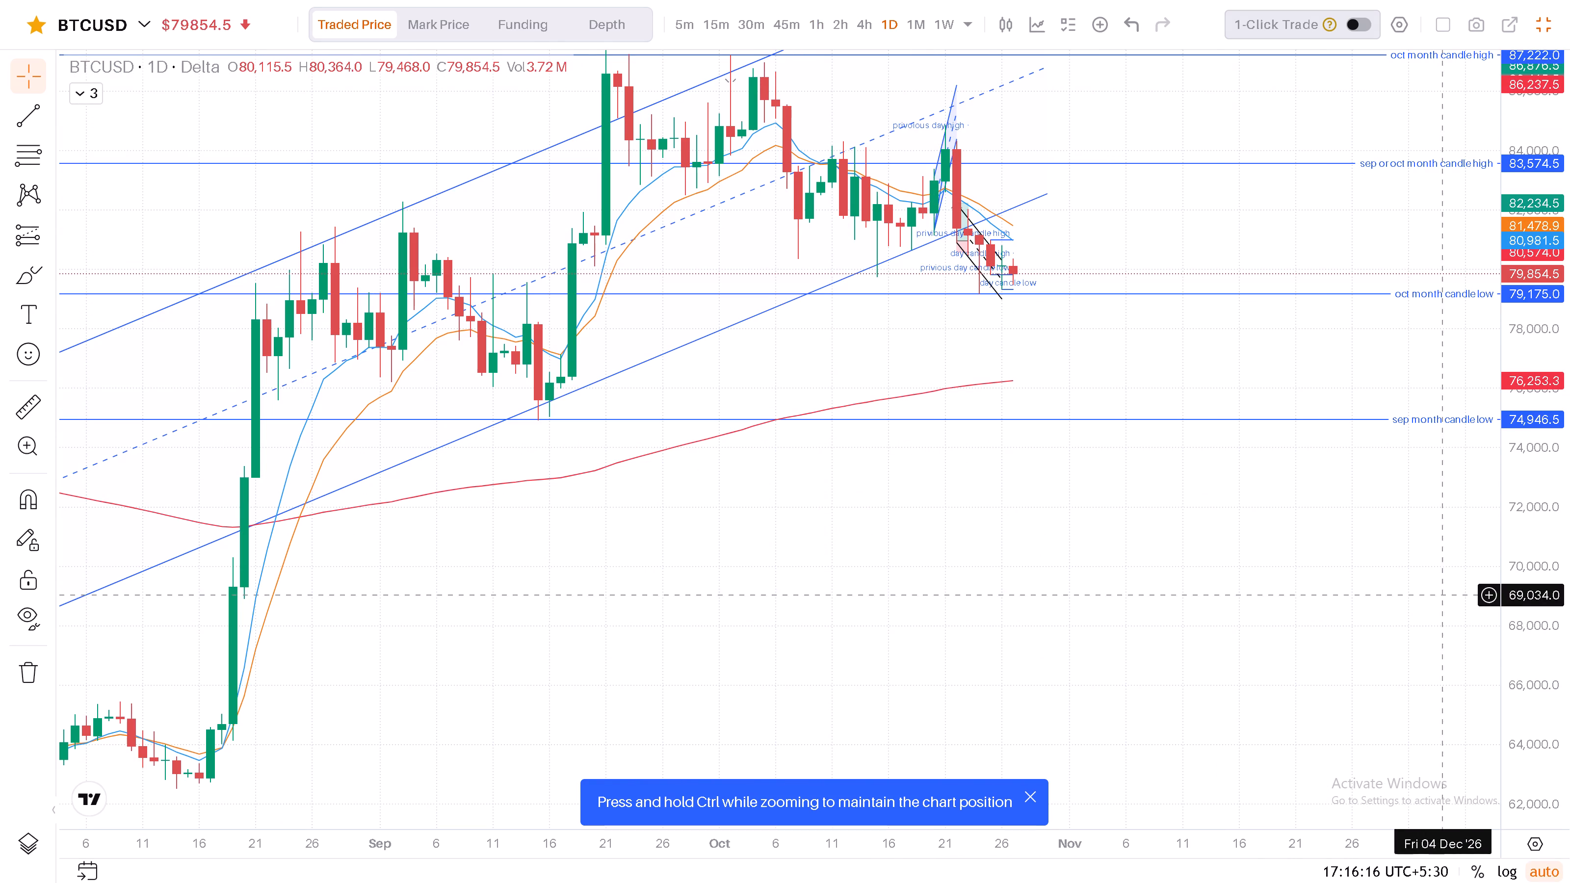
pyautogui.moveTo(1511, 641); pyautogui.dragTo(1511, 581)
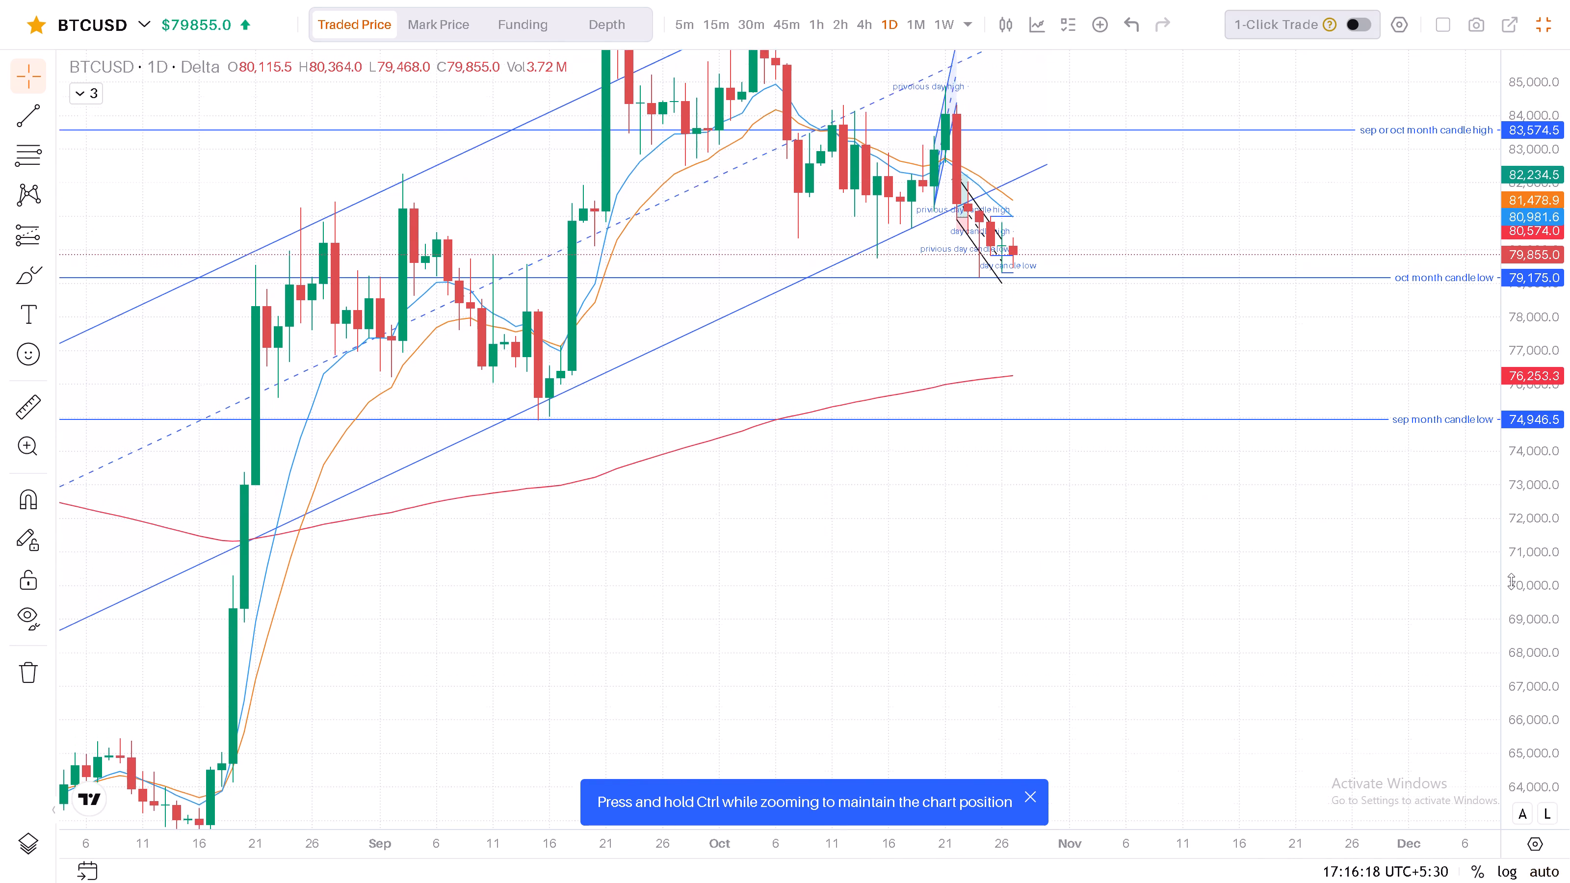
pyautogui.moveTo(1511, 581); pyautogui.dragTo(1507, 534)
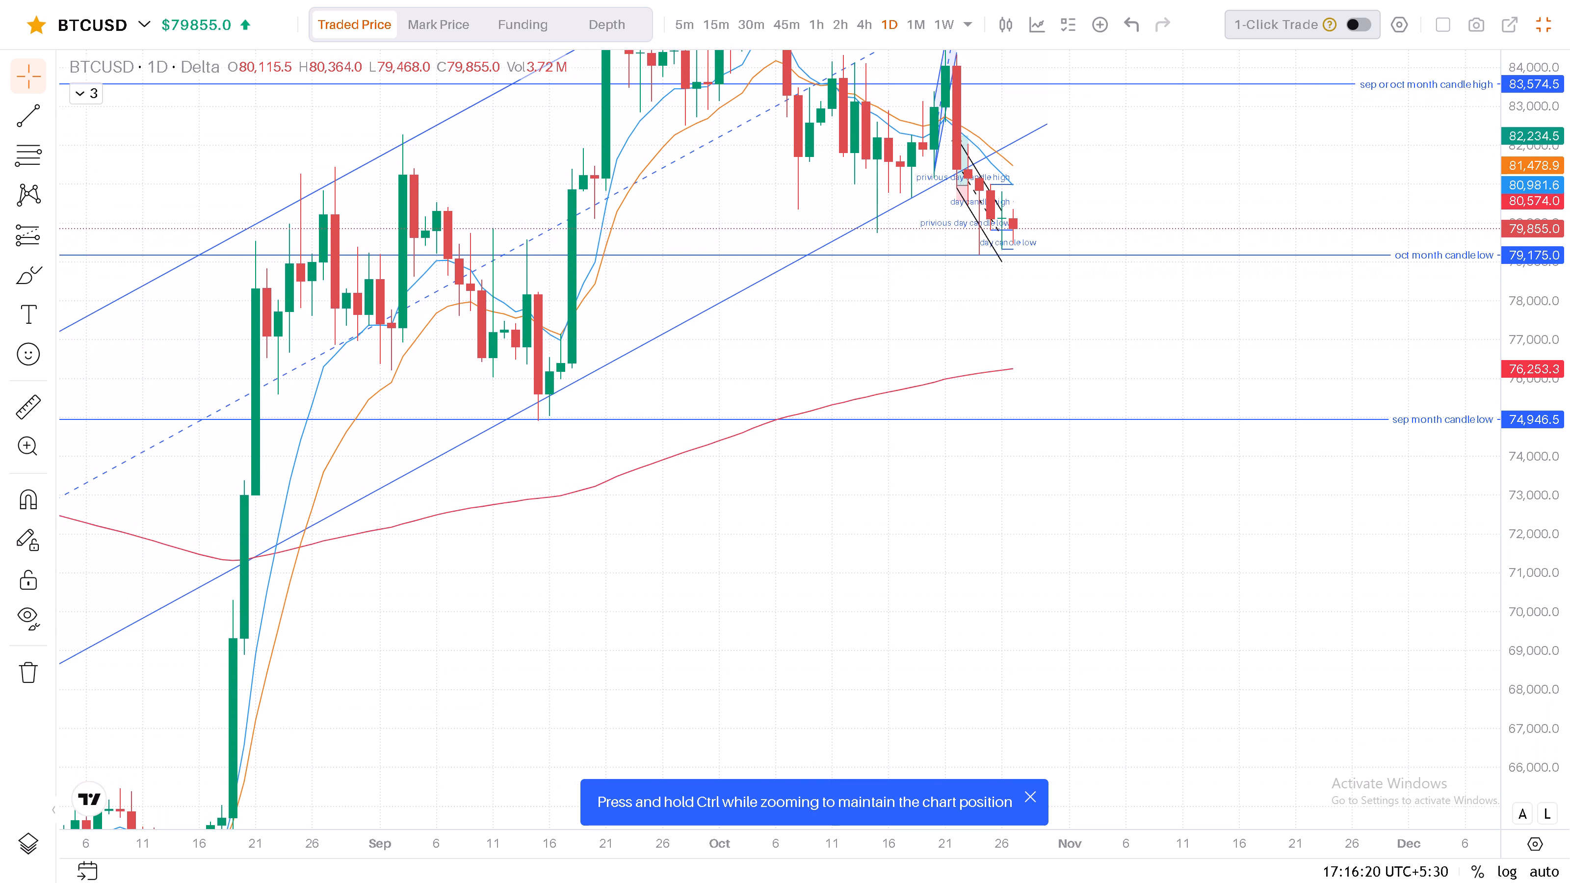
pyautogui.scroll(7, 1080, 474)
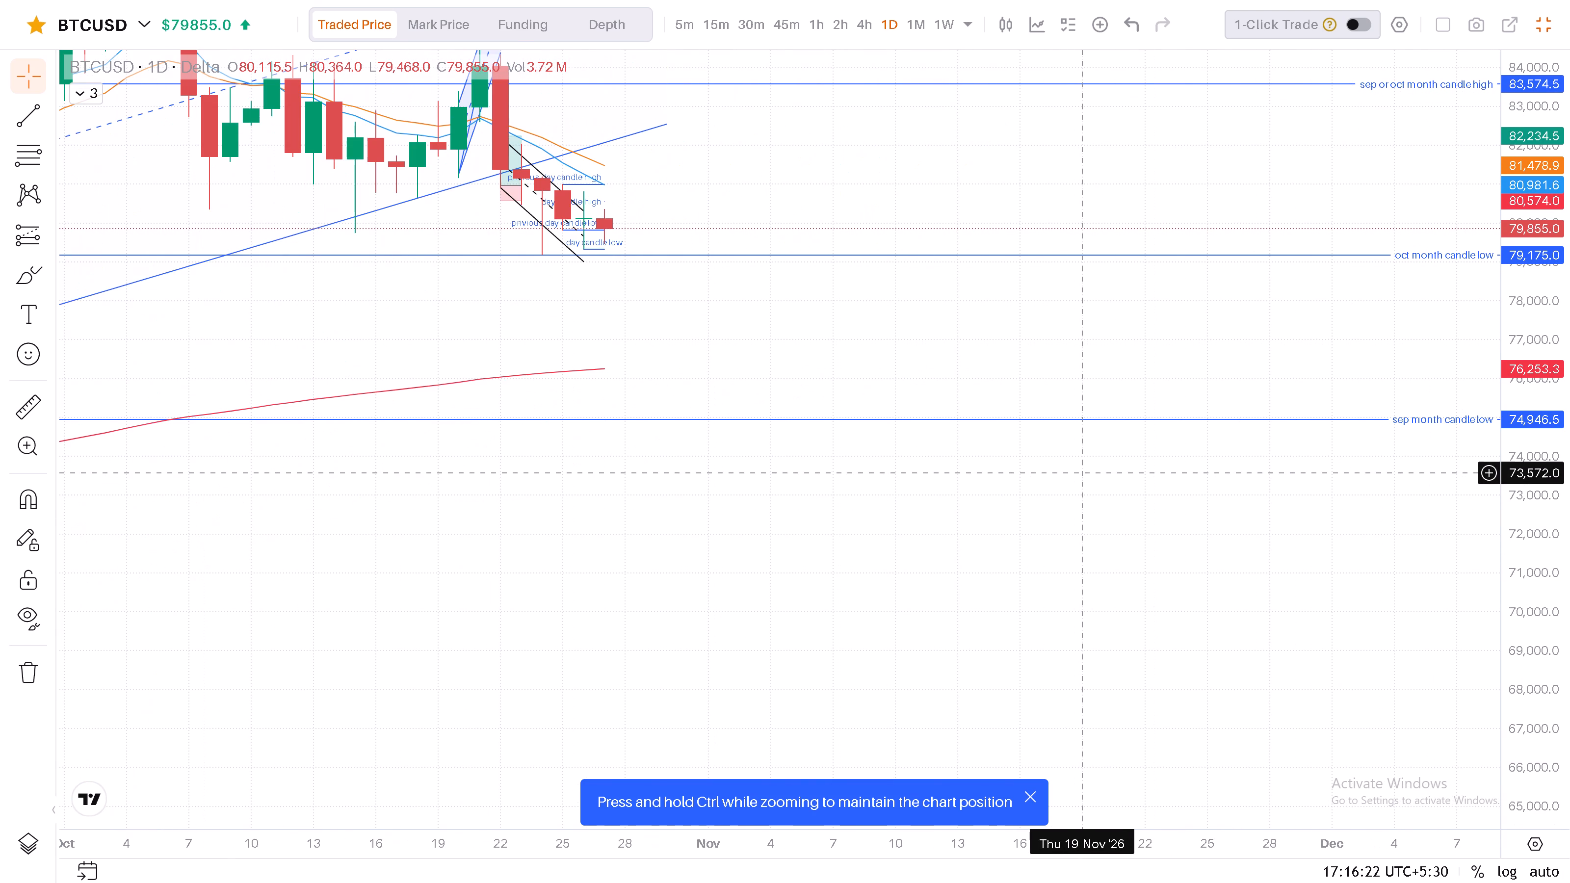
pyautogui.scroll(8, 1079, 474)
pyautogui.moveTo(224, 298); pyautogui.dragTo(455, 384)
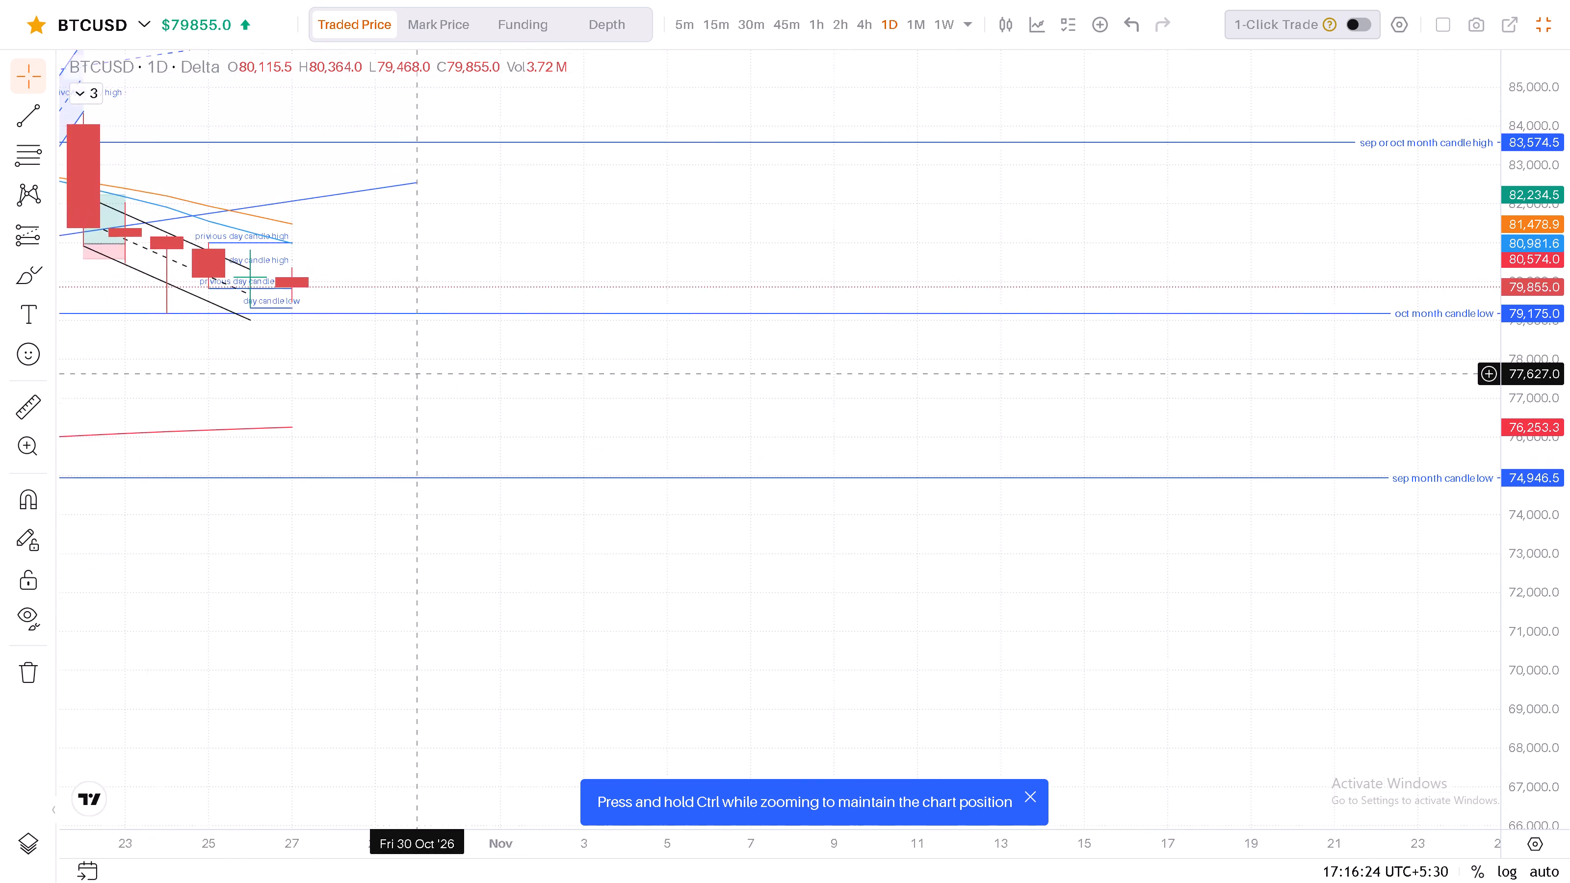
pyautogui.moveTo(455, 384); pyautogui.dragTo(550, 399)
pyautogui.moveTo(1540, 685); pyautogui.dragTo(1540, 676)
pyautogui.moveTo(1540, 668); pyautogui.dragTo(1530, 314)
pyautogui.click(1530, 314)
pyautogui.moveTo(451, 359); pyautogui.dragTo(751, 607)
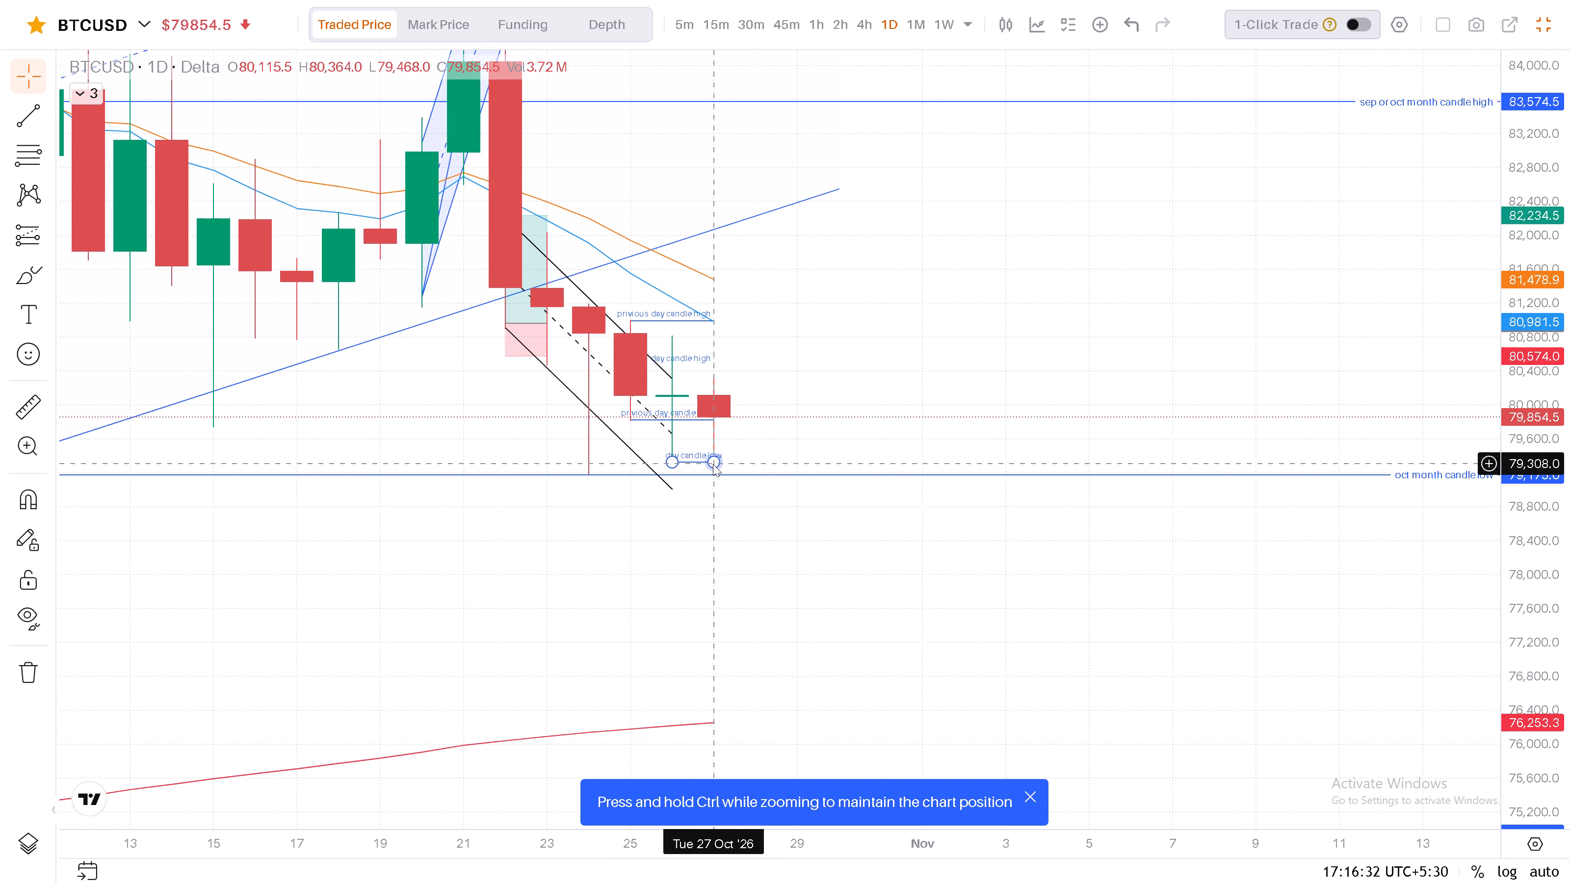
# Move the day candle low line one day forward to start at the 27 Oct candle, near that candle's low.
pyautogui.press('Right')
pyautogui.press('Right')
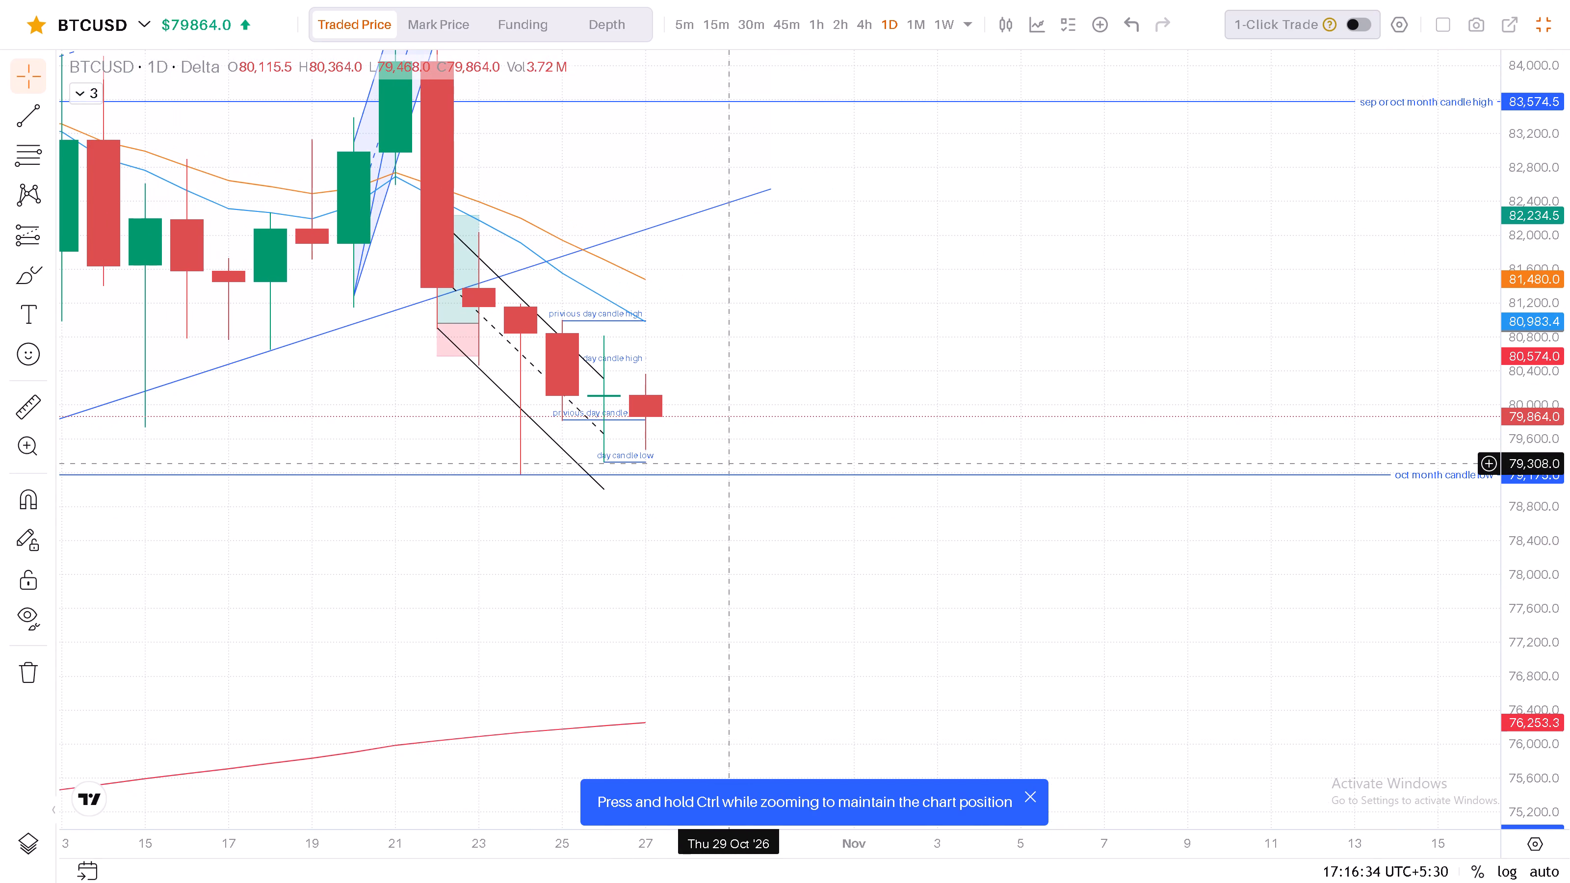
pyautogui.click(631, 458)
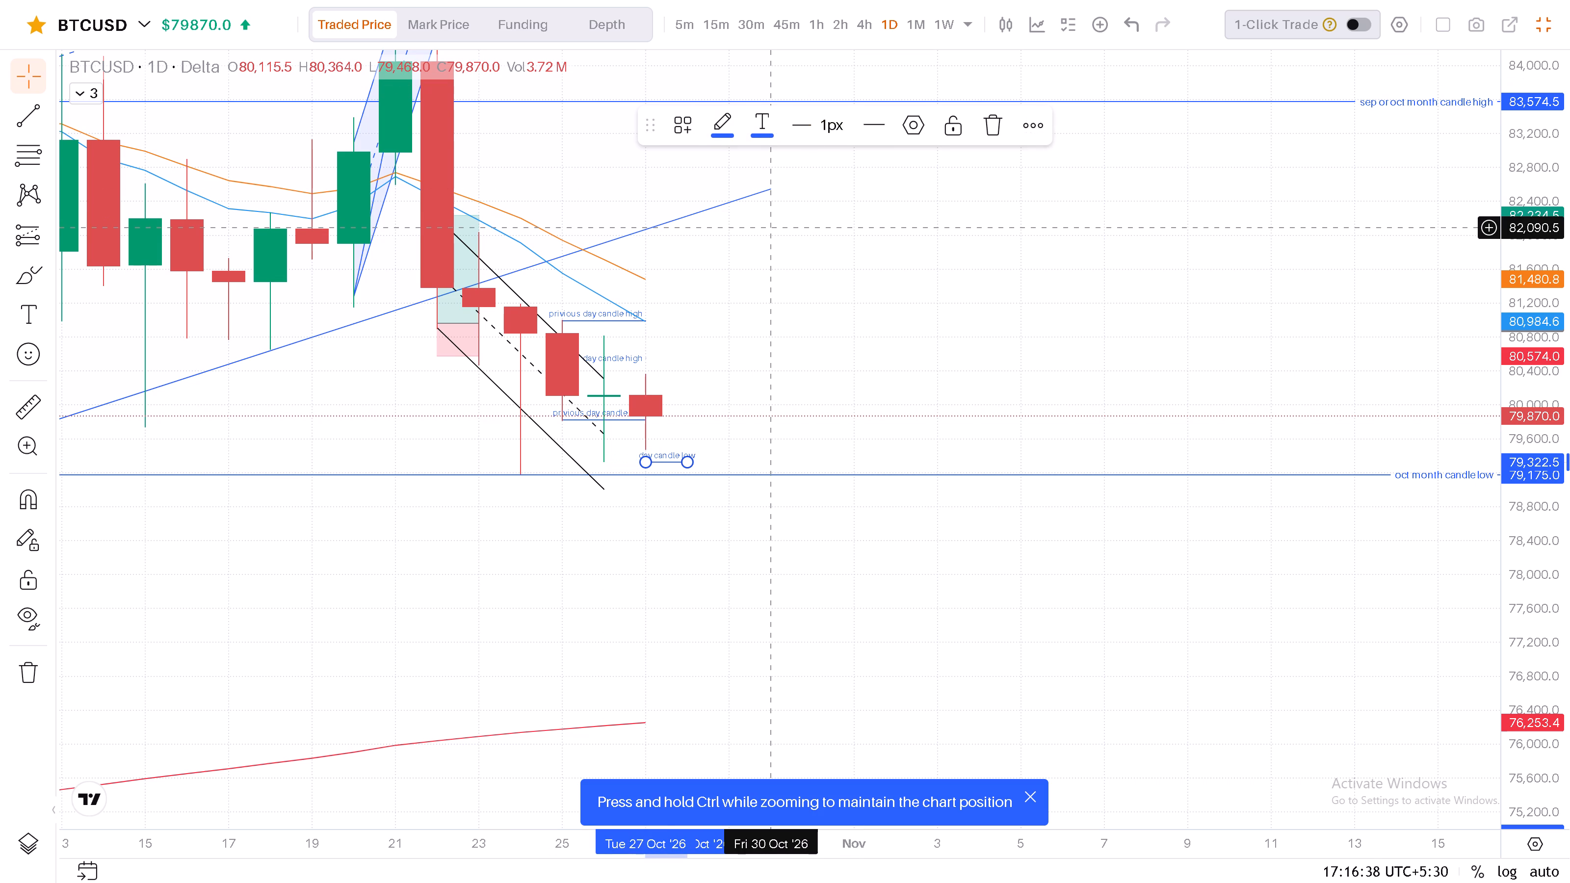
pyautogui.press('Up')
pyautogui.press('Up')
pyautogui.press('Up')
pyautogui.press('Up')
pyautogui.press('Up')
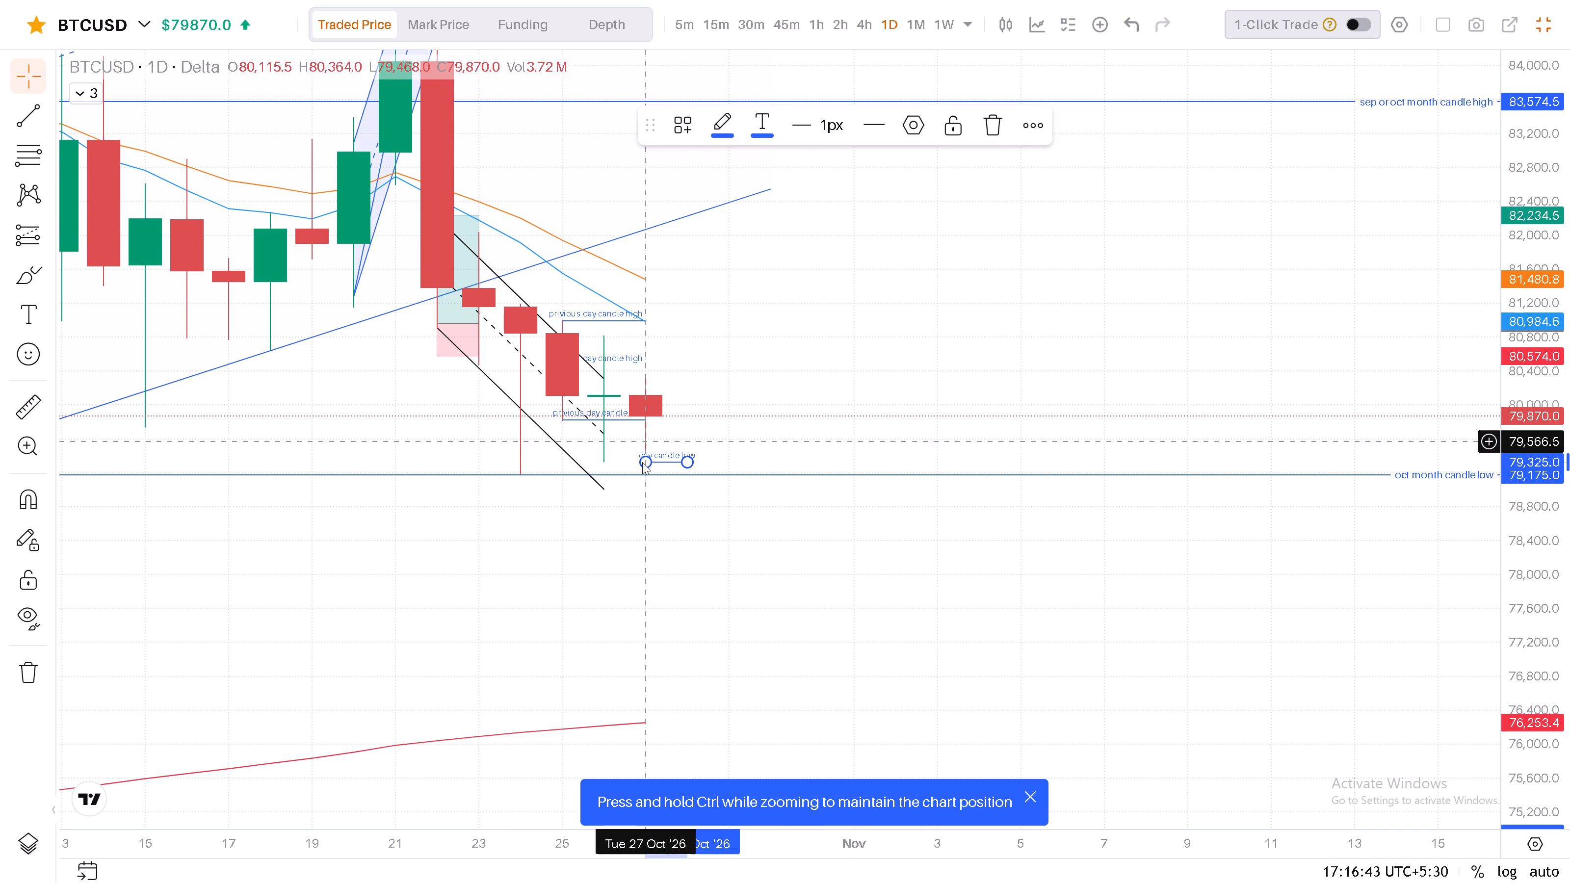
pyautogui.moveTo(661, 463); pyautogui.dragTo(661, 457)
pyautogui.click(792, 387)
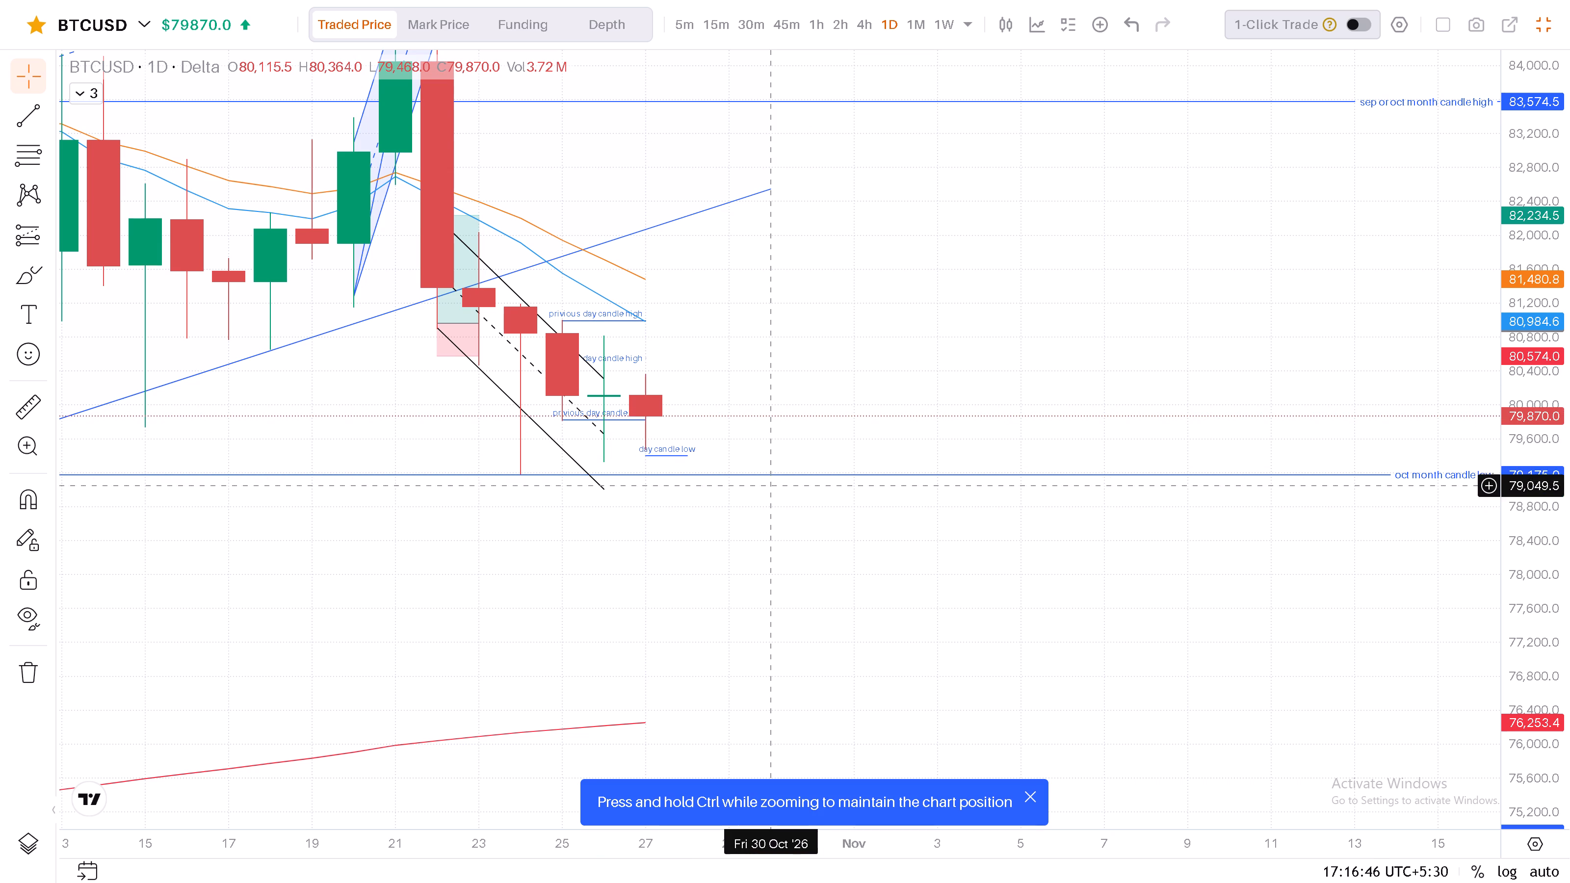
# Shift the day candle high line one day forward so it starts at the 27 Oct candle.
pyautogui.click(612, 360)
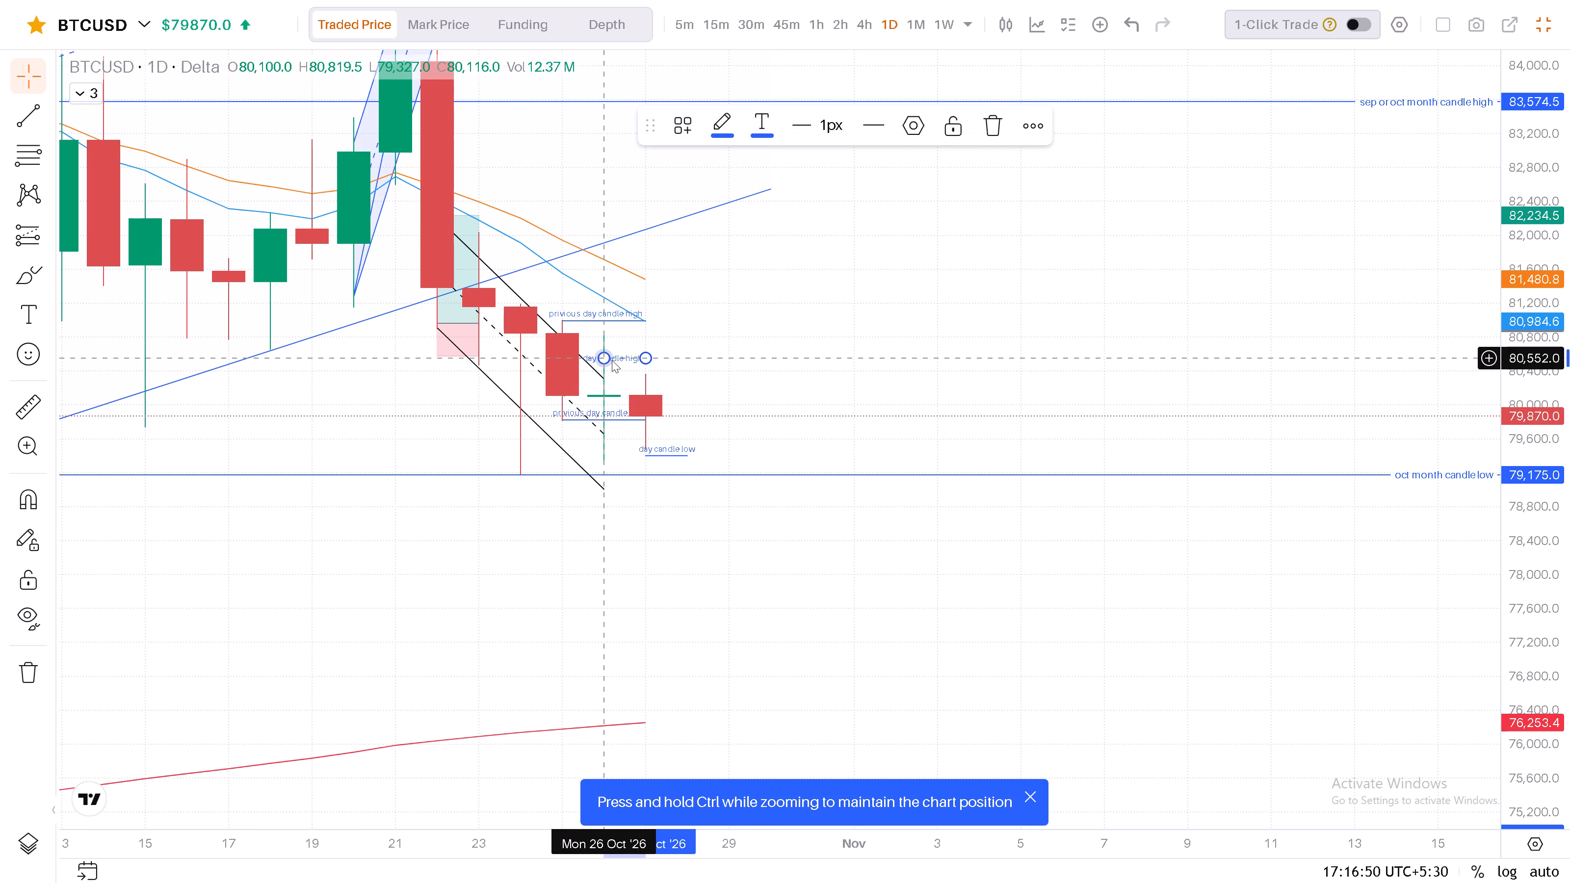
pyautogui.click(842, 372)
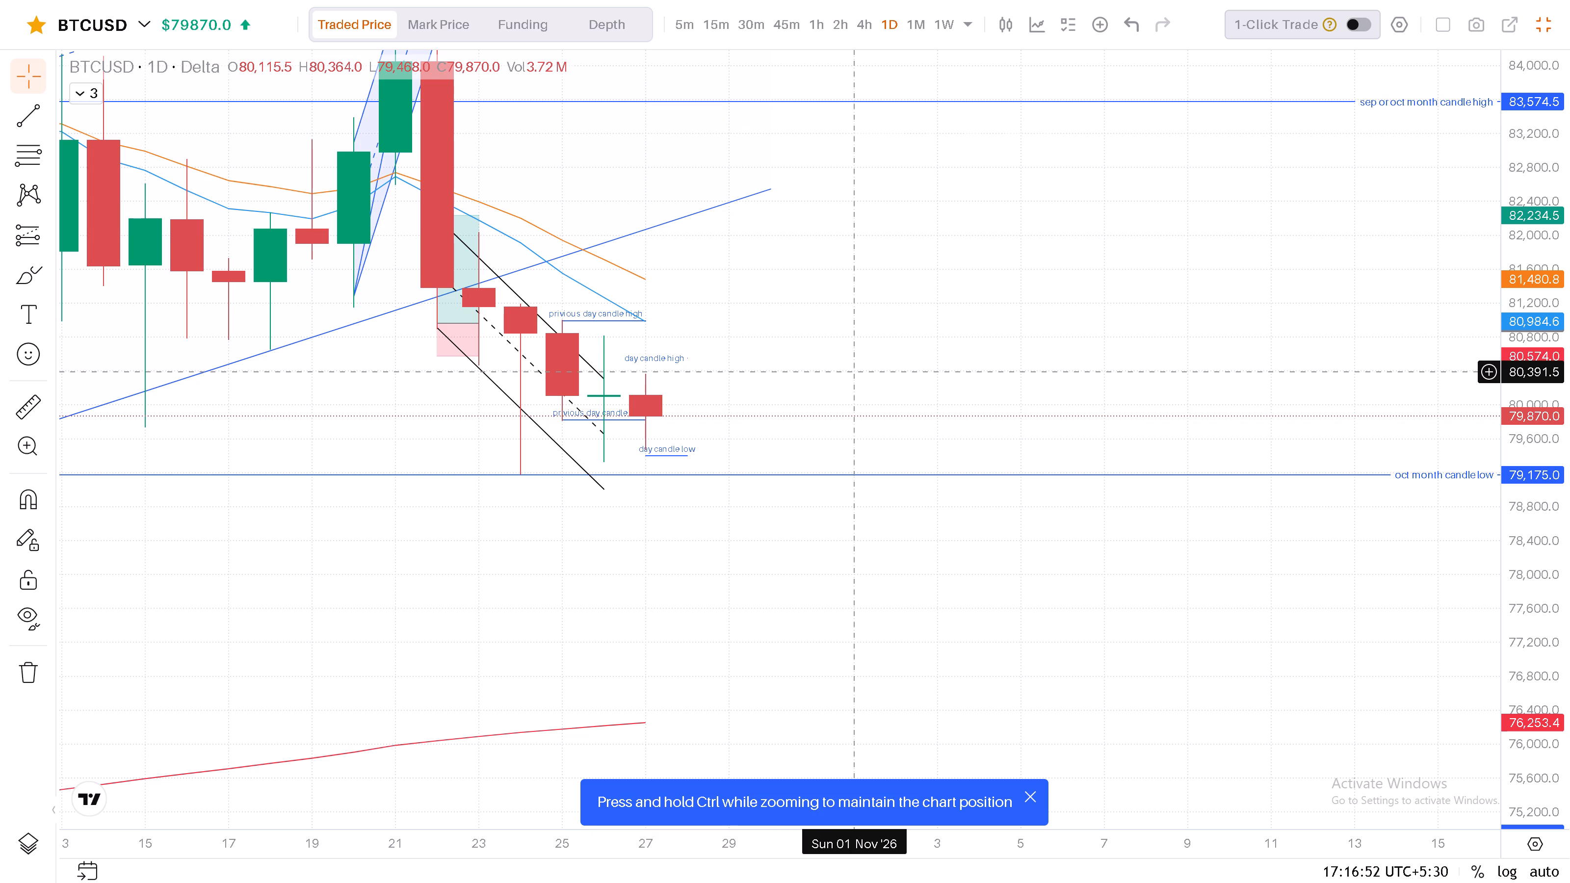
# Move the previous day candle high line one day forward to start at the 26 Oct candle, level with that candle's high.
pyautogui.click(621, 313)
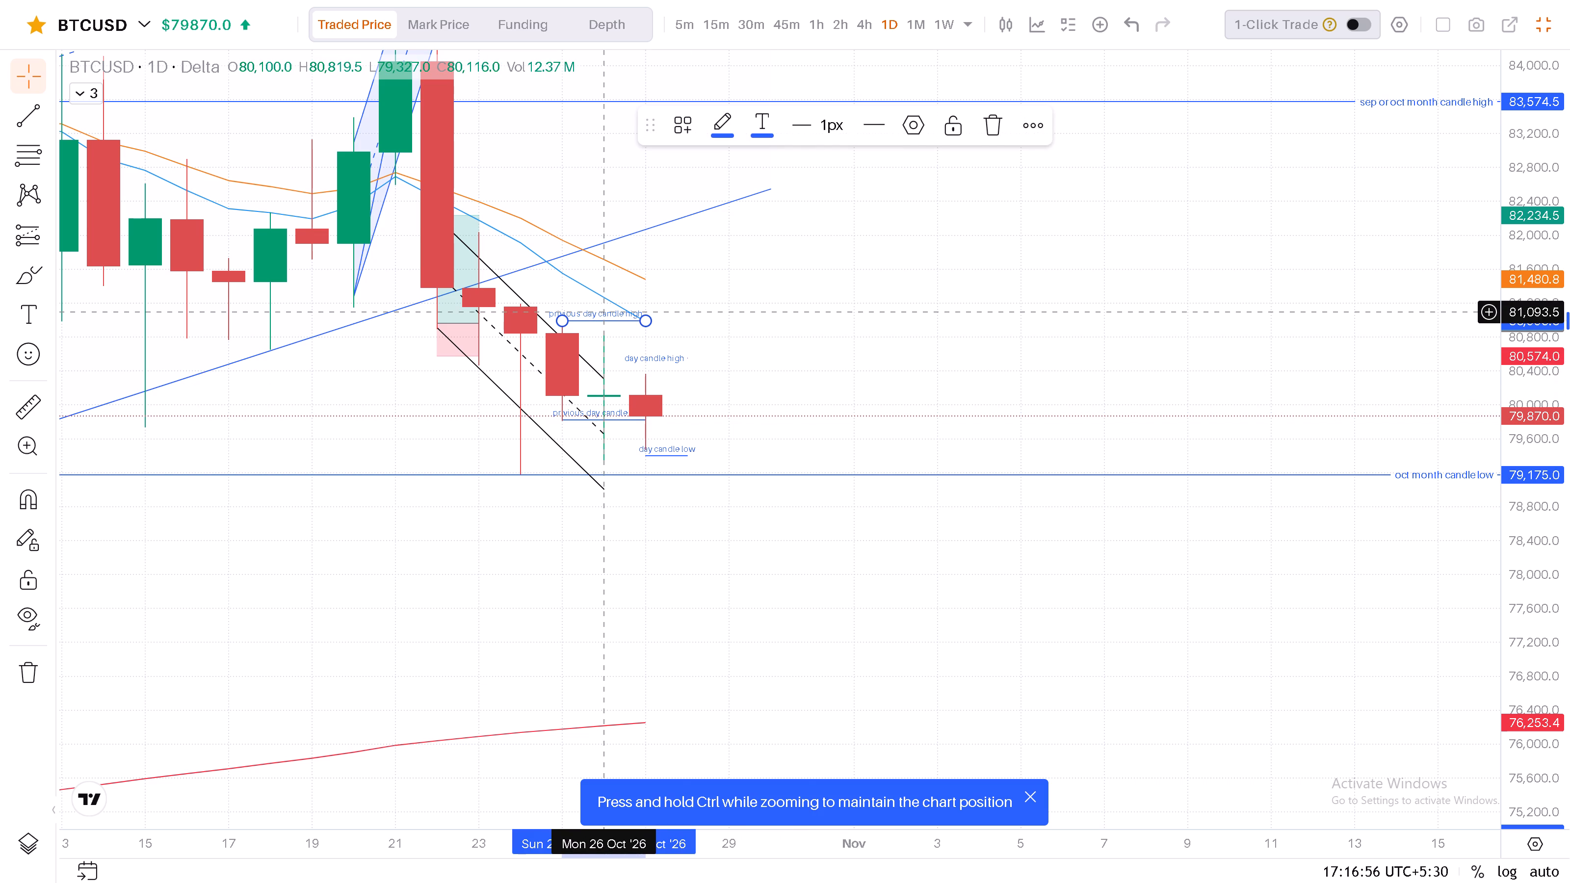
pyautogui.press('Down')
pyautogui.click(621, 313)
pyautogui.press('Down')
pyautogui.click(612, 322)
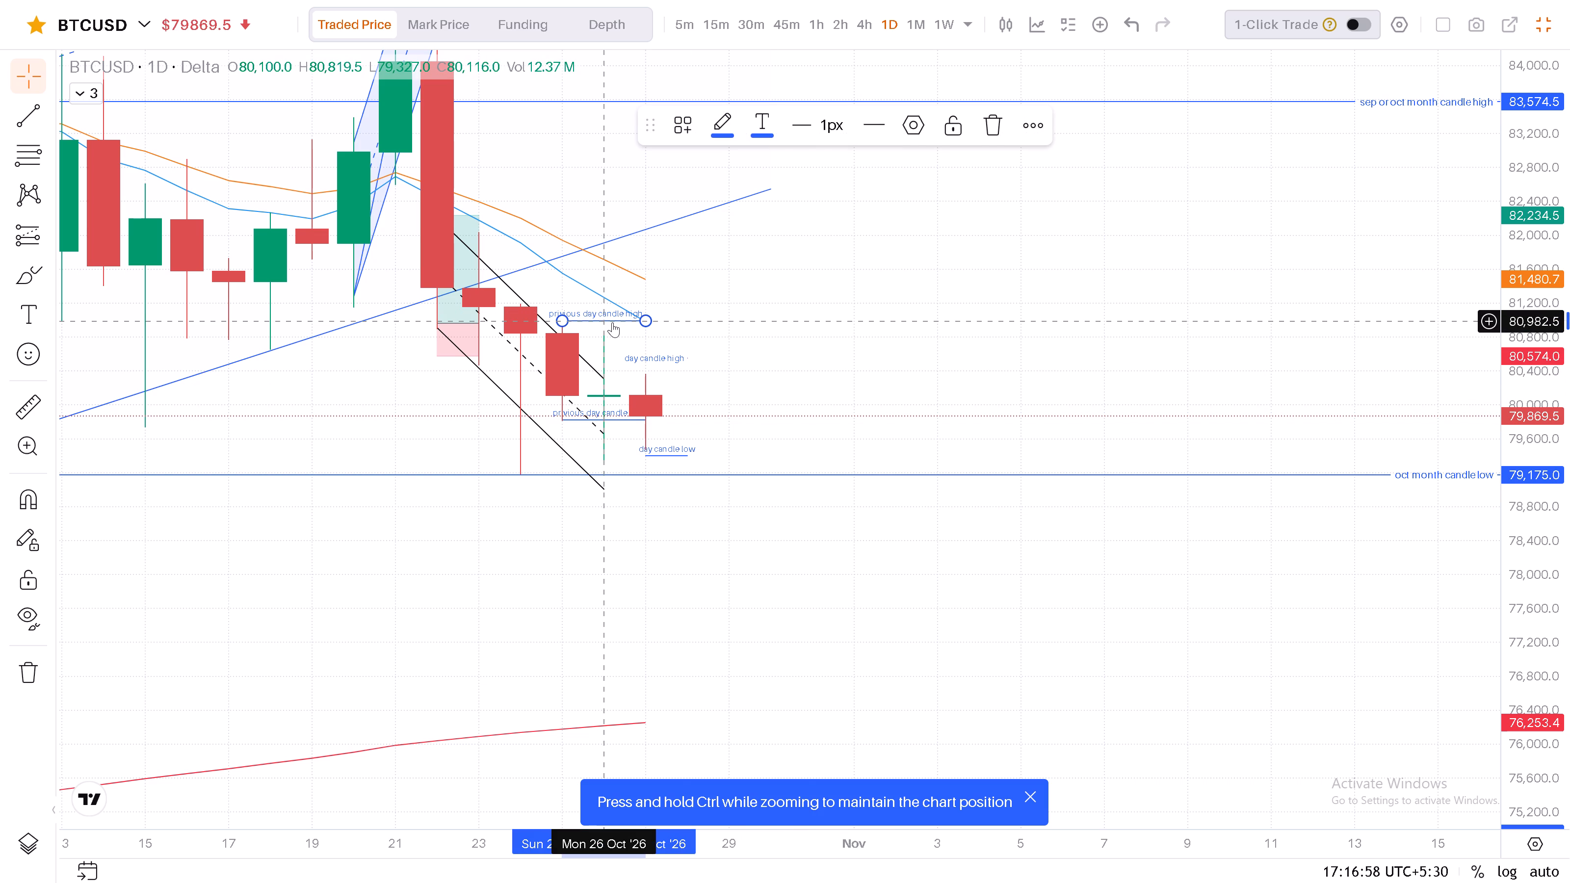
pyautogui.press('Down')
pyautogui.moveTo(605, 321); pyautogui.dragTo(625, 325)
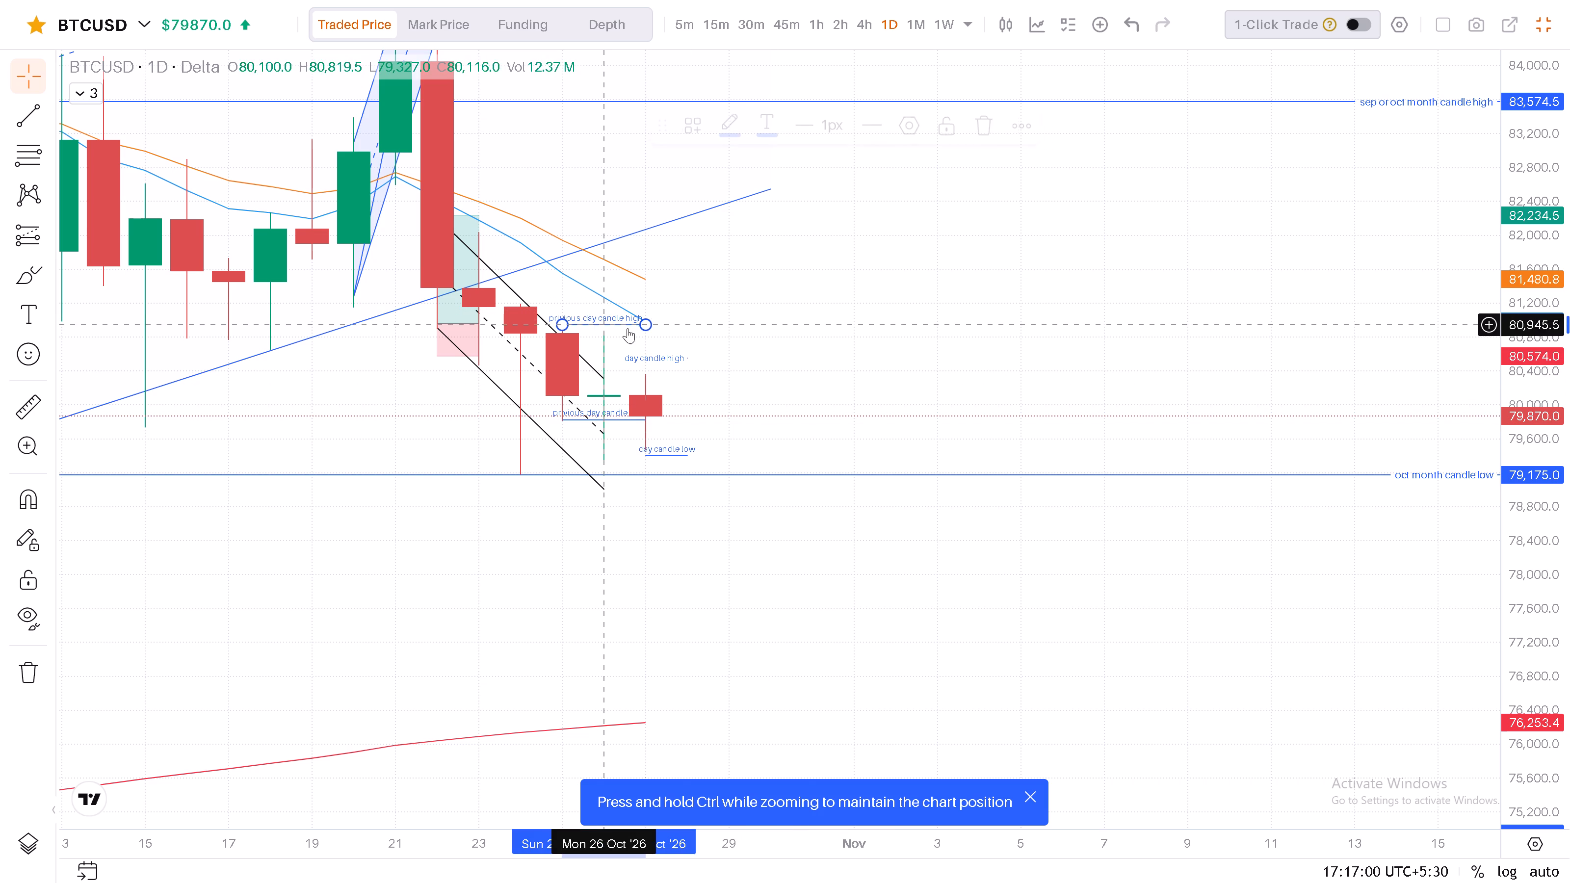
pyautogui.click(651, 324)
pyautogui.moveTo(593, 323); pyautogui.dragTo(614, 312)
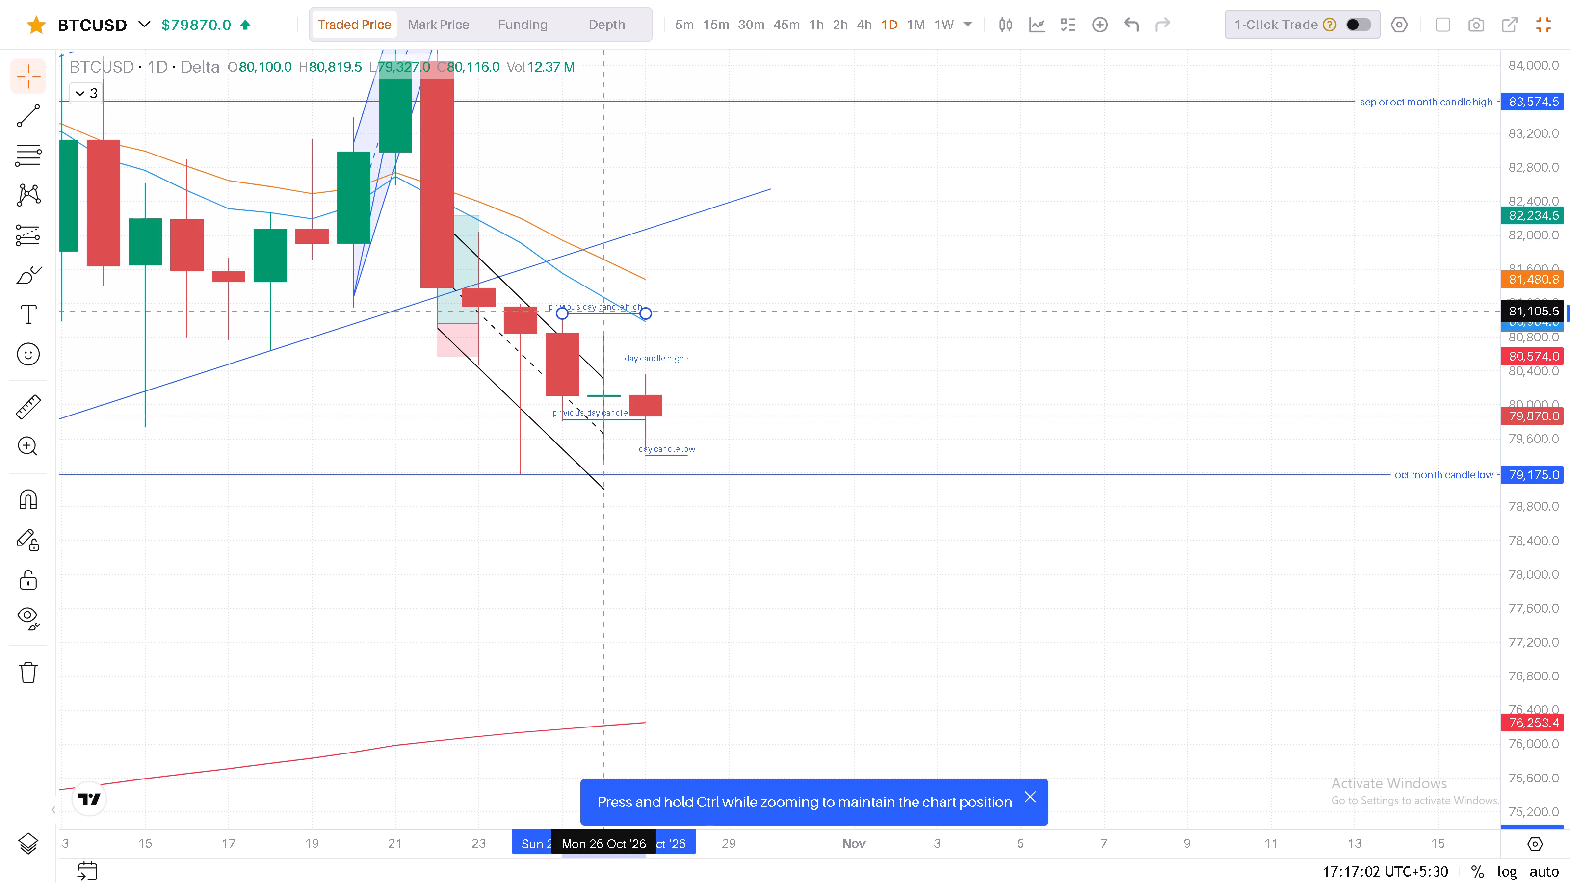
pyautogui.moveTo(614, 312); pyautogui.dragTo(622, 317)
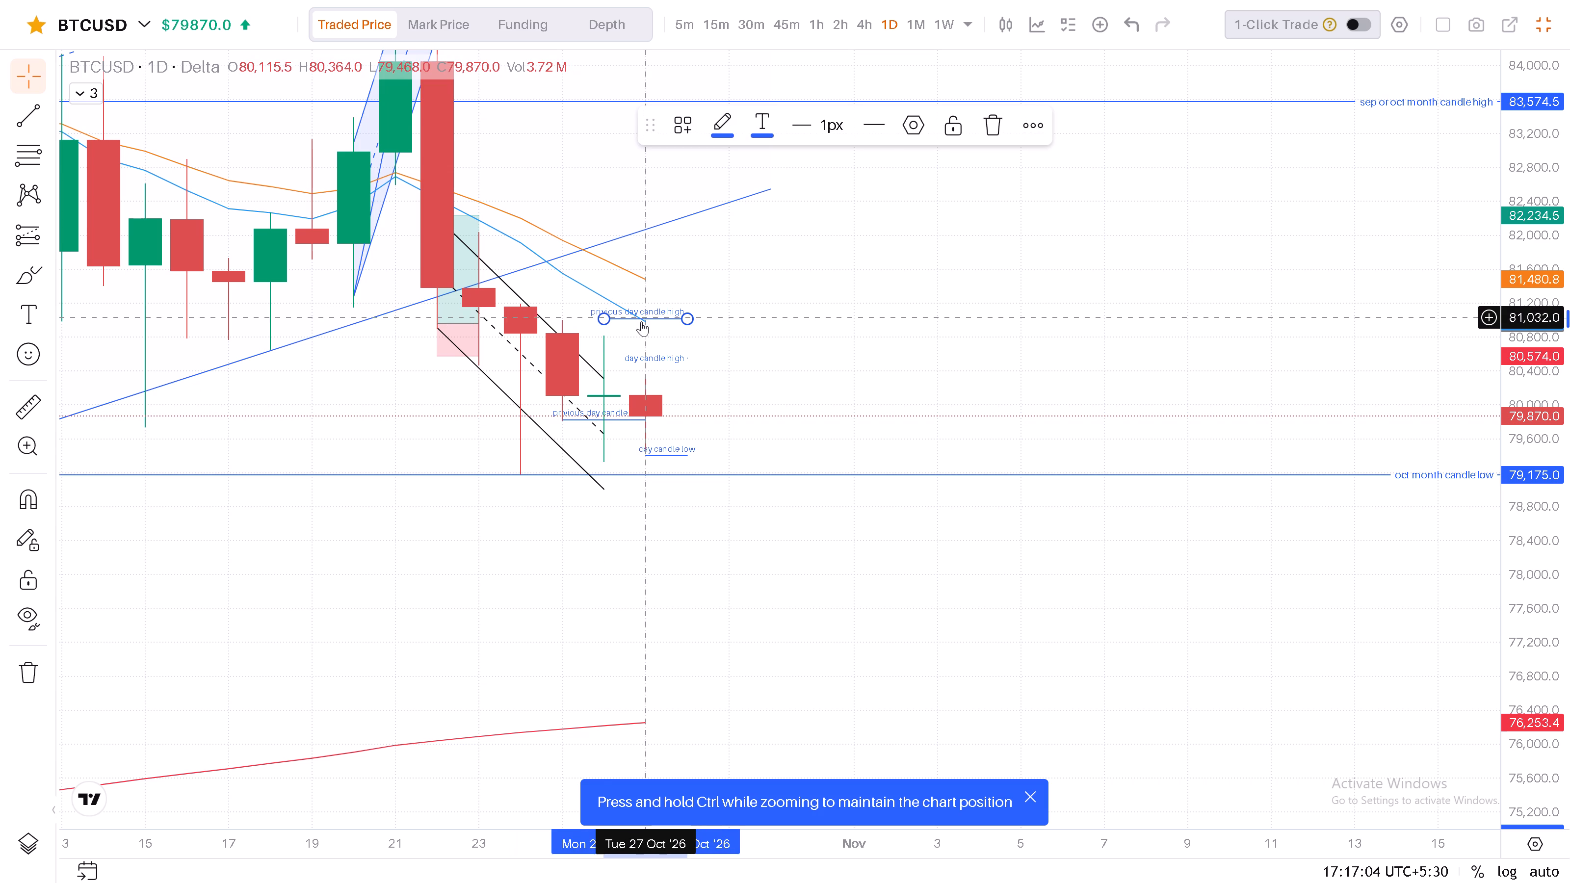
pyautogui.click(645, 317)
pyautogui.press('Down')
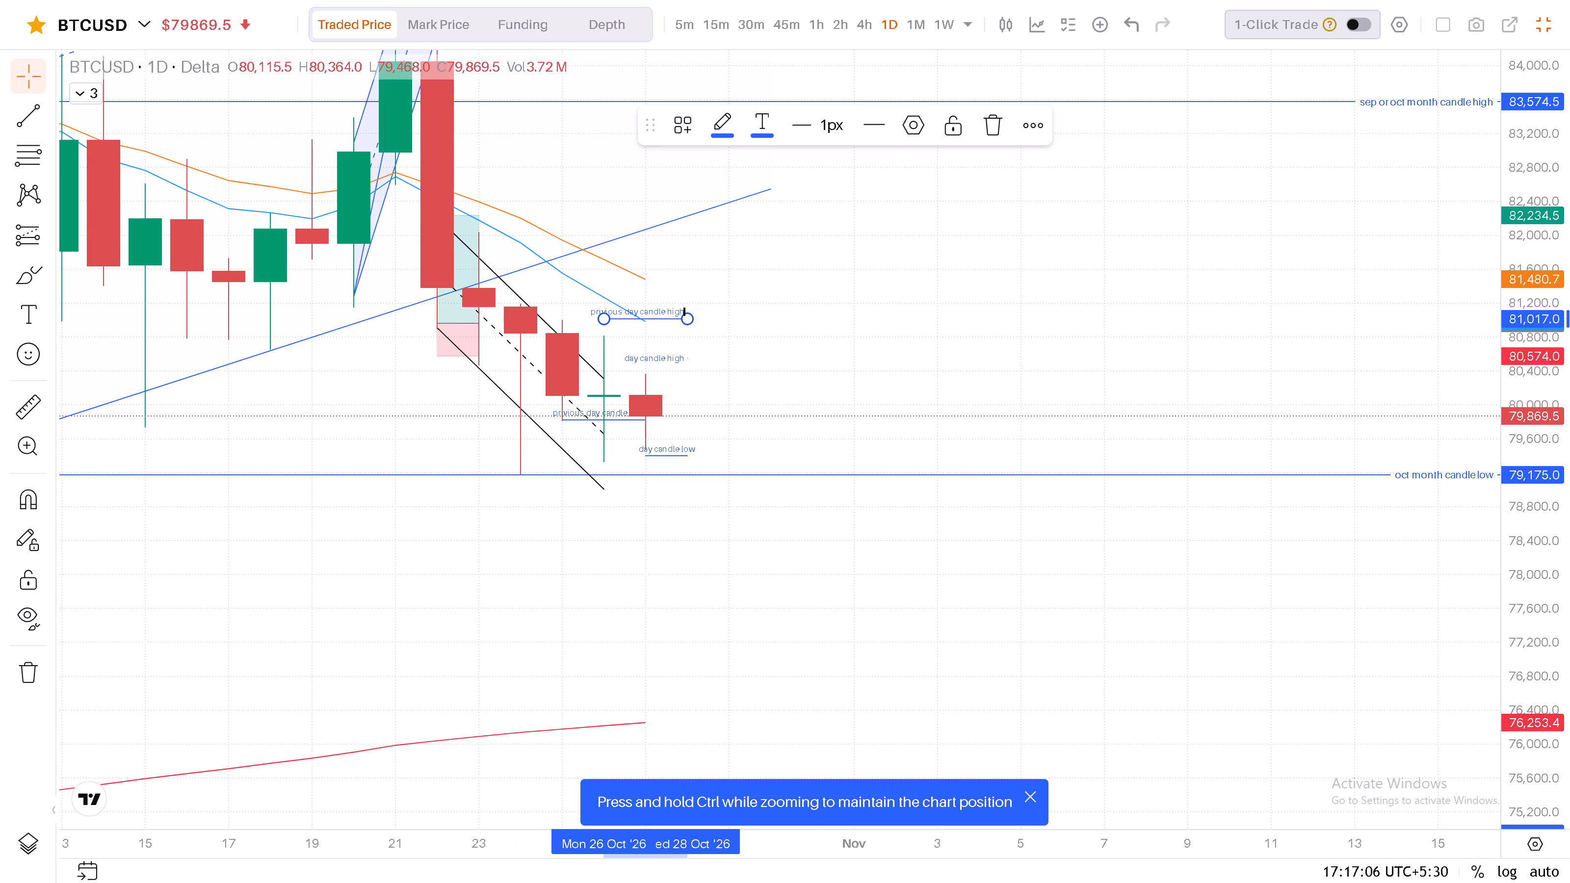
pyautogui.click(784, 260)
pyautogui.moveTo(654, 315); pyautogui.dragTo(655, 320)
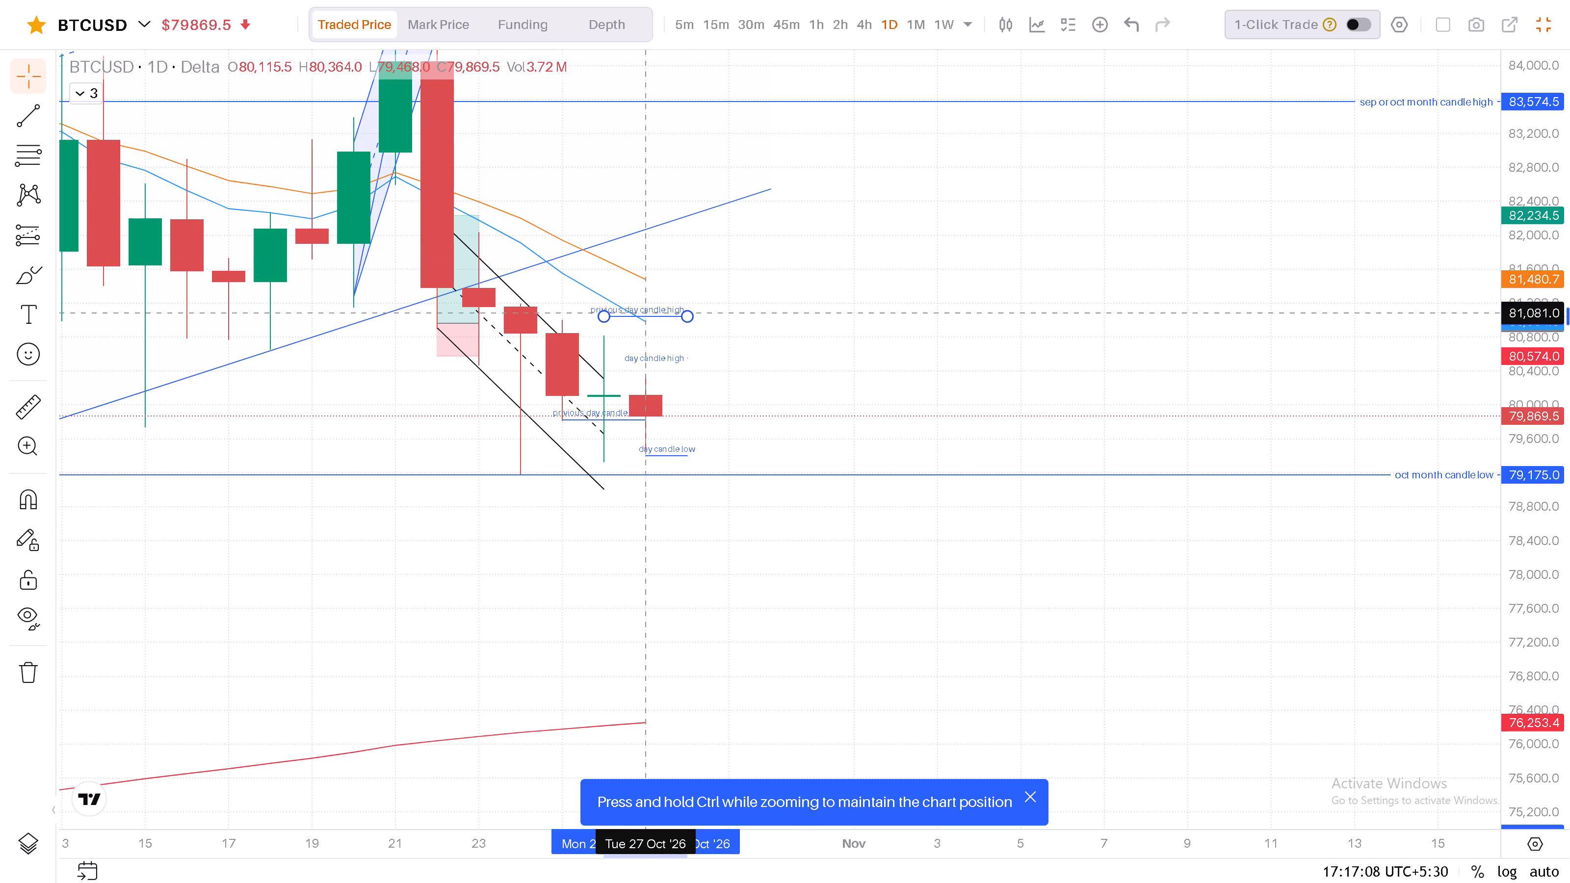
pyautogui.moveTo(655, 320); pyautogui.dragTo(660, 332)
pyautogui.click(797, 269)
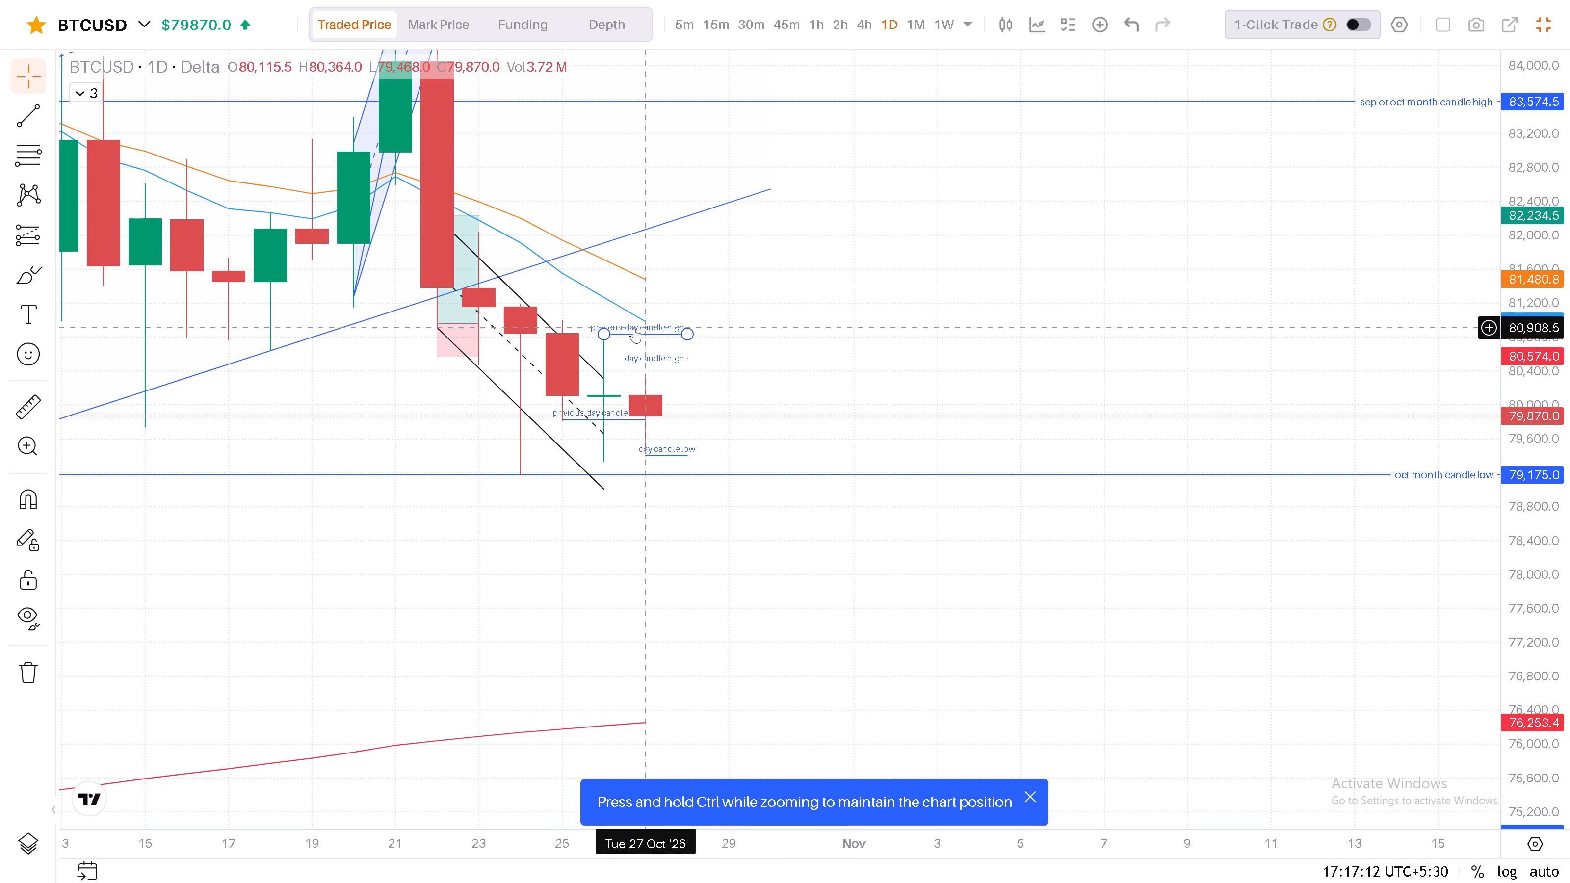
pyautogui.click(634, 328)
pyautogui.click(636, 328)
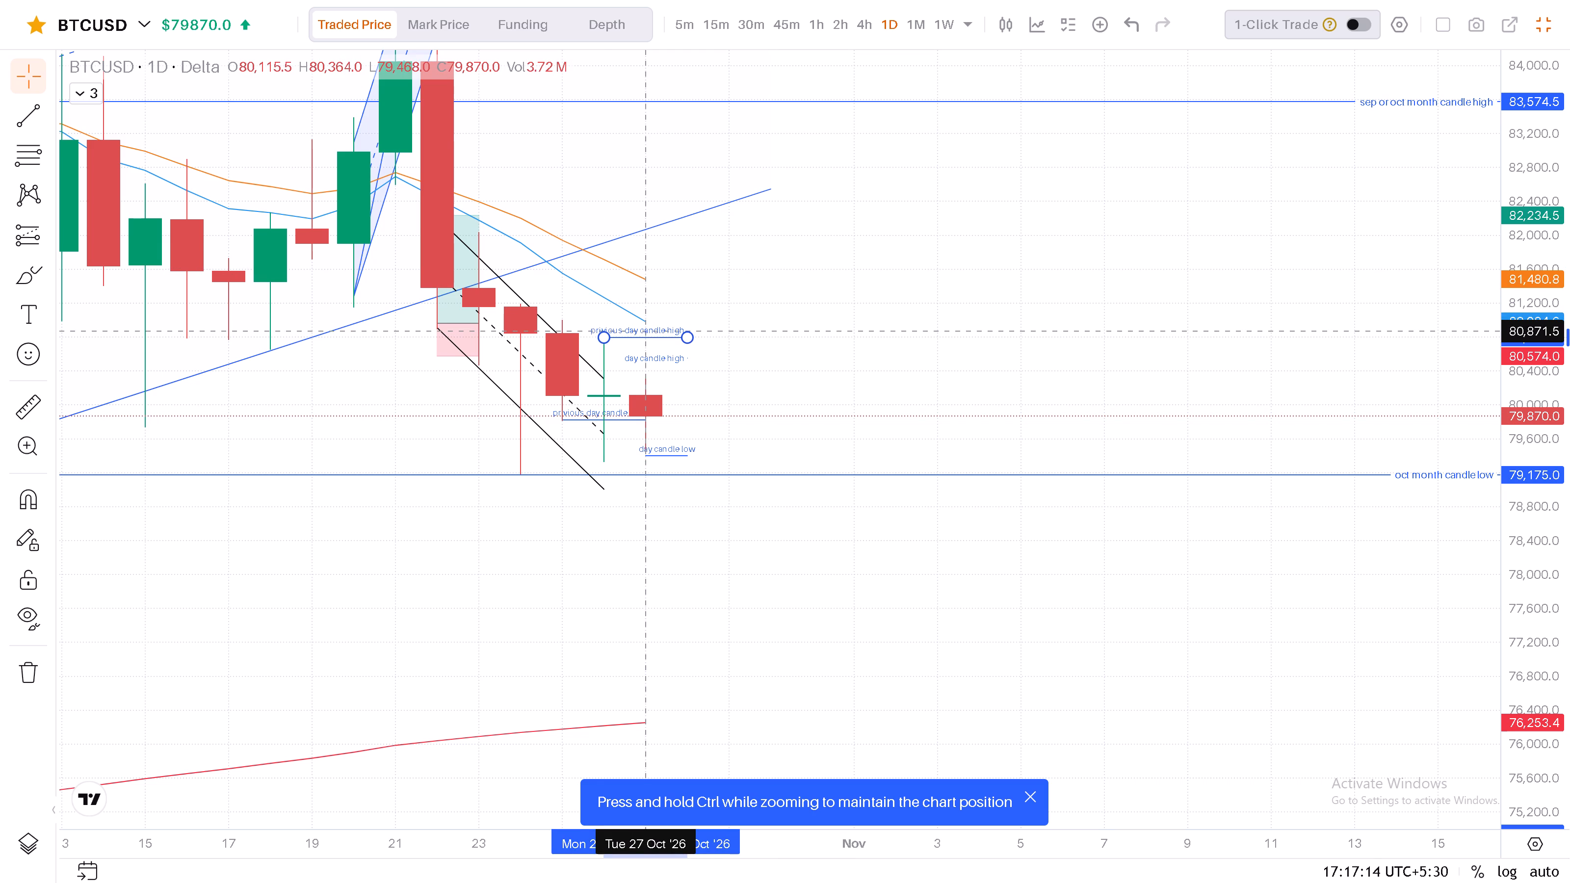
pyautogui.click(787, 289)
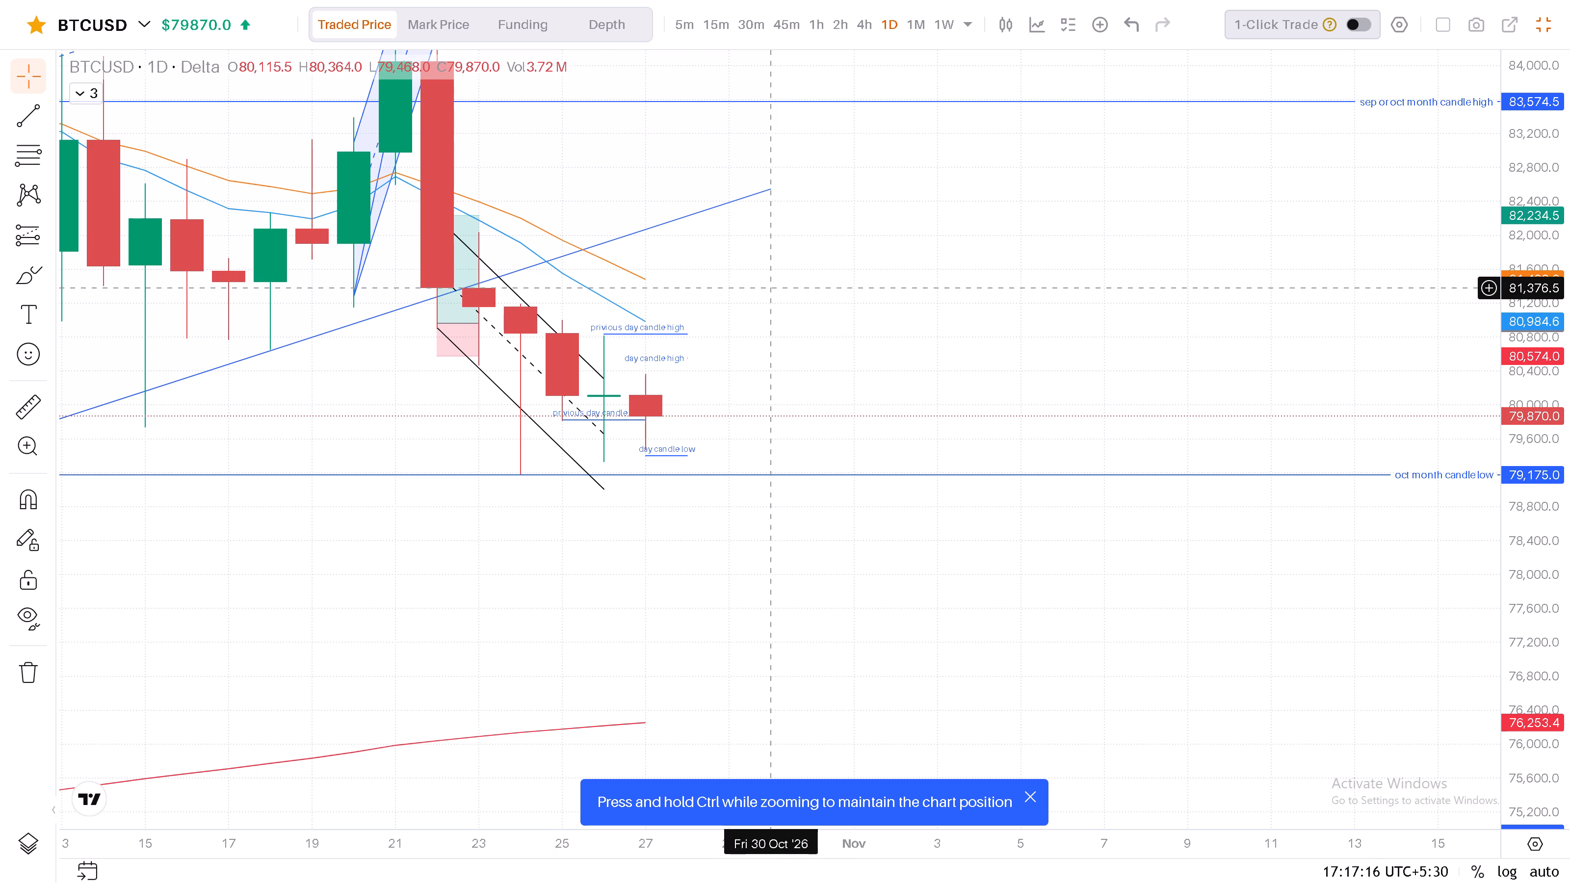
# Nudge the previous day candle high line slightly so it sits level with the 26 Oct candle's high.
pyautogui.click(653, 329)
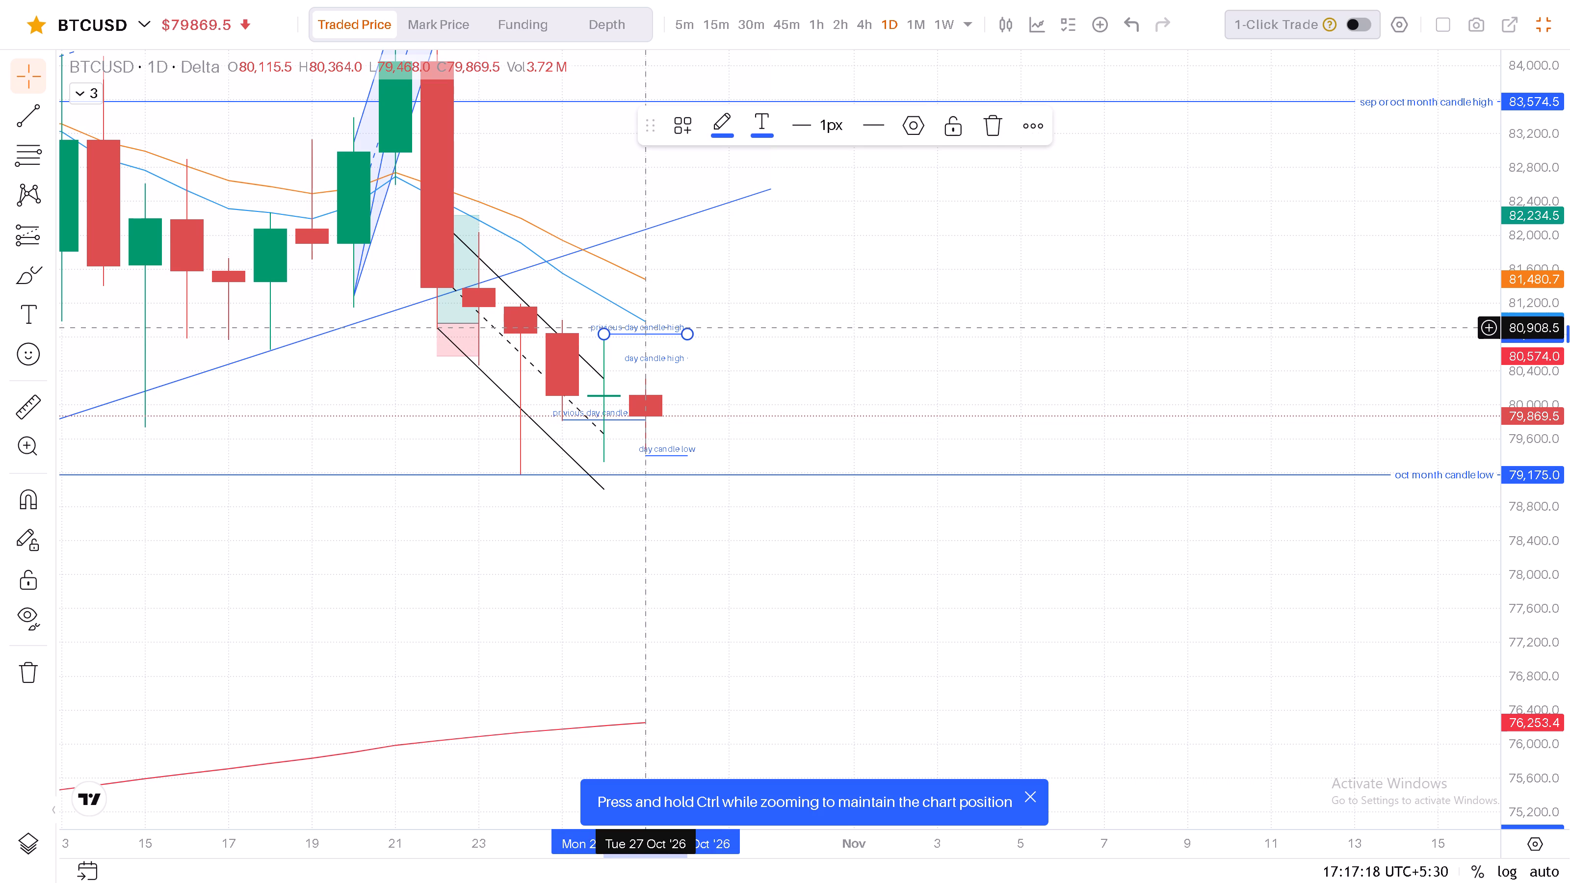
pyautogui.click(623, 333)
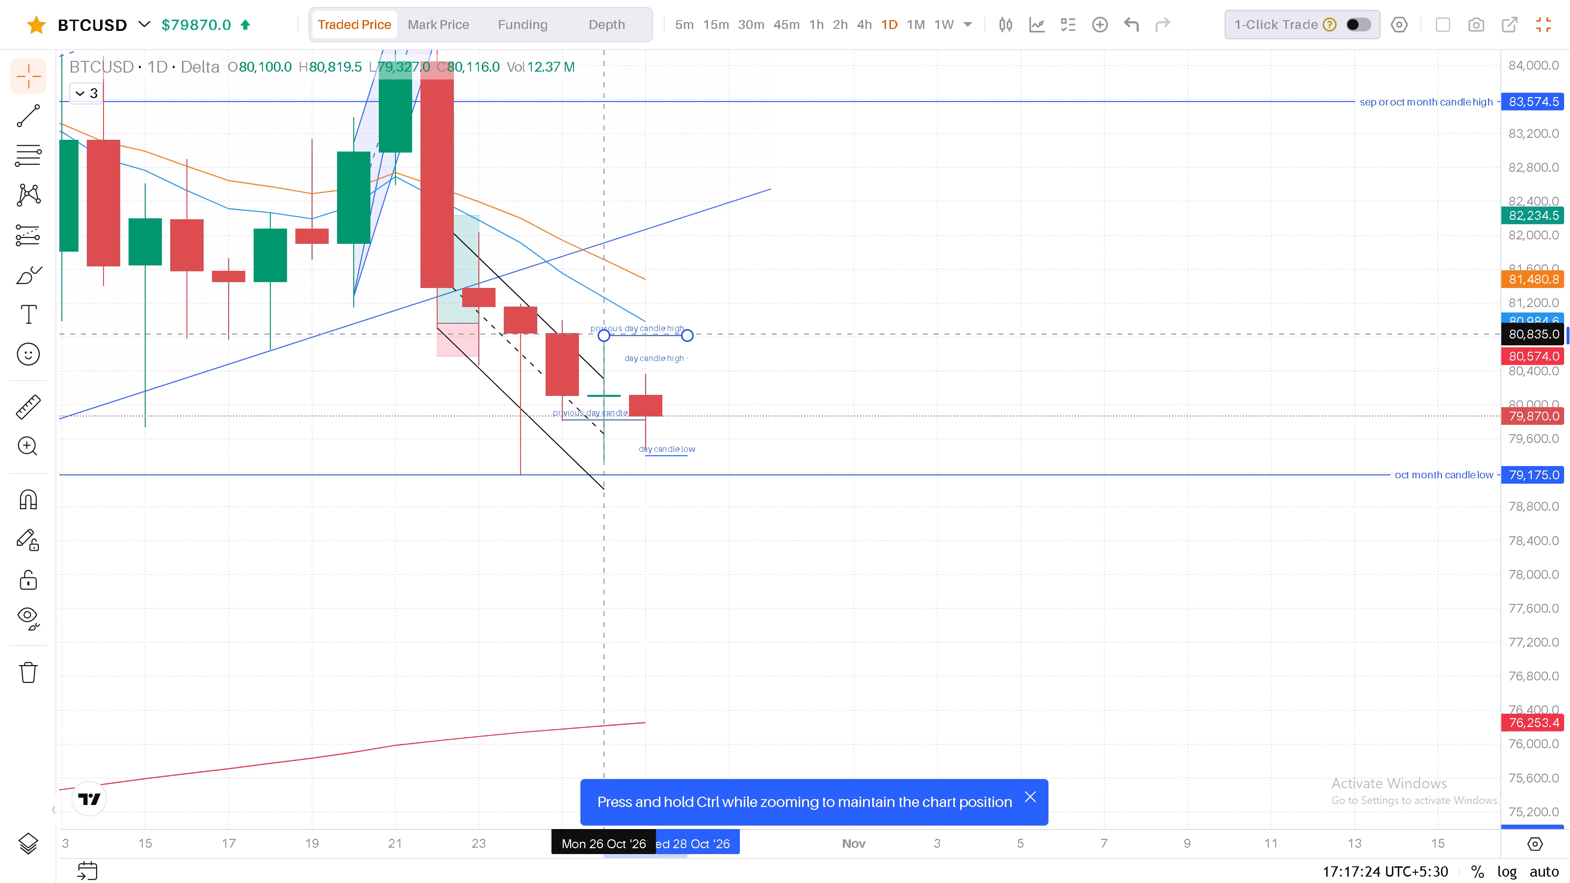
pyautogui.click(851, 287)
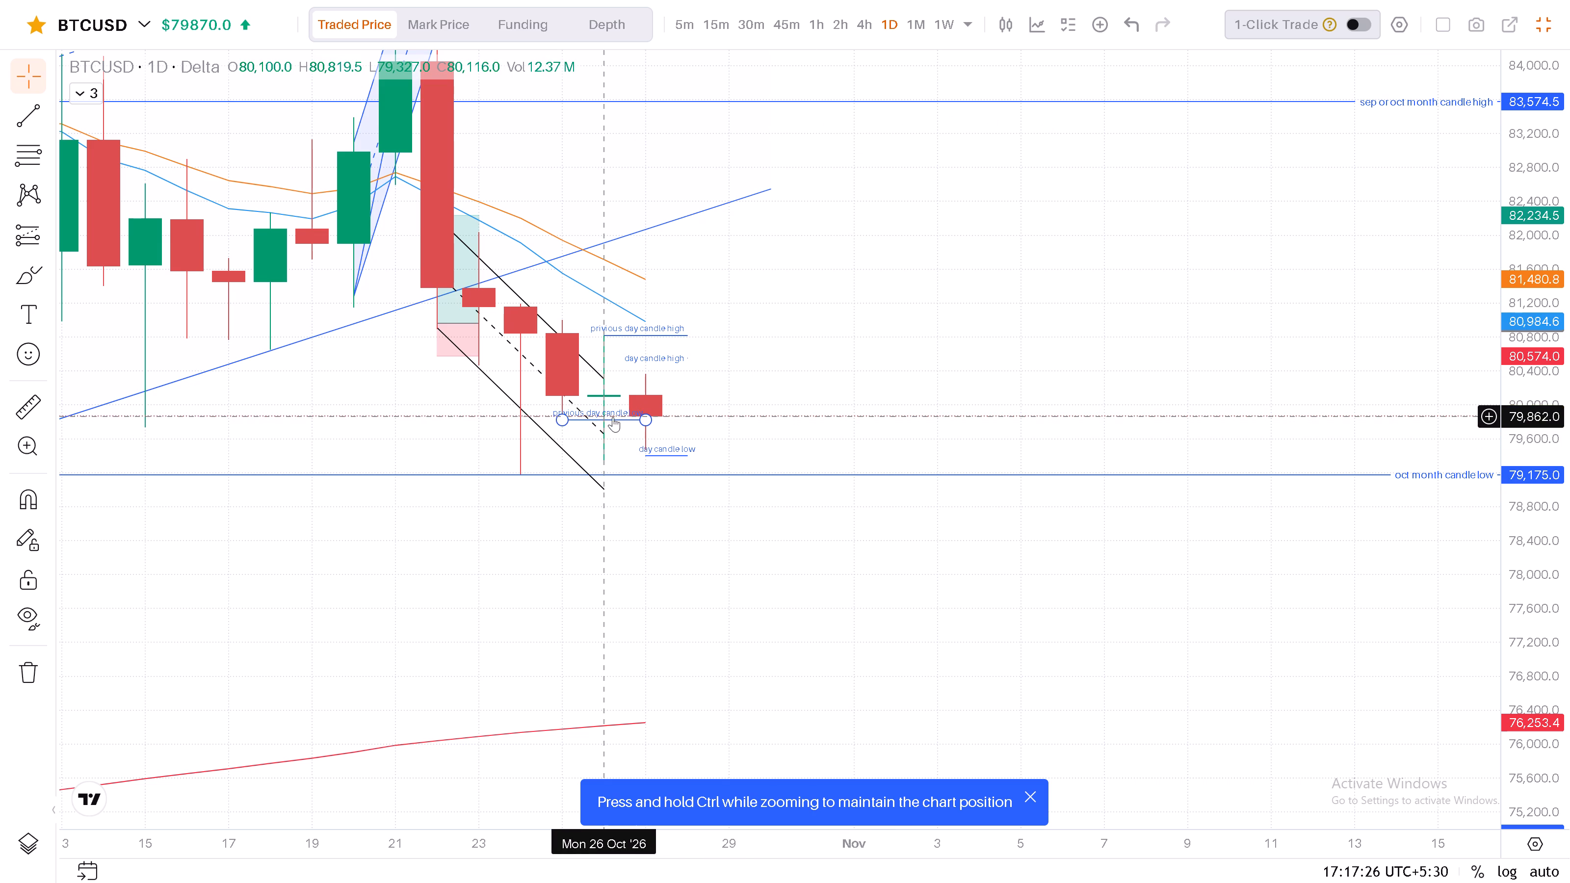
# Move the previous day candle low line one day forward to start at the 26 Oct candle, near that candle's low.
pyautogui.moveTo(601, 418); pyautogui.dragTo(628, 446)
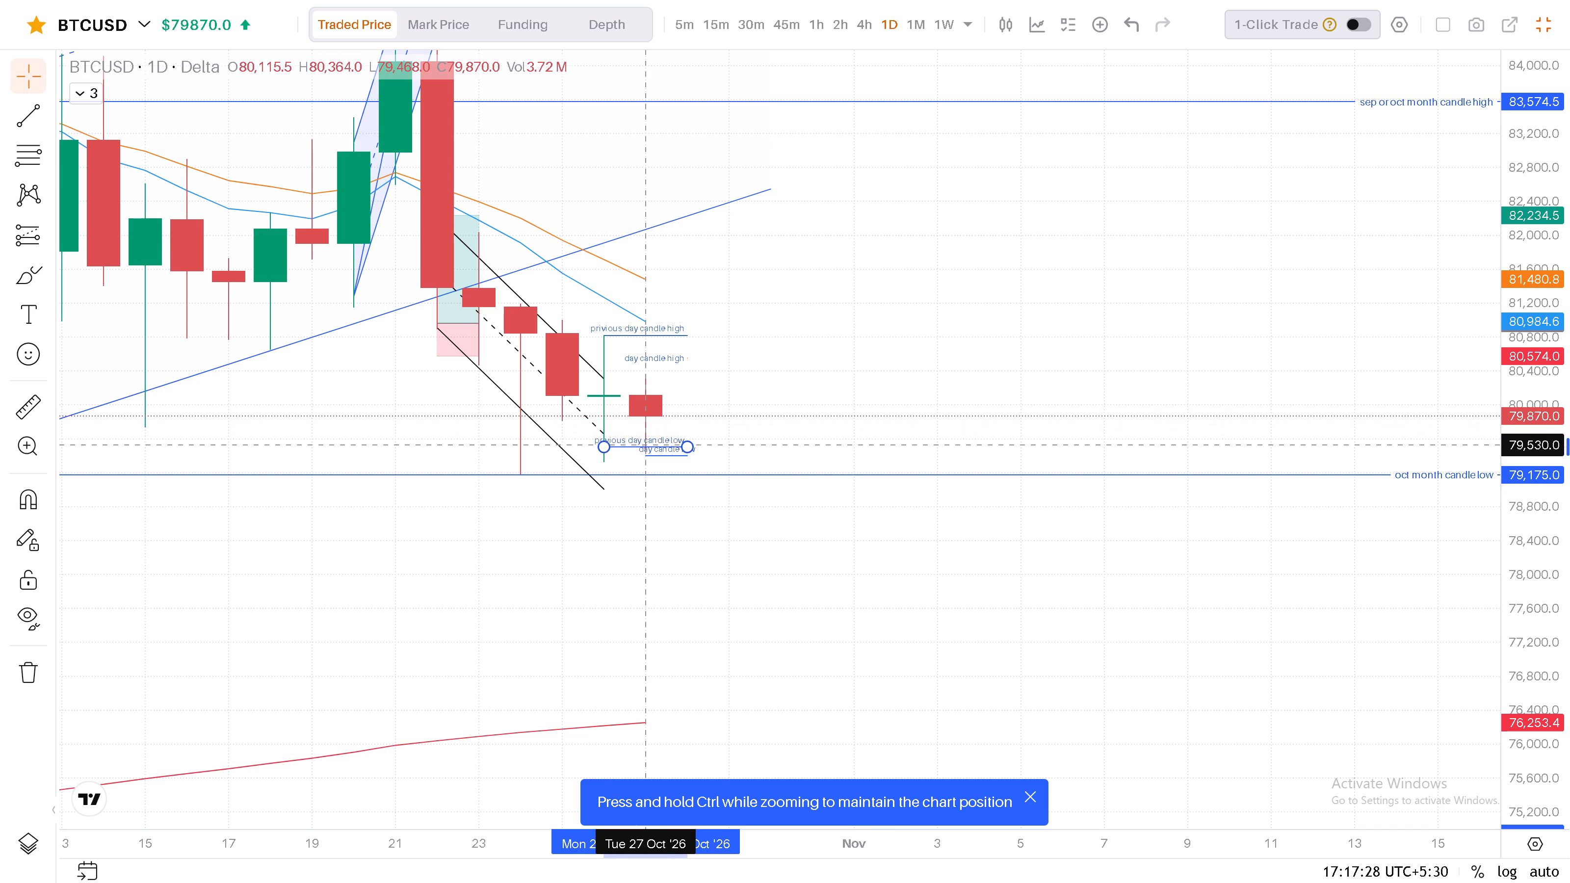
pyautogui.moveTo(628, 446); pyautogui.dragTo(628, 461)
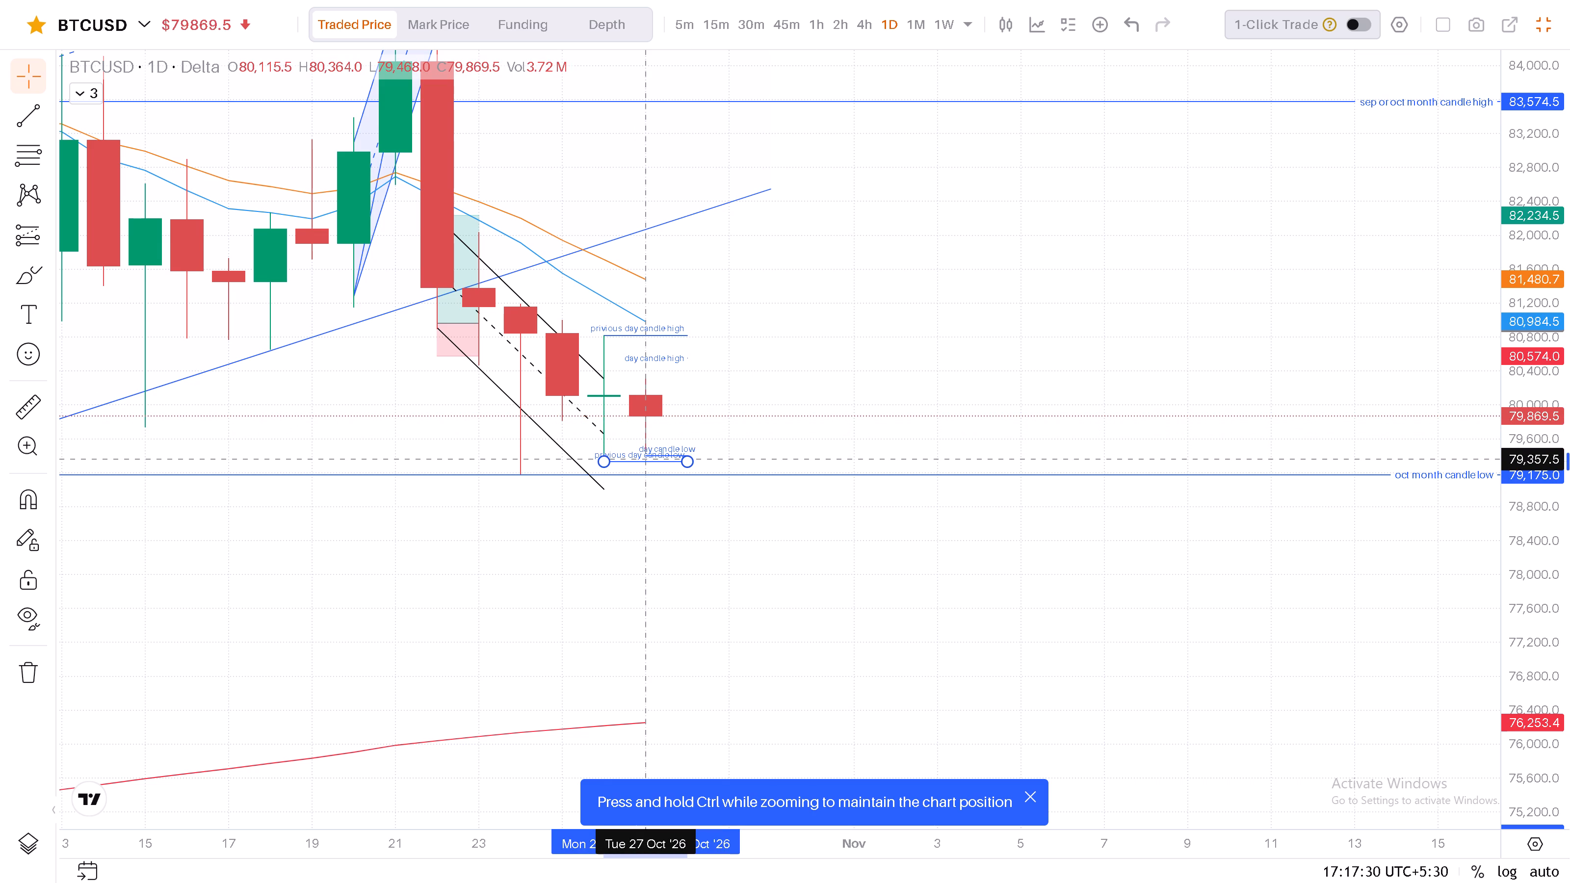
pyautogui.moveTo(628, 461); pyautogui.dragTo(628, 461)
pyautogui.click(624, 517)
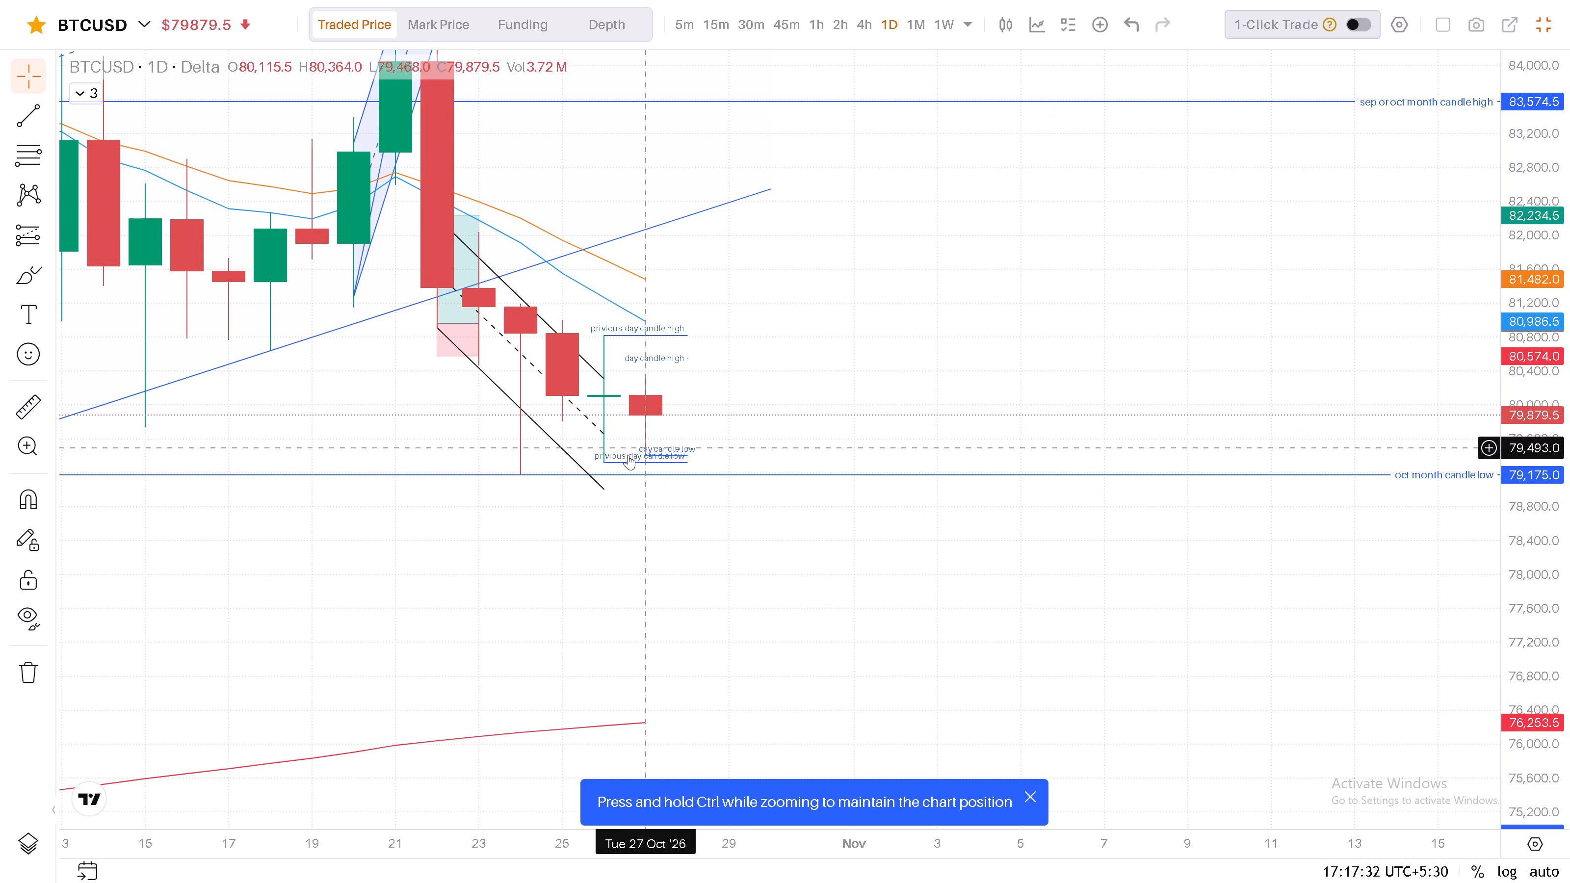
# Nudge the previous day candle low line slightly down to align it with the 26 Oct candle's low.
pyautogui.click(628, 455)
pyautogui.press('Down')
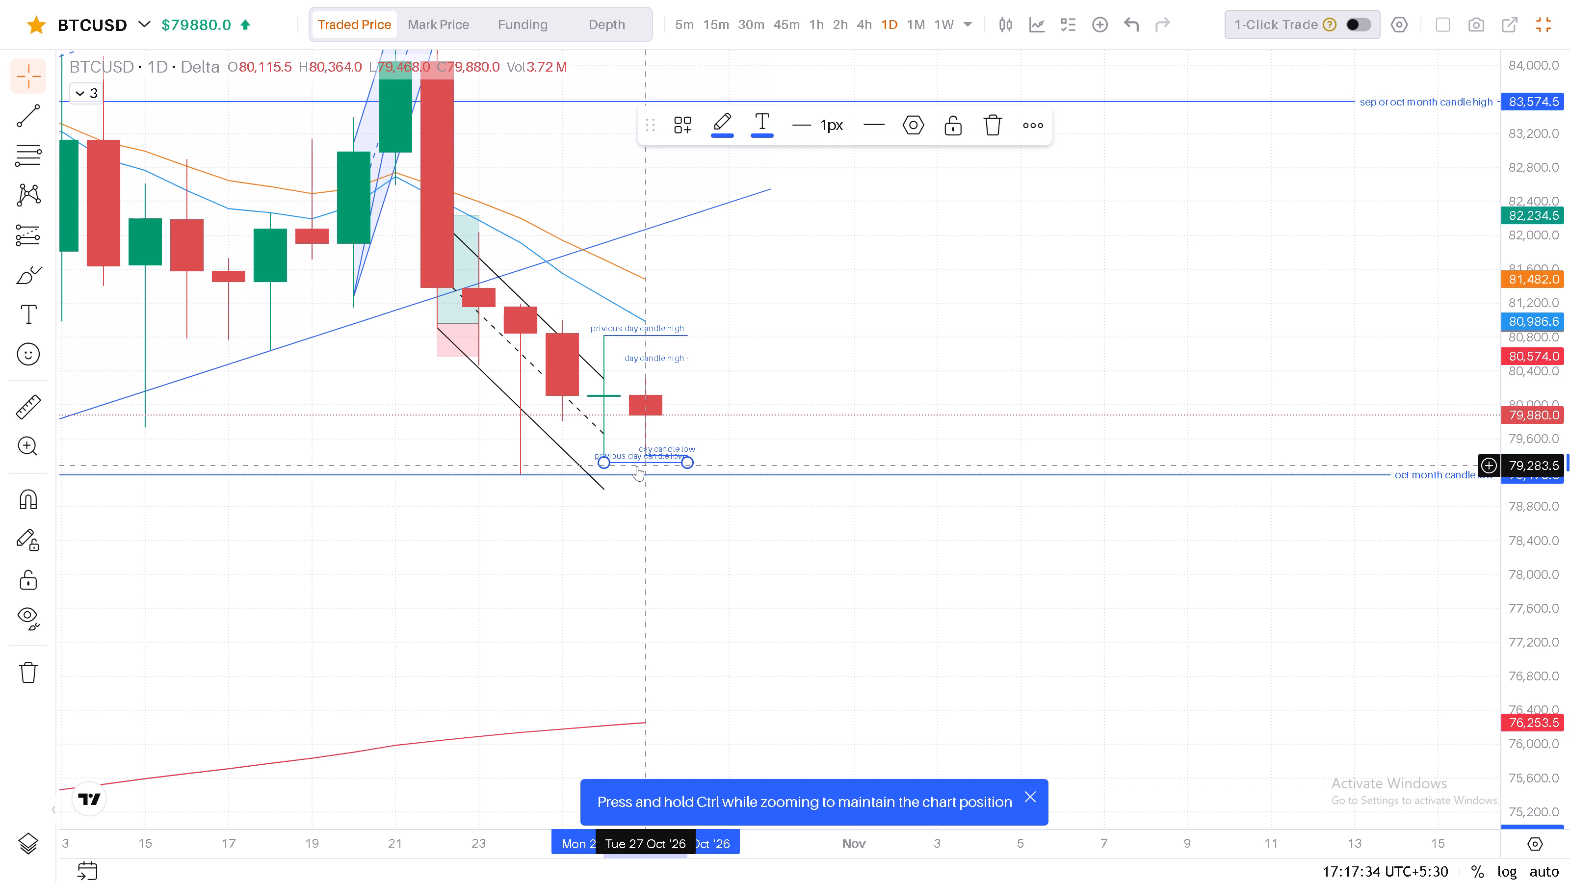
pyautogui.press('Down')
pyautogui.press('Down')
pyautogui.press('Down')
pyautogui.press('Down')
pyautogui.press('Down')
pyautogui.press('Down')
pyautogui.press('Down')
pyautogui.press('Down')
pyautogui.click(639, 463)
pyautogui.click(668, 495)
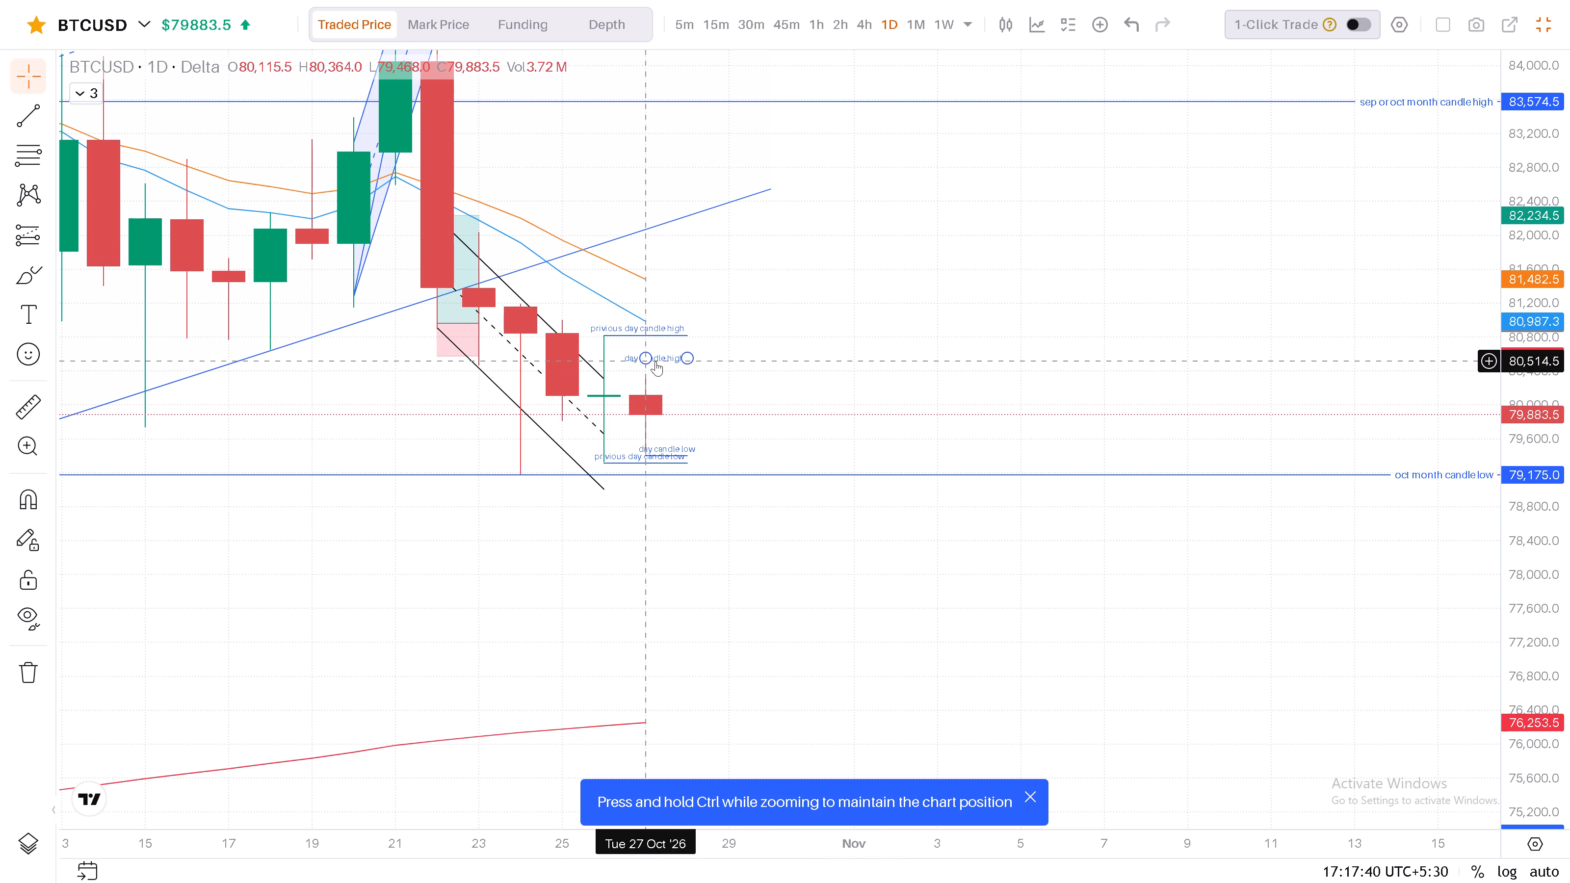
# Lower the day candle high line to the 27 Oct candle's high, keeping its start on that candle.
pyautogui.moveTo(664, 355); pyautogui.dragTo(669, 367)
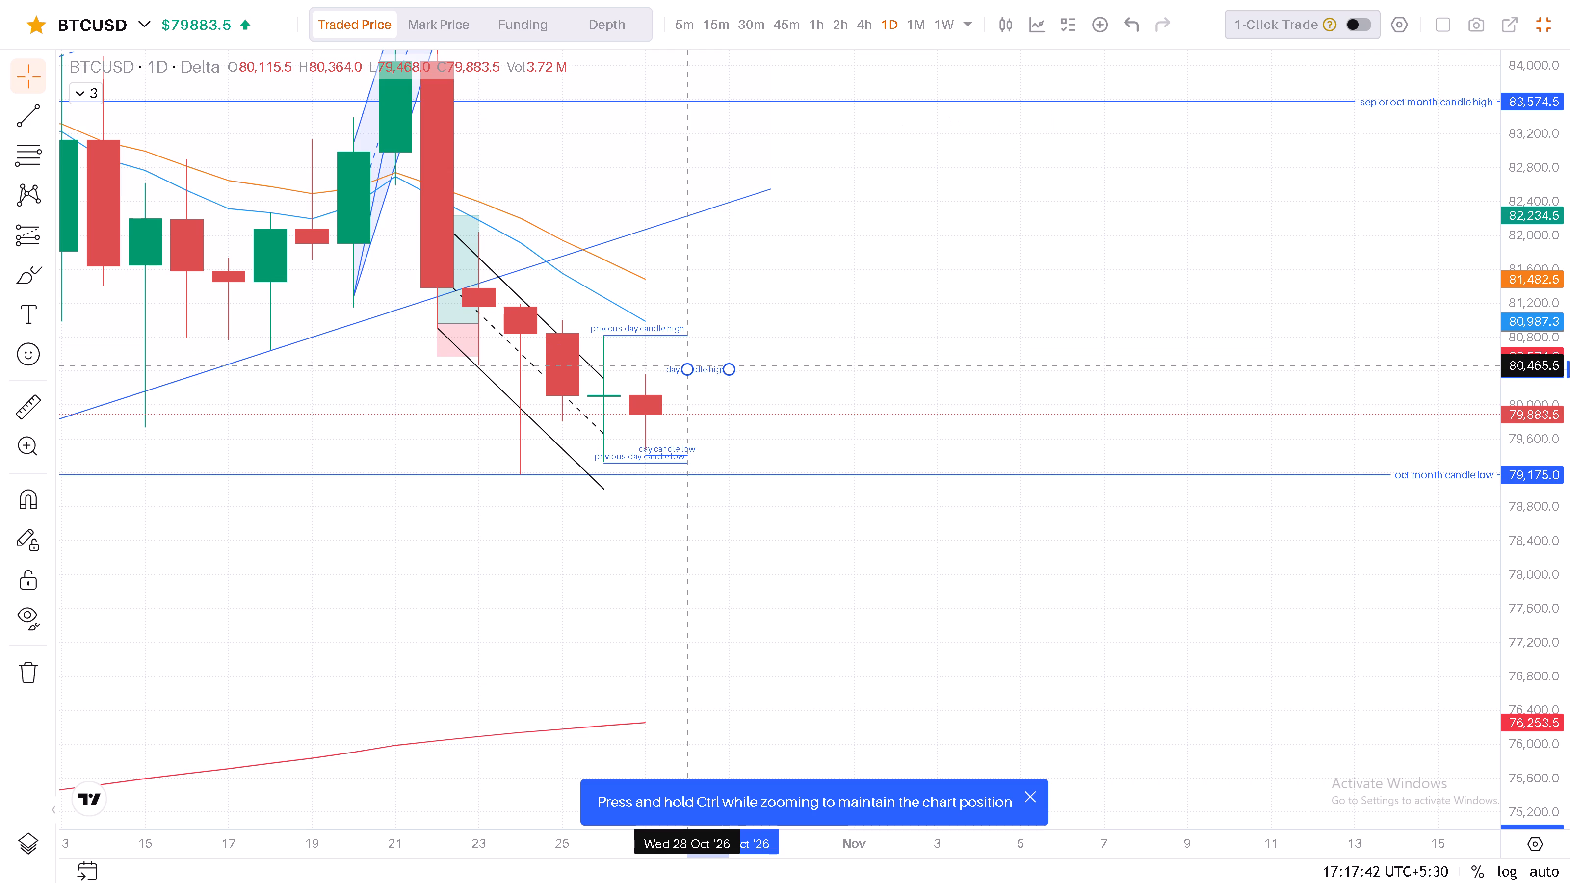
pyautogui.moveTo(669, 367); pyautogui.dragTo(669, 373)
pyautogui.moveTo(669, 373); pyautogui.dragTo(661, 375)
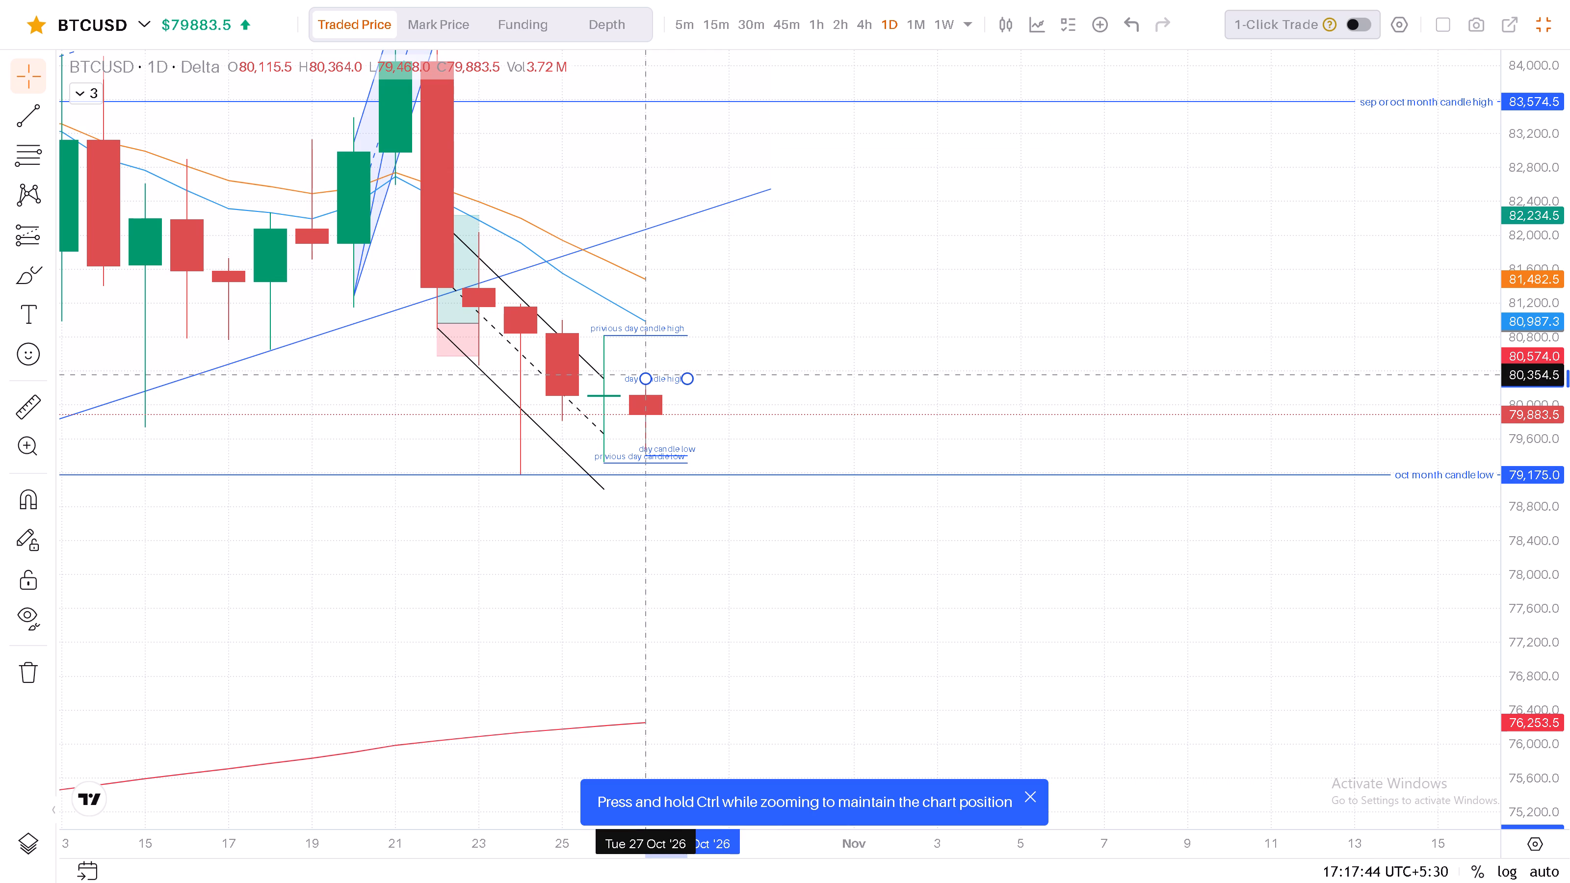
pyautogui.moveTo(661, 375); pyautogui.dragTo(661, 375)
pyautogui.click(861, 332)
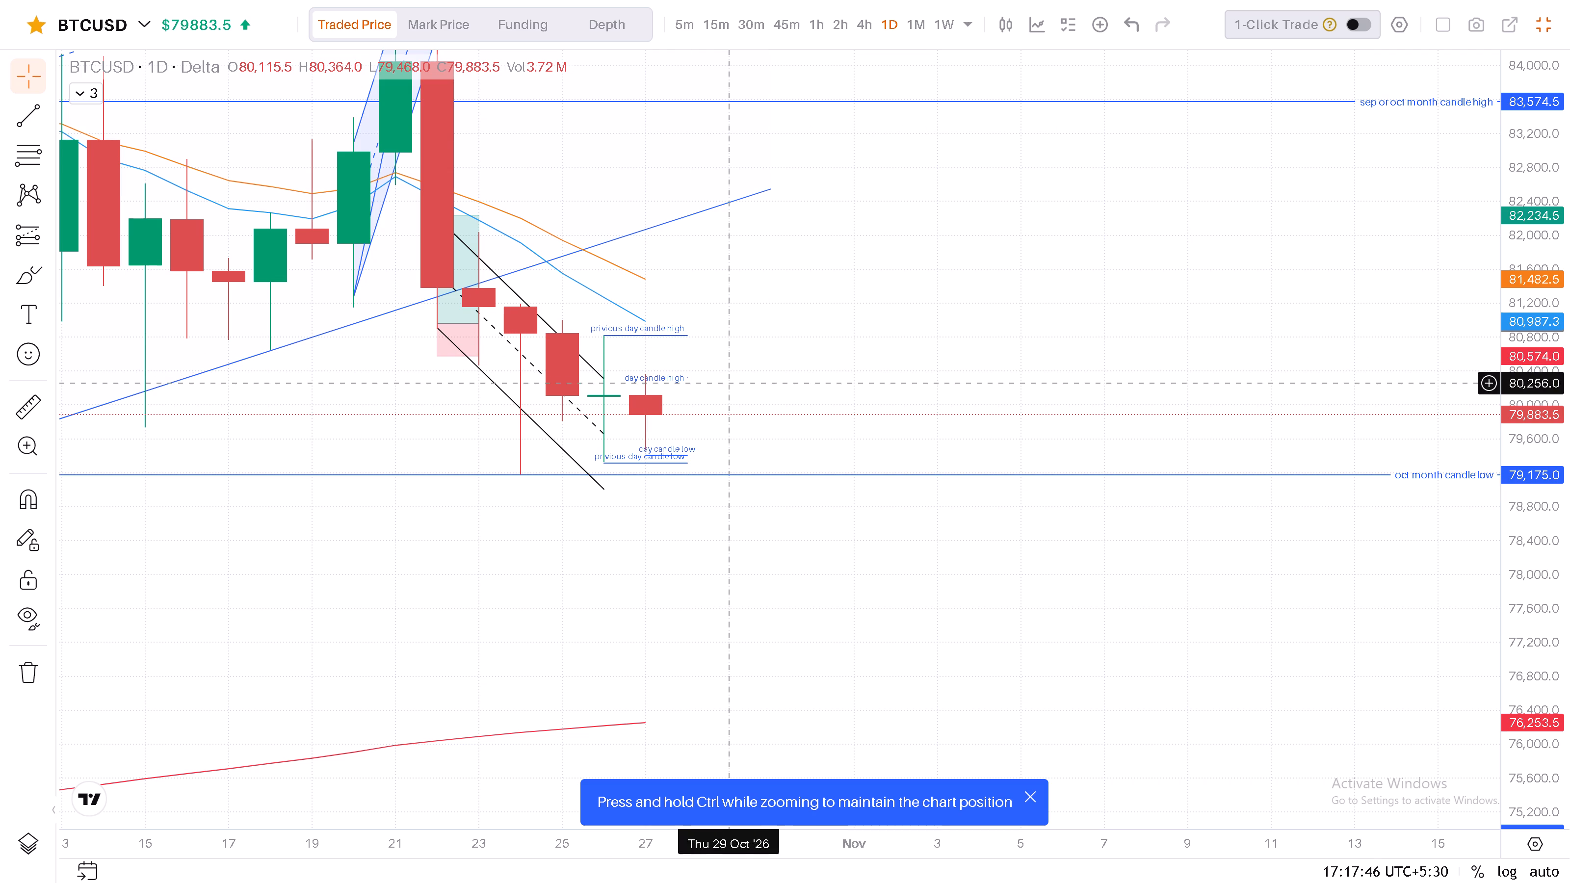
# Switch the BTCUSD chart to the 4h timeframe with all the day and previous day high/low lines in view.
pyautogui.click(865, 25)
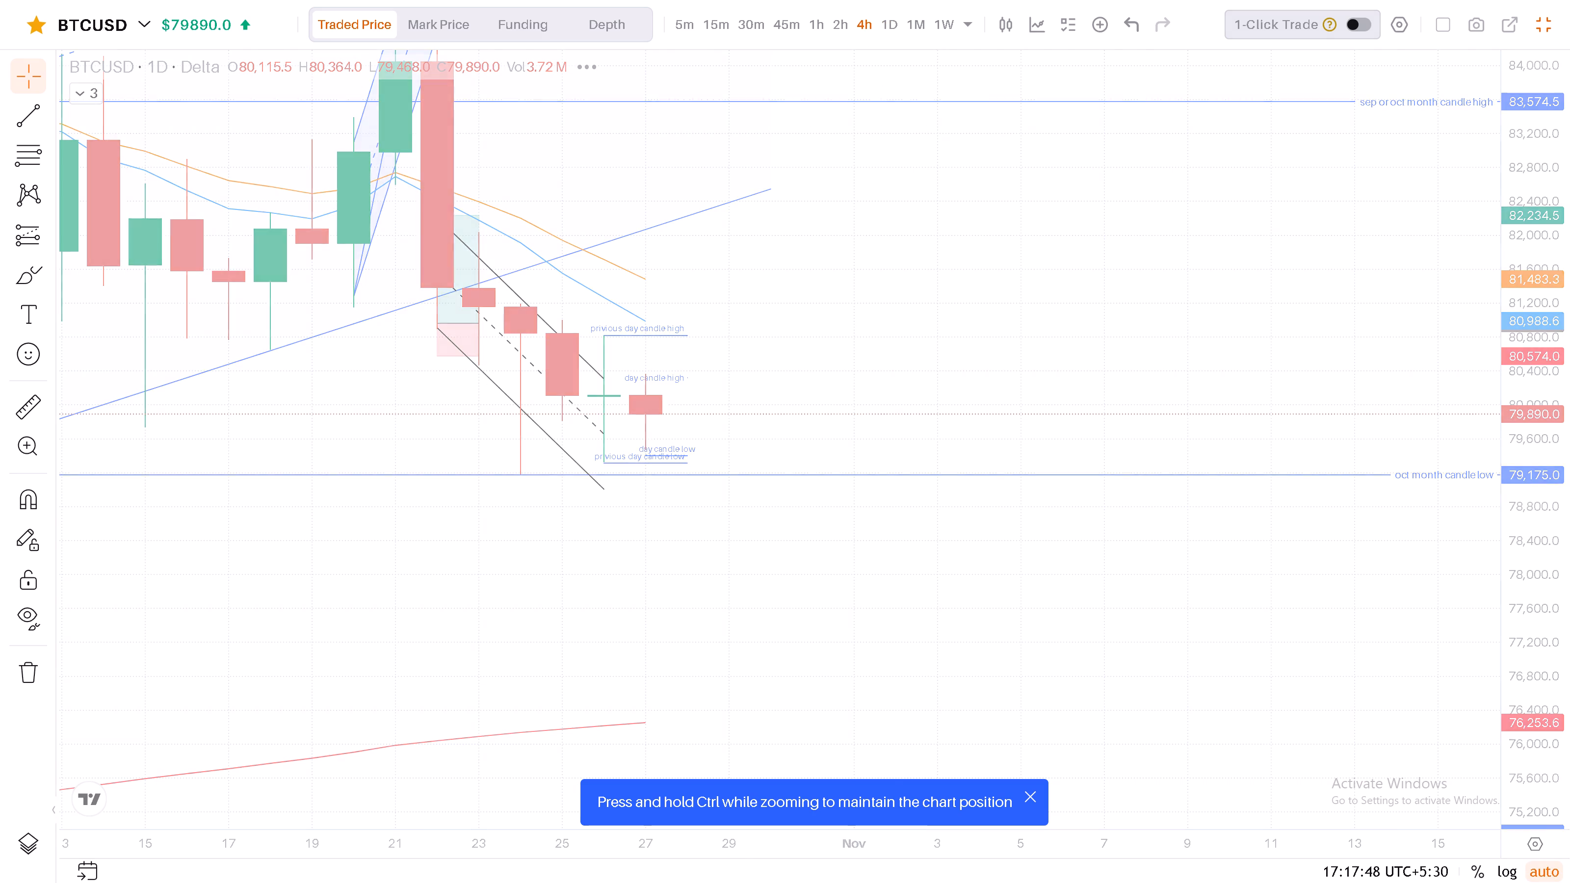
pyautogui.moveTo(1503, 380); pyautogui.dragTo(1503, 416)
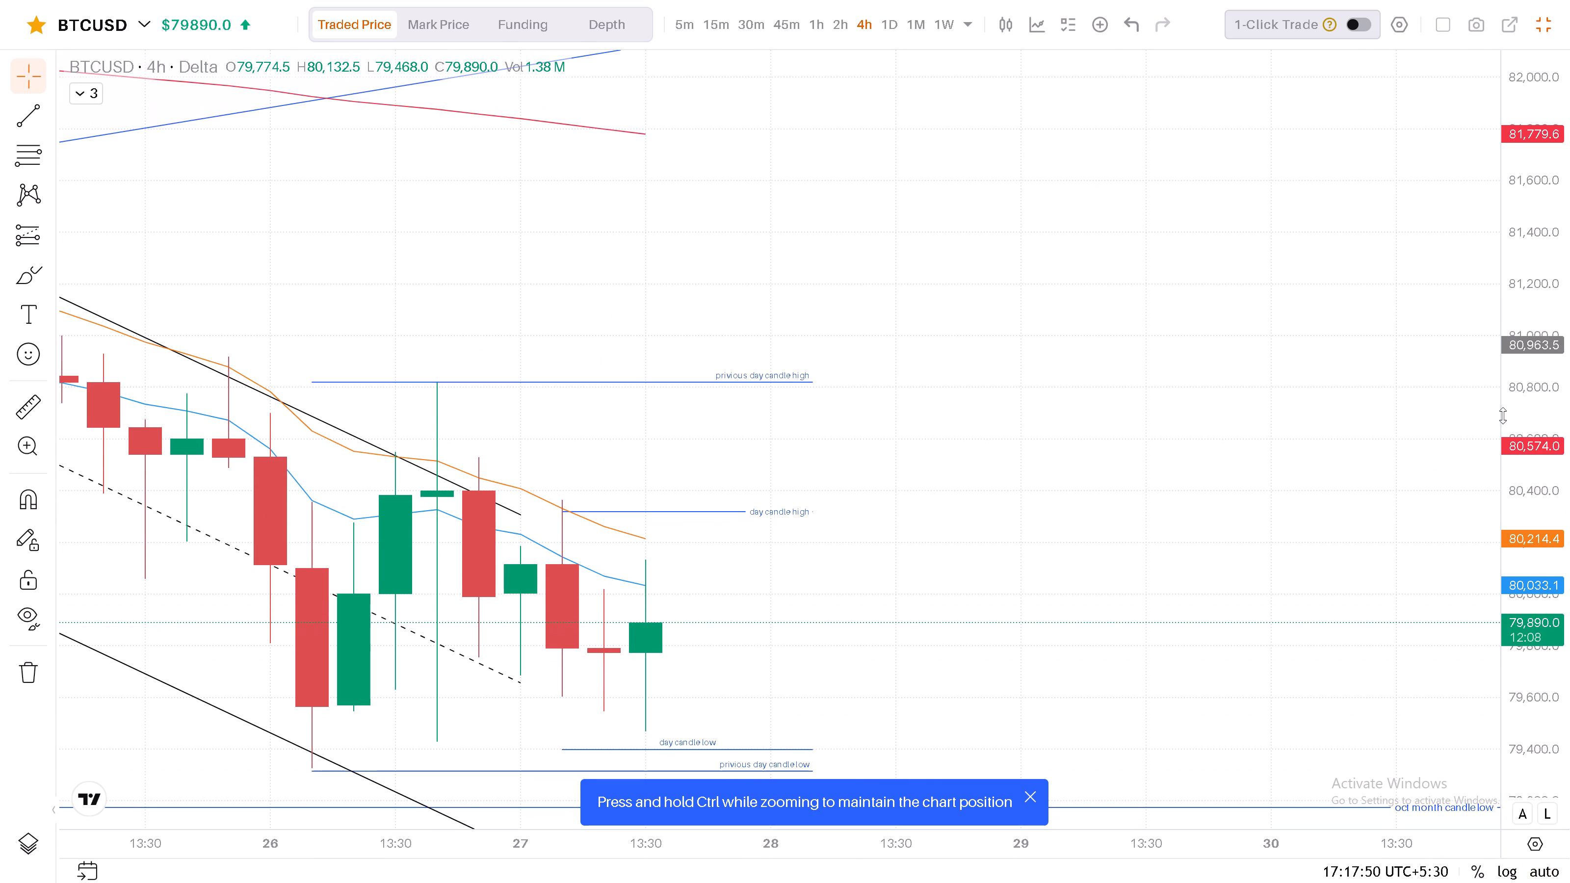
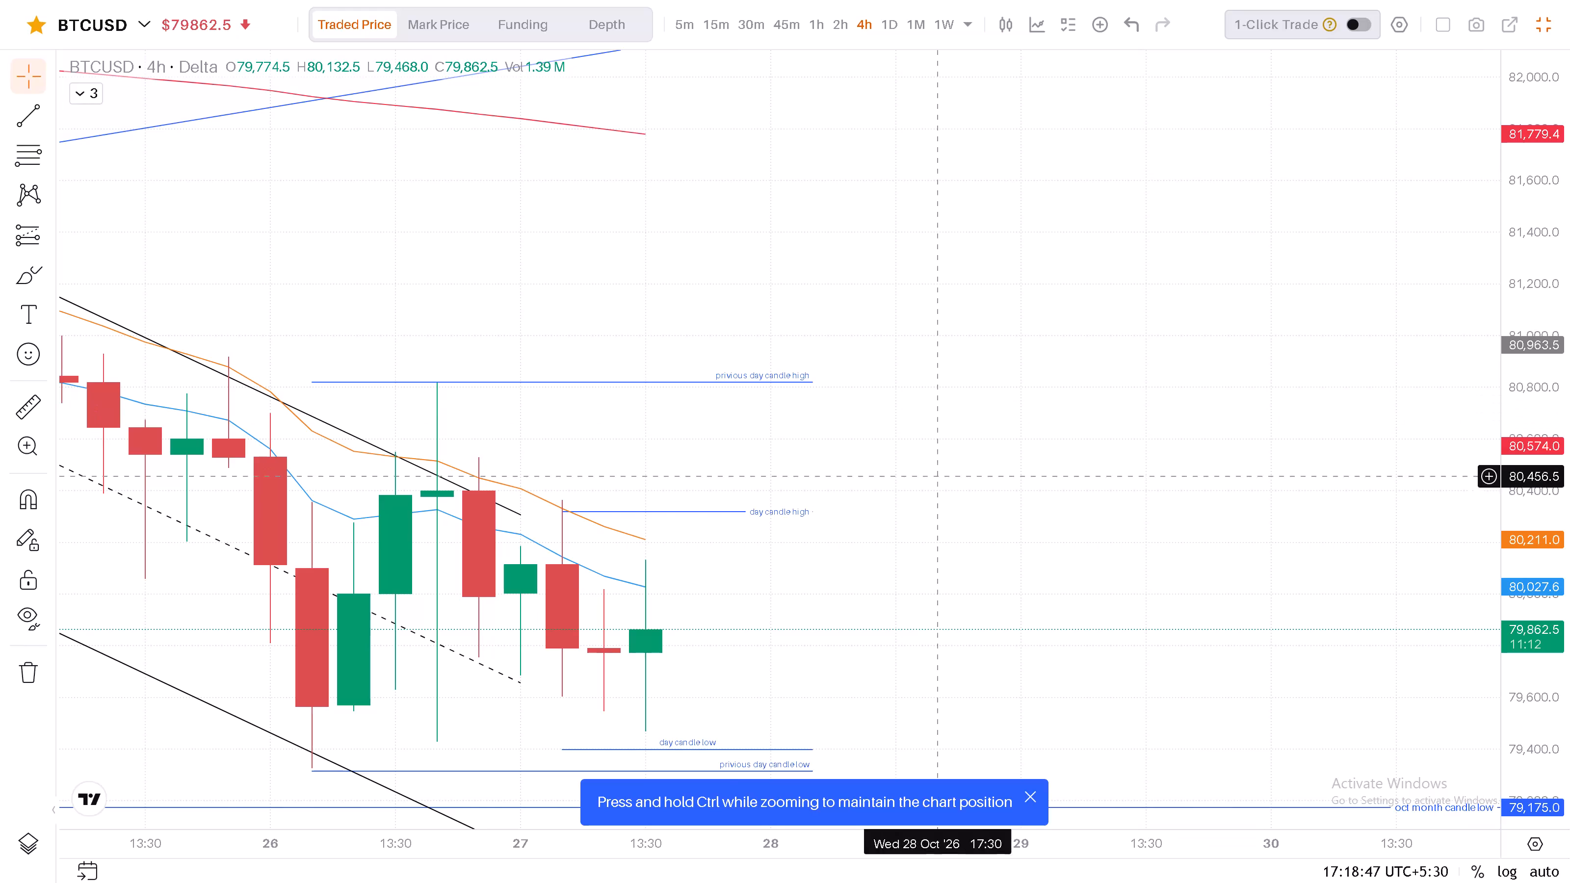
# Raise the day candle high line slightly to meet the wick top of the 27 Oct 4h candle where it starts.
pyautogui.click(707, 512)
pyautogui.press('Up')
pyautogui.press('Up')
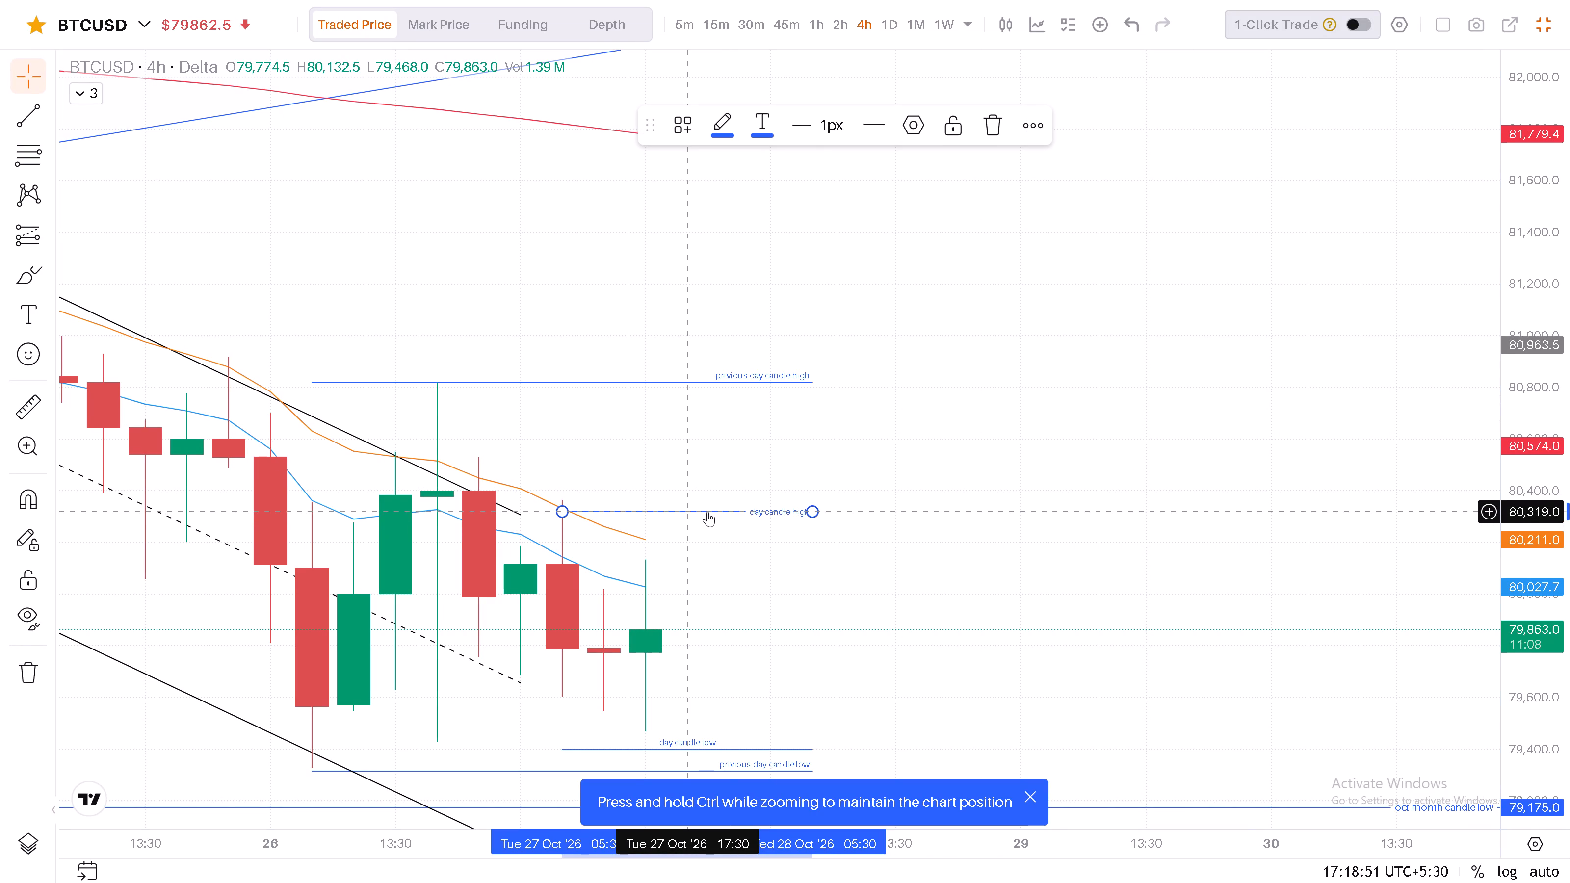
pyautogui.moveTo(707, 512); pyautogui.dragTo(706, 502)
pyautogui.click(1007, 434)
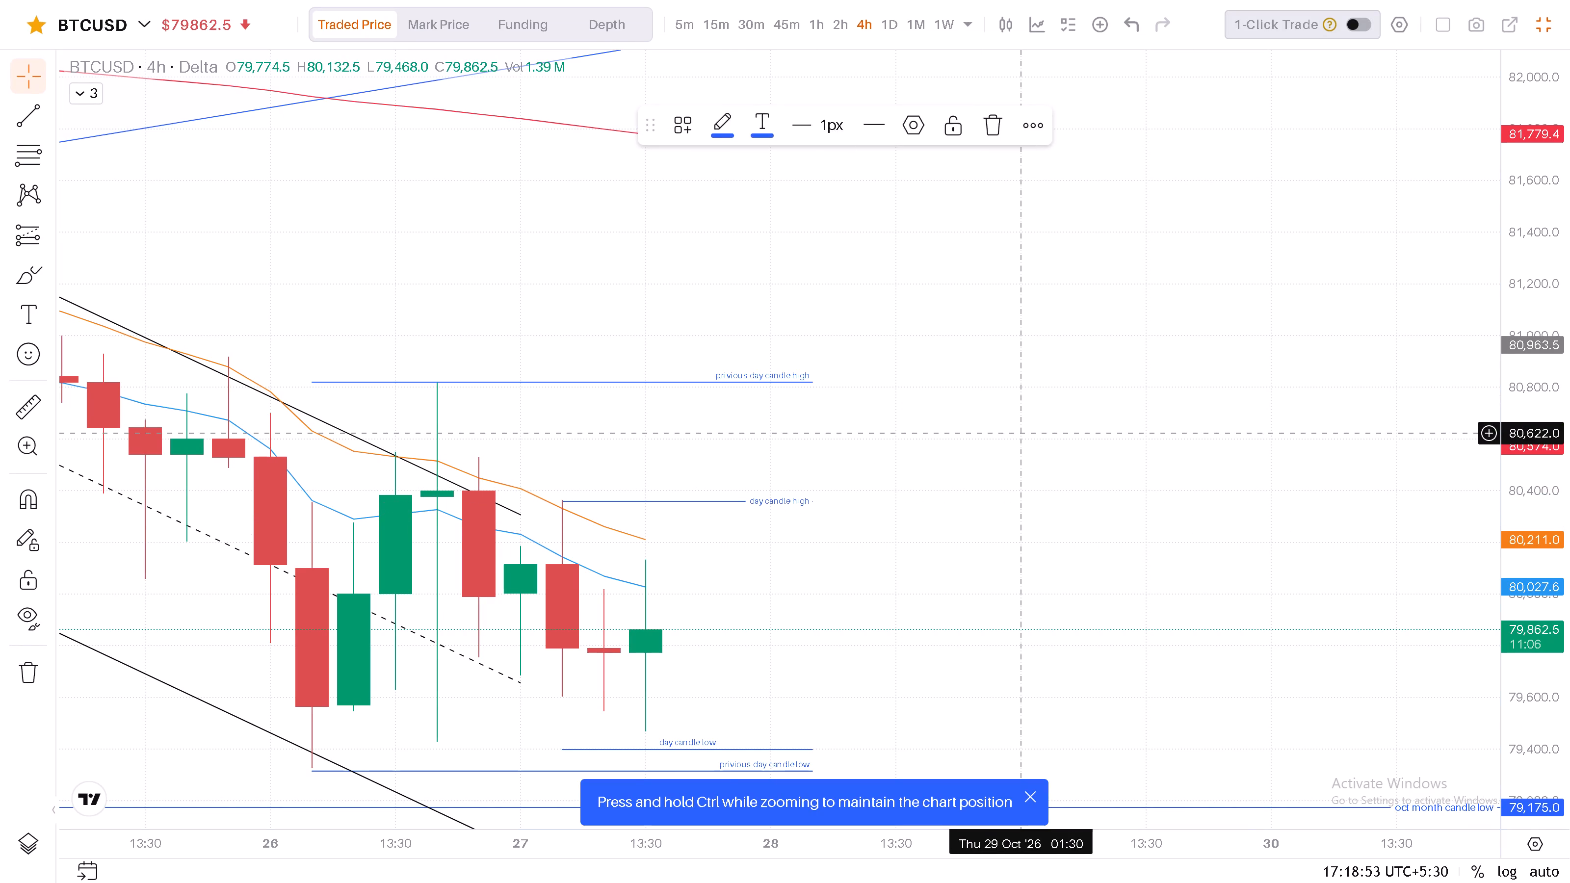
# Check the day and previous day high/low lines on the 1D timeframe, and return to the 4h timeframe.
pyautogui.moveTo(979, 439); pyautogui.dragTo(986, 338)
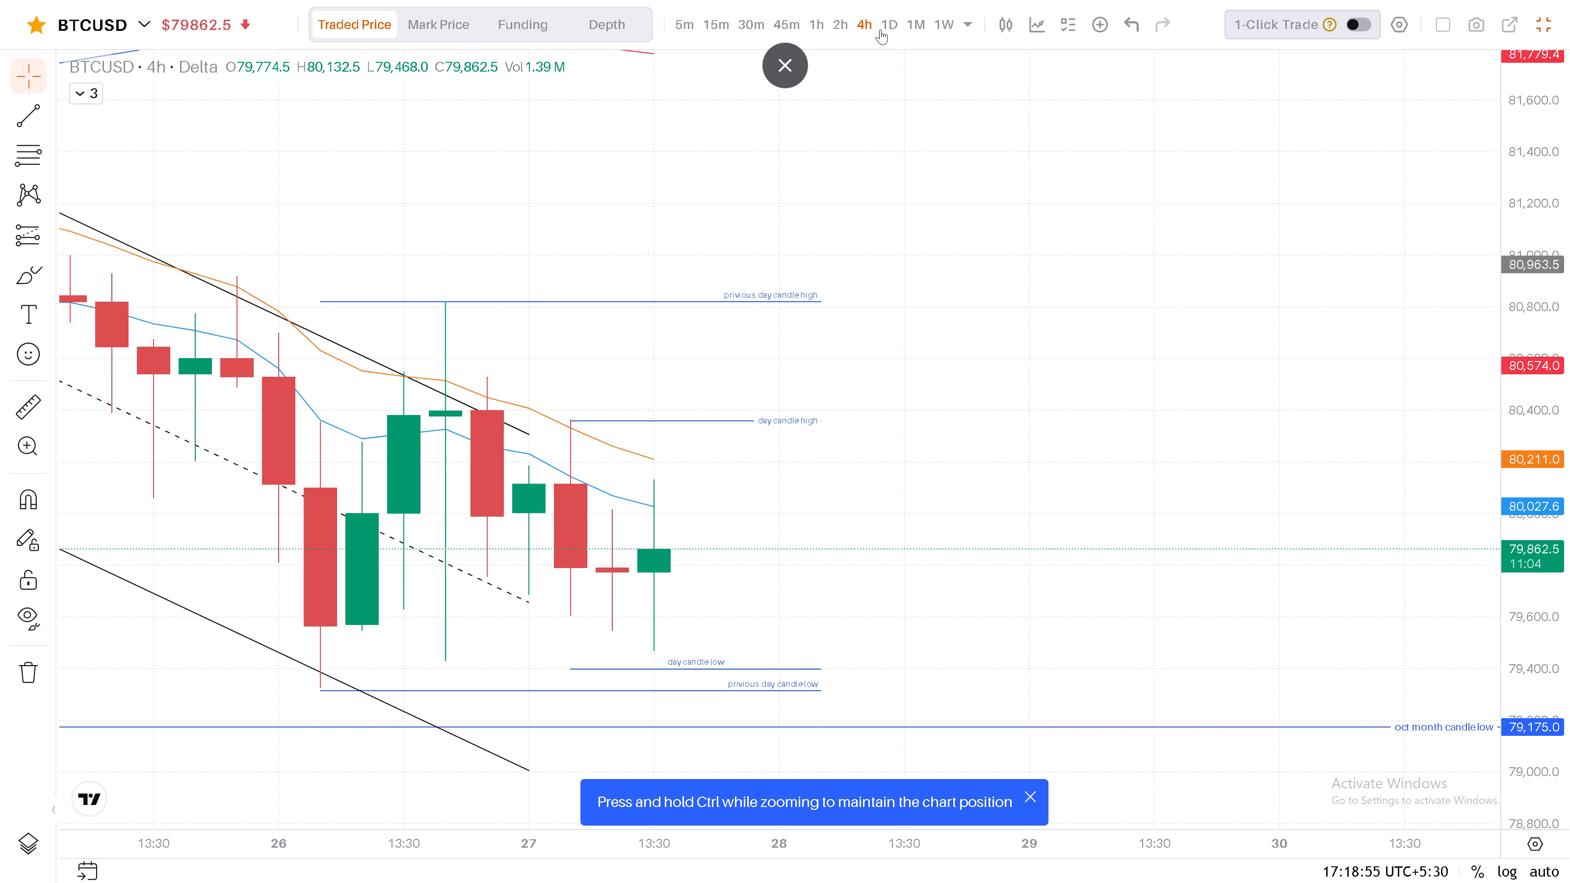
pyautogui.click(898, 21)
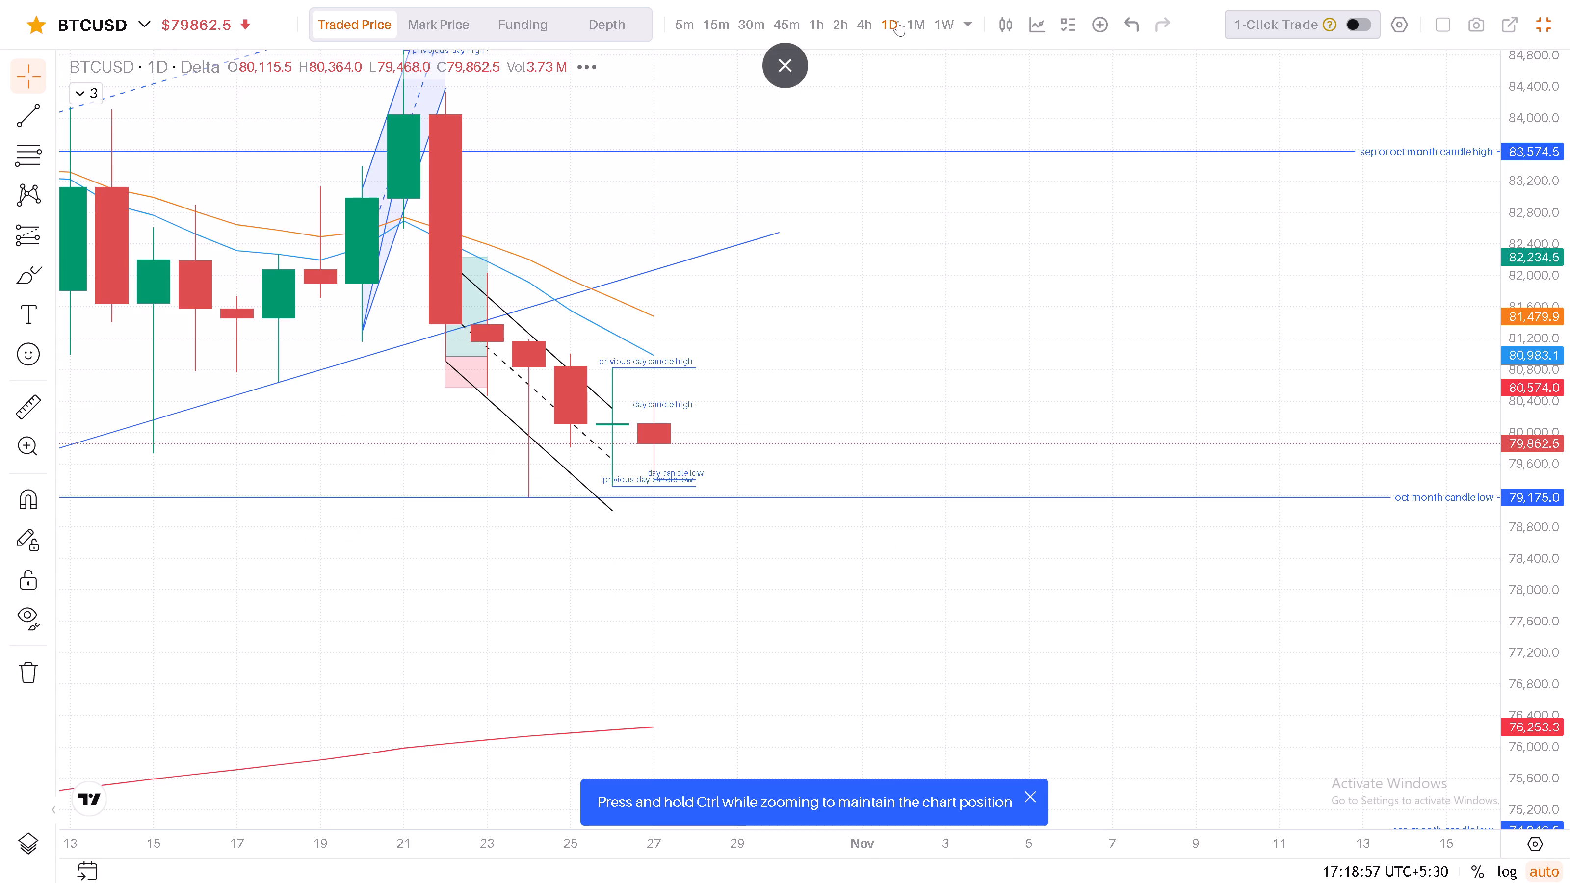
pyautogui.click(870, 21)
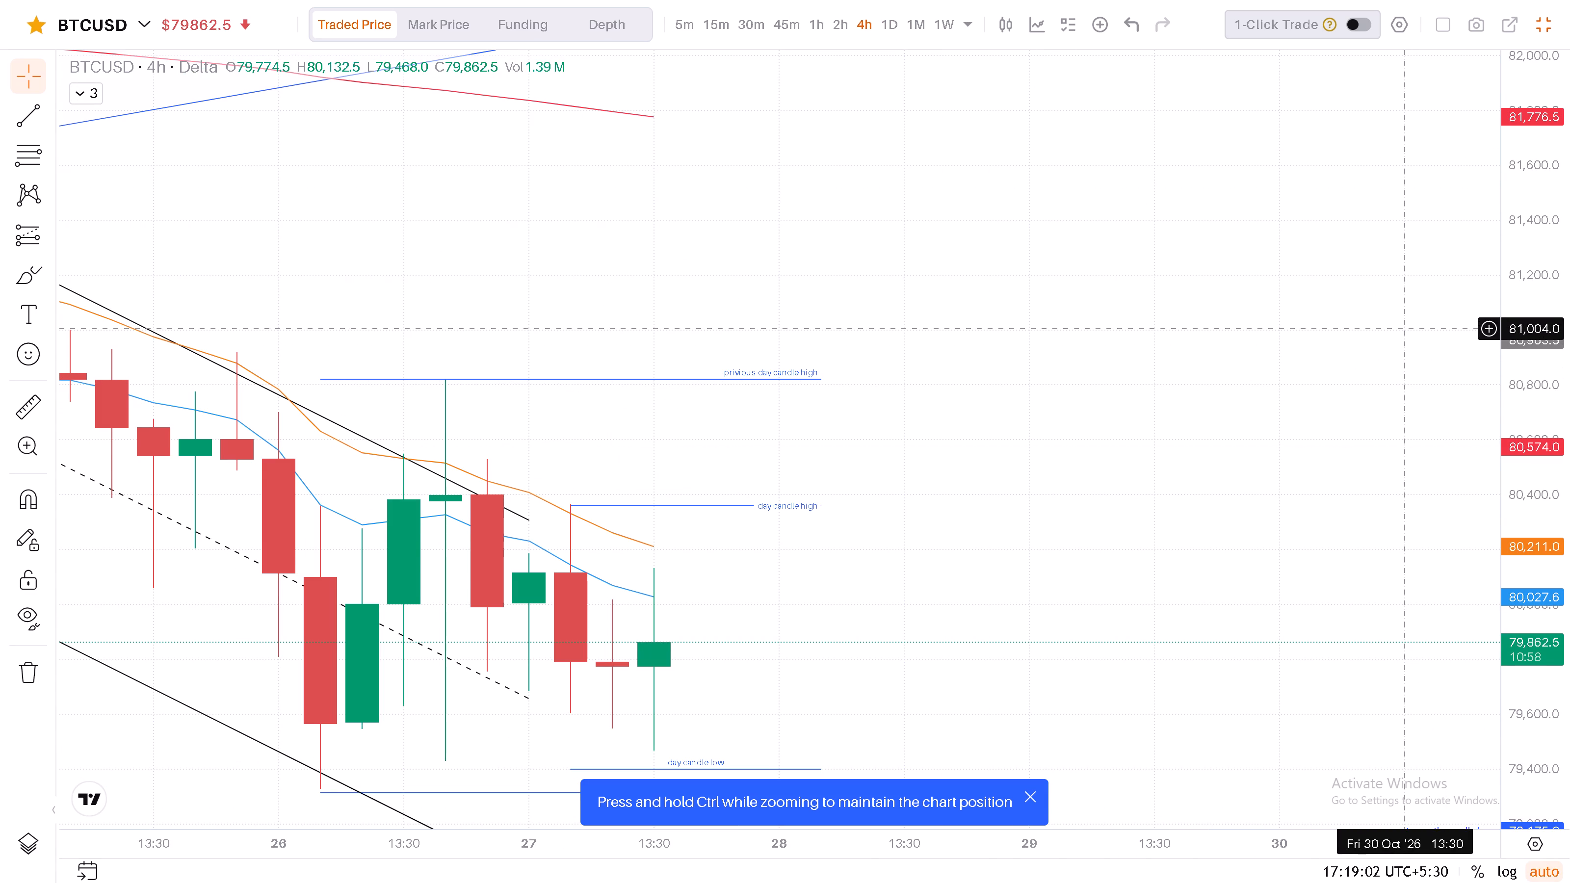
# Examine the 4h candles from 22 to 27 Oct against the descending channel, day high/low lines and oct month candle low line.
pyautogui.moveTo(1537, 200); pyautogui.dragTo(1523, 538)
pyautogui.scroll(-5, 1121, 459)
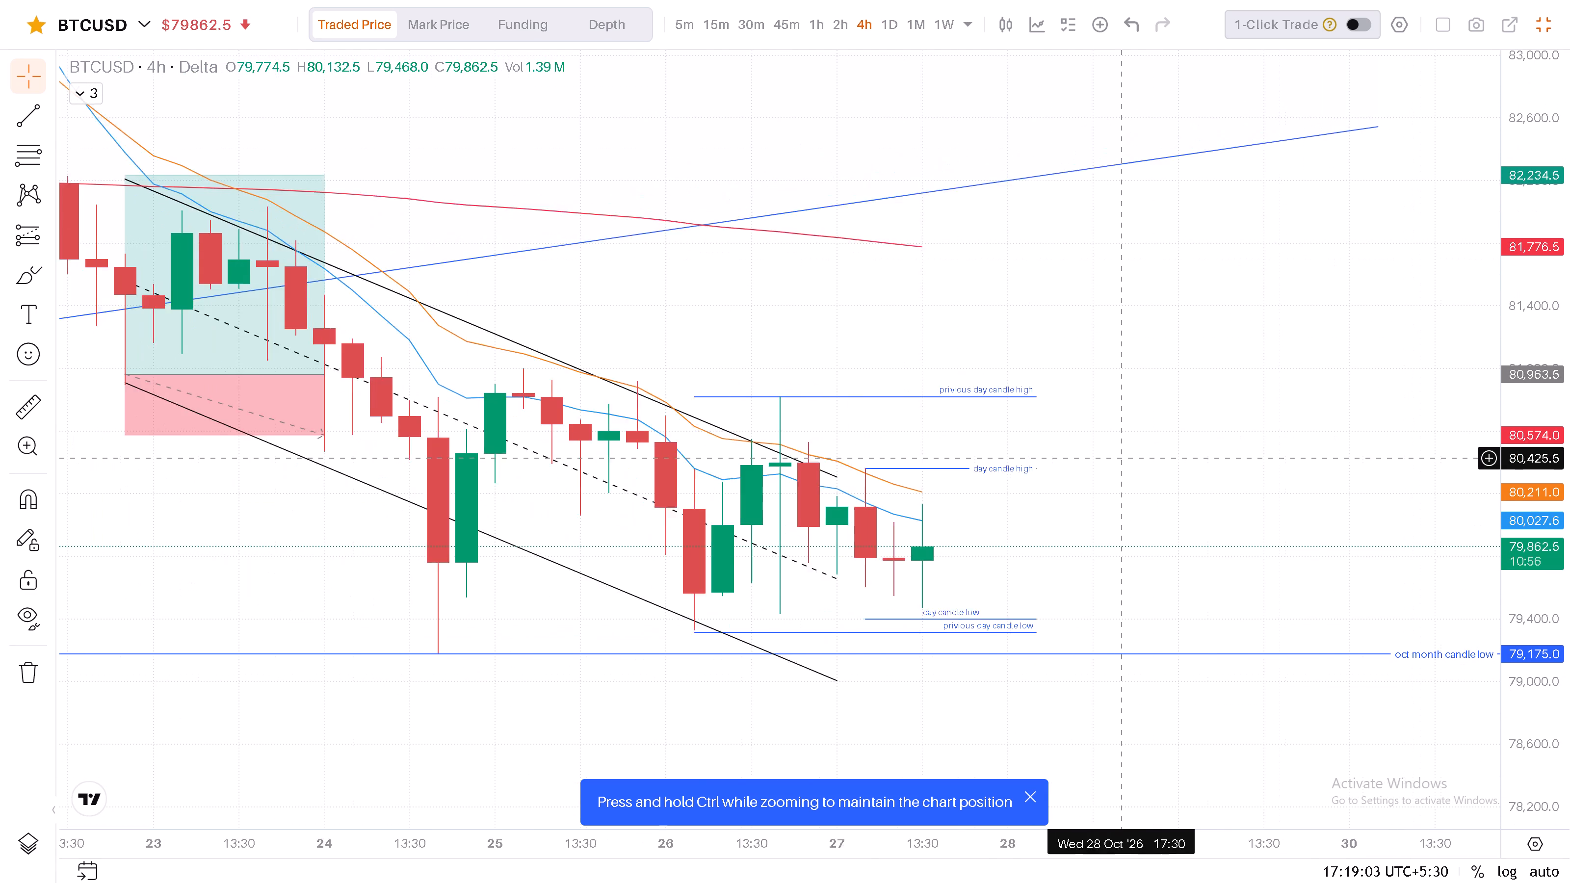
pyautogui.moveTo(1210, 438); pyautogui.dragTo(1234, 397)
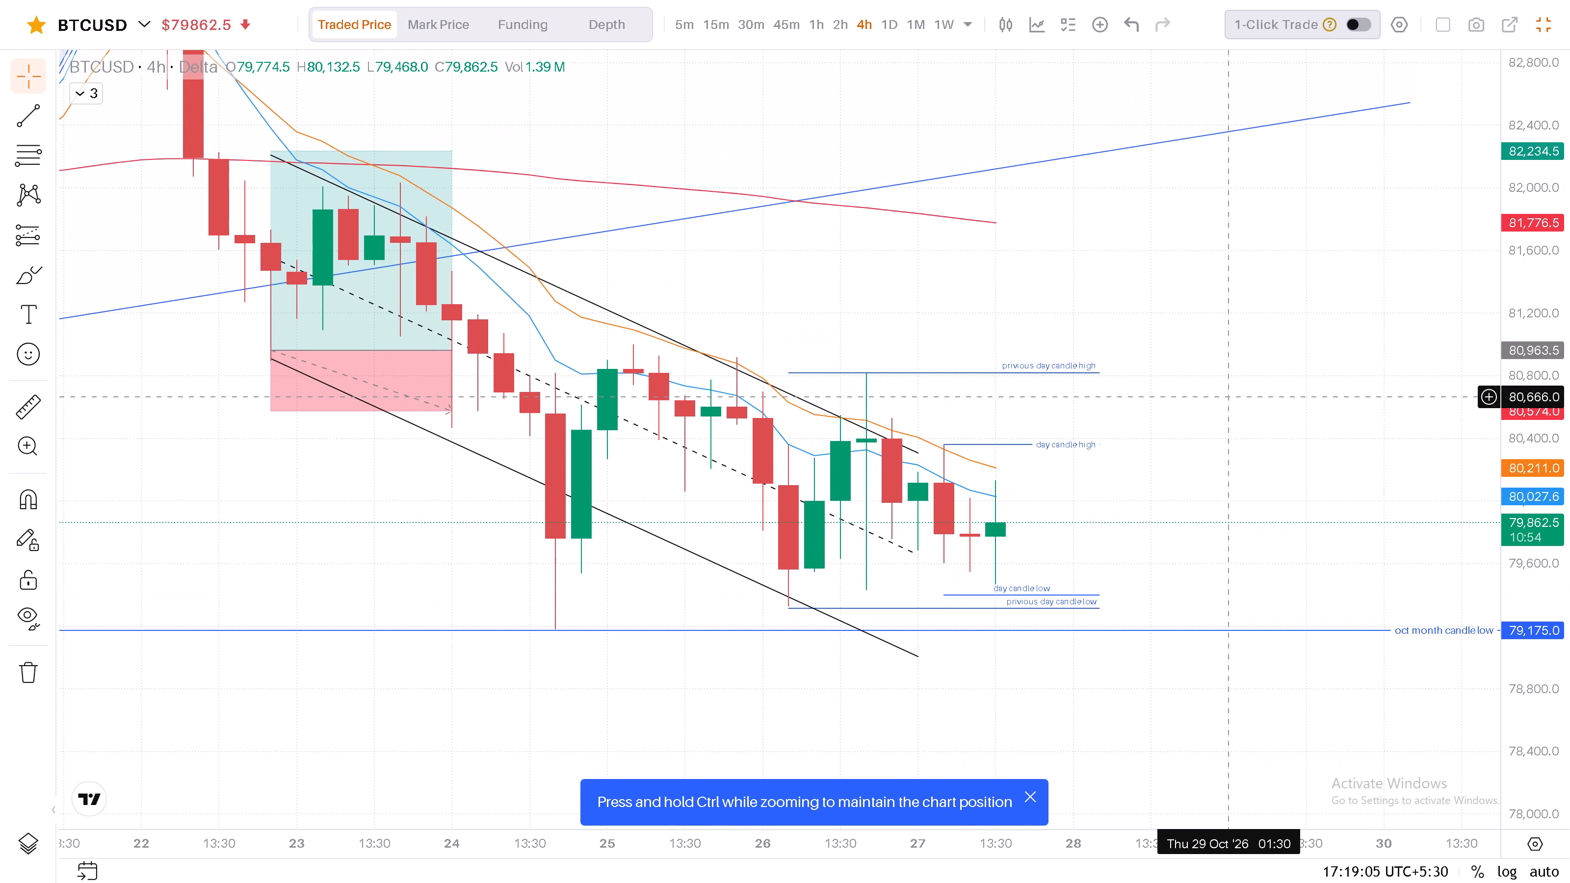
pyautogui.moveTo(1234, 397); pyautogui.dragTo(1231, 333)
pyautogui.click(1231, 333)
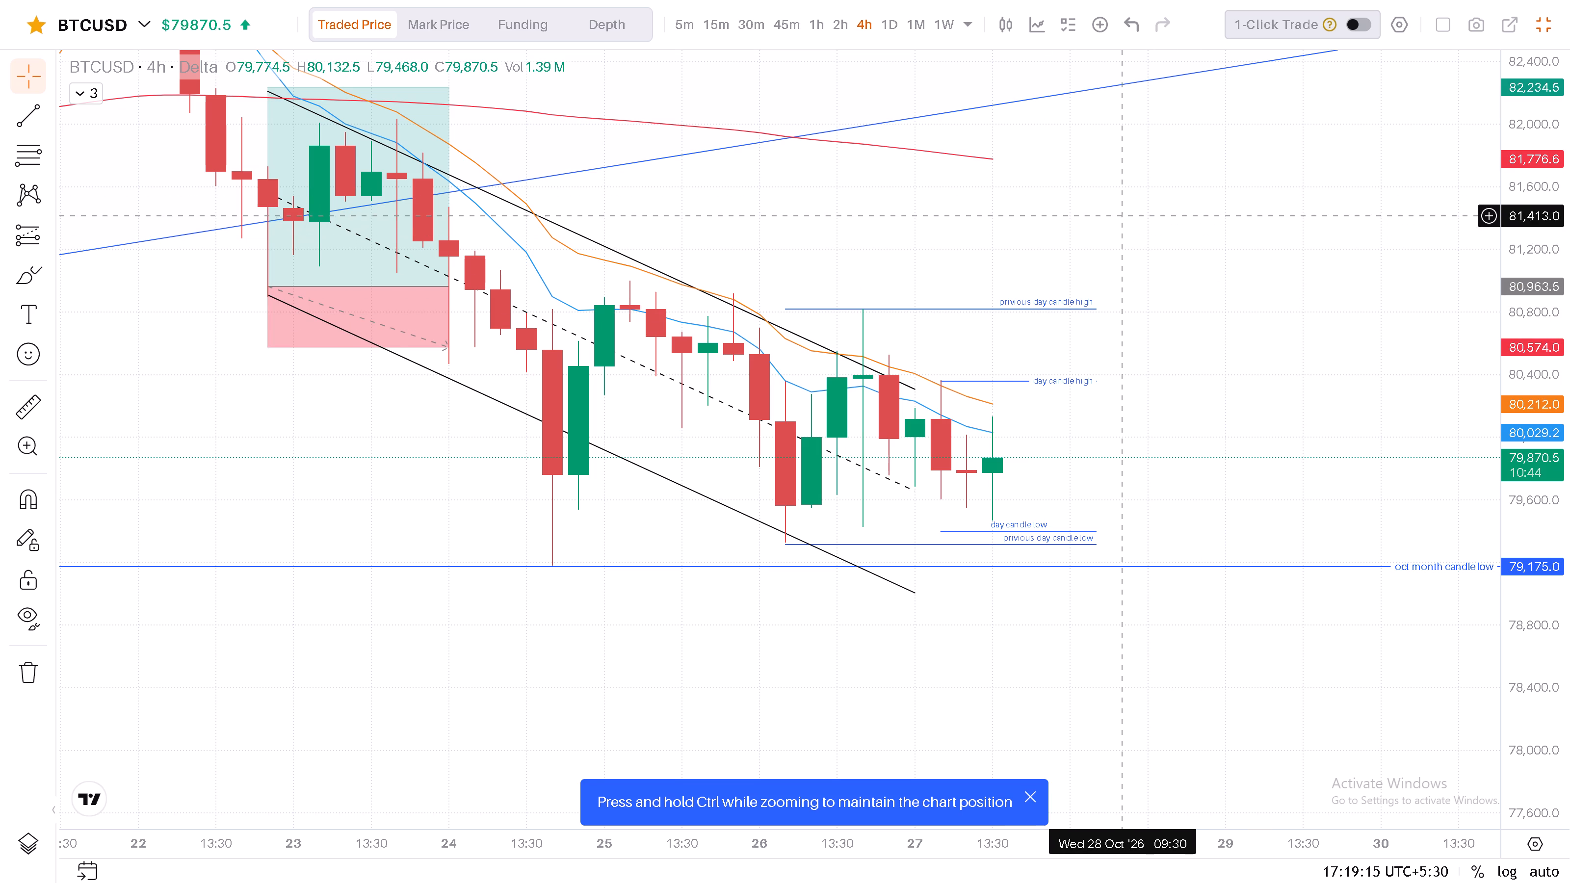
pyautogui.moveTo(1124, 216); pyautogui.dragTo(1119, 264)
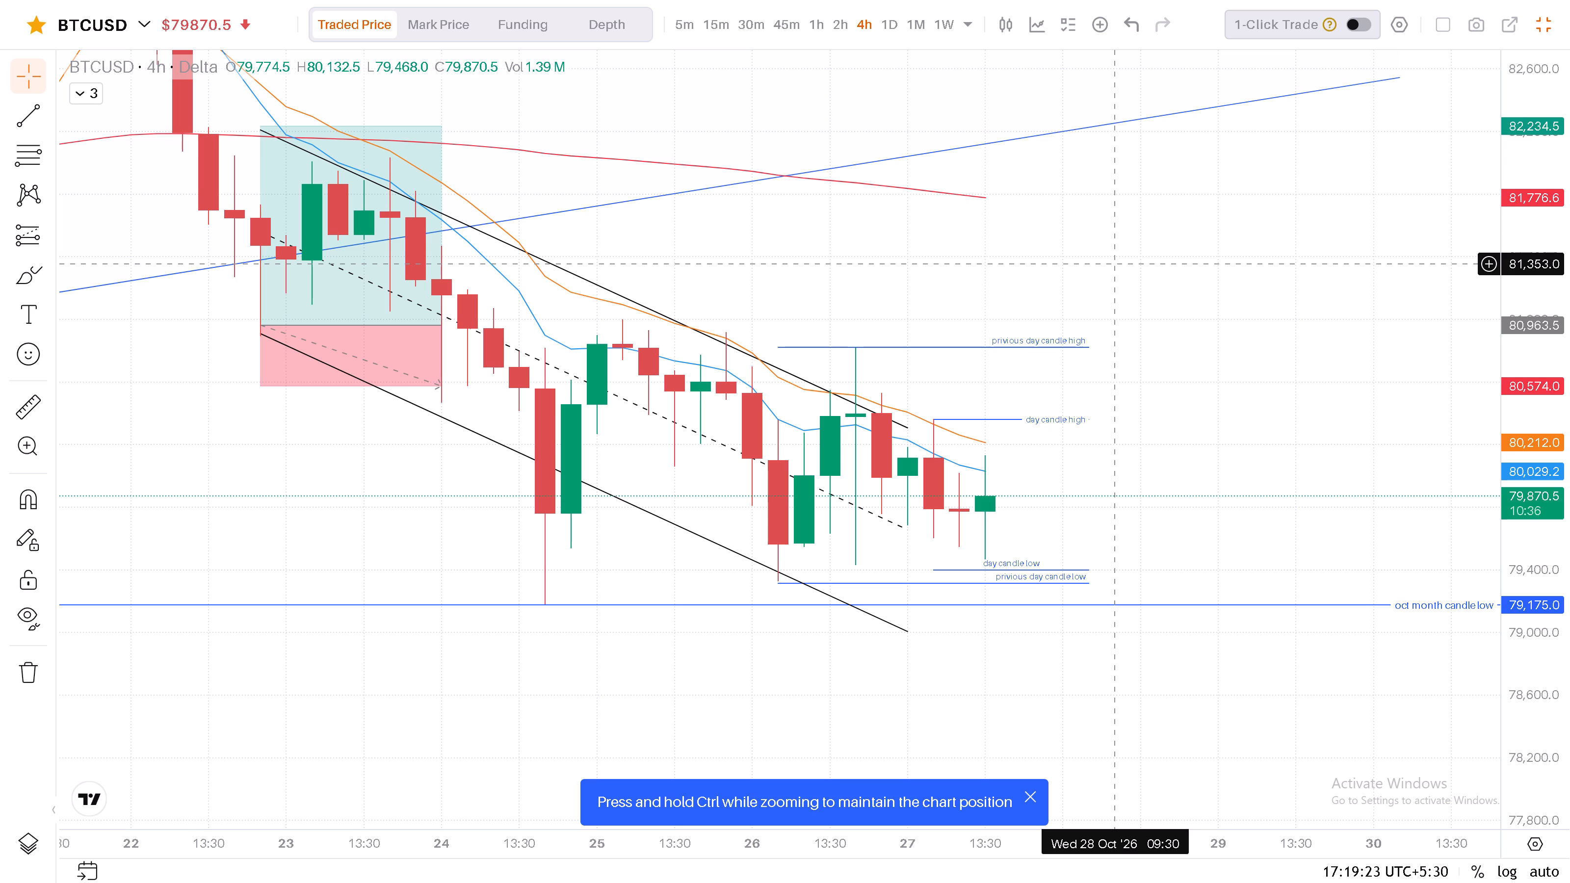
pyautogui.moveTo(1119, 264); pyautogui.dragTo(1121, 279)
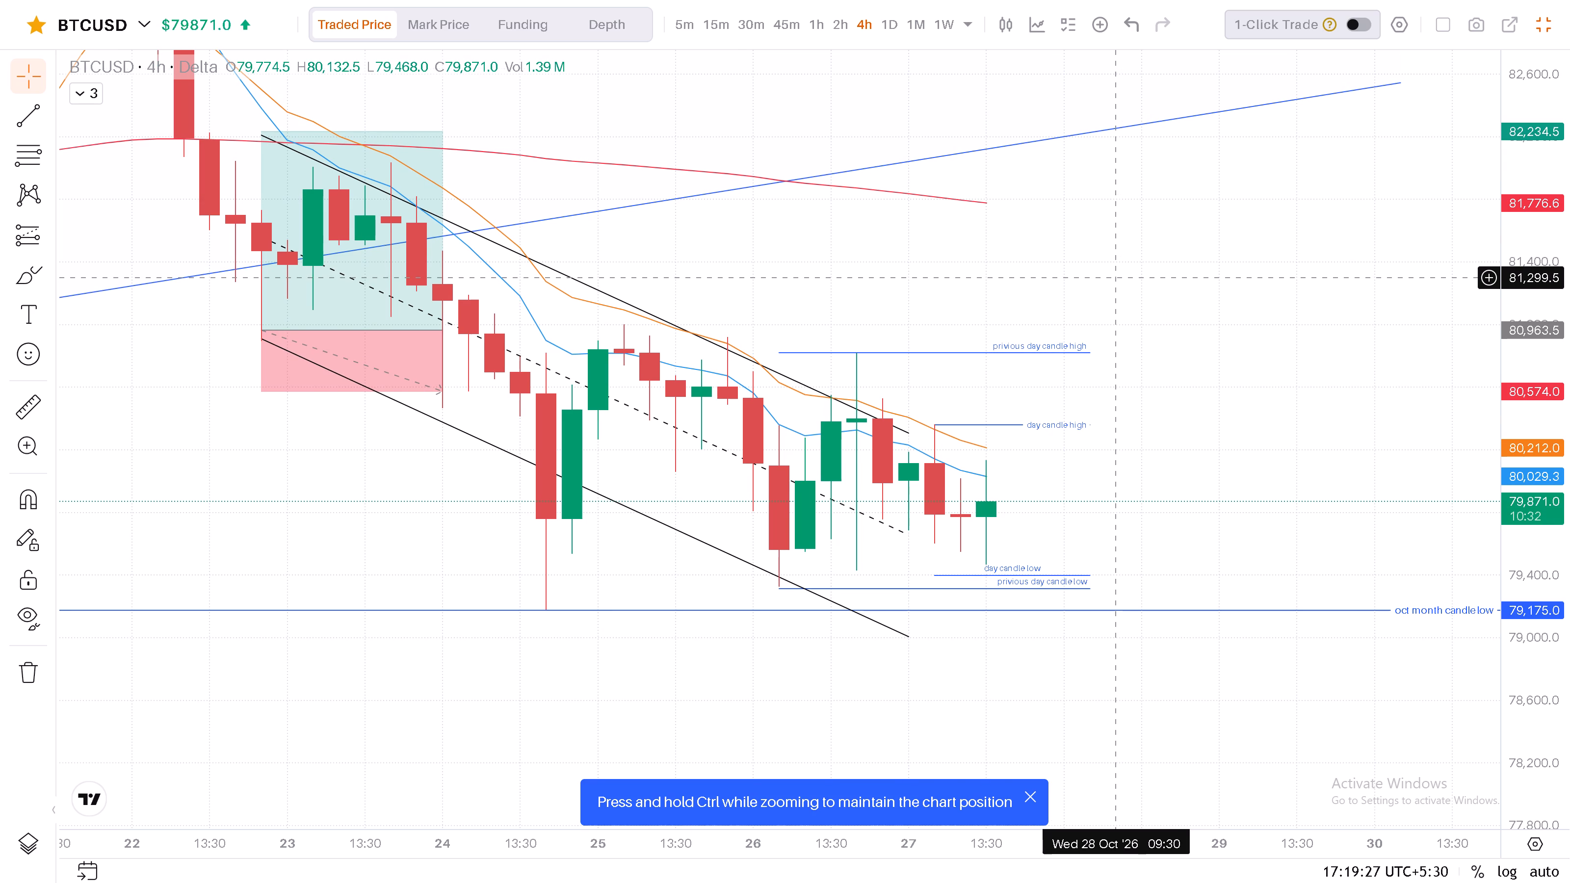
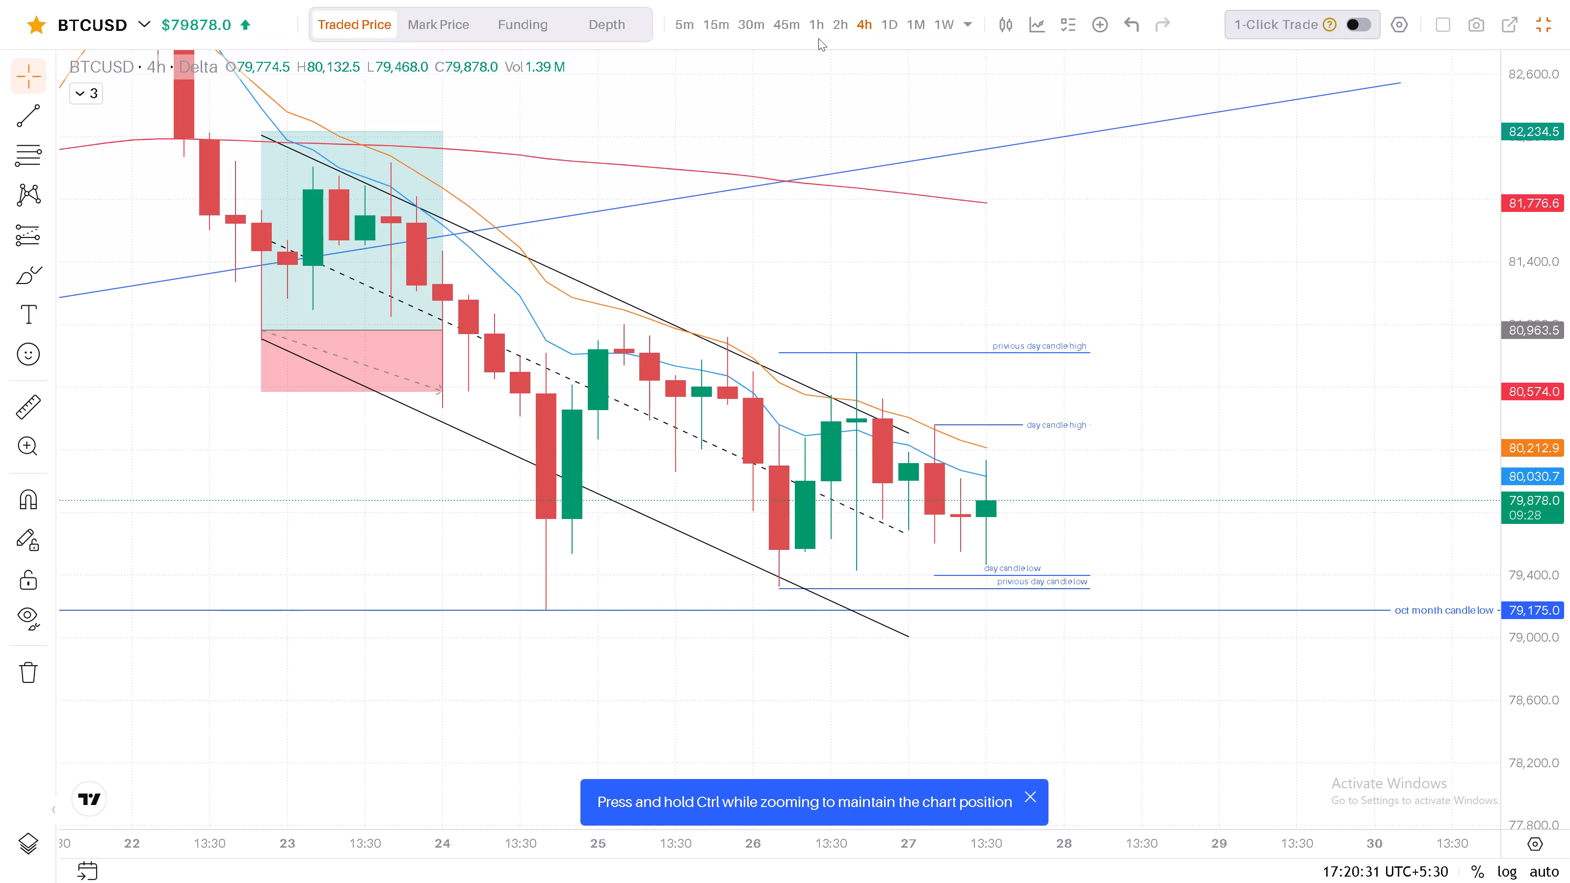
# Step down from the 4h through the 2h to the 1h timeframe and examine the 24 to 27 Oct candles against the channel and day high/low lines.
pyautogui.moveTo(1078, 276); pyautogui.dragTo(1020, 267)
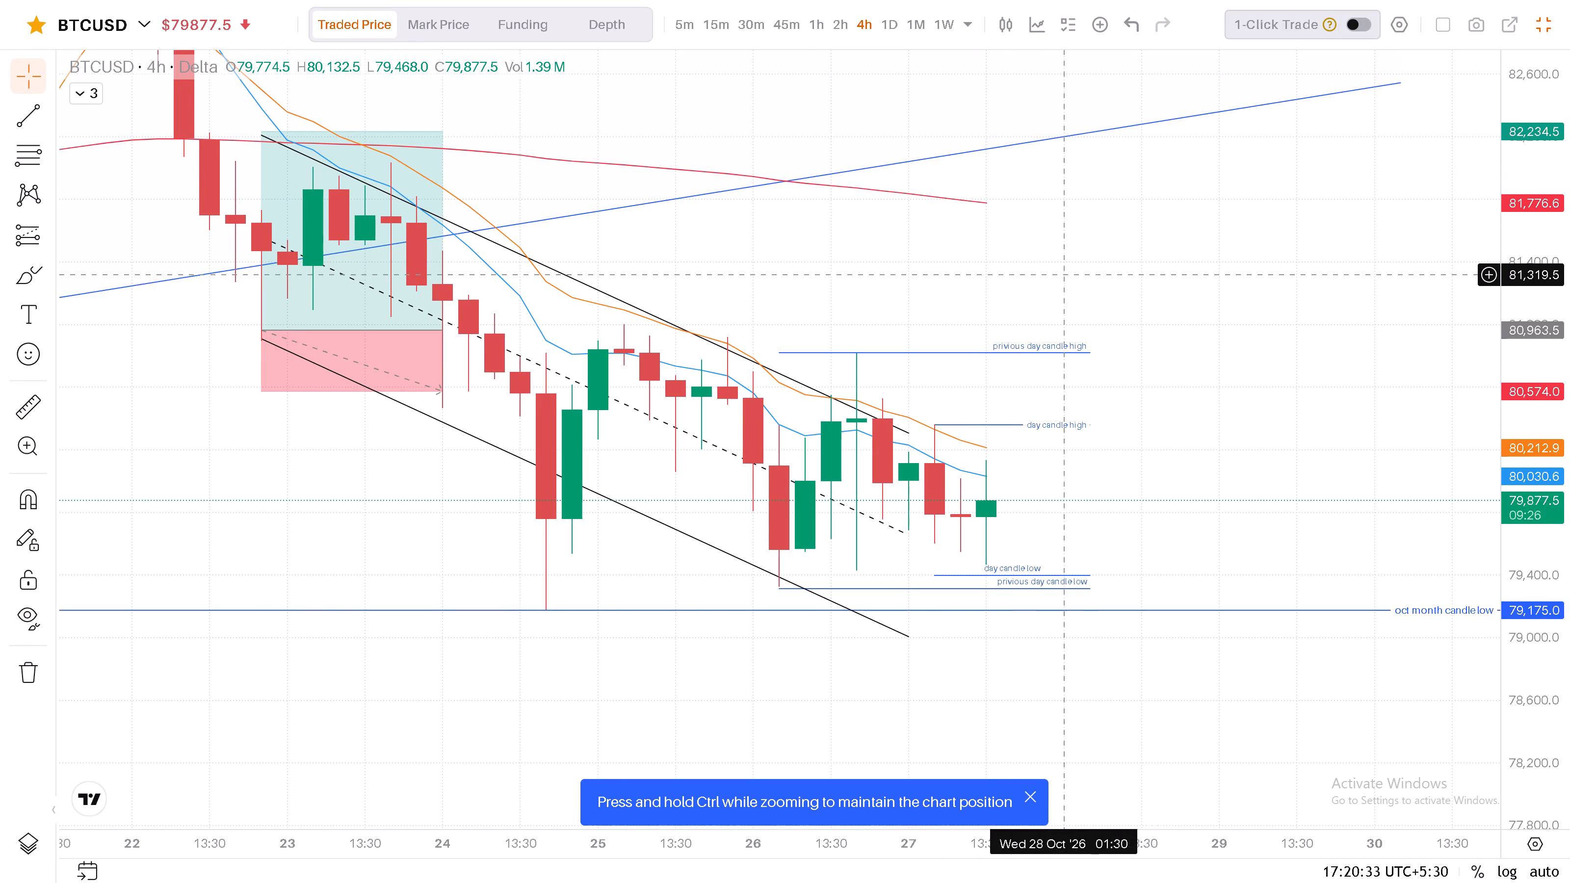
pyautogui.moveTo(1020, 267); pyautogui.dragTo(1032, 251)
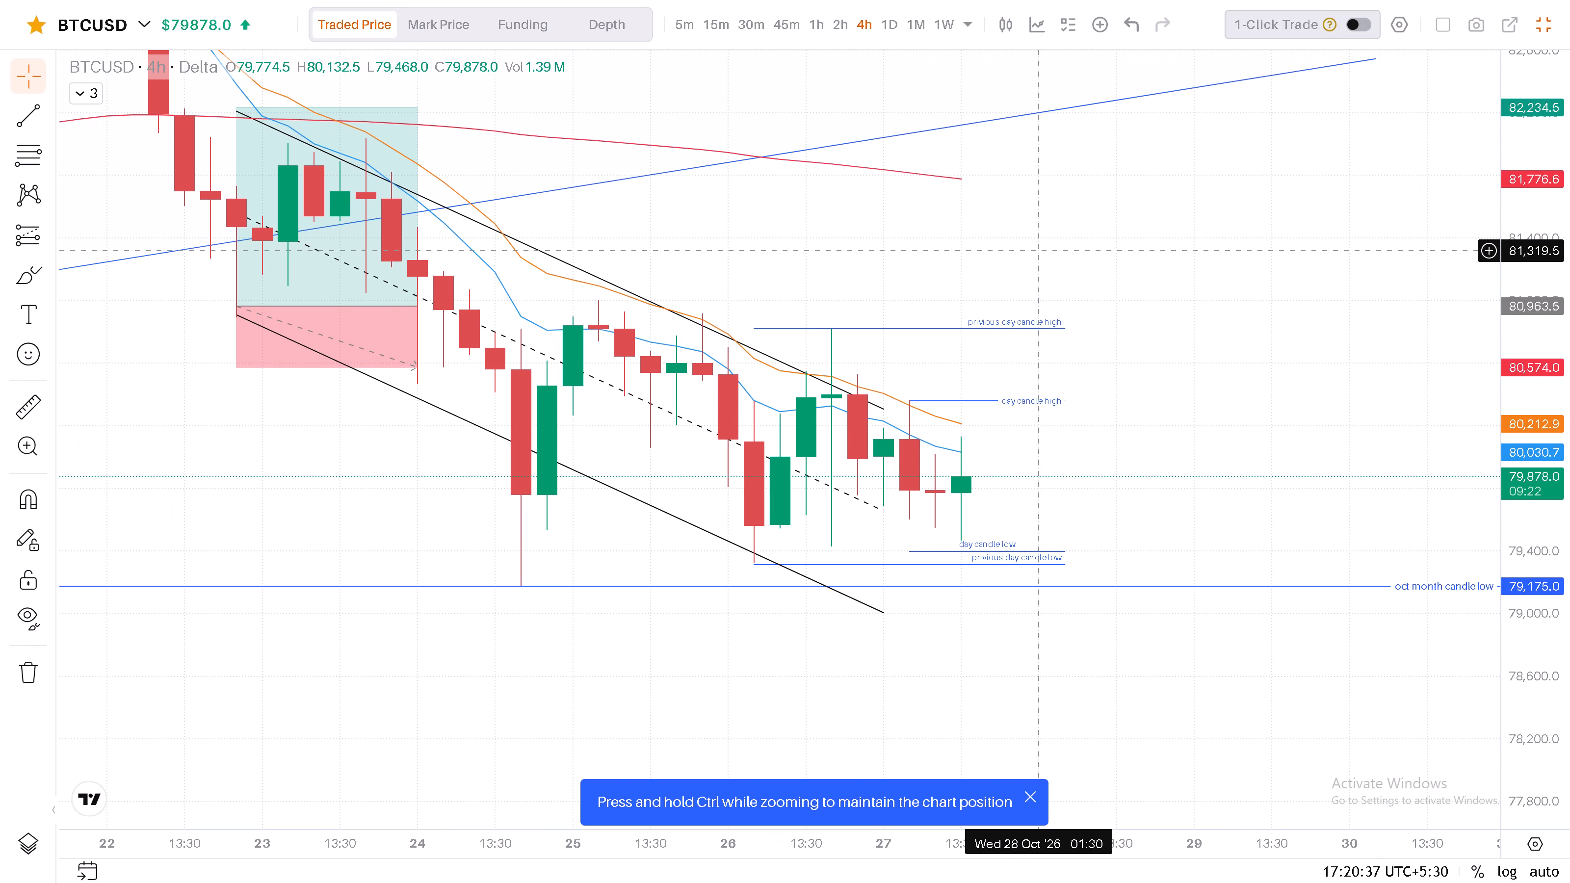
pyautogui.moveTo(1033, 251); pyautogui.dragTo(1063, 241)
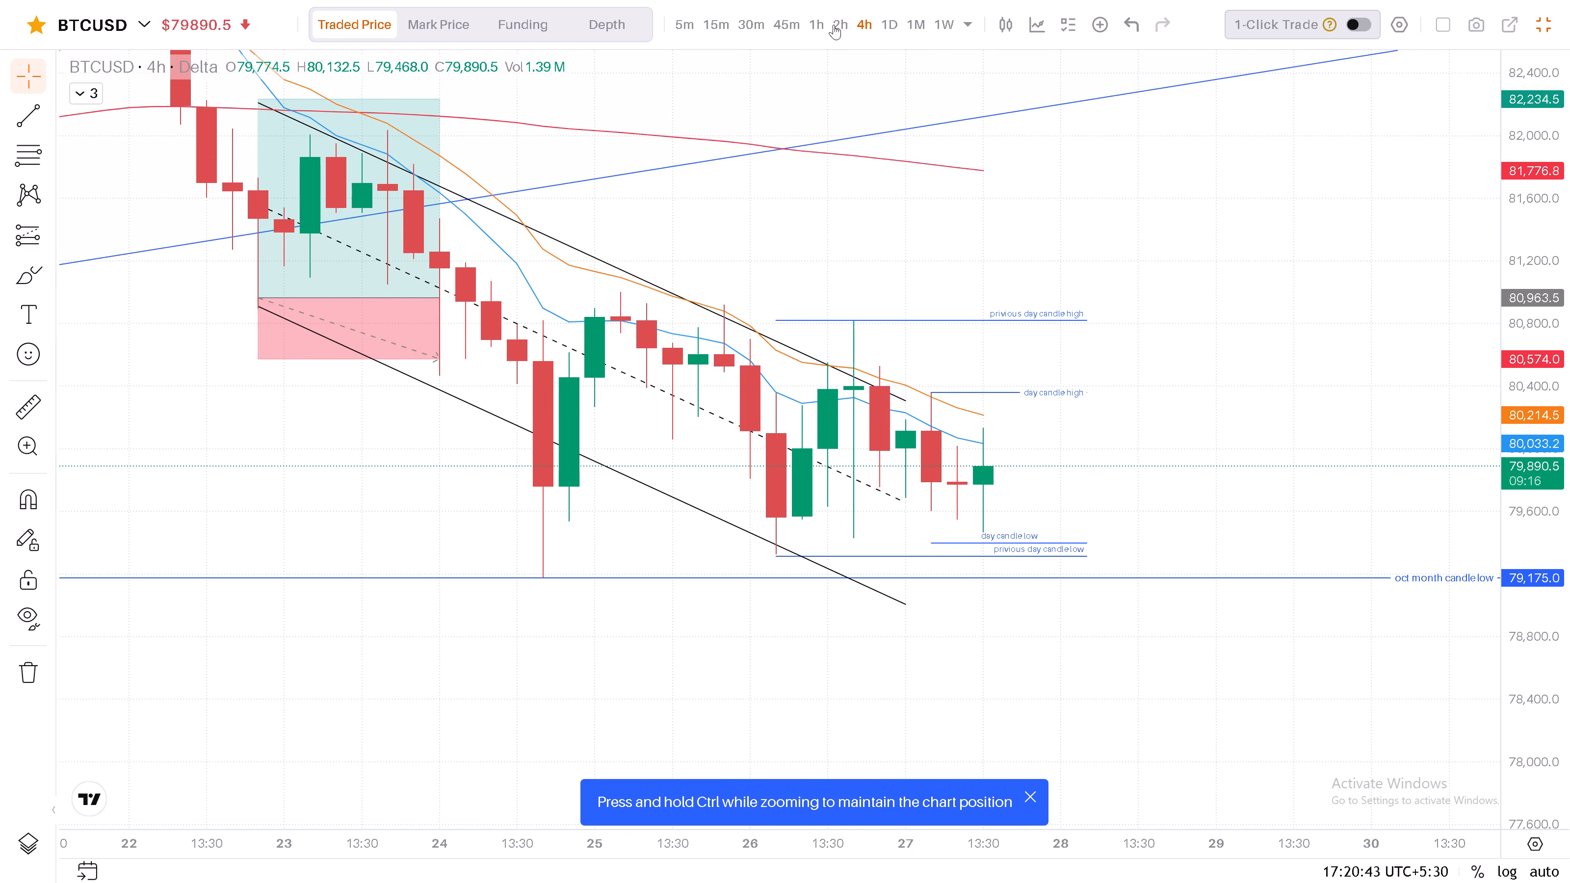
pyautogui.click(834, 25)
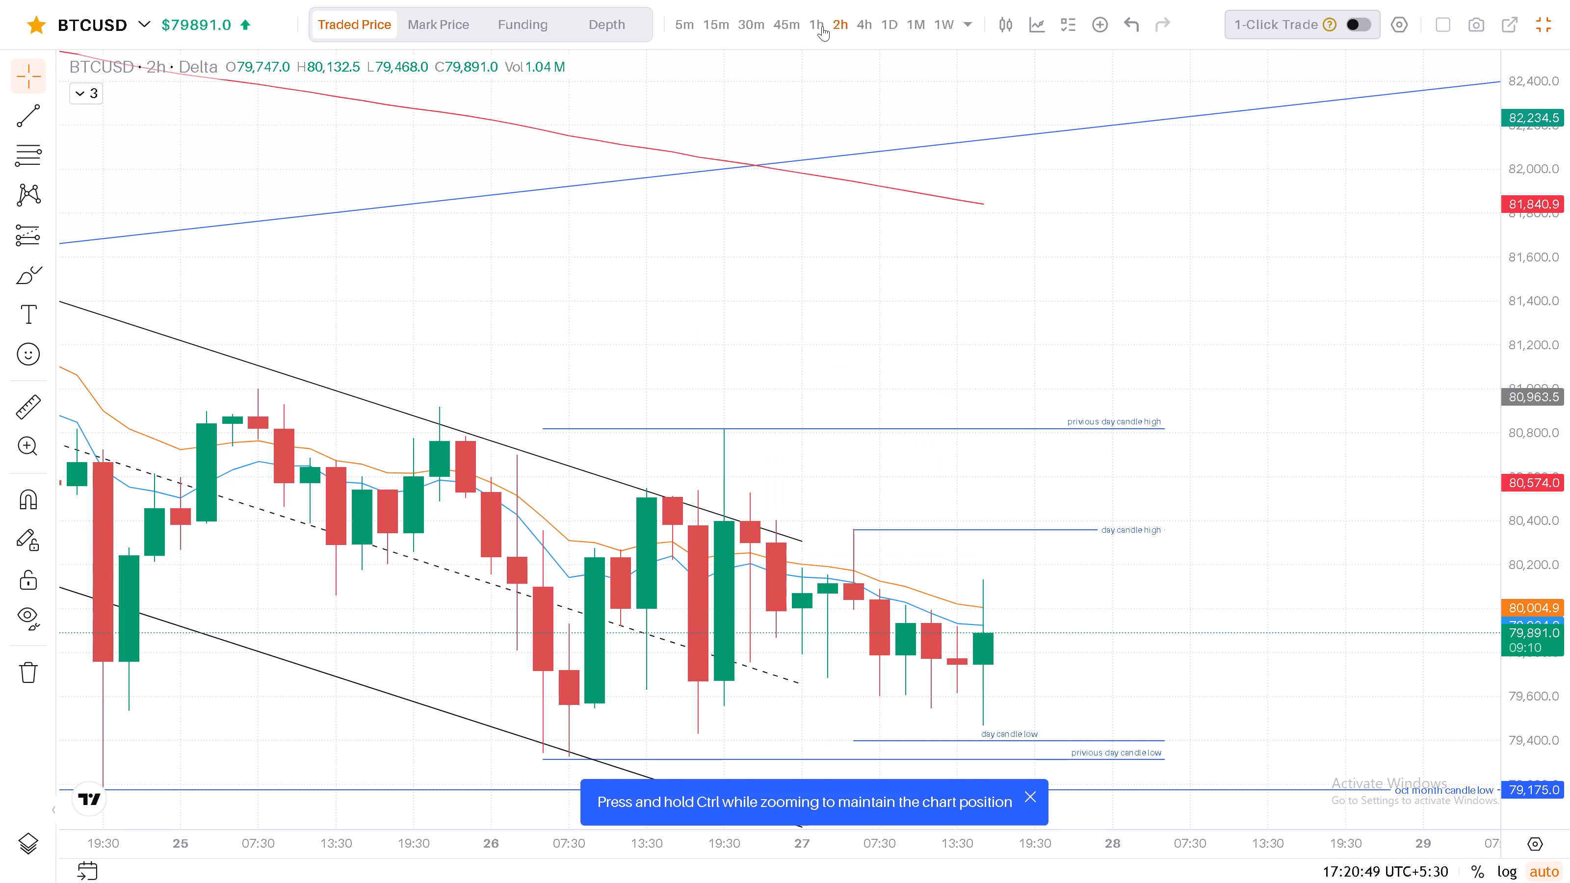
pyautogui.click(822, 26)
pyautogui.moveTo(1547, 457); pyautogui.dragTo(1547, 465)
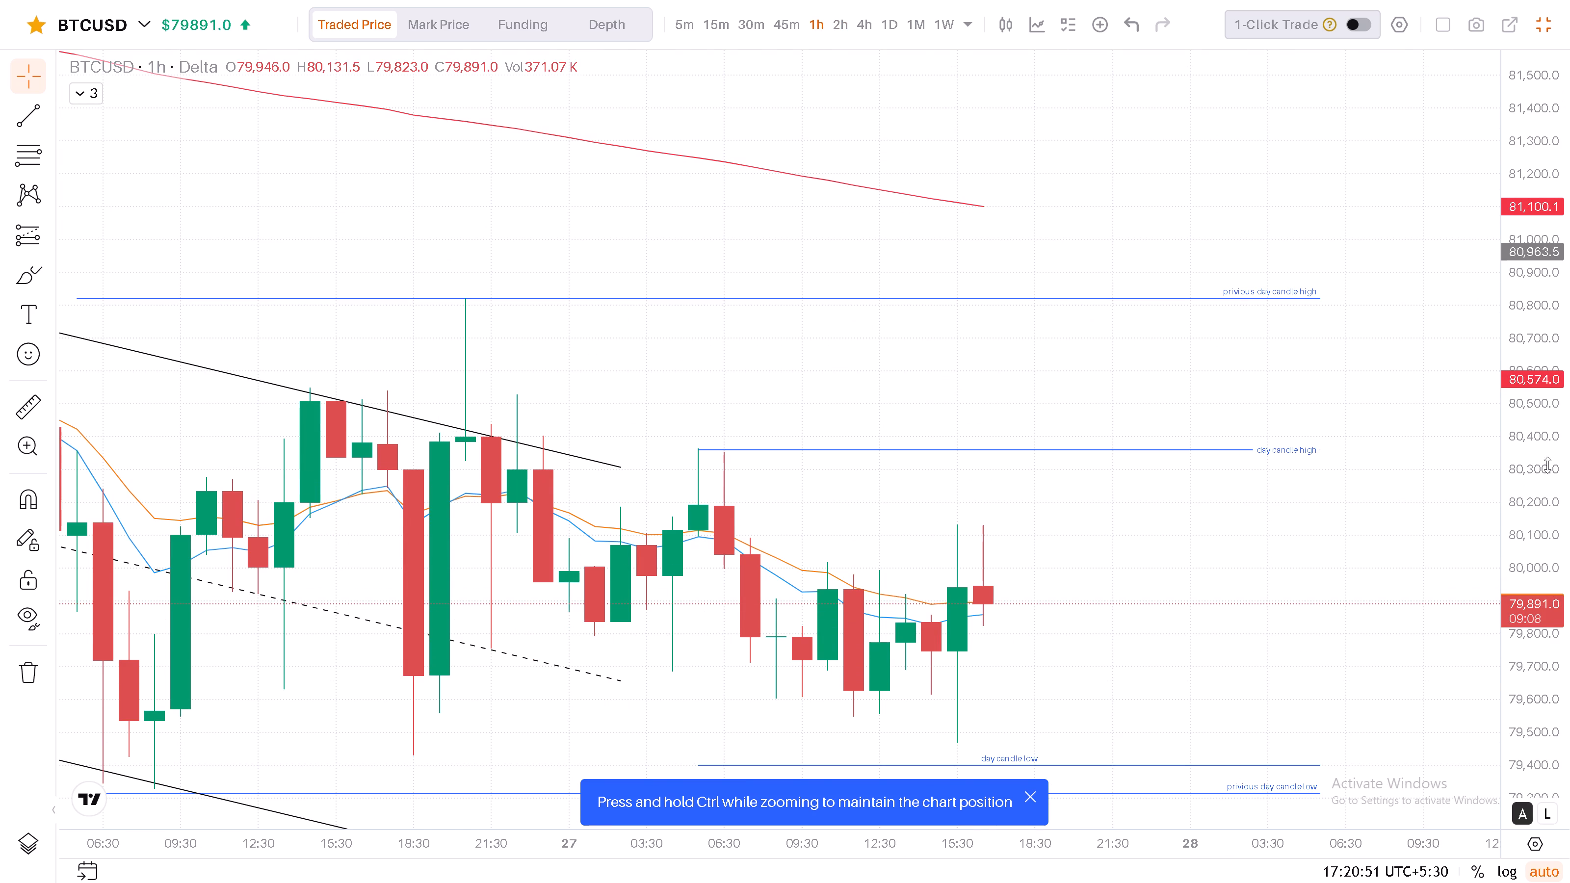
pyautogui.moveTo(1547, 465); pyautogui.dragTo(1544, 609)
pyautogui.scroll(-5, 1186, 537)
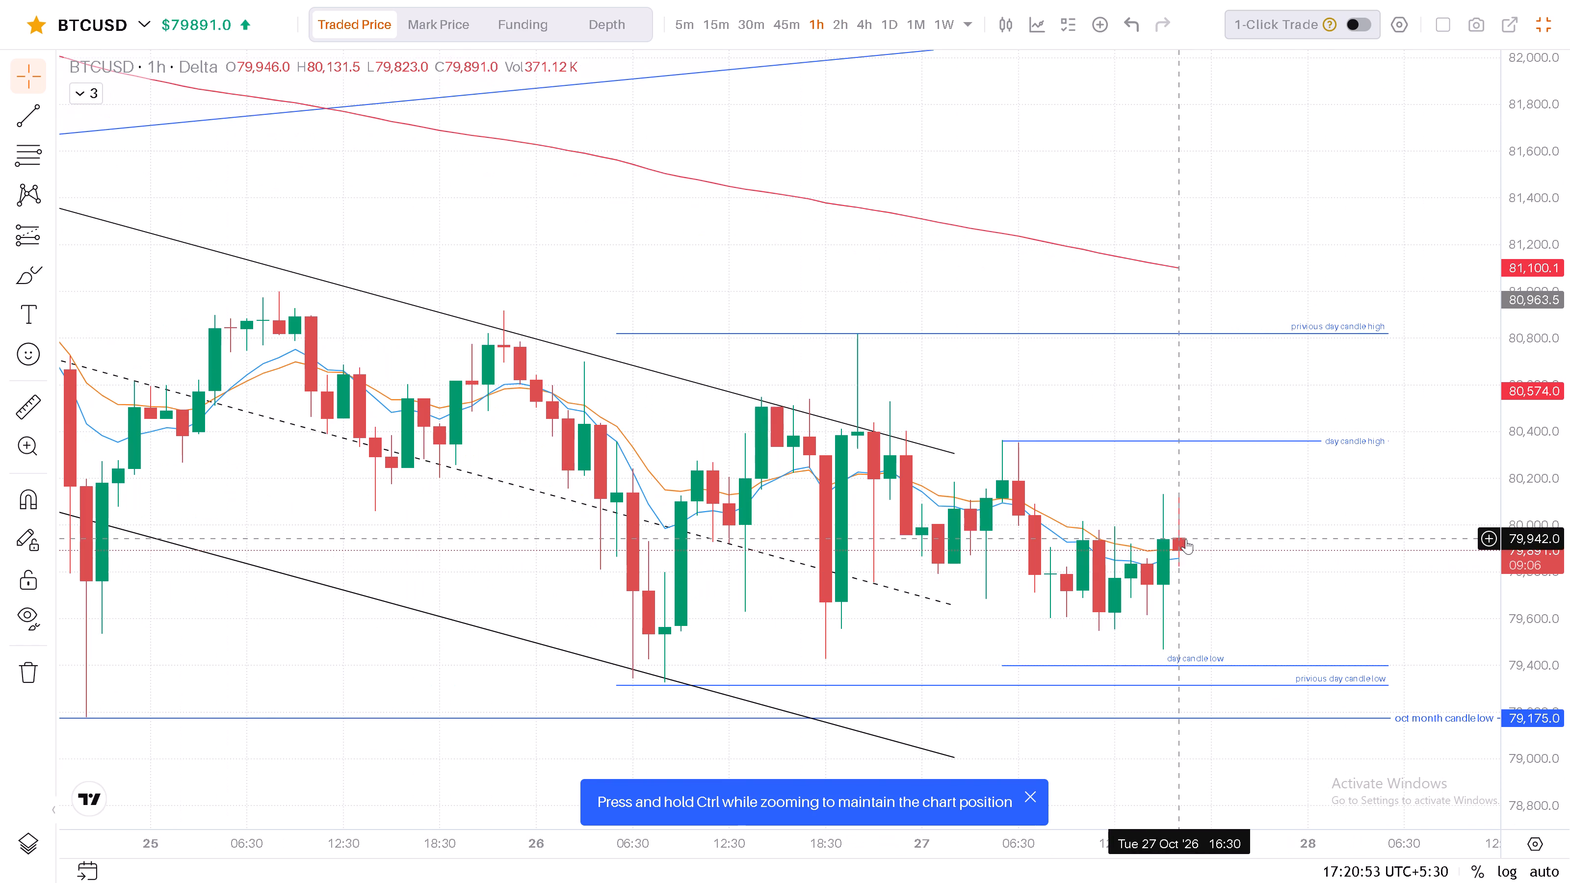
pyautogui.moveTo(1346, 493); pyautogui.dragTo(1301, 437)
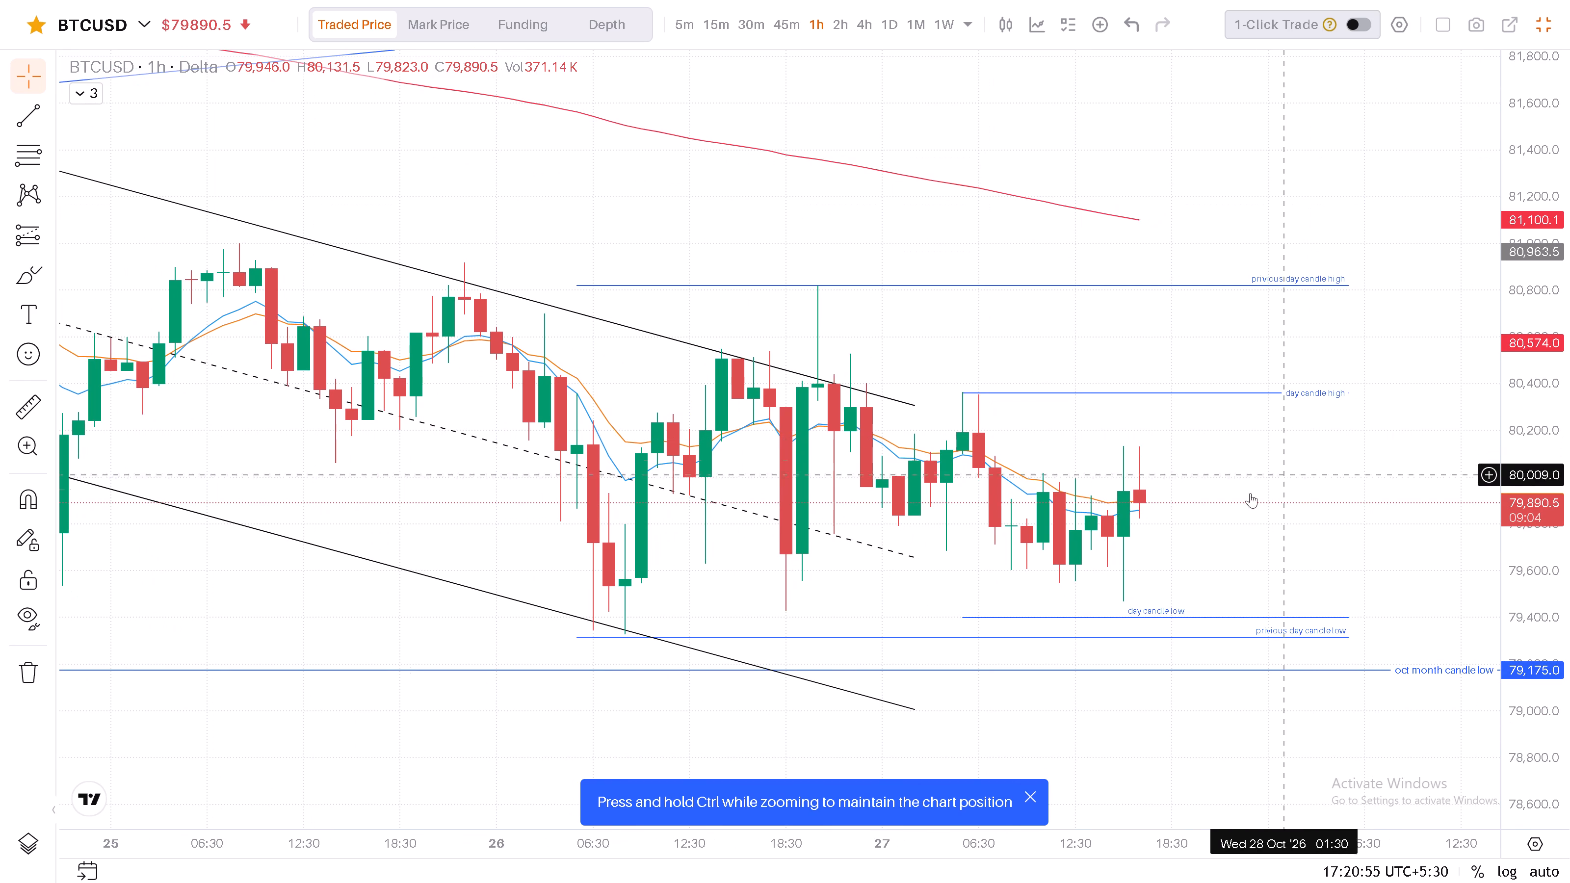
pyautogui.moveTo(980, 572); pyautogui.dragTo(1371, 562)
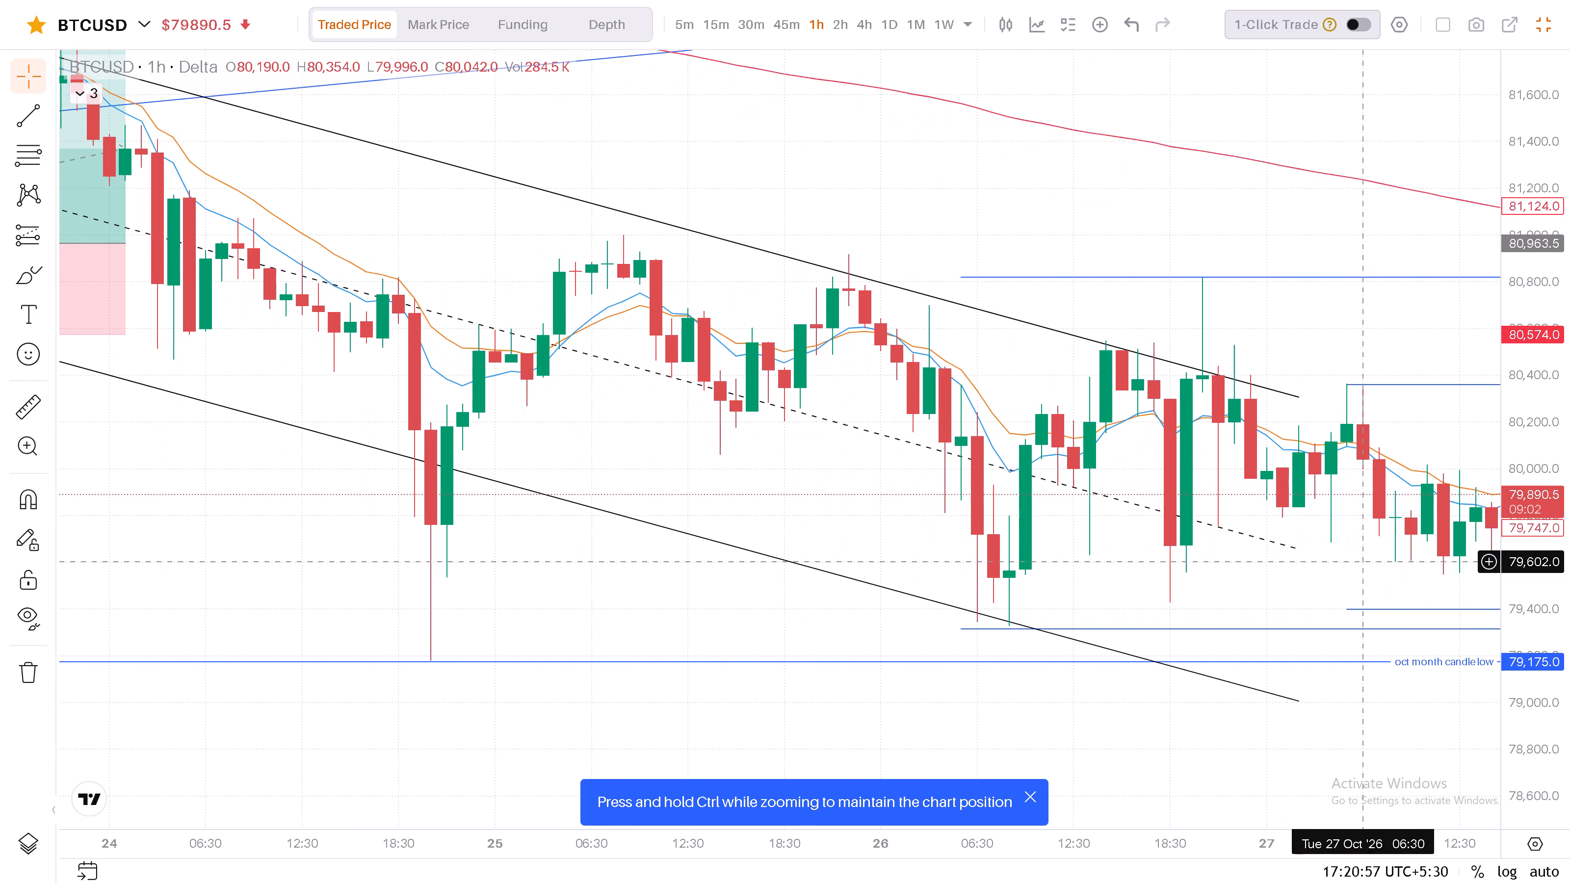
pyautogui.moveTo(1371, 562); pyautogui.dragTo(892, 521)
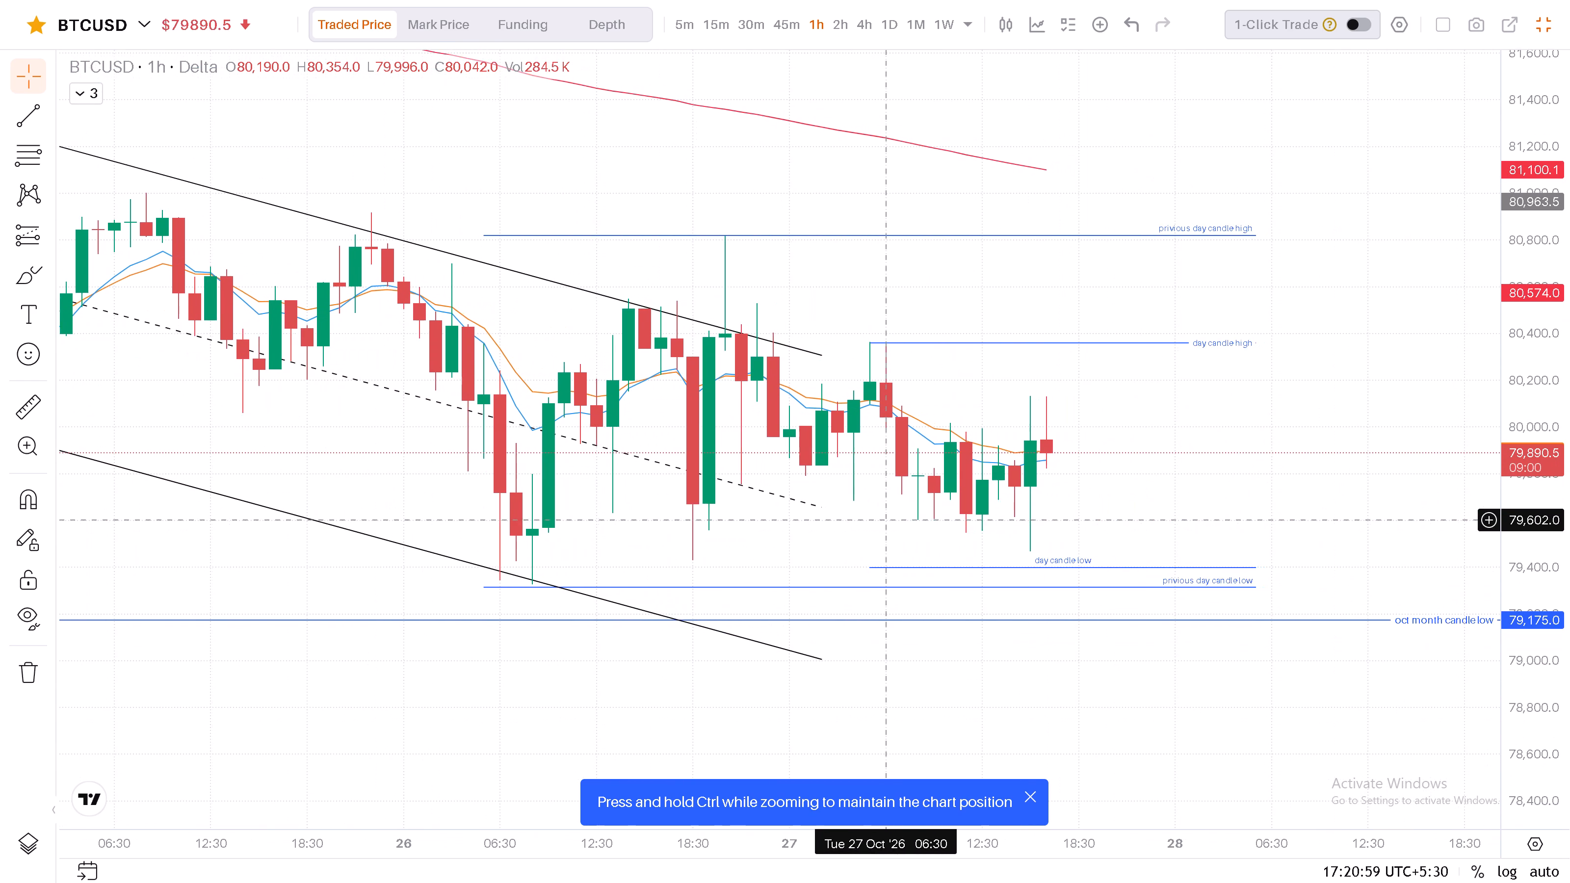
pyautogui.moveTo(892, 521); pyautogui.dragTo(863, 515)
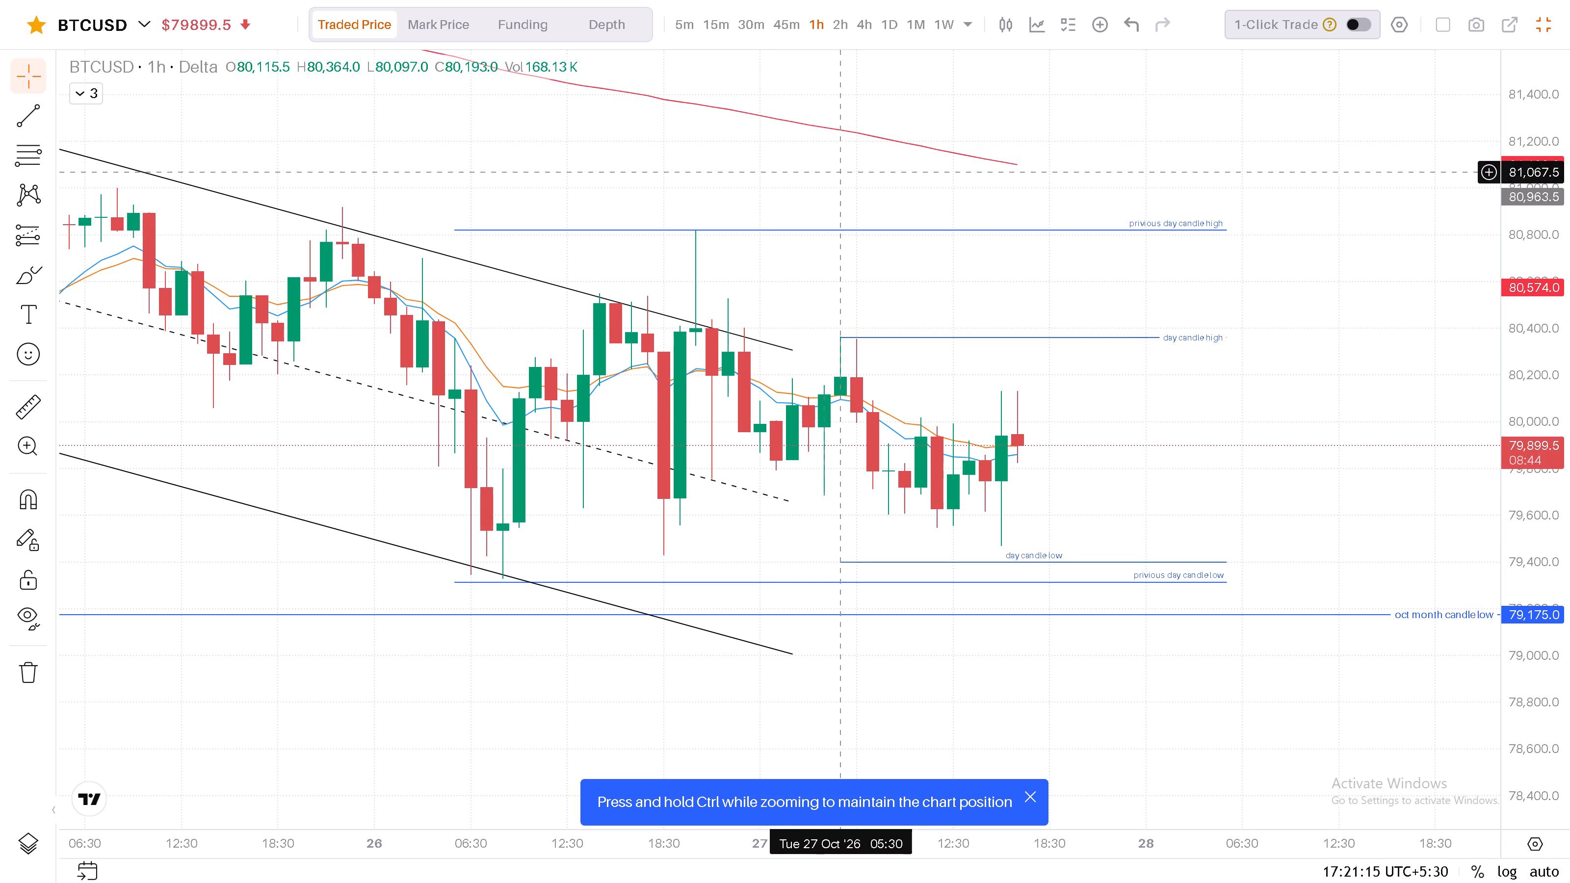
# Switch to the 45m timeframe and examine the 22 to 27 Oct candles against the descending channel, day high/low lines and oct month candle low line.
pyautogui.click(785, 30)
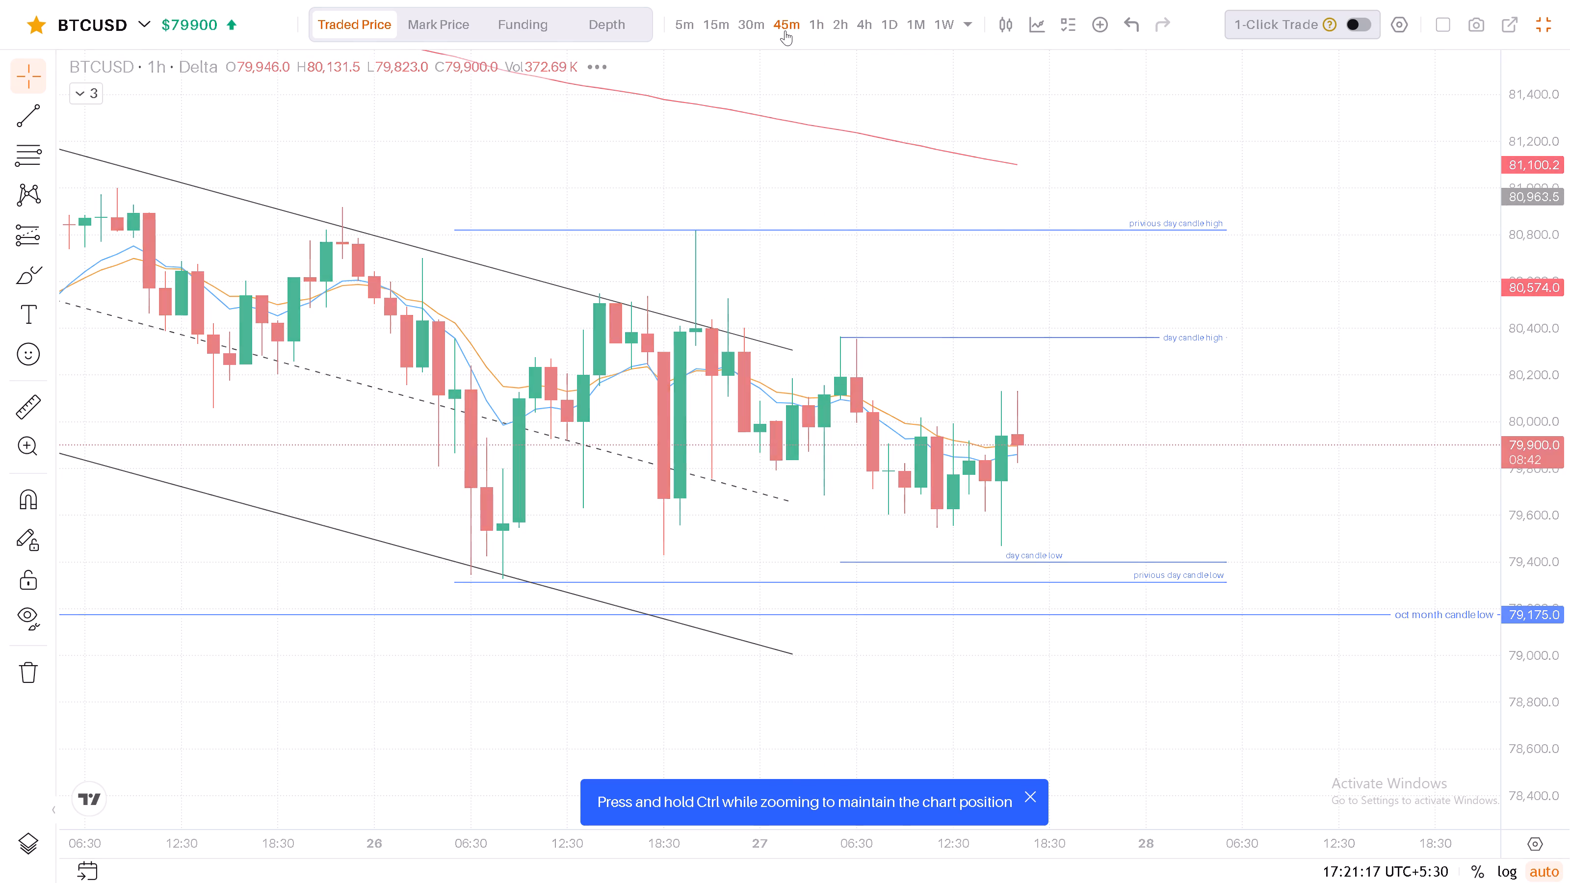
pyautogui.moveTo(1565, 309); pyautogui.dragTo(1537, 436)
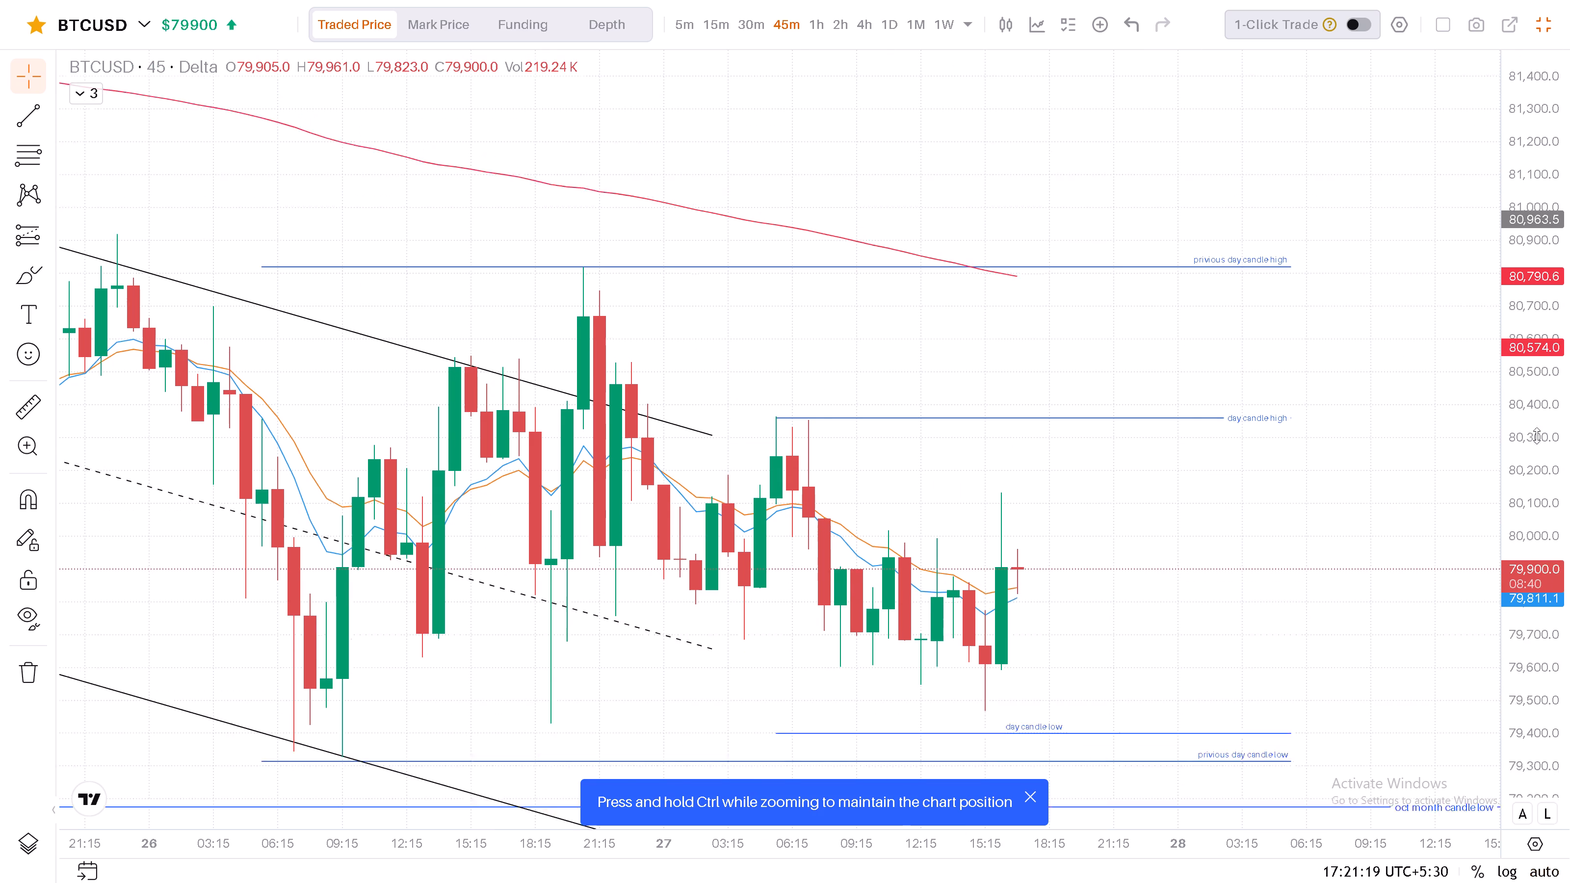
pyautogui.moveTo(1537, 436); pyautogui.dragTo(1533, 473)
pyautogui.moveTo(1343, 525); pyautogui.dragTo(1305, 343)
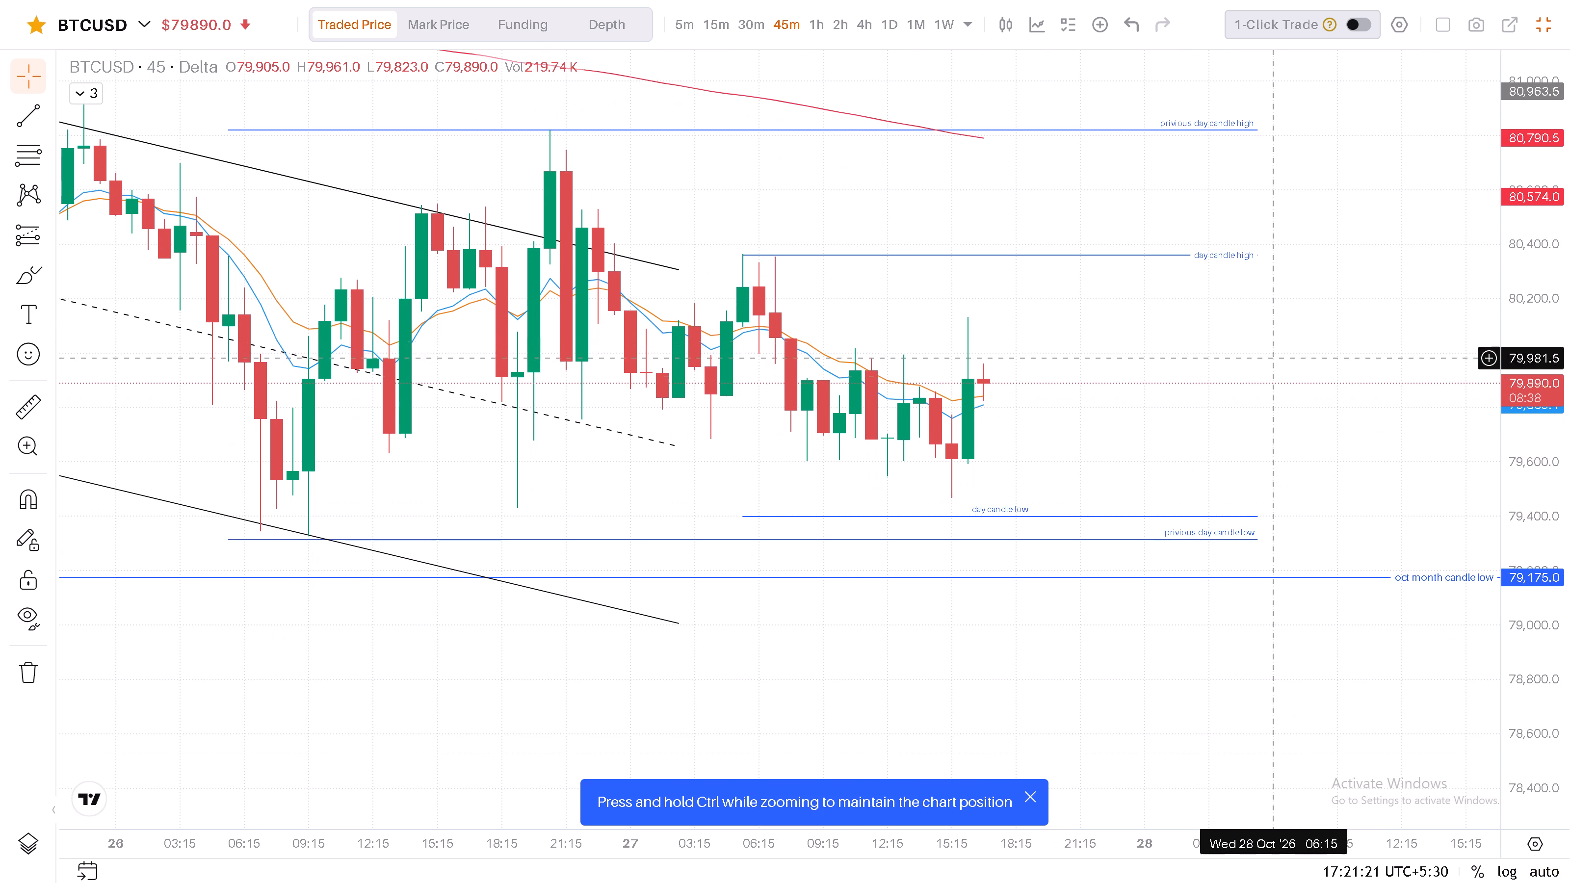
pyautogui.moveTo(767, 451); pyautogui.dragTo(1254, 510)
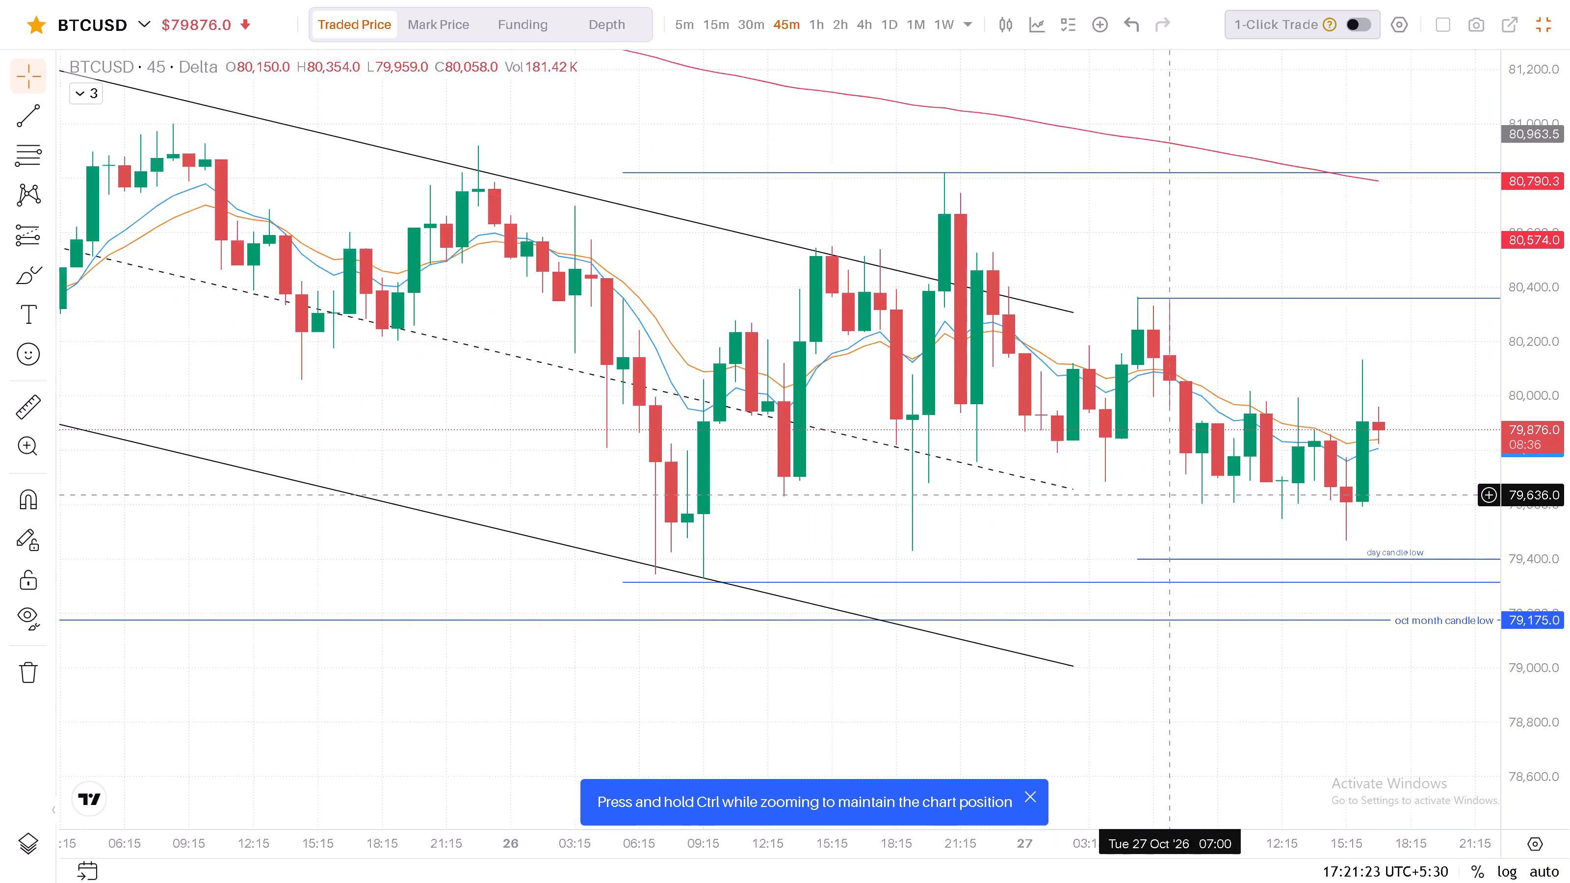
pyautogui.moveTo(1254, 510); pyautogui.dragTo(1284, 518)
pyautogui.scroll(-3, 1284, 519)
pyautogui.moveTo(1536, 281); pyautogui.dragTo(1524, 464)
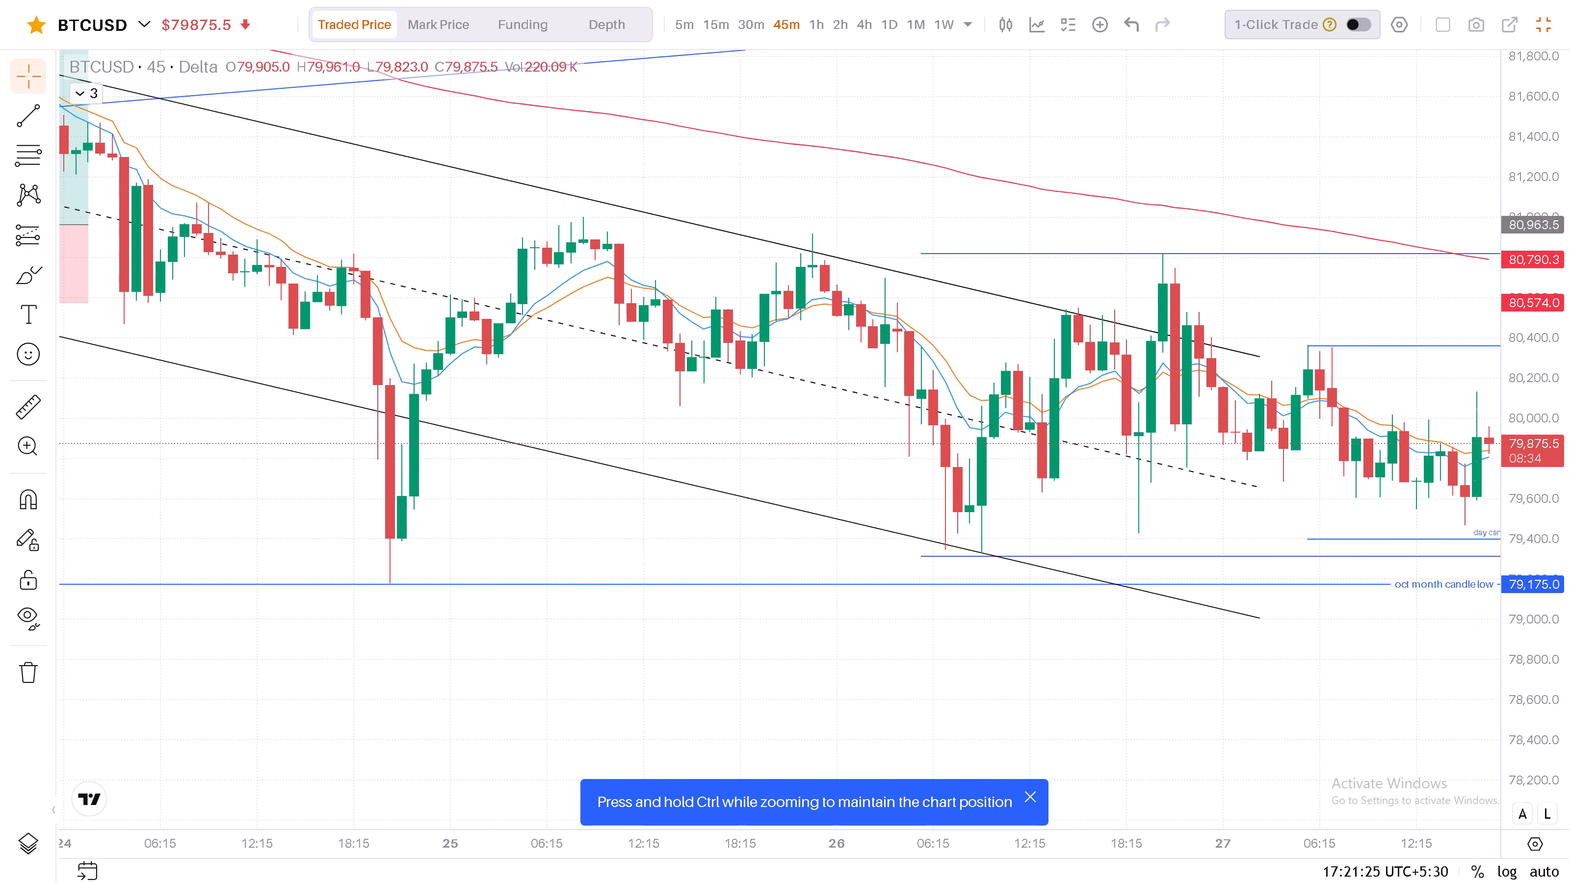
pyautogui.scroll(-6, 1192, 541)
pyautogui.moveTo(1098, 421); pyautogui.dragTo(1039, 546)
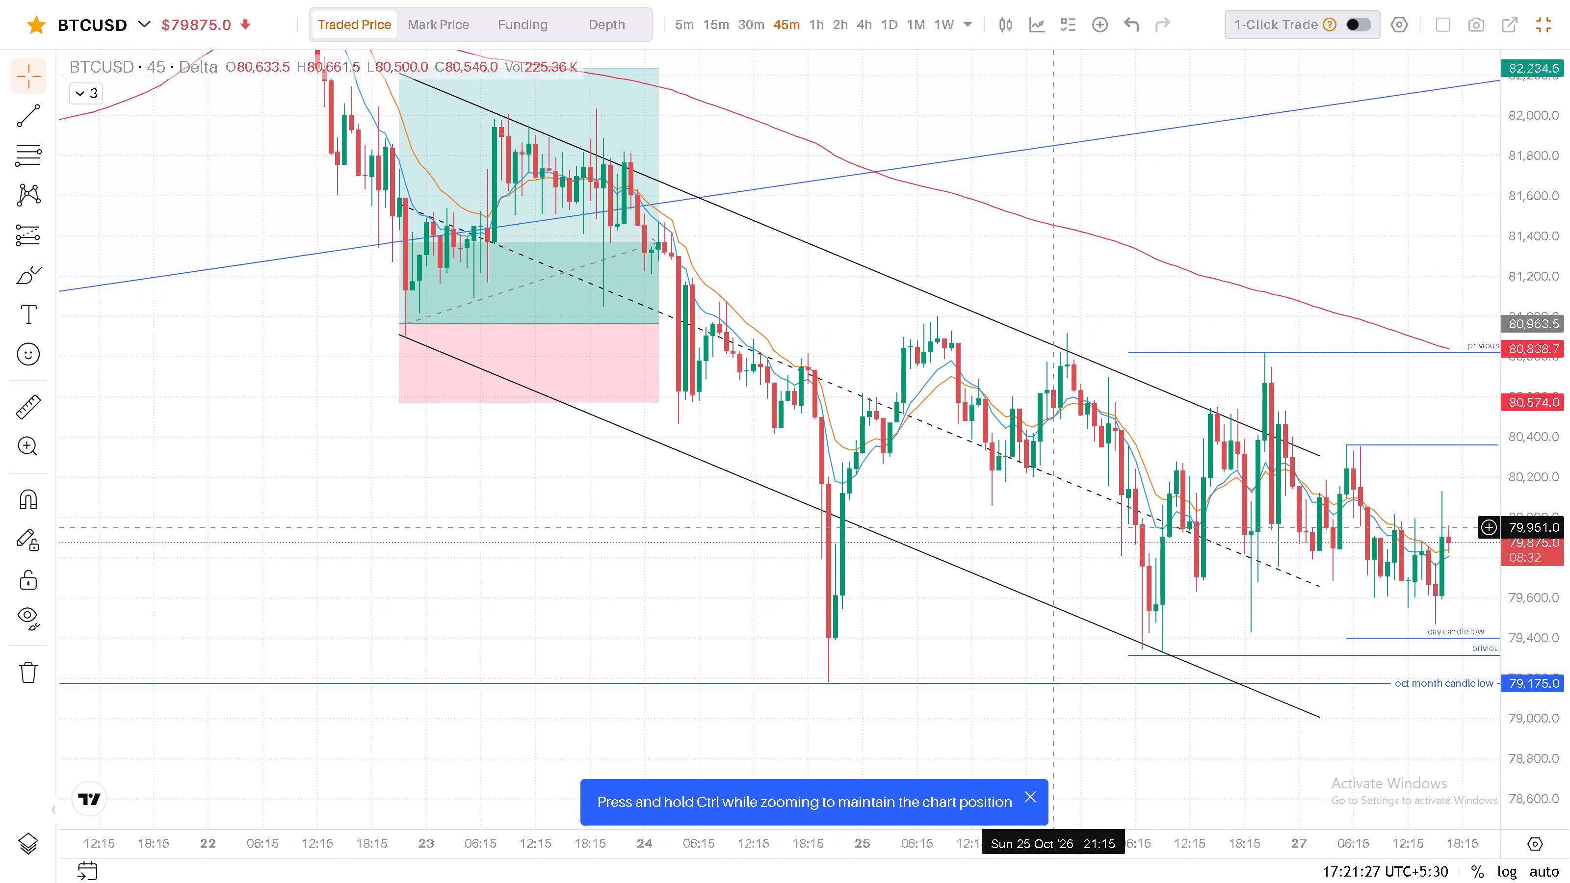
pyautogui.moveTo(1039, 546); pyautogui.dragTo(960, 554)
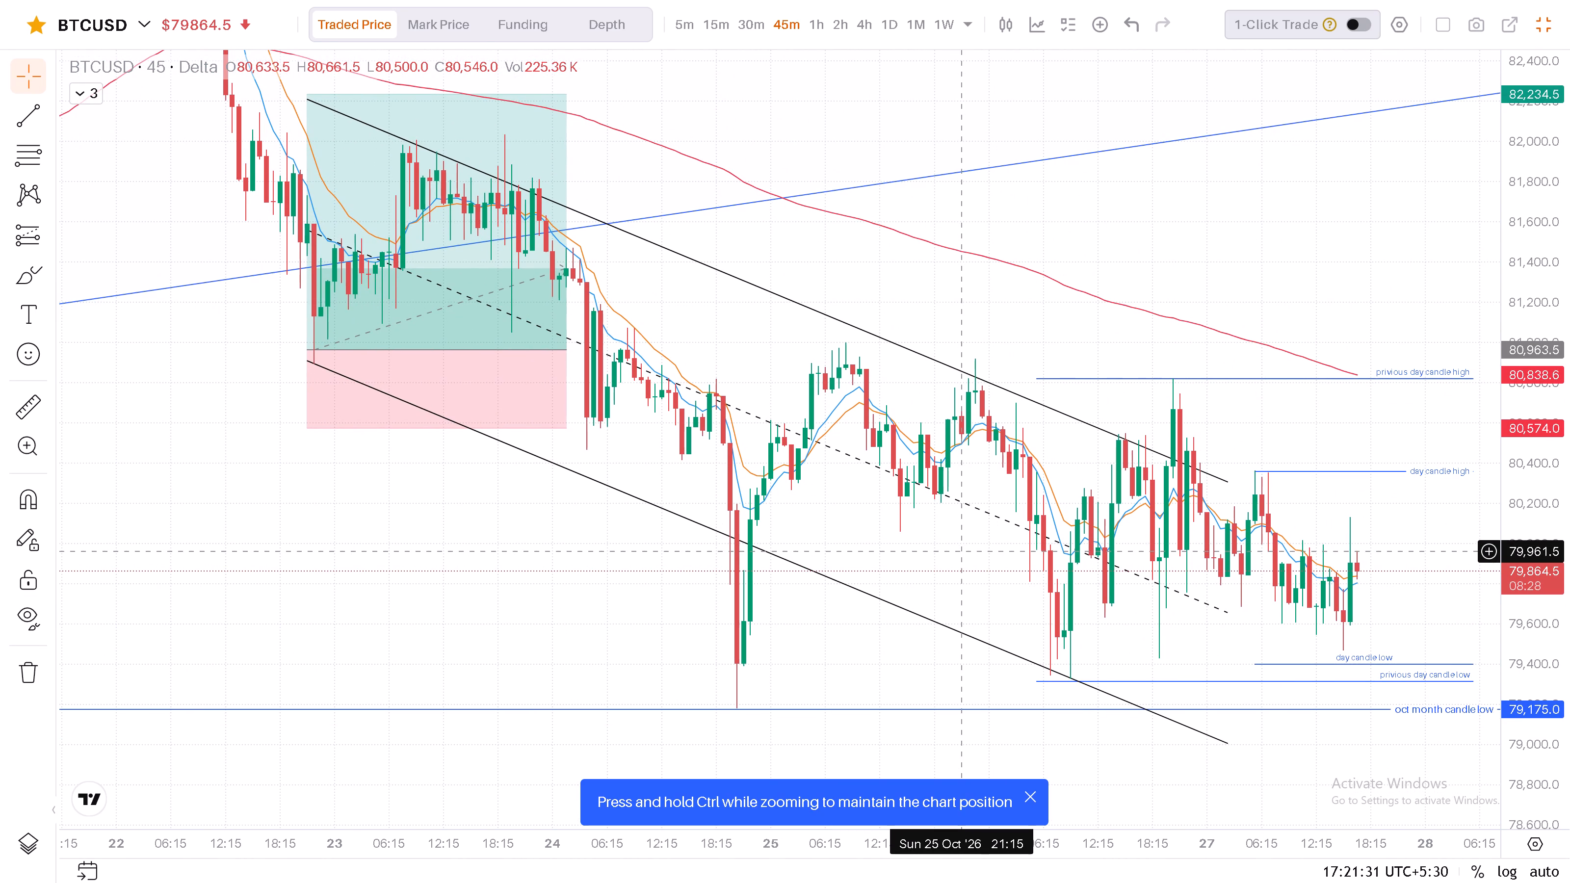
pyautogui.moveTo(1329, 411); pyautogui.dragTo(1204, 347)
pyautogui.moveTo(1195, 345); pyautogui.dragTo(1174, 340)
pyautogui.moveTo(1171, 339); pyautogui.dragTo(1150, 334)
pyautogui.moveTo(1146, 333); pyautogui.dragTo(1106, 328, button='middle')
pyautogui.moveTo(1106, 328); pyautogui.dragTo(1076, 326)
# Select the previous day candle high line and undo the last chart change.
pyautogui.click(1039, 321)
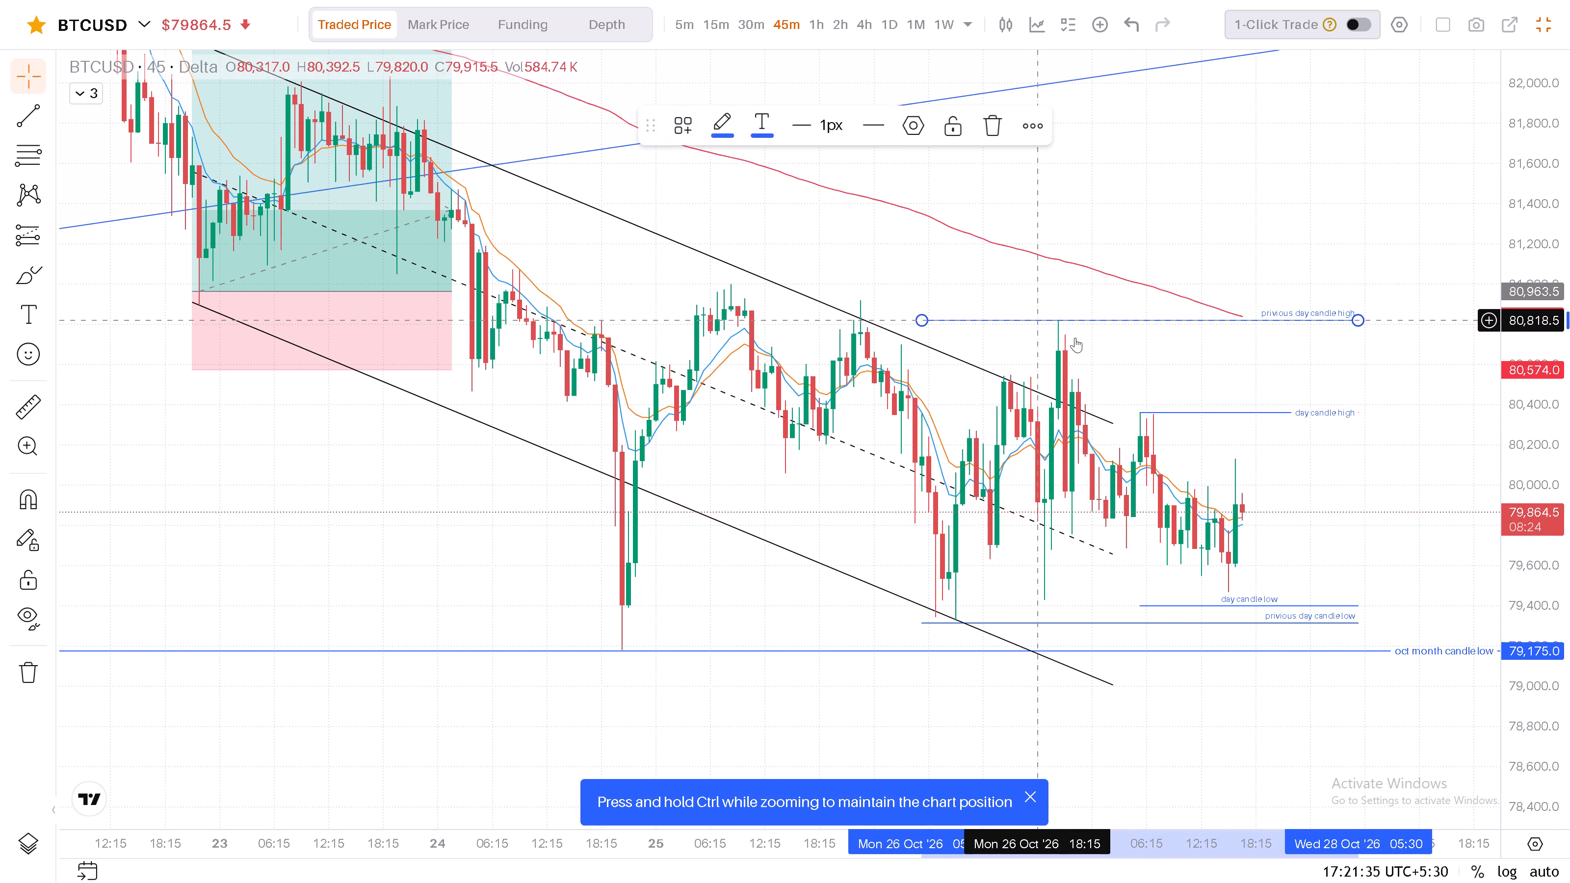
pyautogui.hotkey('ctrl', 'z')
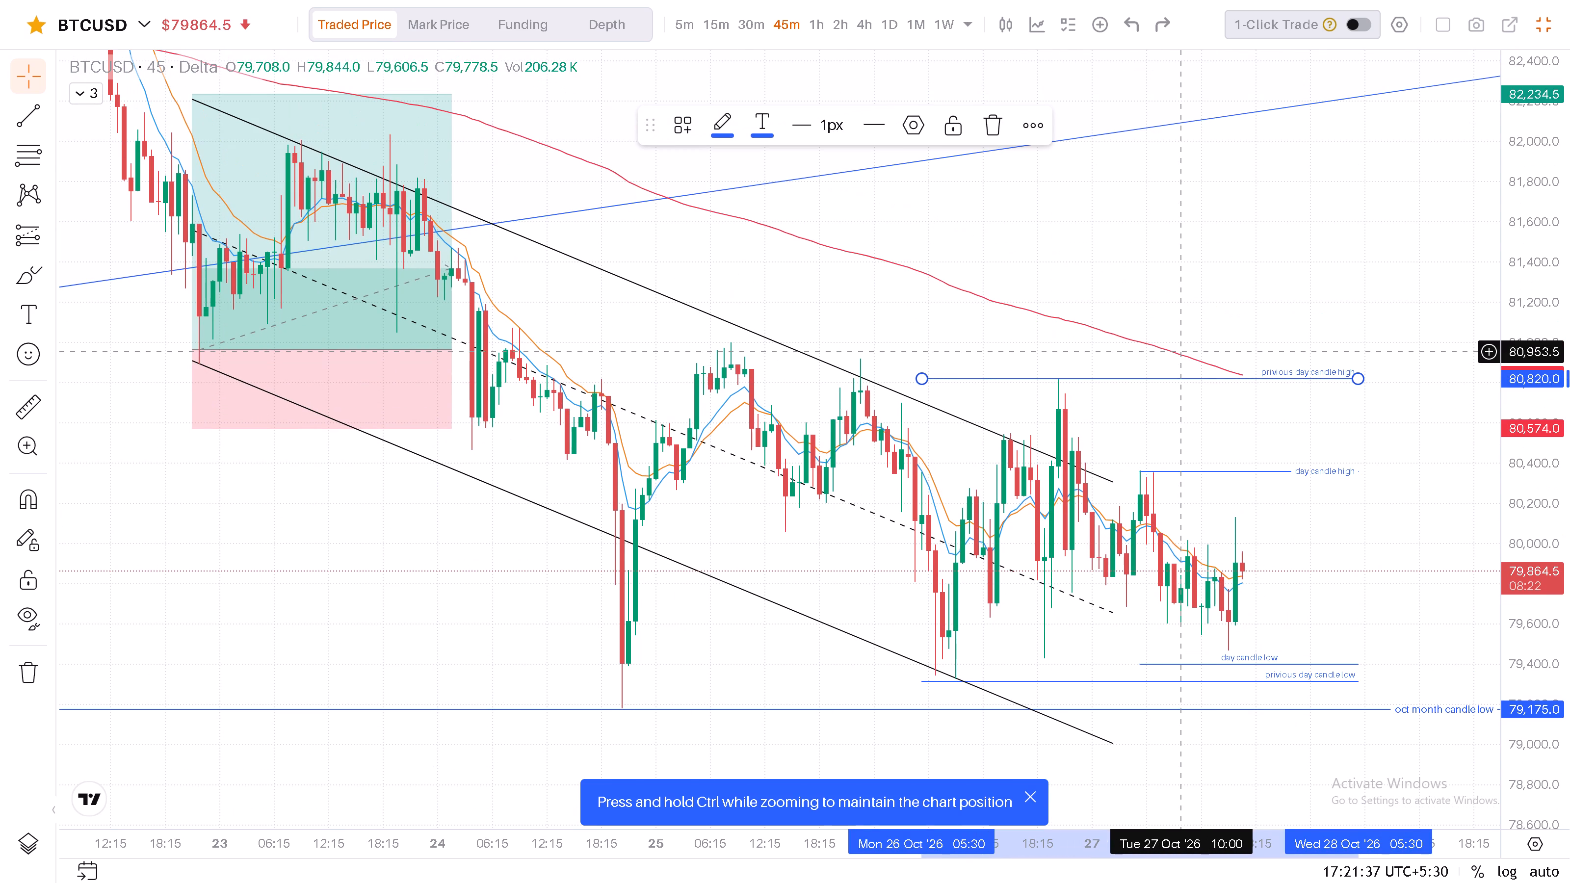
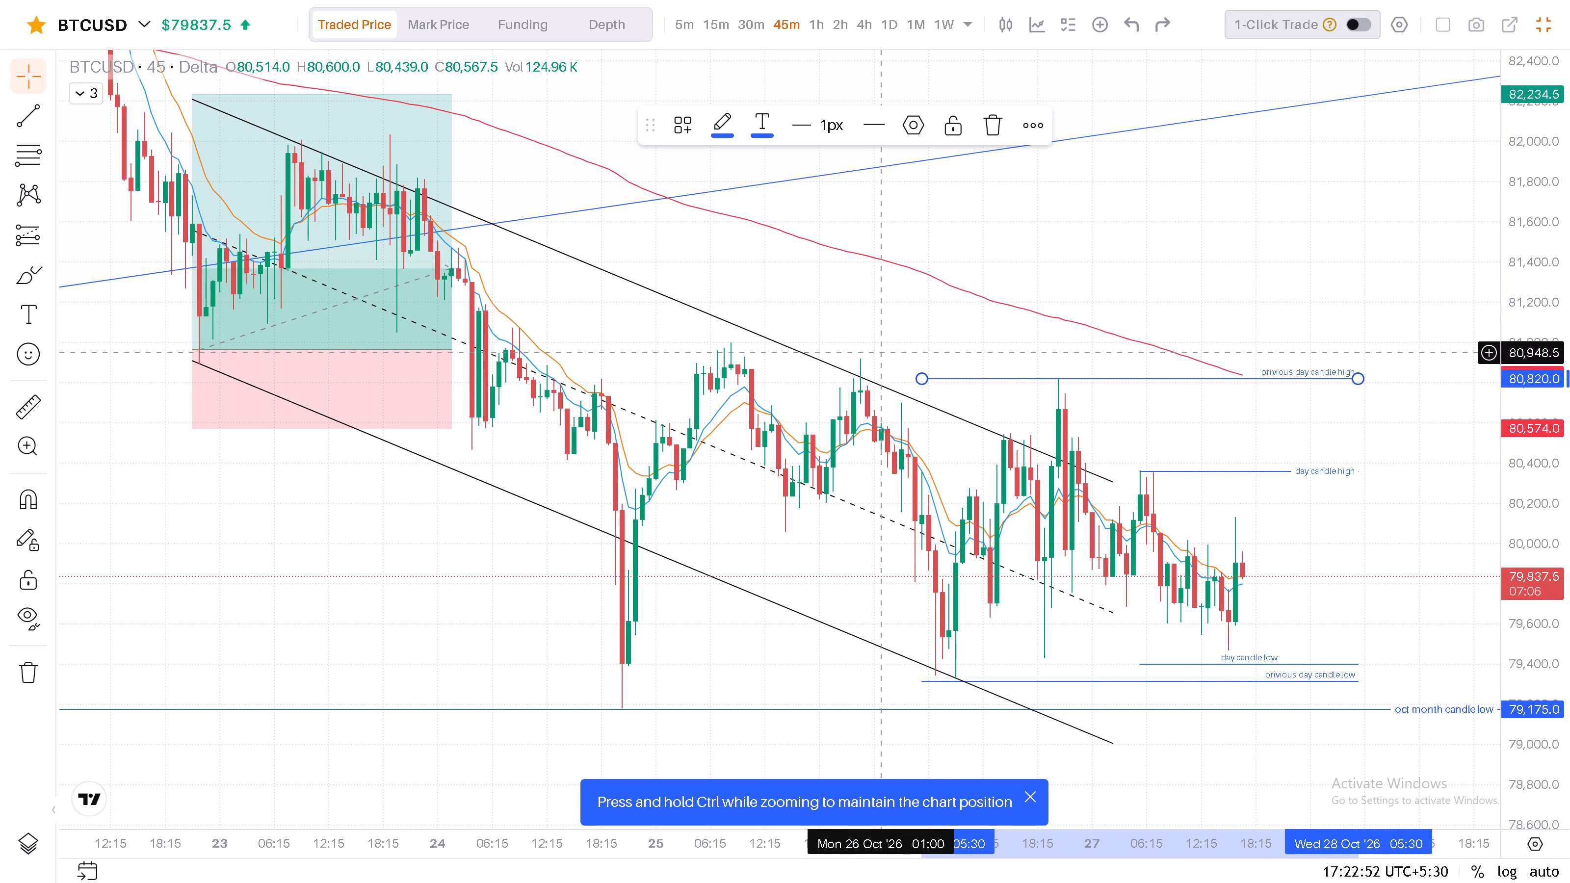
# Examine the 45m candles from 22 to 27 Oct against the descending channel and the day high/low lines.
pyautogui.moveTo(1109, 265); pyautogui.dragTo(1099, 274)
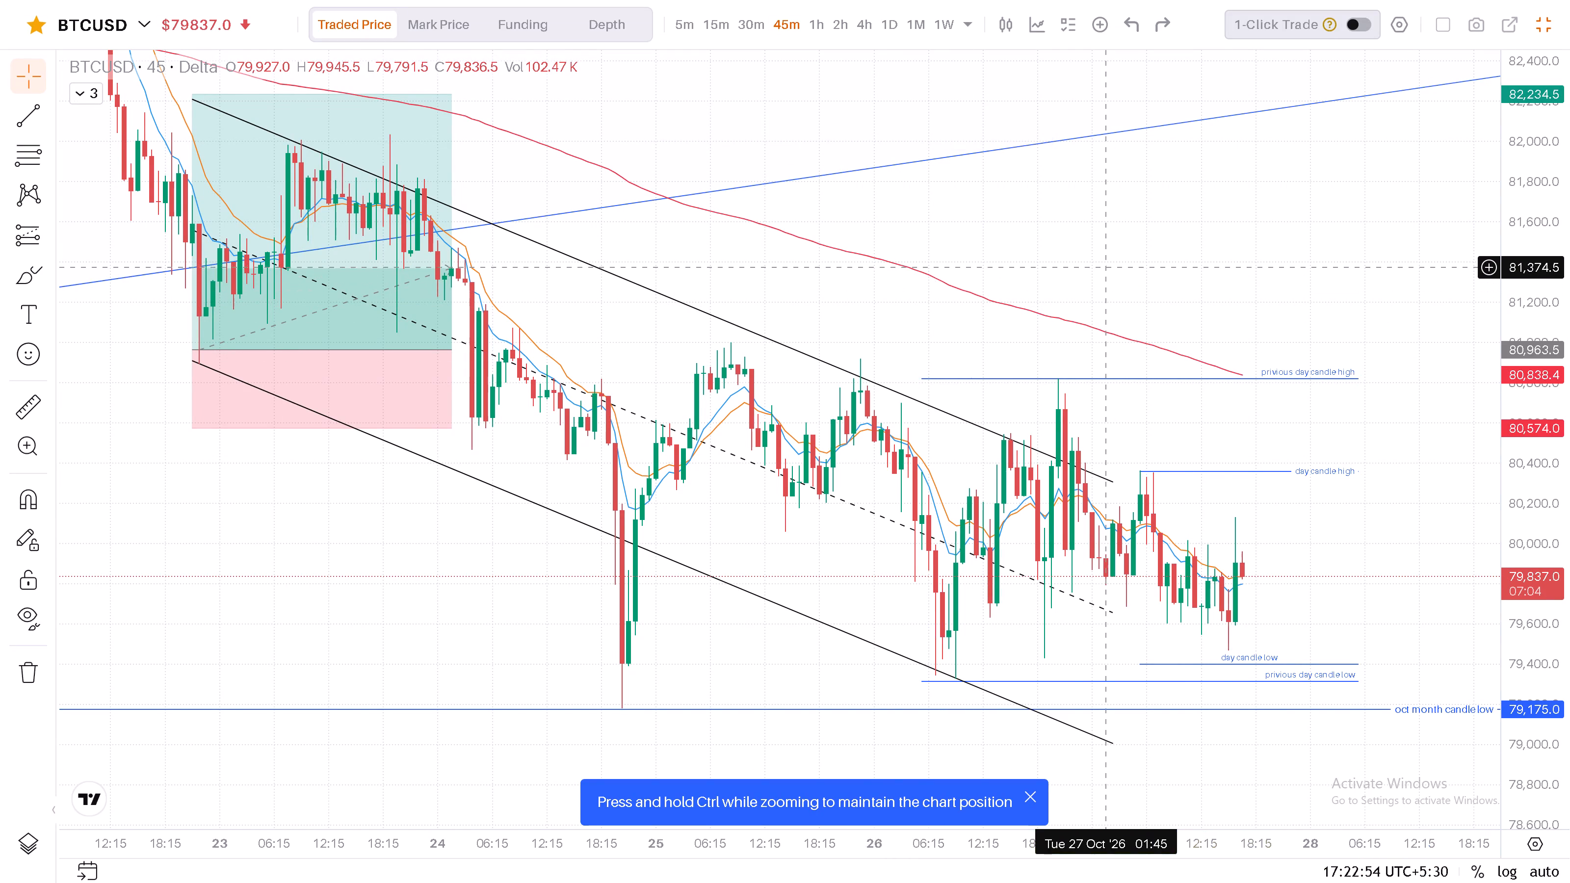
pyautogui.moveTo(1099, 274); pyautogui.dragTo(913, 278)
pyautogui.click(913, 278)
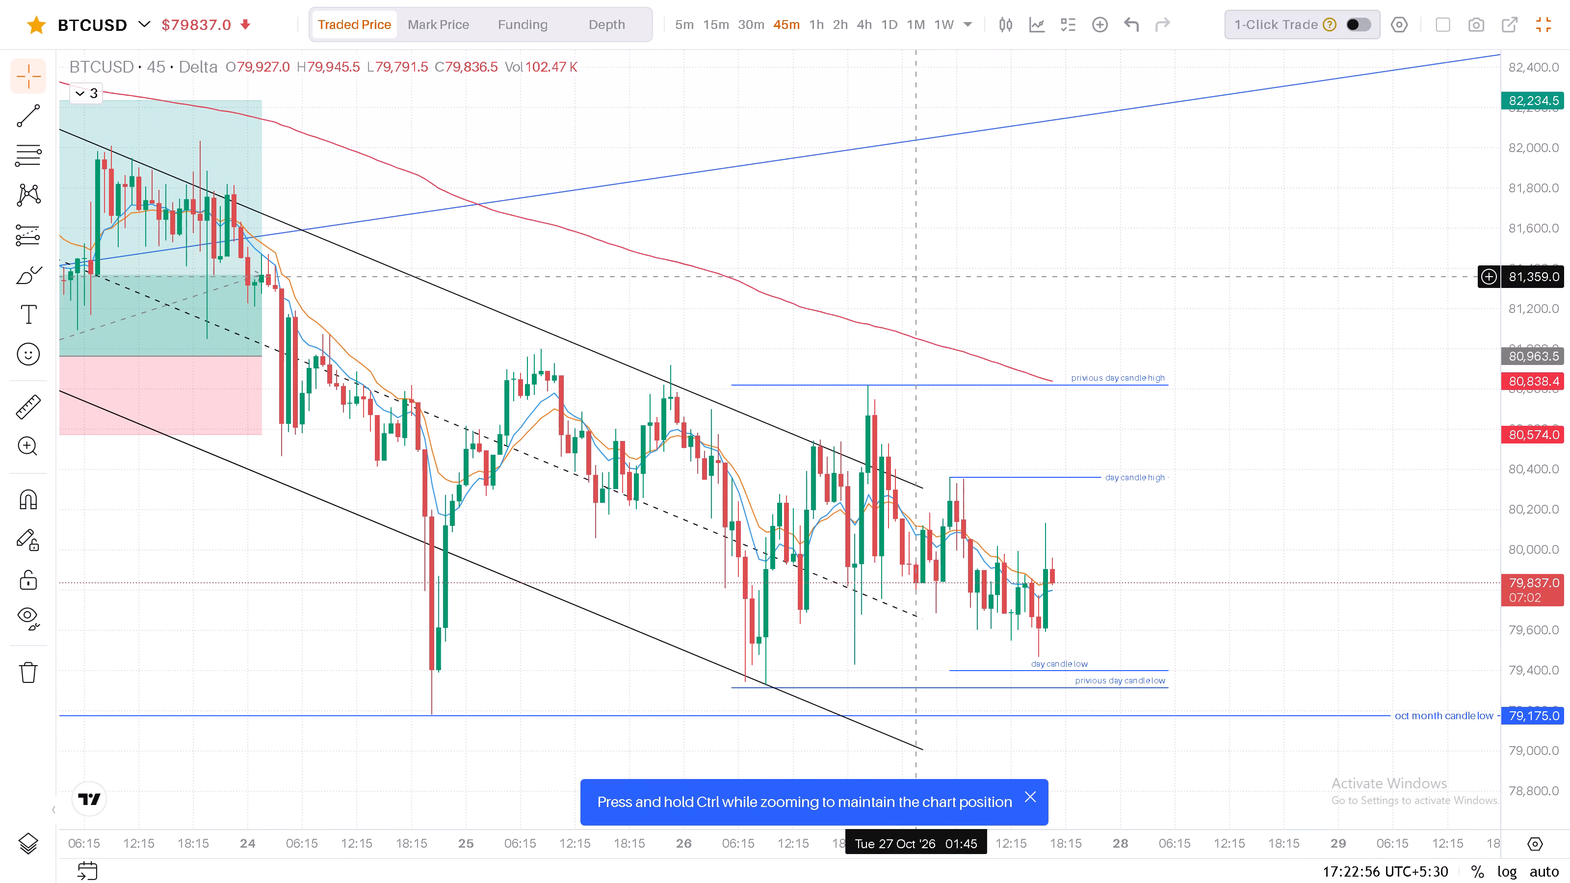
pyautogui.moveTo(918, 278); pyautogui.dragTo(917, 278)
pyautogui.moveTo(917, 278); pyautogui.dragTo(1276, 336)
pyautogui.click(1276, 336)
pyautogui.doubleClick(1276, 336)
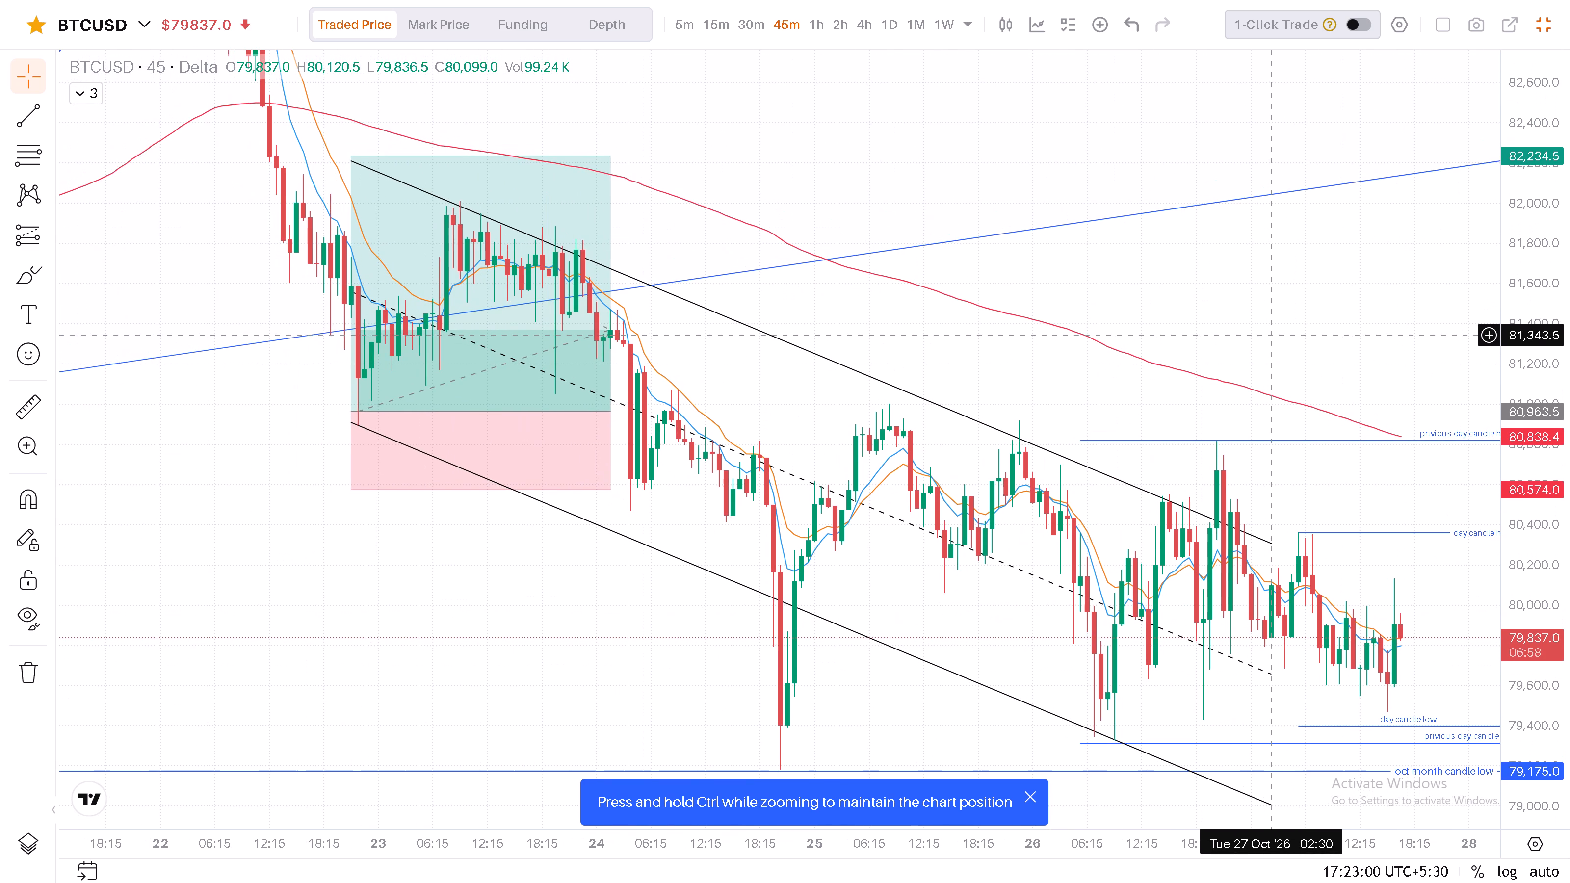
pyautogui.doubleClick(1276, 336)
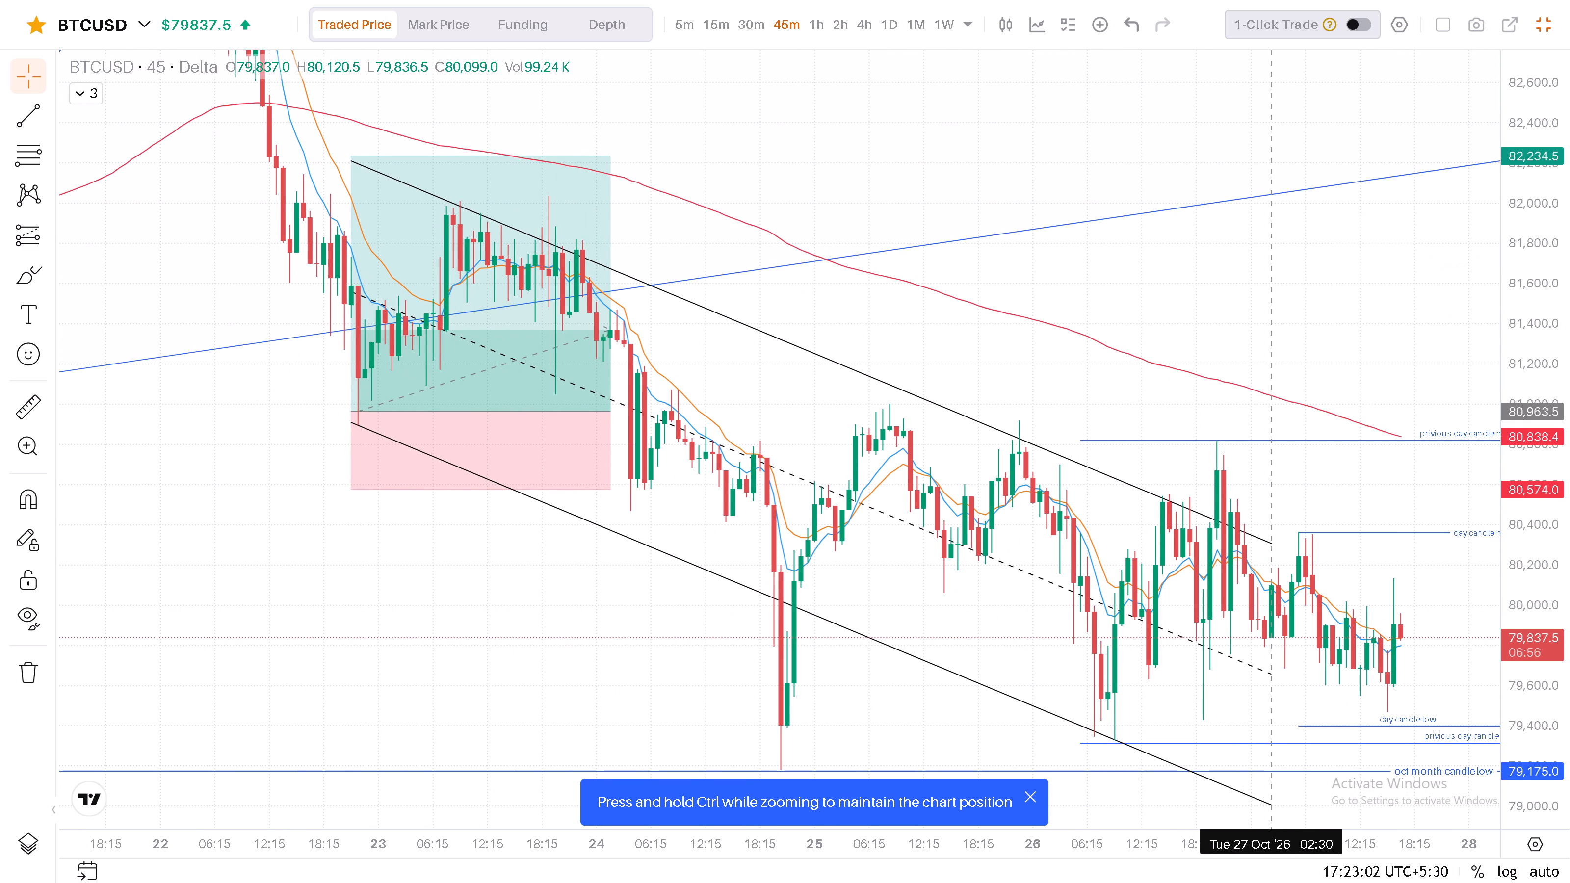
pyautogui.moveTo(1276, 337); pyautogui.dragTo(1121, 298)
pyautogui.moveTo(1120, 298); pyautogui.dragTo(1103, 293)
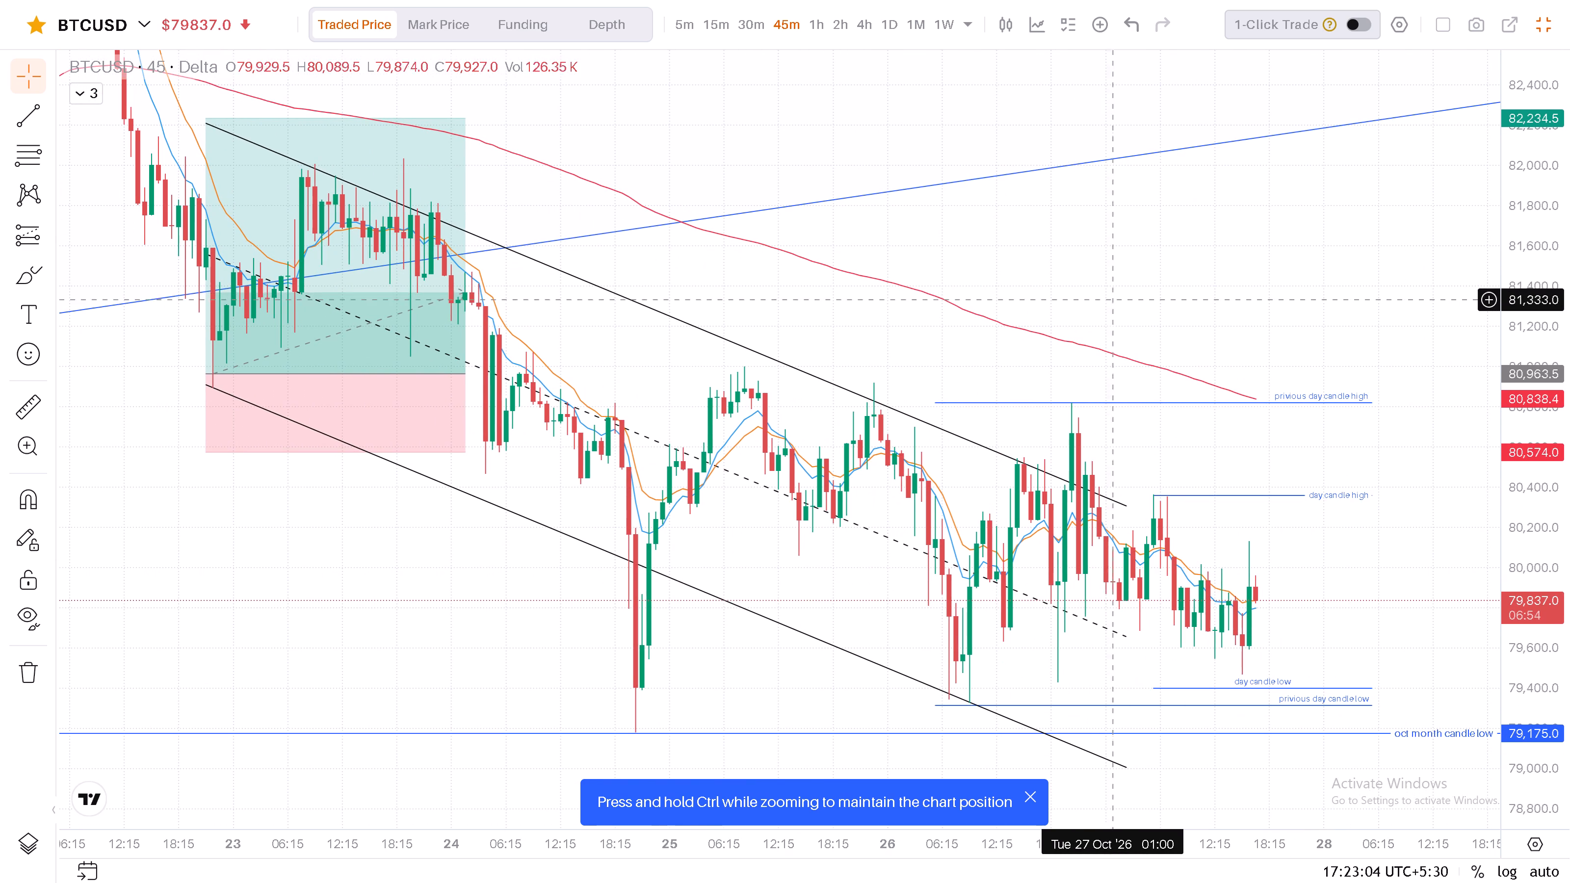
# Extend the descending black channel forward to 27 Oct 20:30, with its lower edge ending at about 78,658.
pyautogui.moveTo(1195, 296); pyautogui.dragTo(1029, 163)
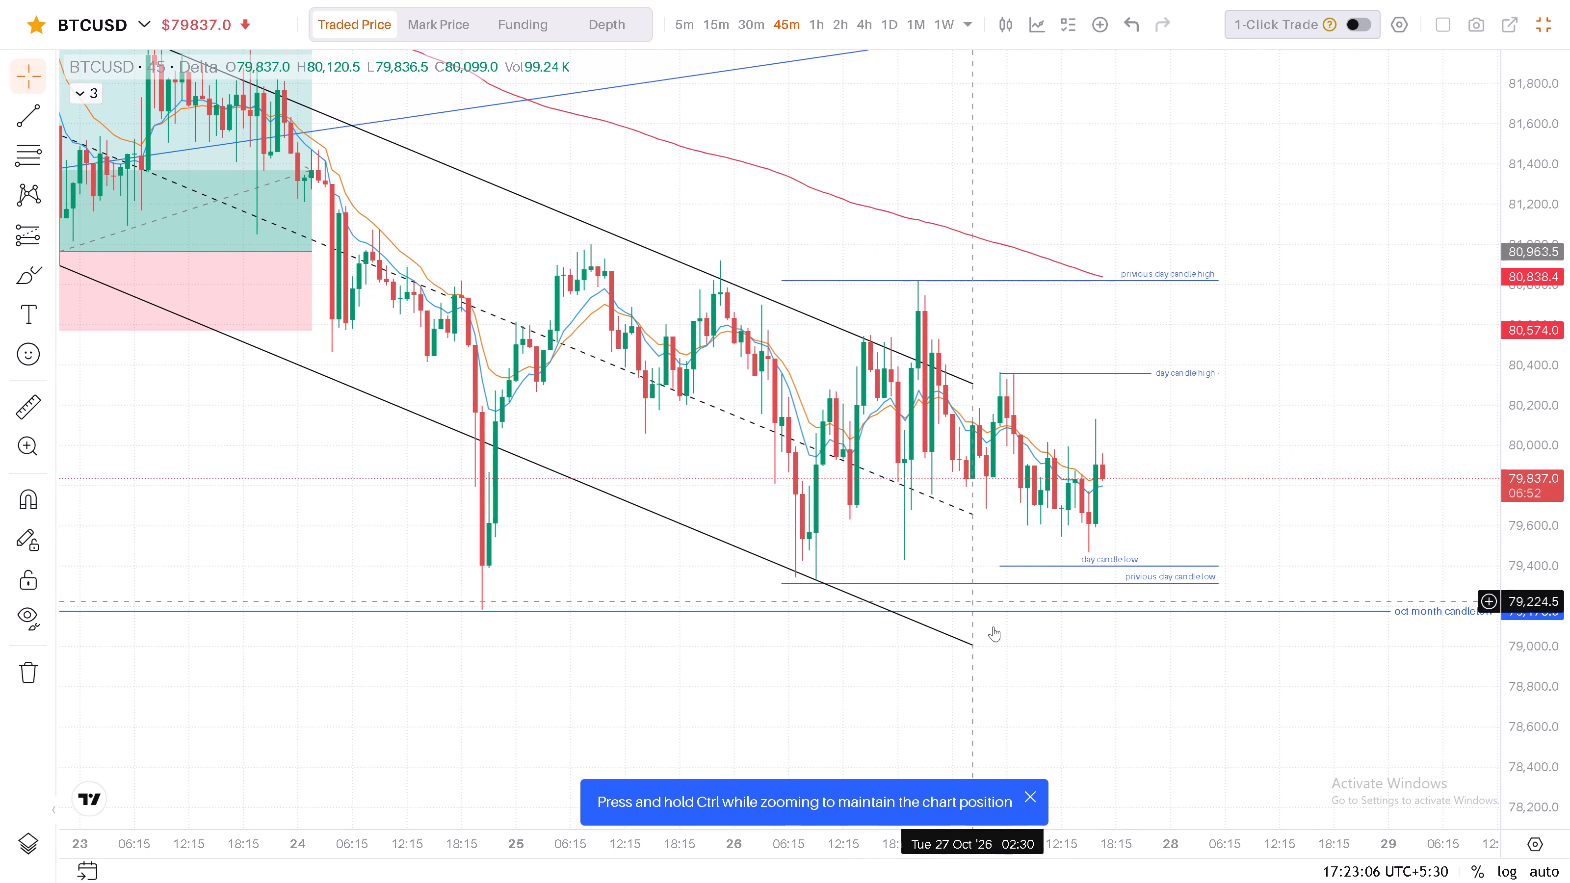
pyautogui.moveTo(971, 645); pyautogui.dragTo(1028, 686)
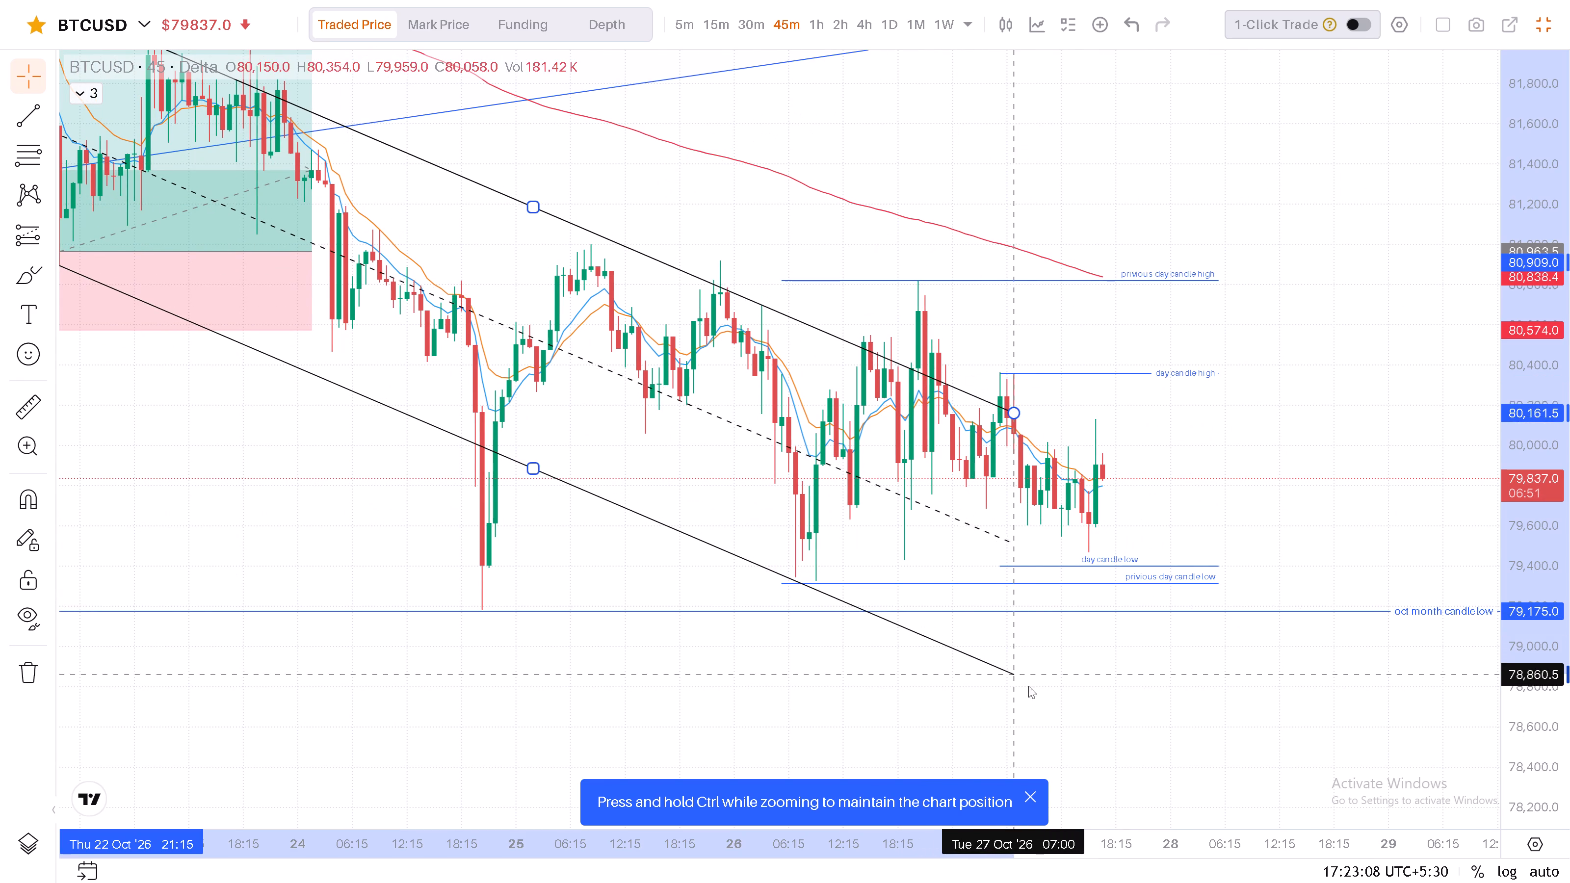
pyautogui.moveTo(1028, 686); pyautogui.dragTo(1134, 709)
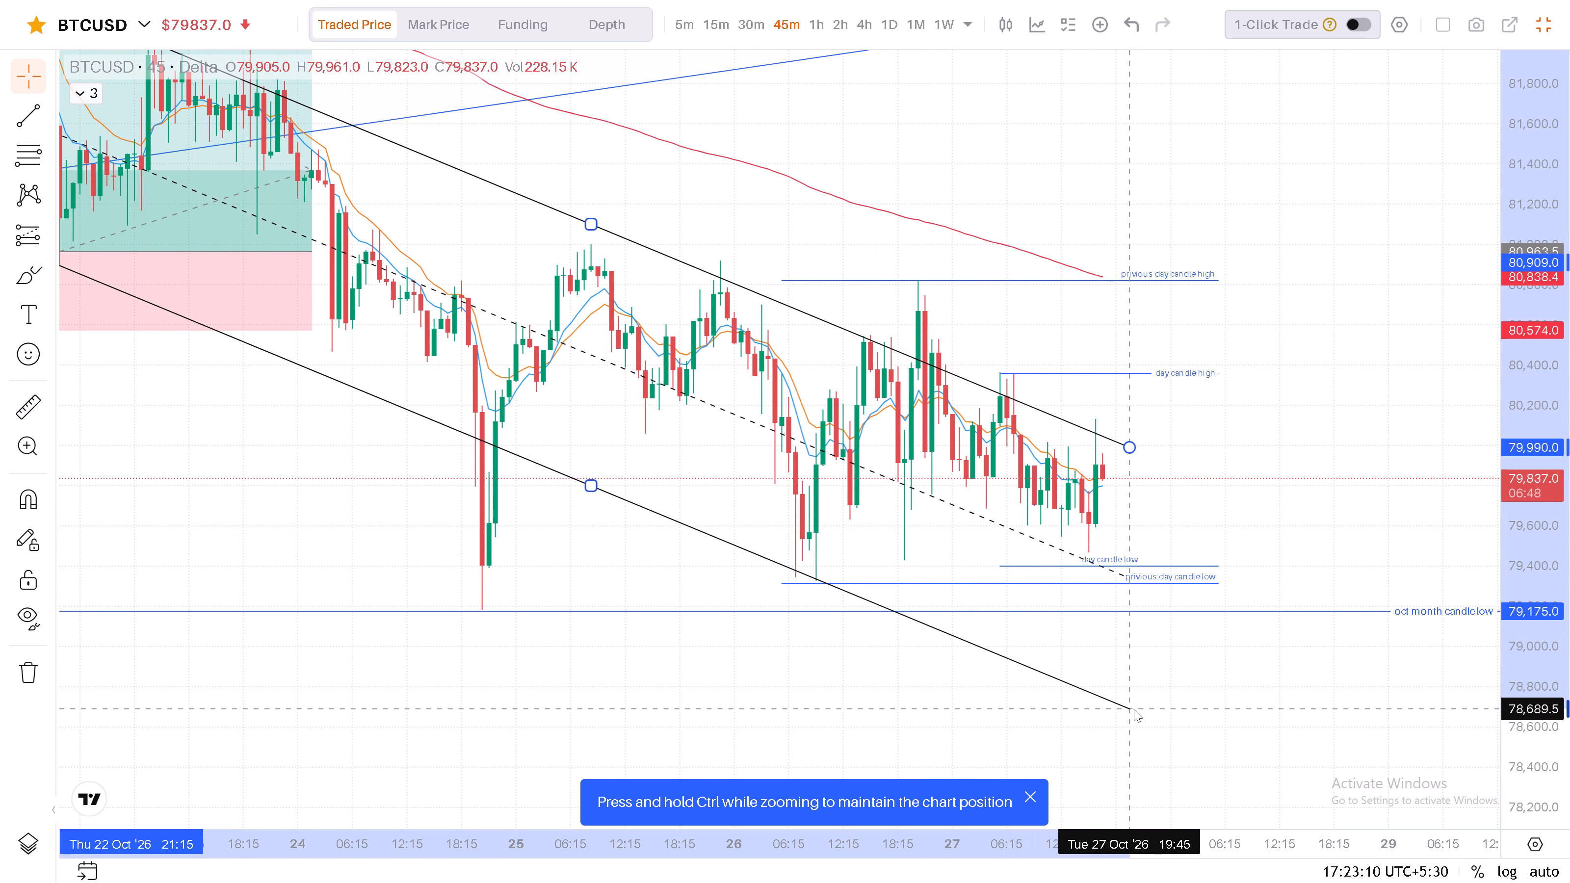
pyautogui.moveTo(1134, 709); pyautogui.dragTo(1138, 715)
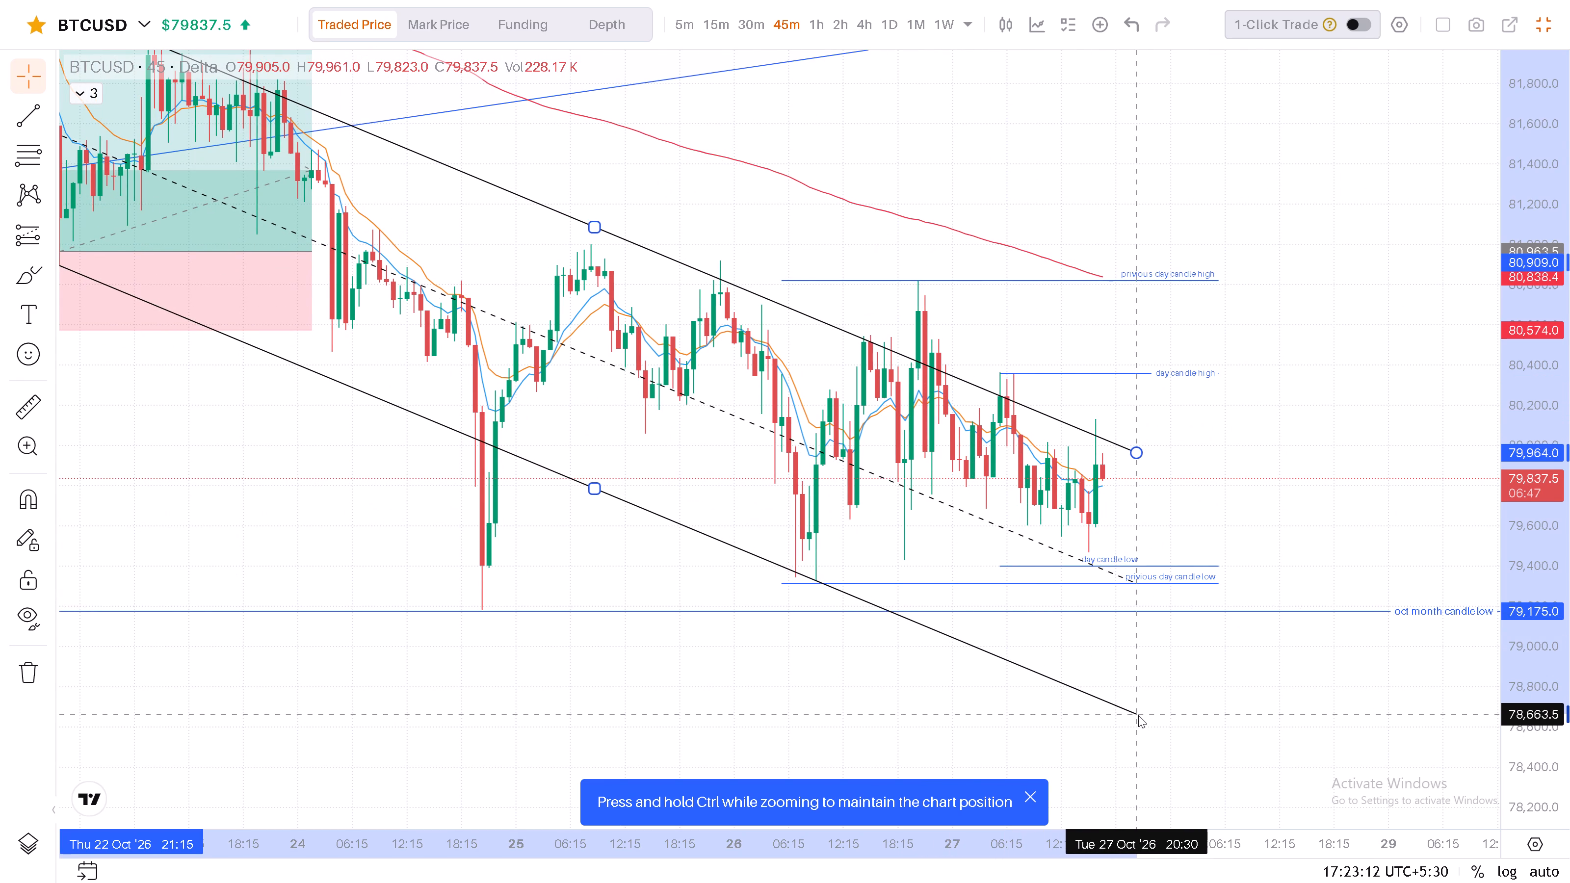
pyautogui.moveTo(1138, 715); pyautogui.dragTo(1137, 716)
pyautogui.click(1137, 716)
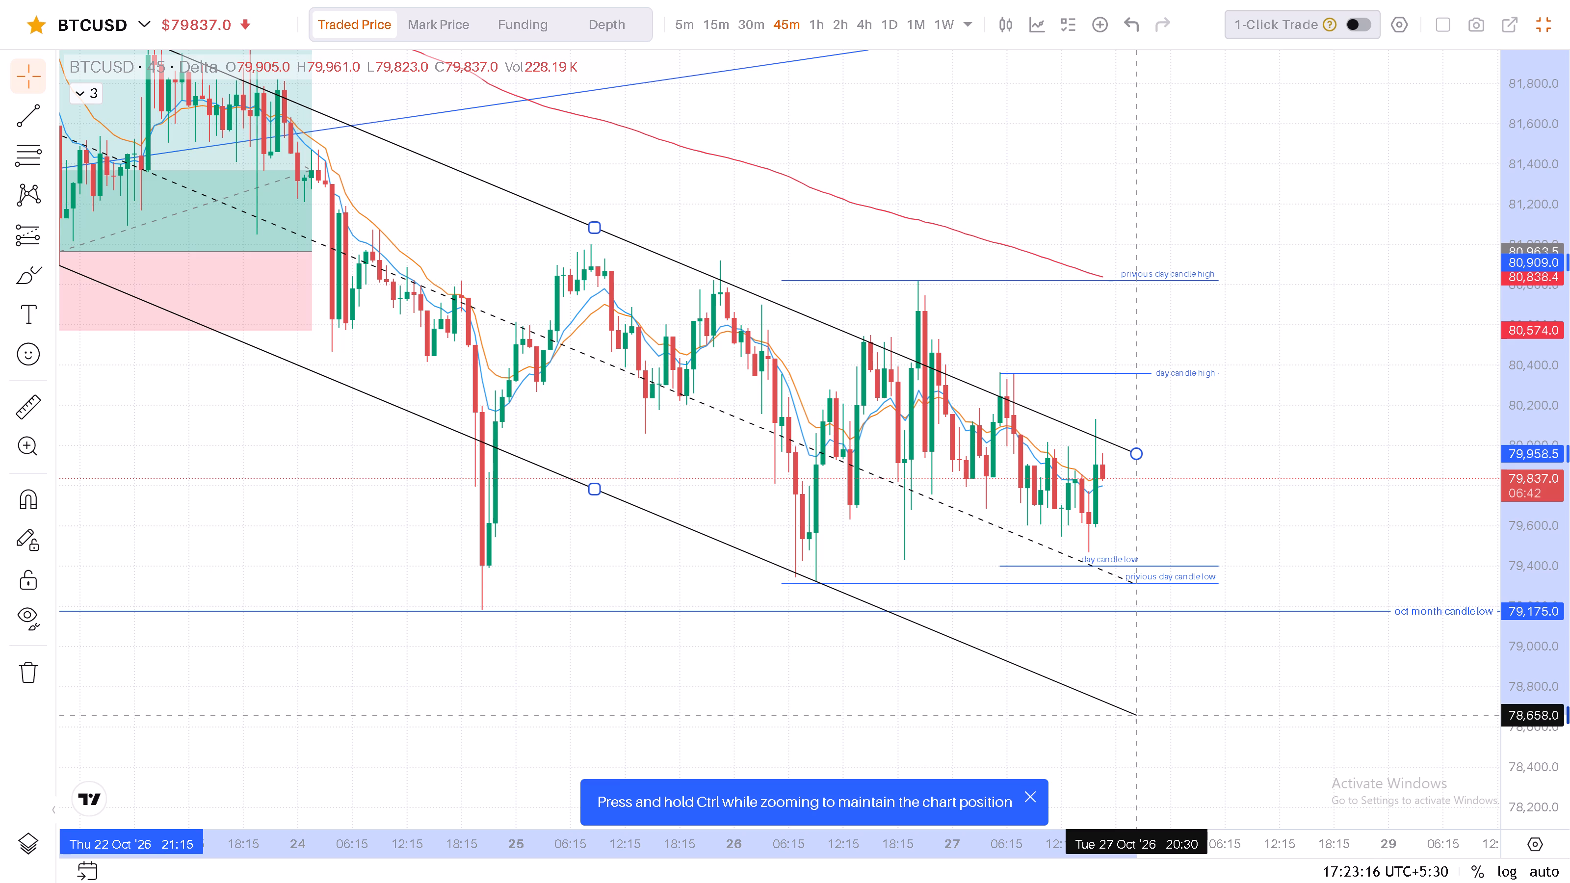
pyautogui.click(1295, 383)
# Examine the 45m candles of 25 to 27 Oct against the extended channel and the day high/low lines.
pyautogui.moveTo(1324, 380); pyautogui.dragTo(1318, 387)
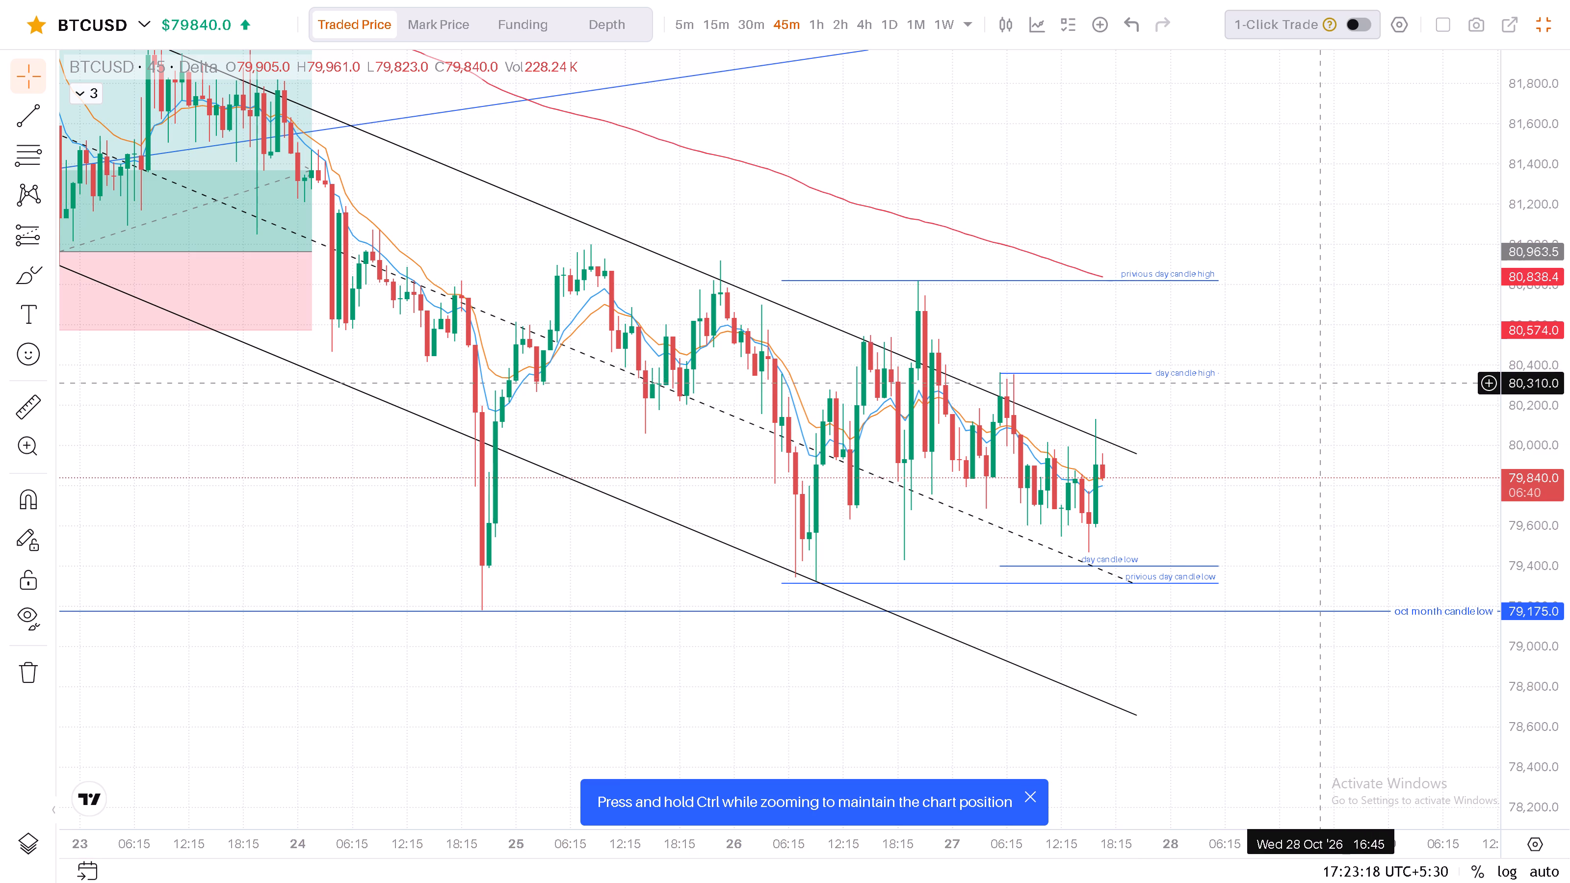
pyautogui.moveTo(1318, 387); pyautogui.dragTo(1246, 400)
pyautogui.click(1246, 400)
pyautogui.tripleClick(1245, 400)
pyautogui.scroll(1, 1245, 400)
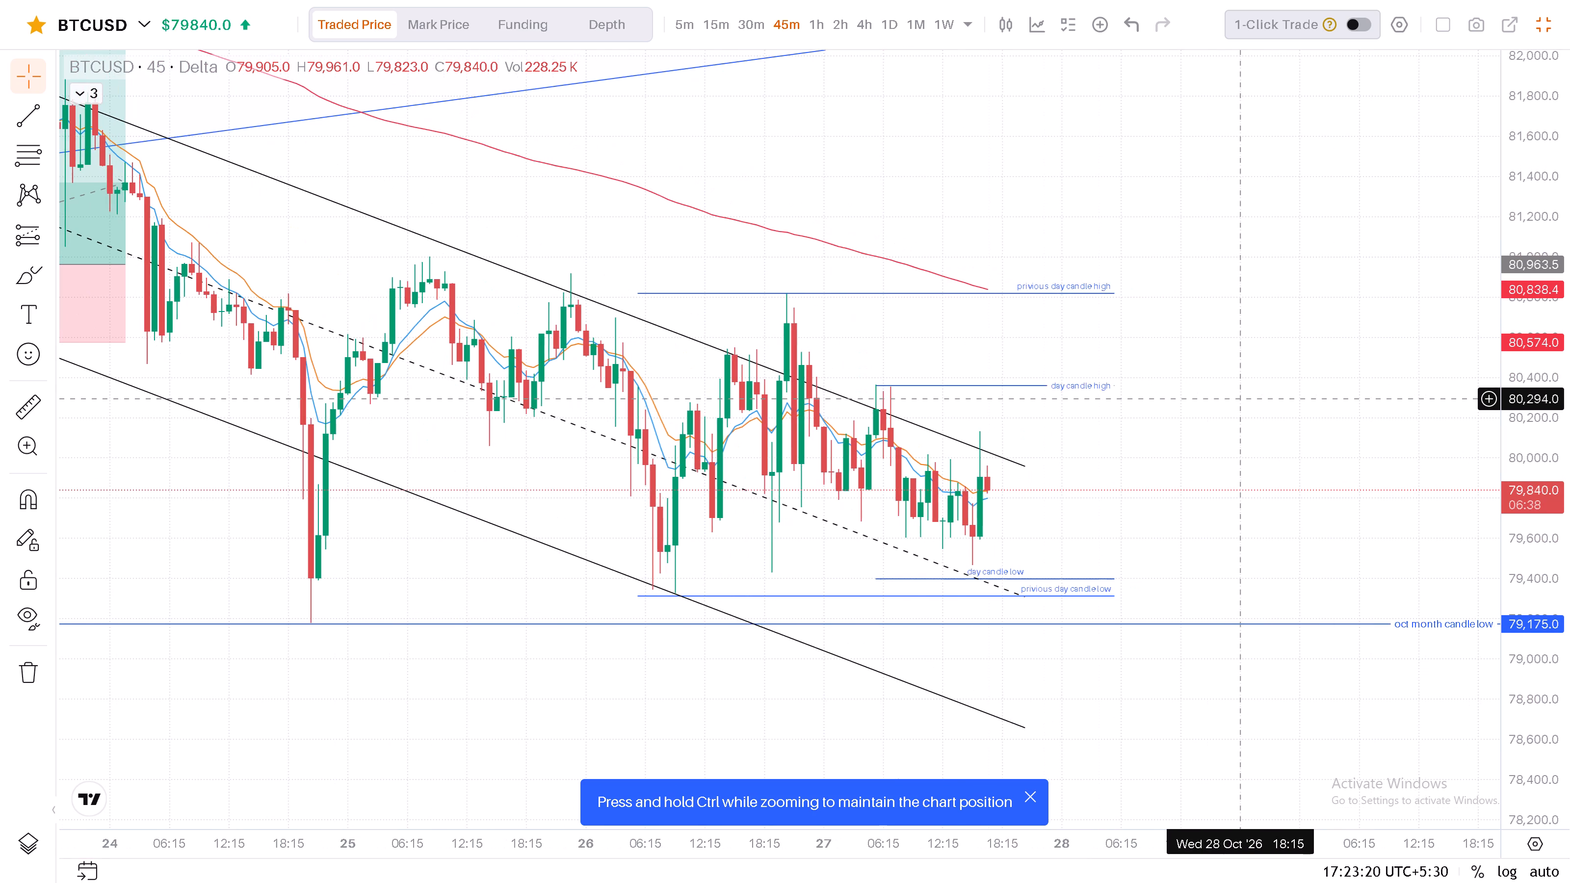
pyautogui.scroll(2, 1245, 400)
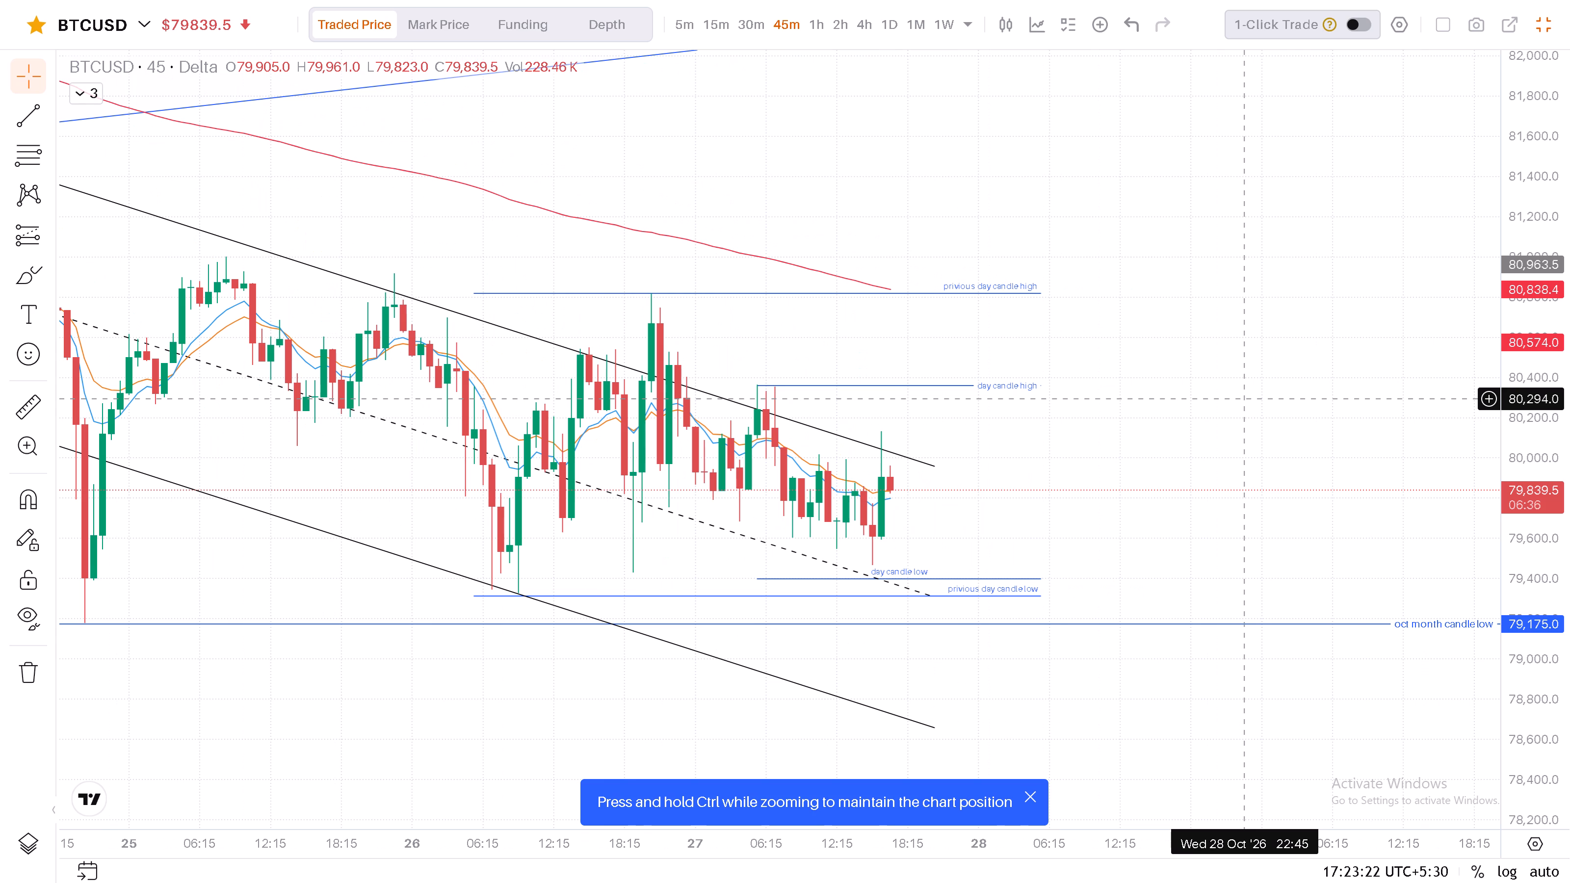
pyautogui.moveTo(1245, 400); pyautogui.dragTo(1265, 391)
pyautogui.click(1265, 391)
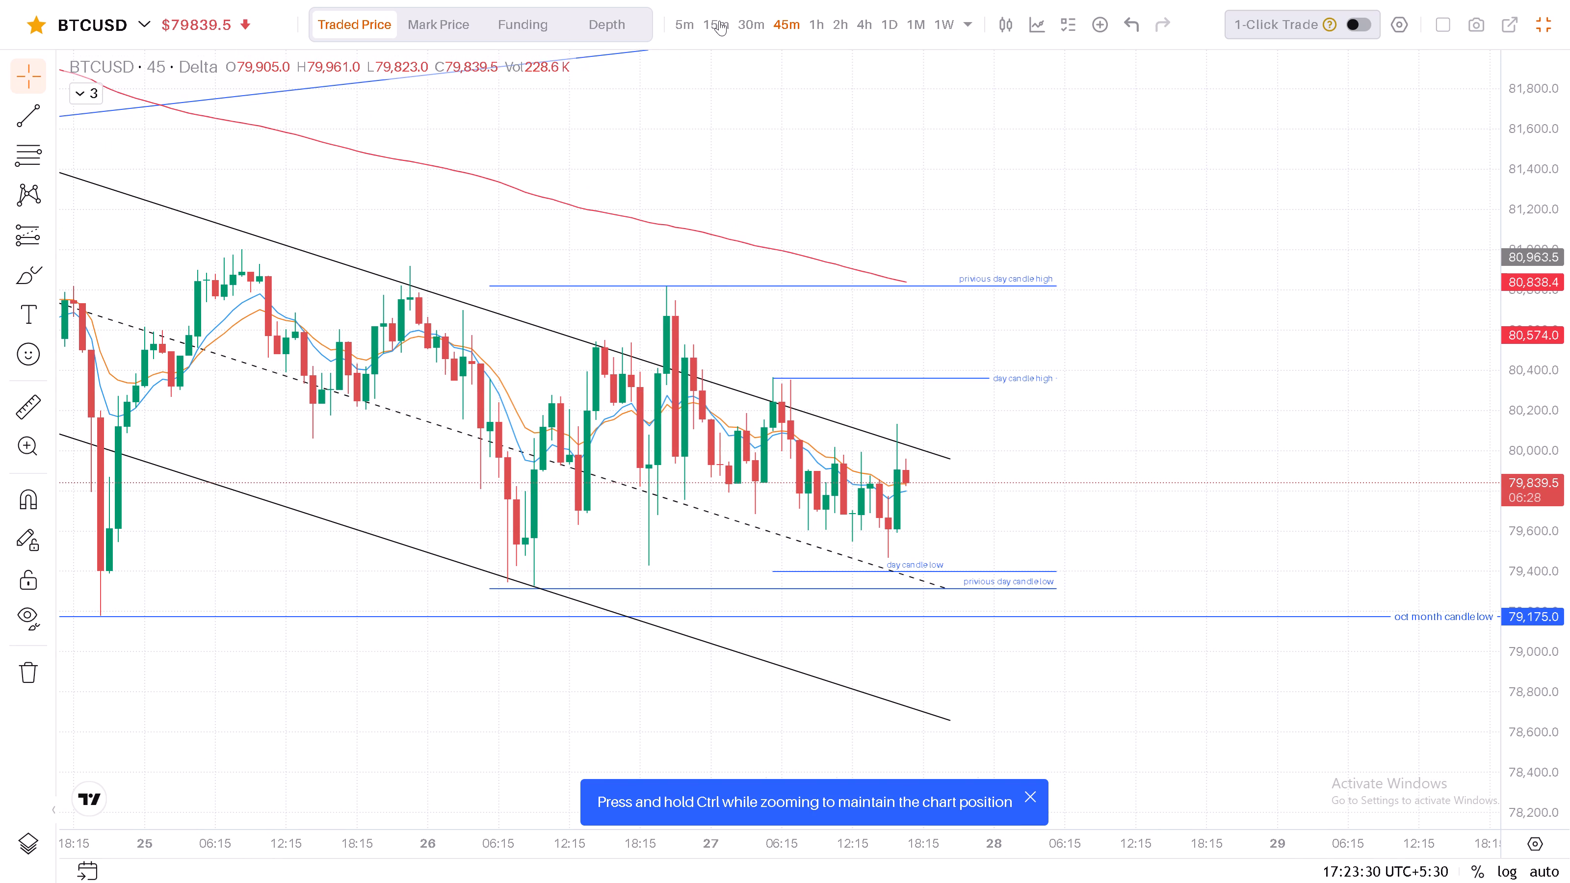
# Step the chart up through the 1h, 2h and 4h timeframes to 6h.
pyautogui.click(820, 16)
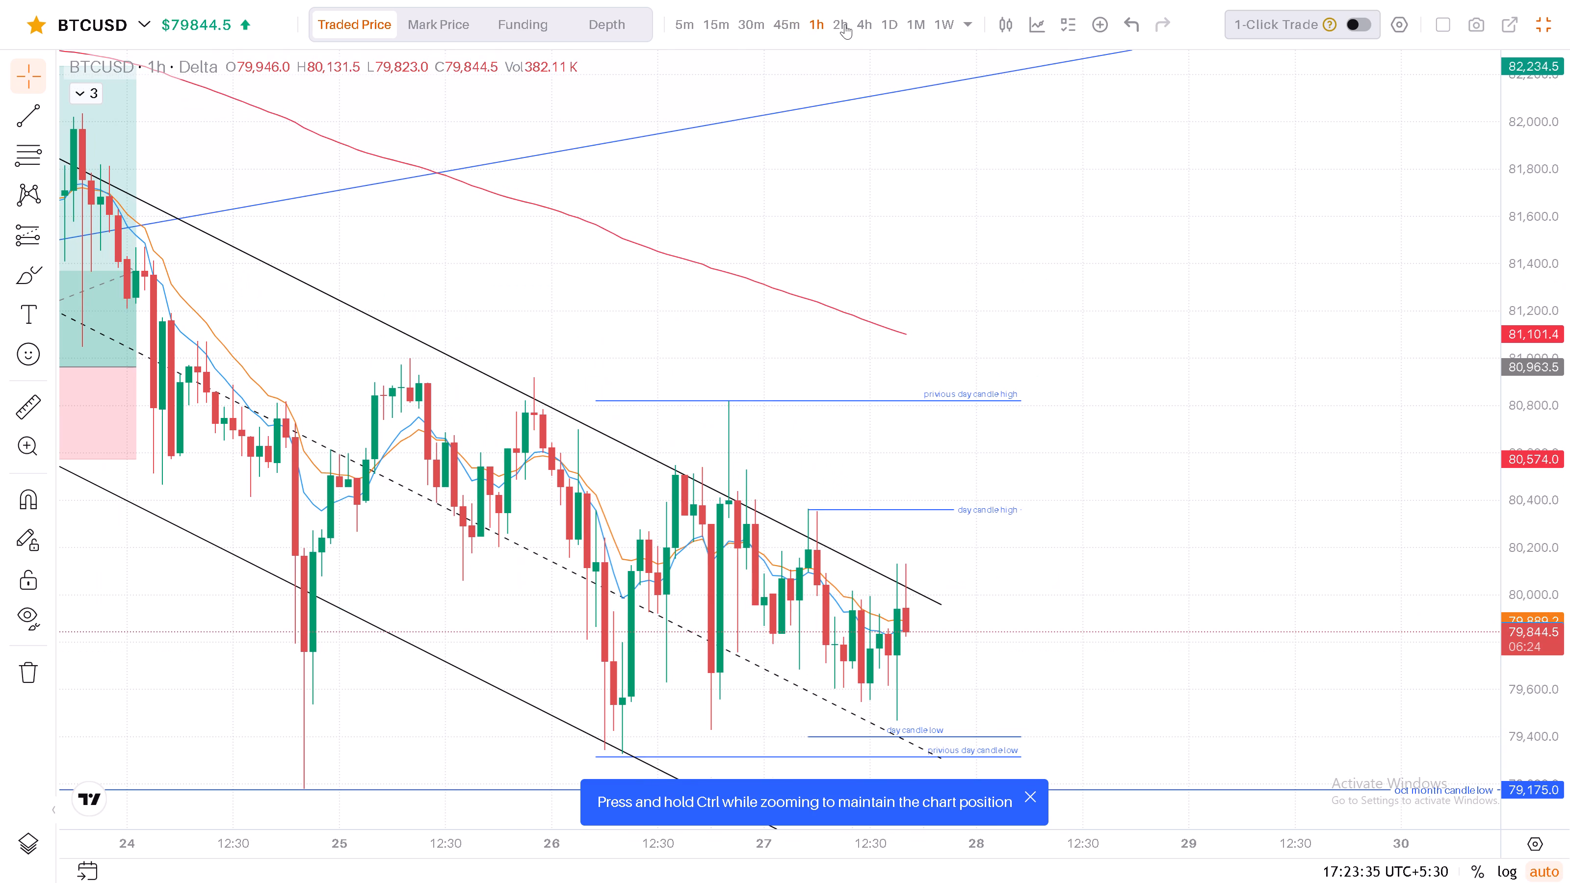
pyautogui.click(845, 24)
pyautogui.doubleClick(866, 26)
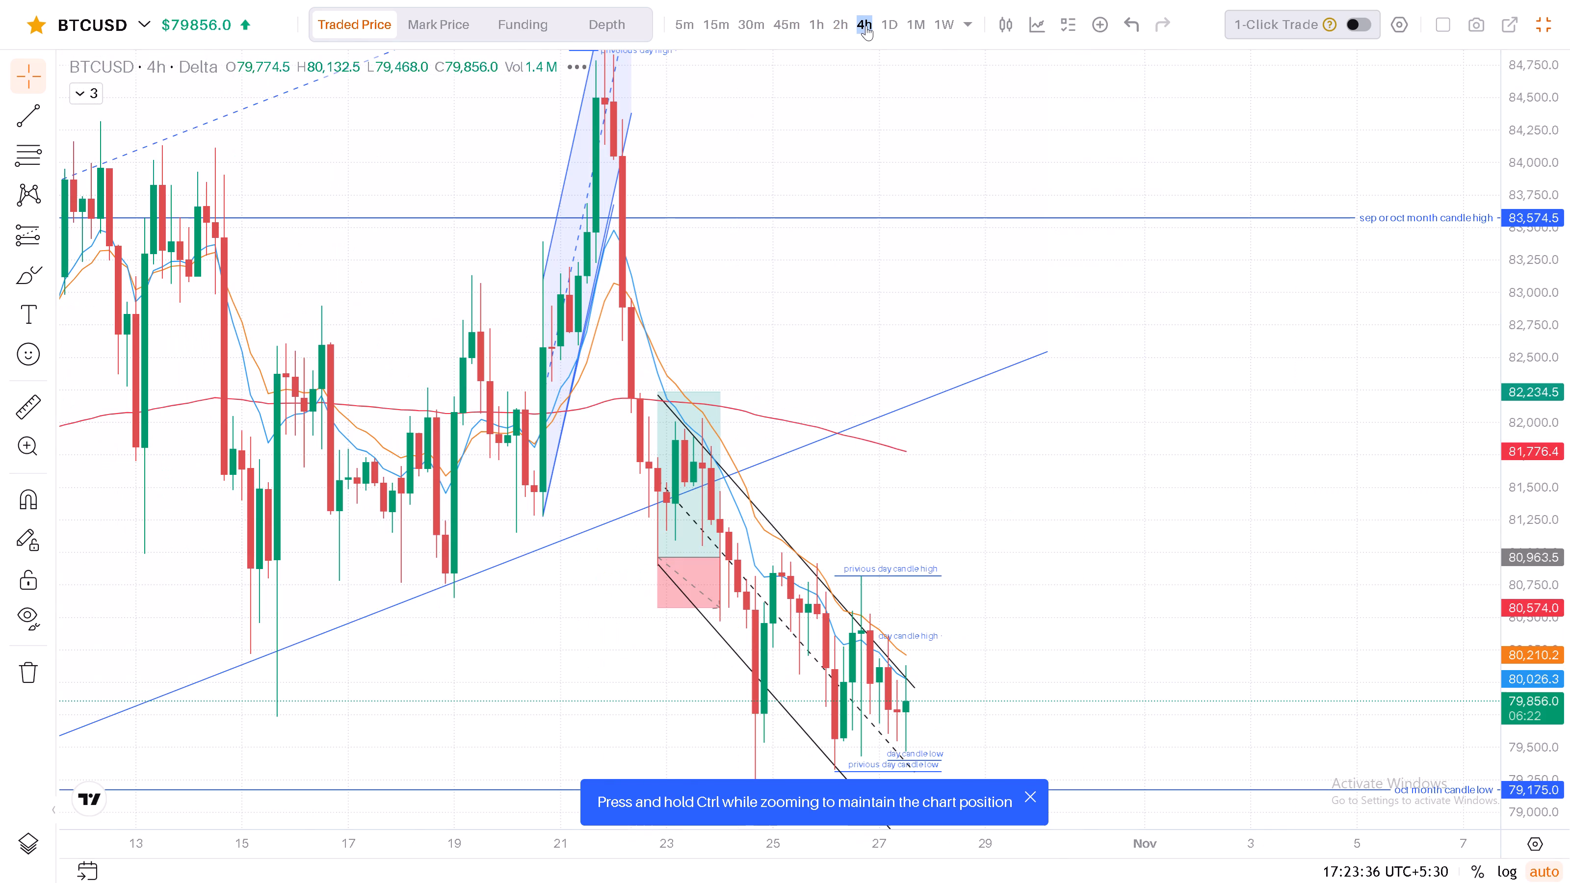
pyautogui.click(967, 23)
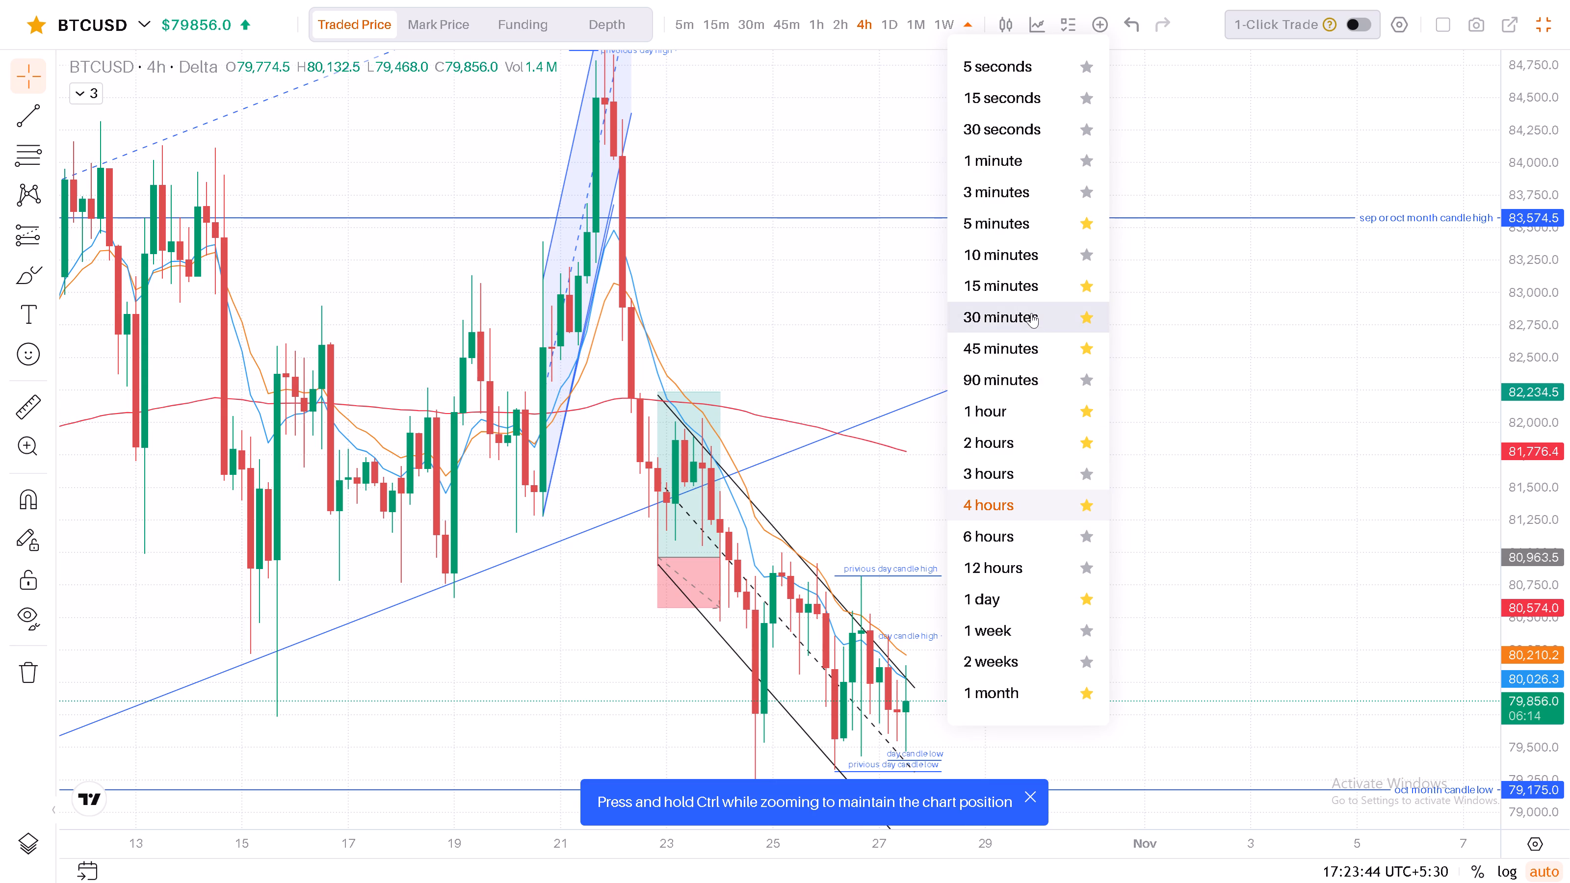
pyautogui.click(1020, 535)
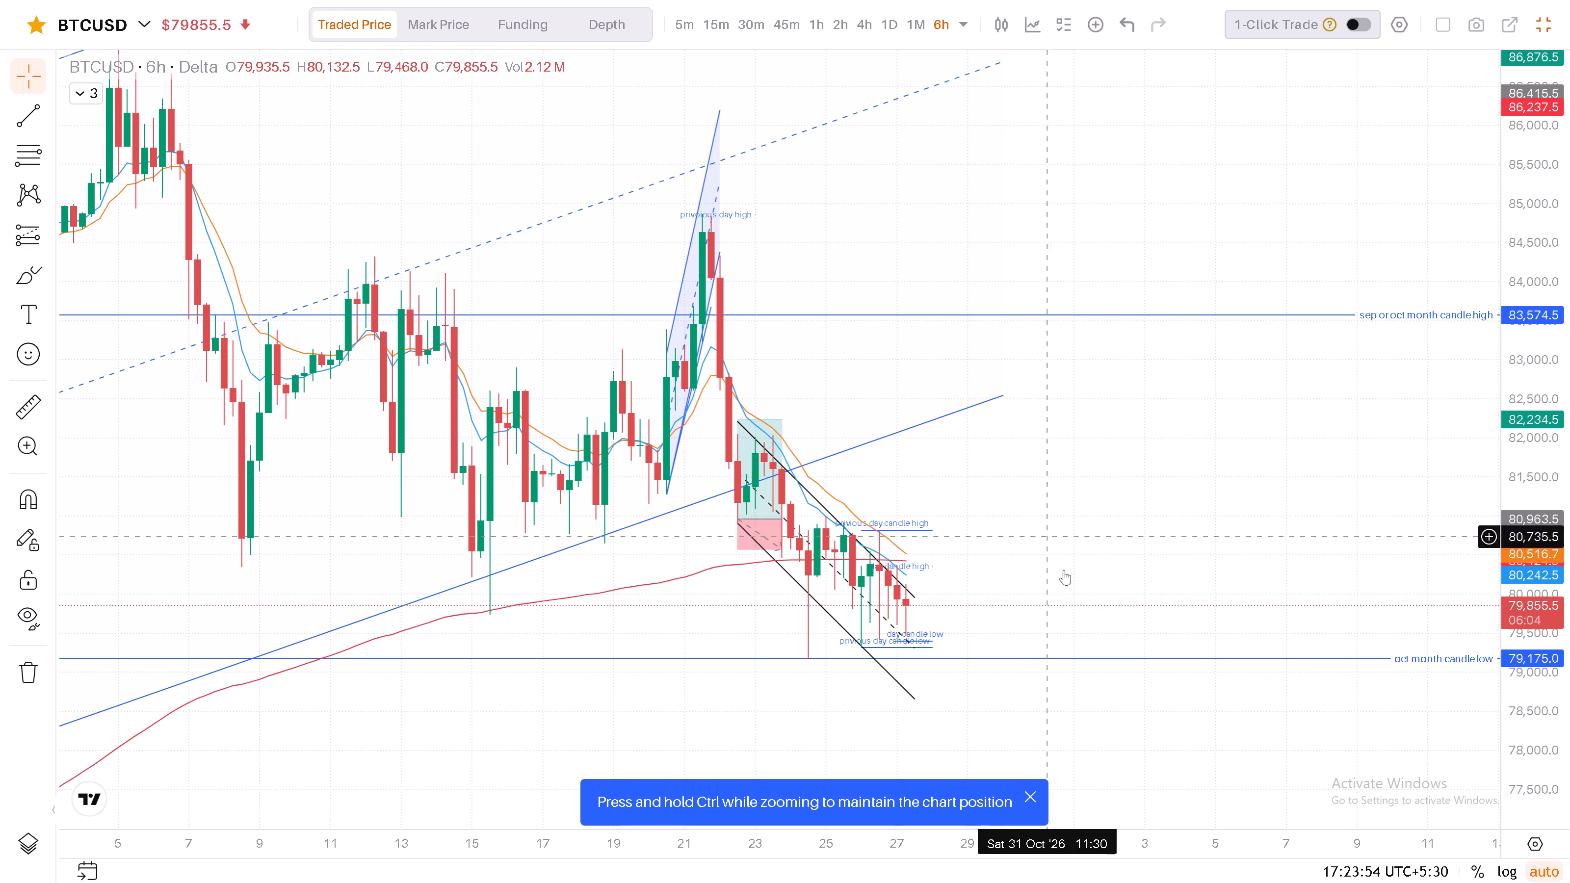
# Examine the 6h October price action against the channels, the oct month candle low and the sep month candle low lines.
pyautogui.moveTo(1048, 701); pyautogui.dragTo(1073, 625)
pyautogui.click(1073, 625)
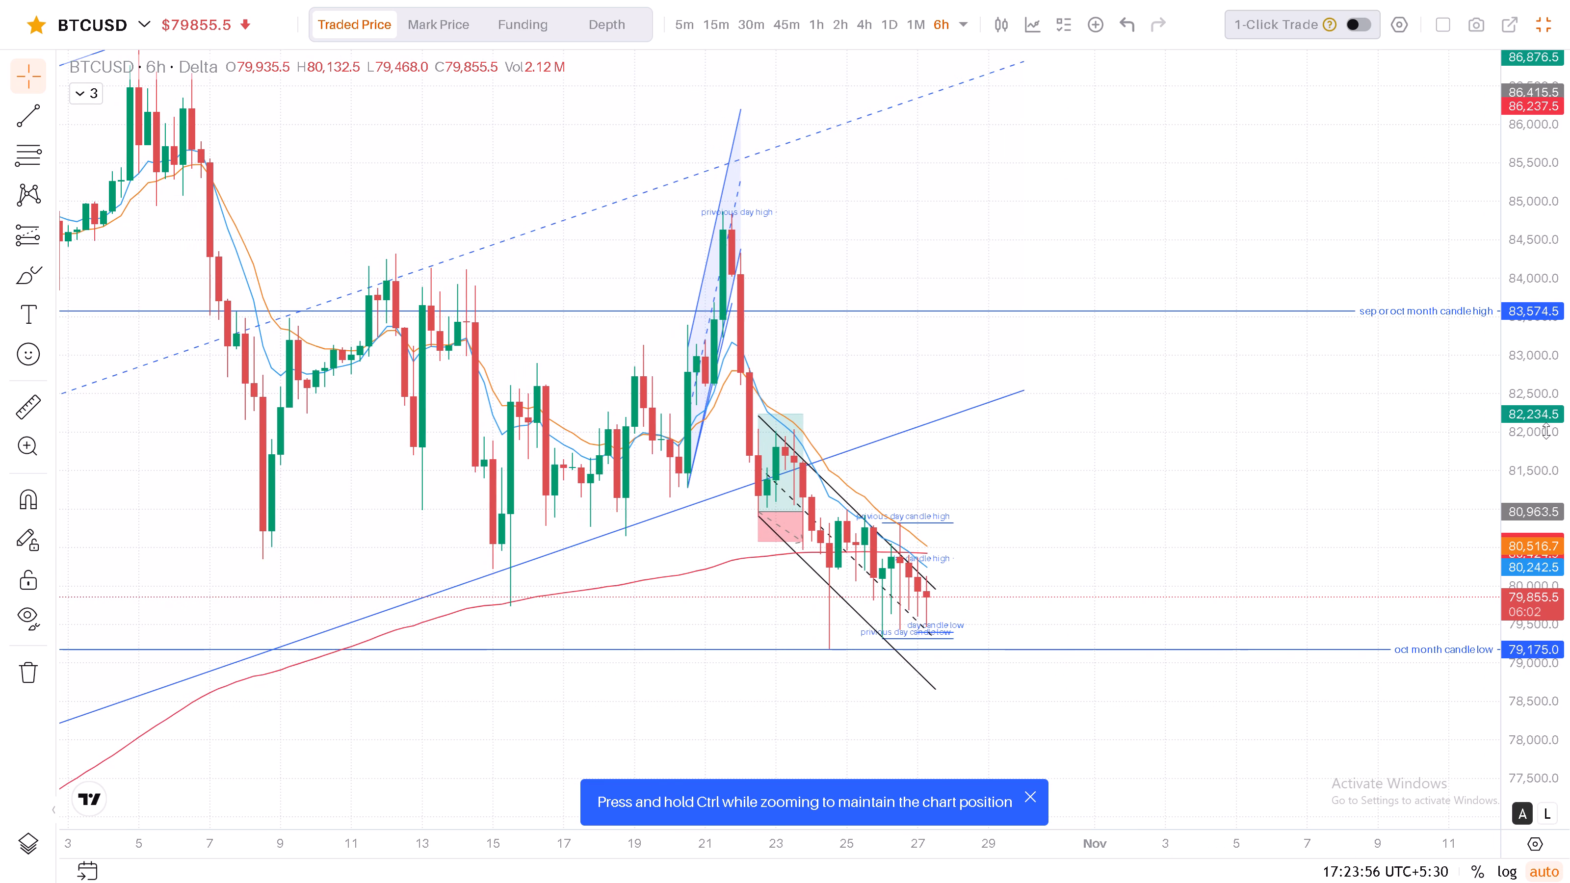
pyautogui.moveTo(1535, 488); pyautogui.dragTo(1535, 522)
pyautogui.moveTo(1310, 541); pyautogui.dragTo(1182, 329)
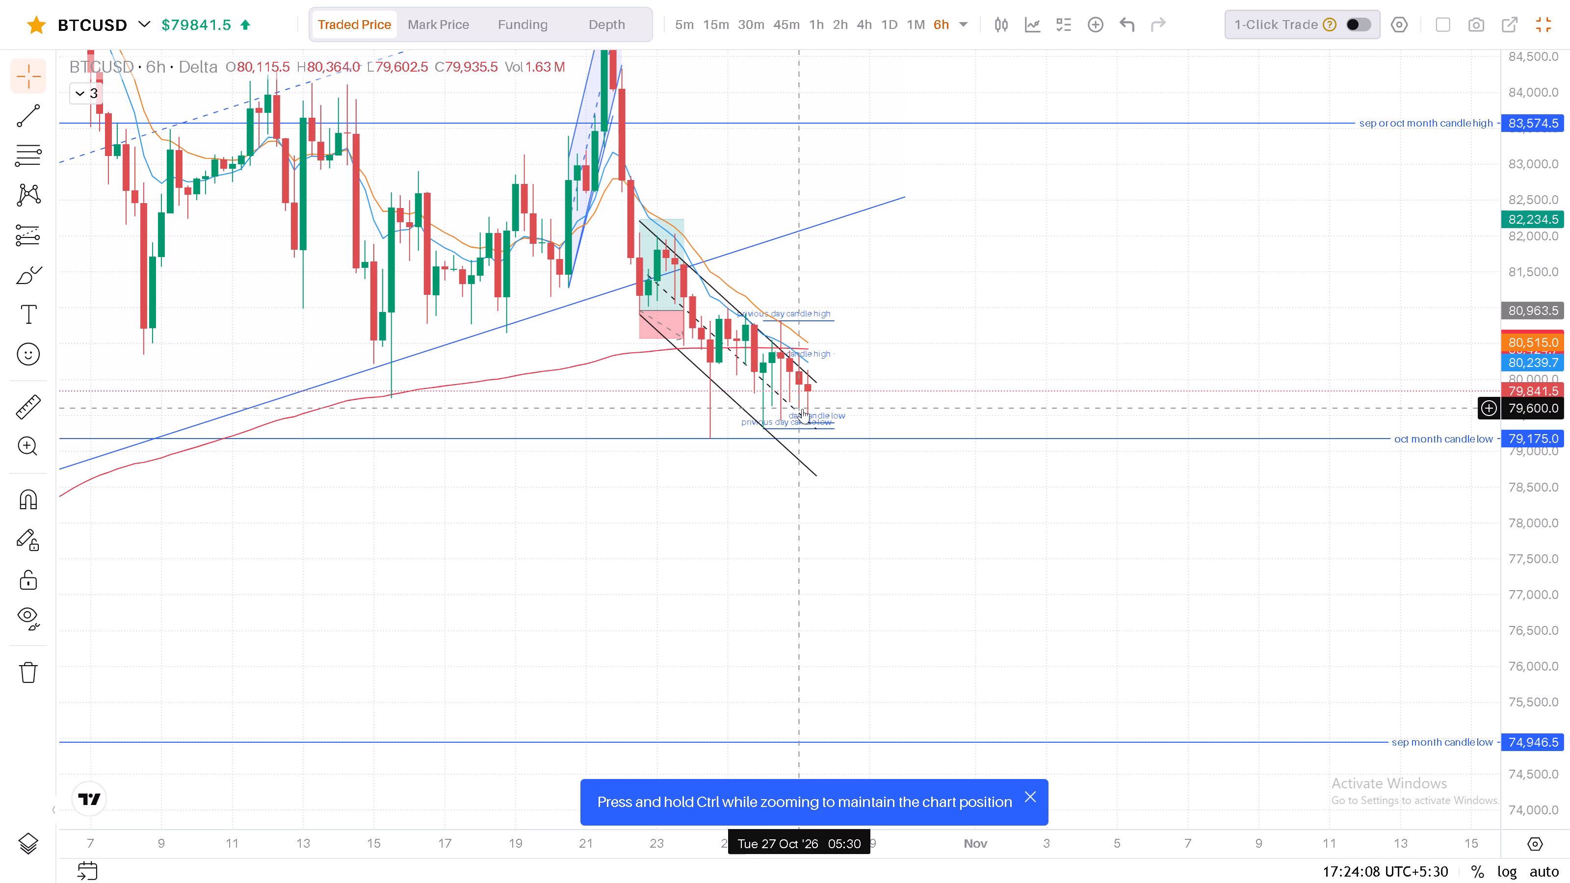
pyautogui.moveTo(660, 534); pyautogui.dragTo(1207, 638)
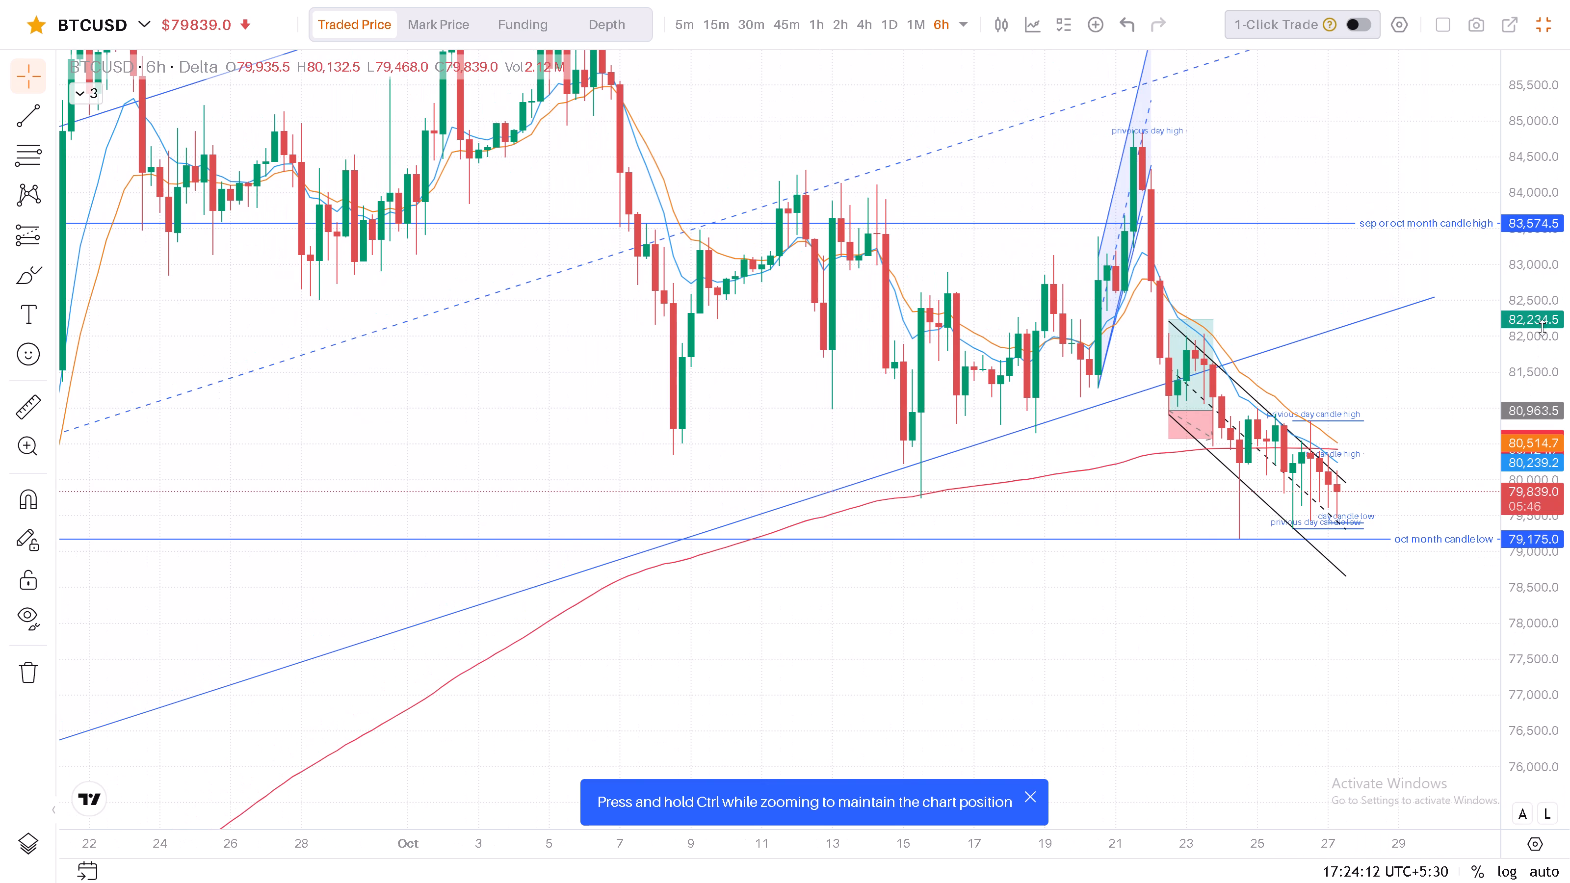
pyautogui.moveTo(1535, 309); pyautogui.dragTo(1548, 545)
pyautogui.moveTo(1548, 544); pyautogui.dragTo(1539, 489)
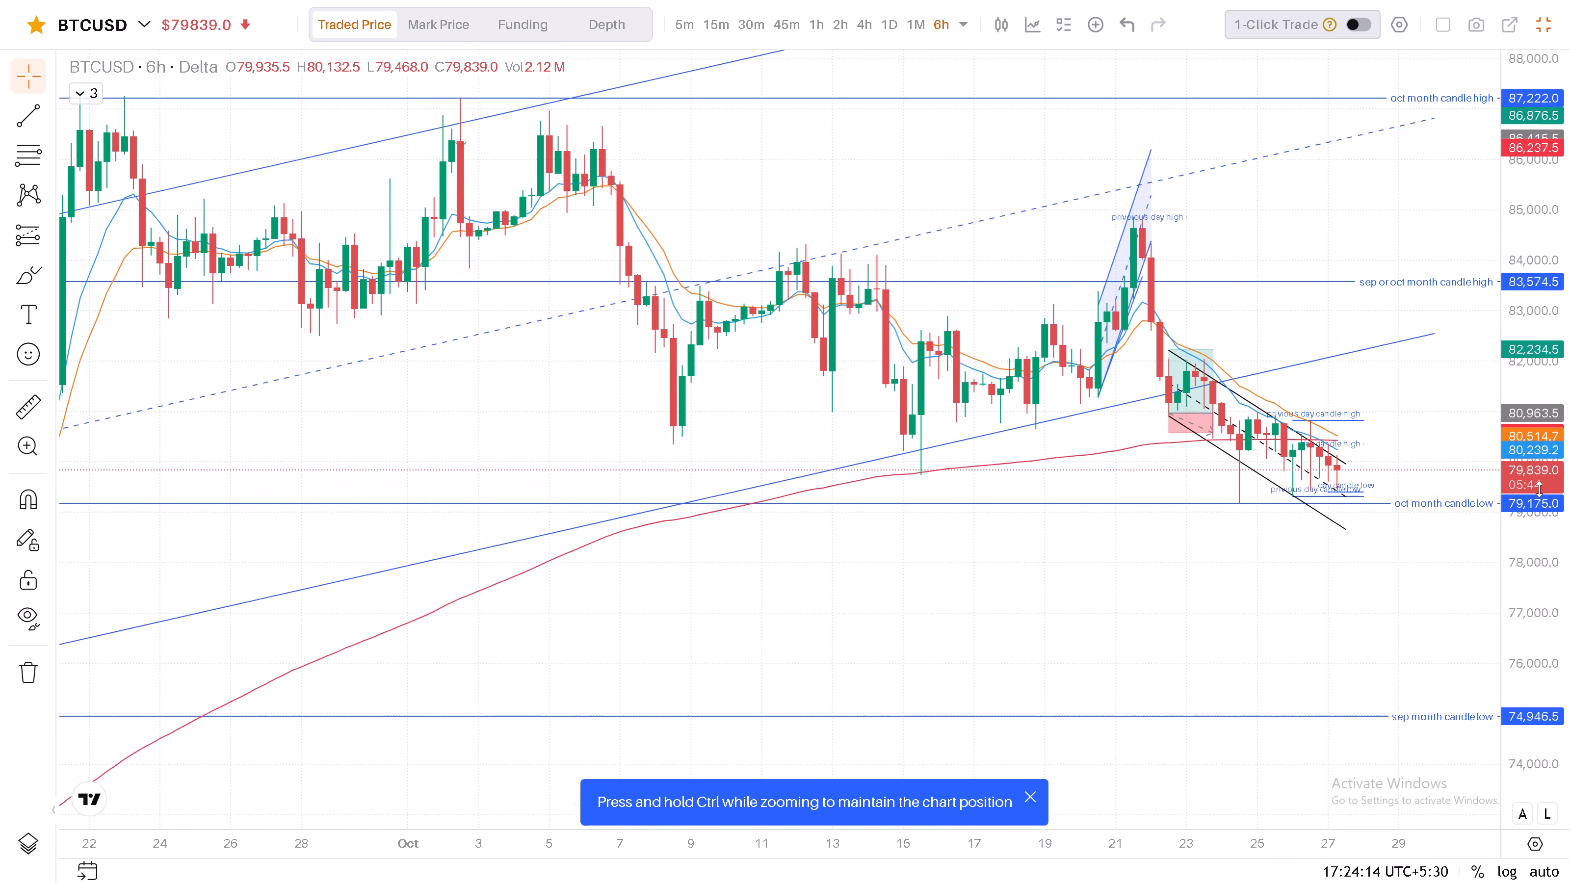
pyautogui.moveTo(1539, 489); pyautogui.dragTo(1532, 456)
pyautogui.scroll(5, 1273, 640)
pyautogui.moveTo(1300, 607); pyautogui.dragTo(903, 588)
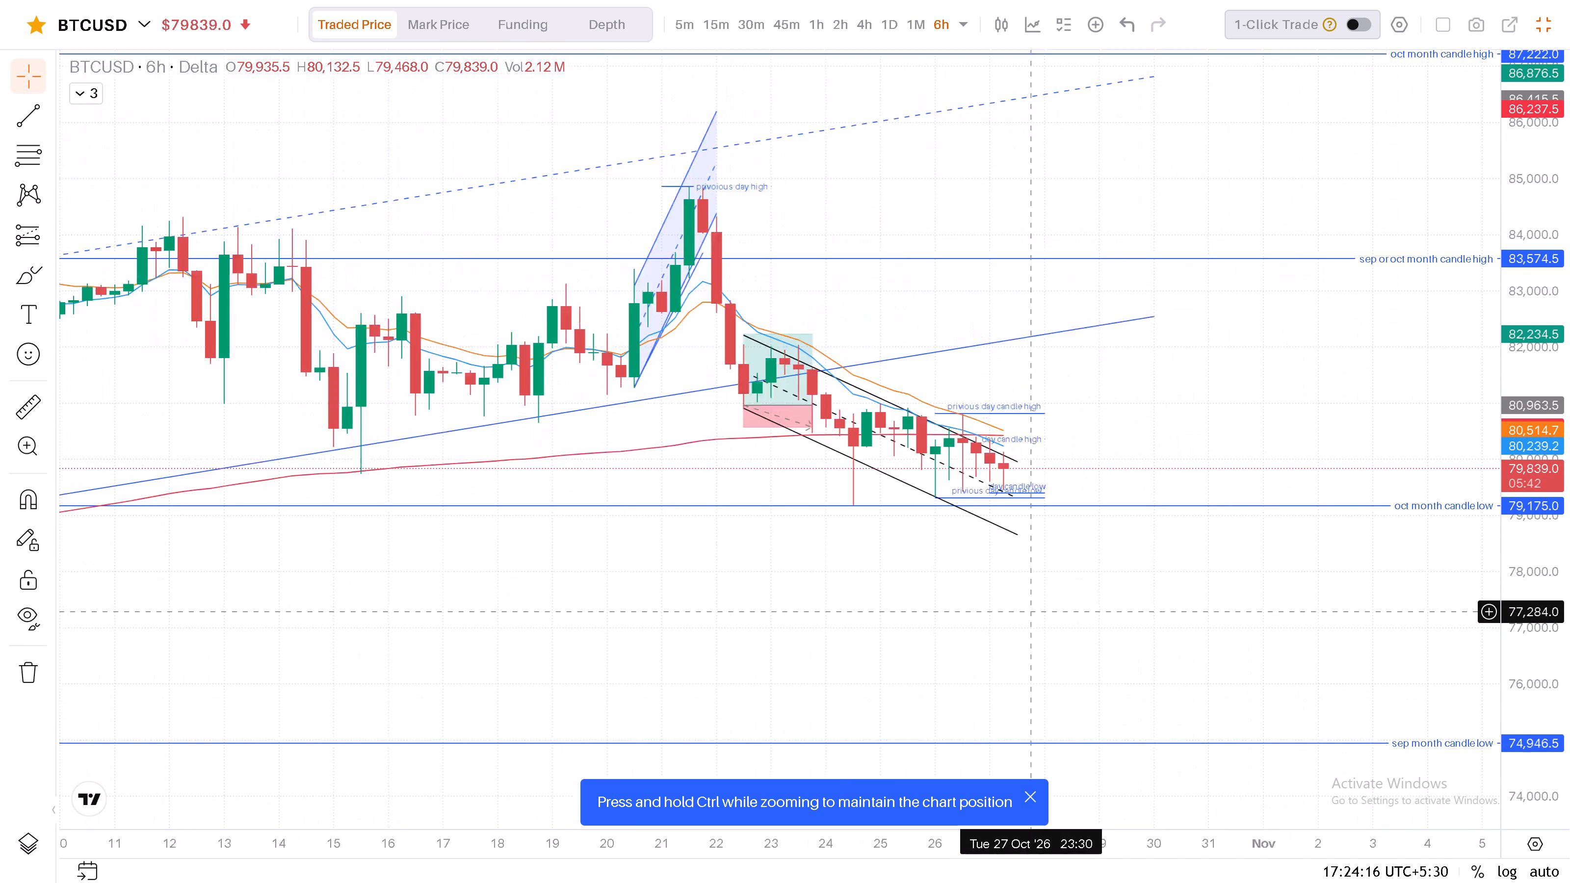
pyautogui.moveTo(903, 588); pyautogui.dragTo(883, 587)
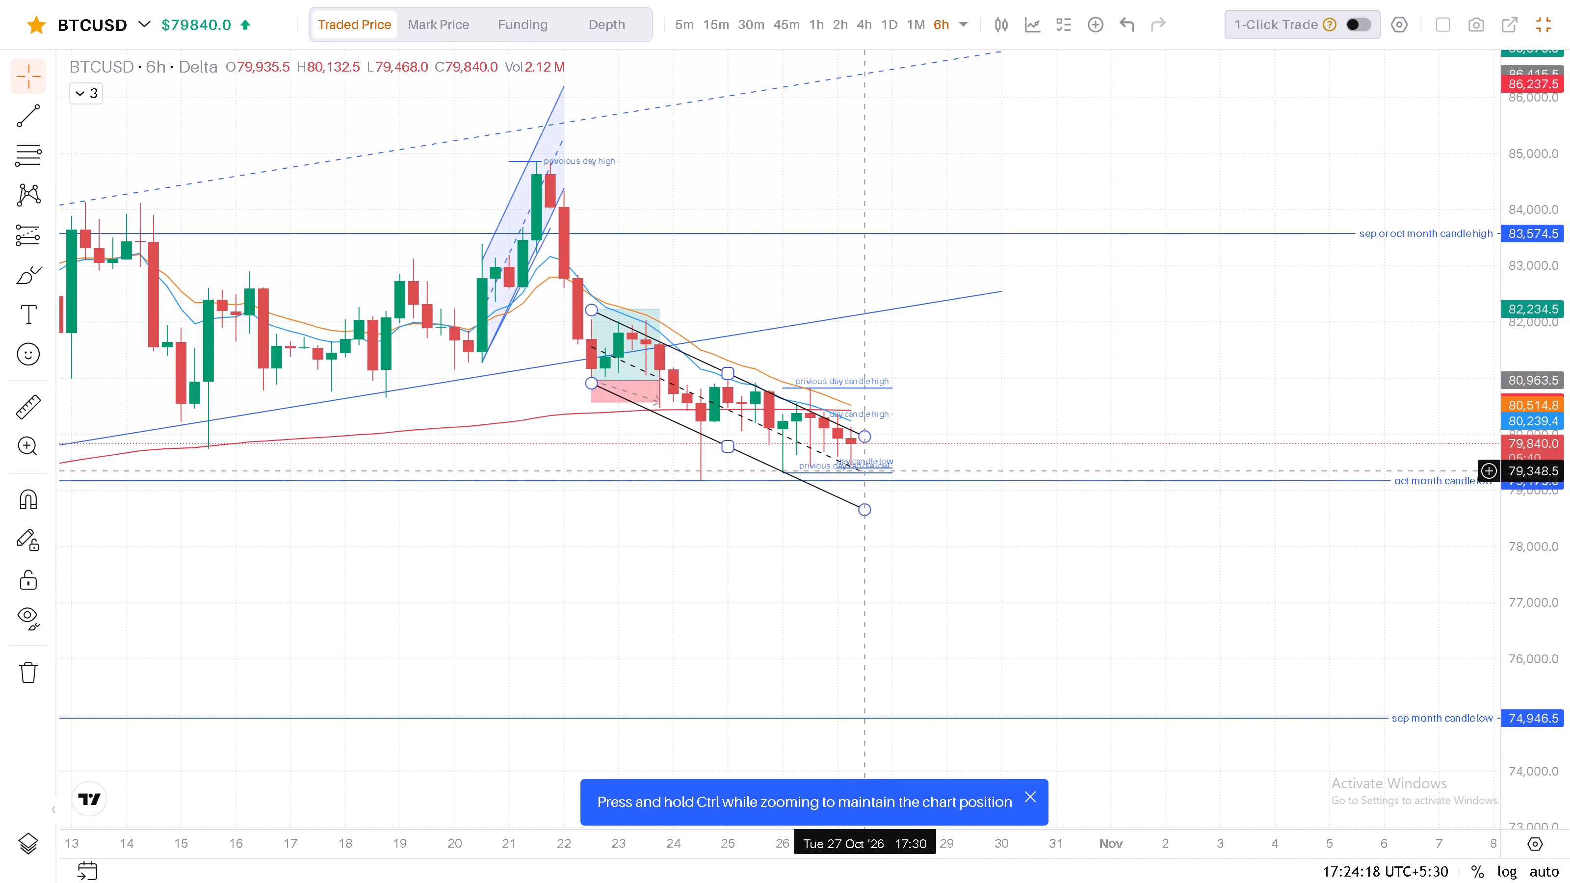
# Switch to the 1h timeframe and examine the 24 to 27 Oct candles against the descending channel and day high/low lines.
pyautogui.click(821, 26)
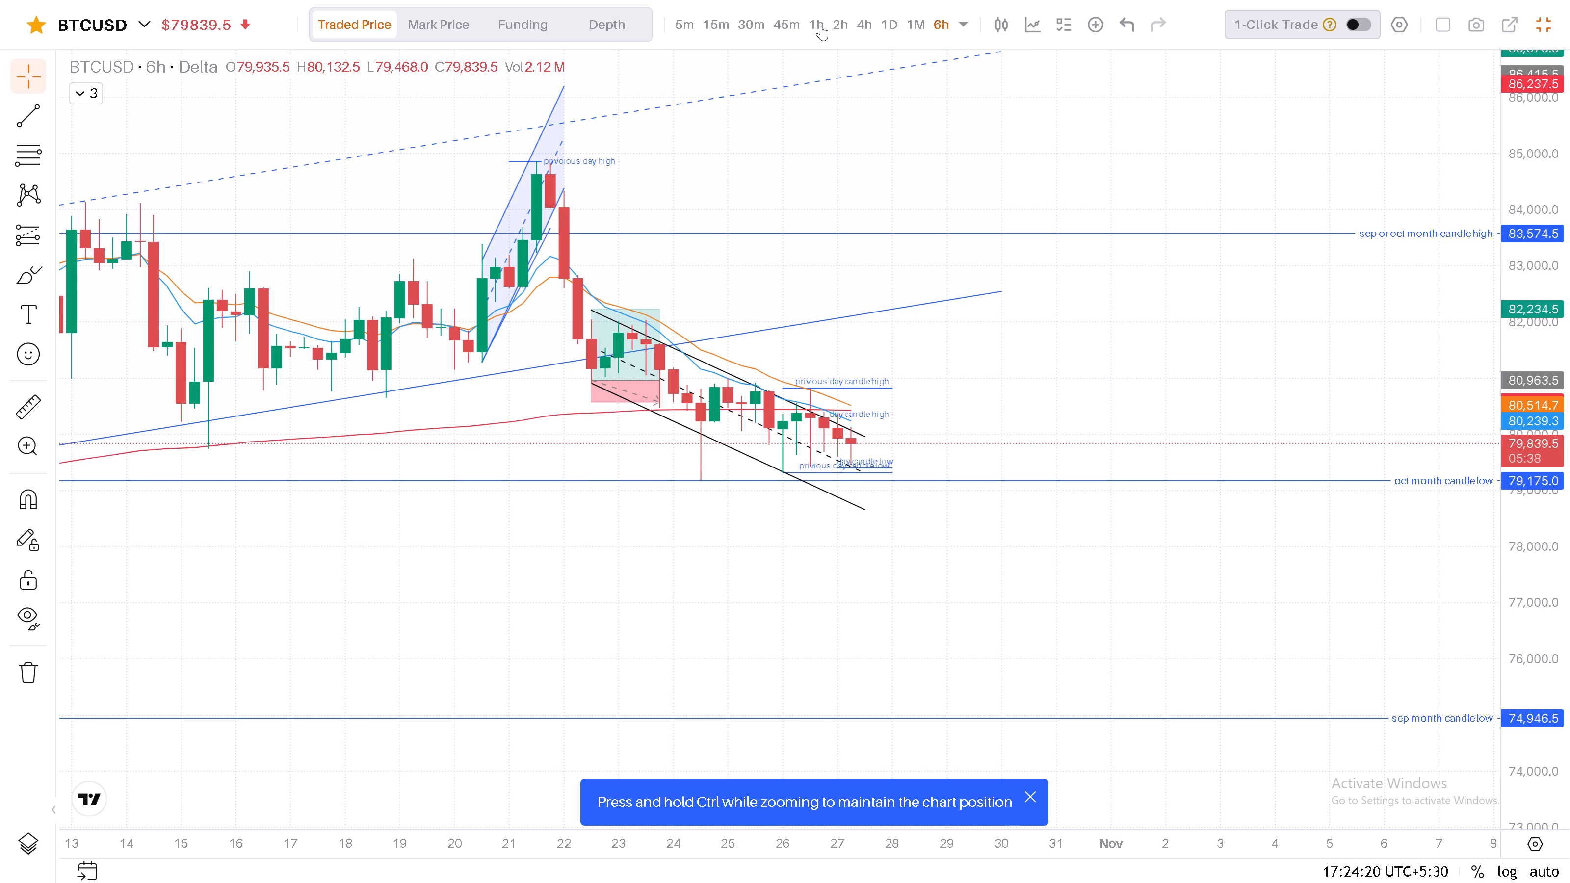
pyautogui.moveTo(1530, 302); pyautogui.dragTo(1510, 447)
pyautogui.moveTo(1151, 548); pyautogui.dragTo(1350, 290)
pyautogui.scroll(-4, 1060, 587)
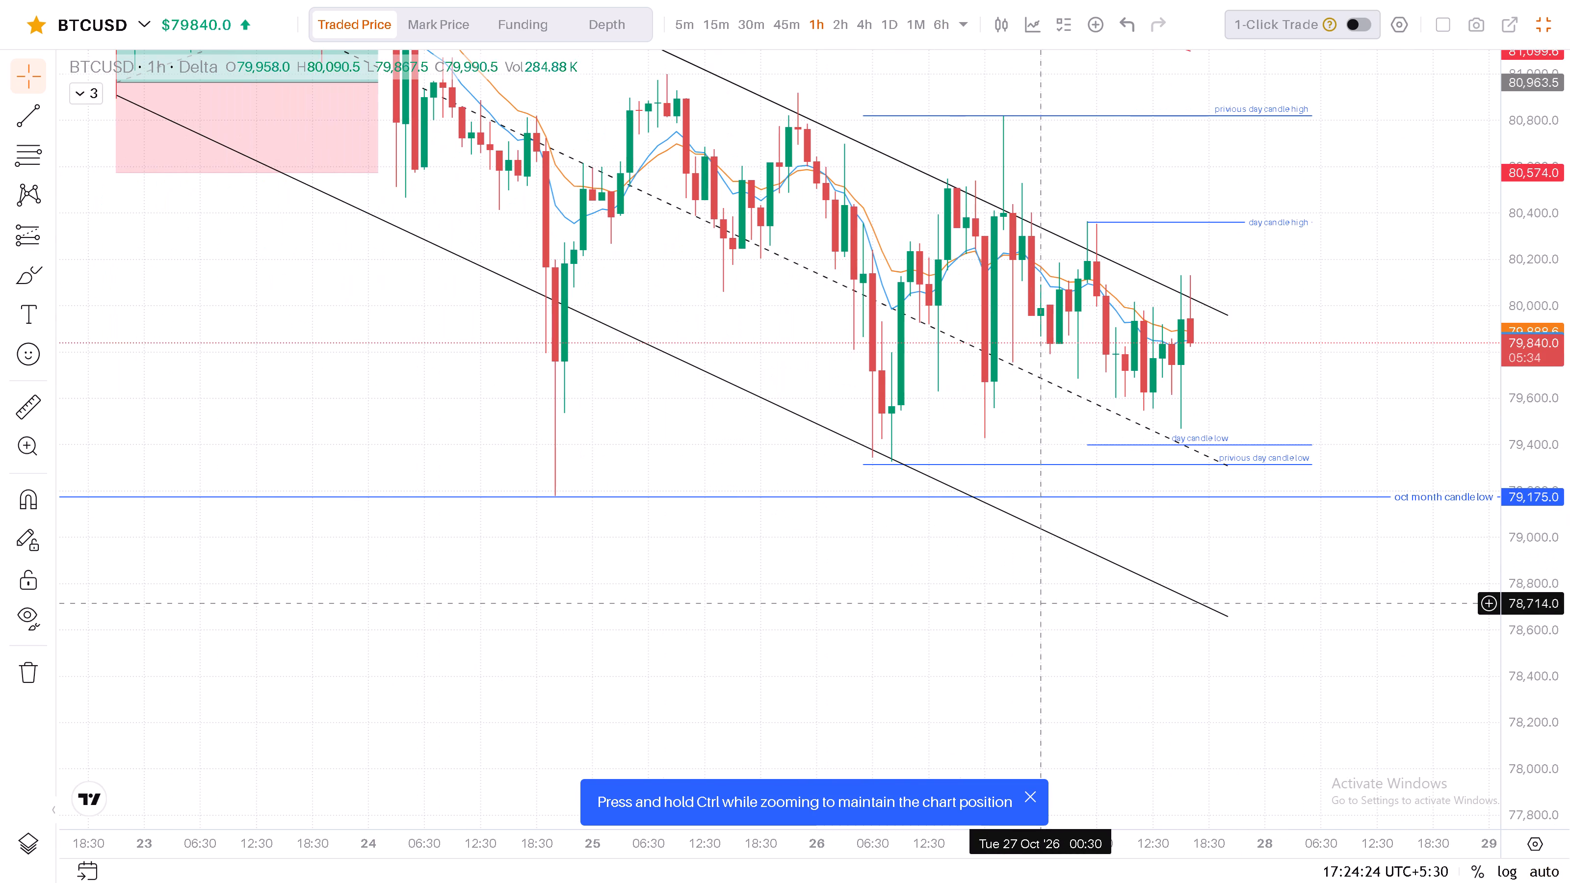
pyautogui.moveTo(1034, 603); pyautogui.dragTo(923, 628)
pyautogui.moveTo(1302, 573); pyautogui.dragTo(1282, 637)
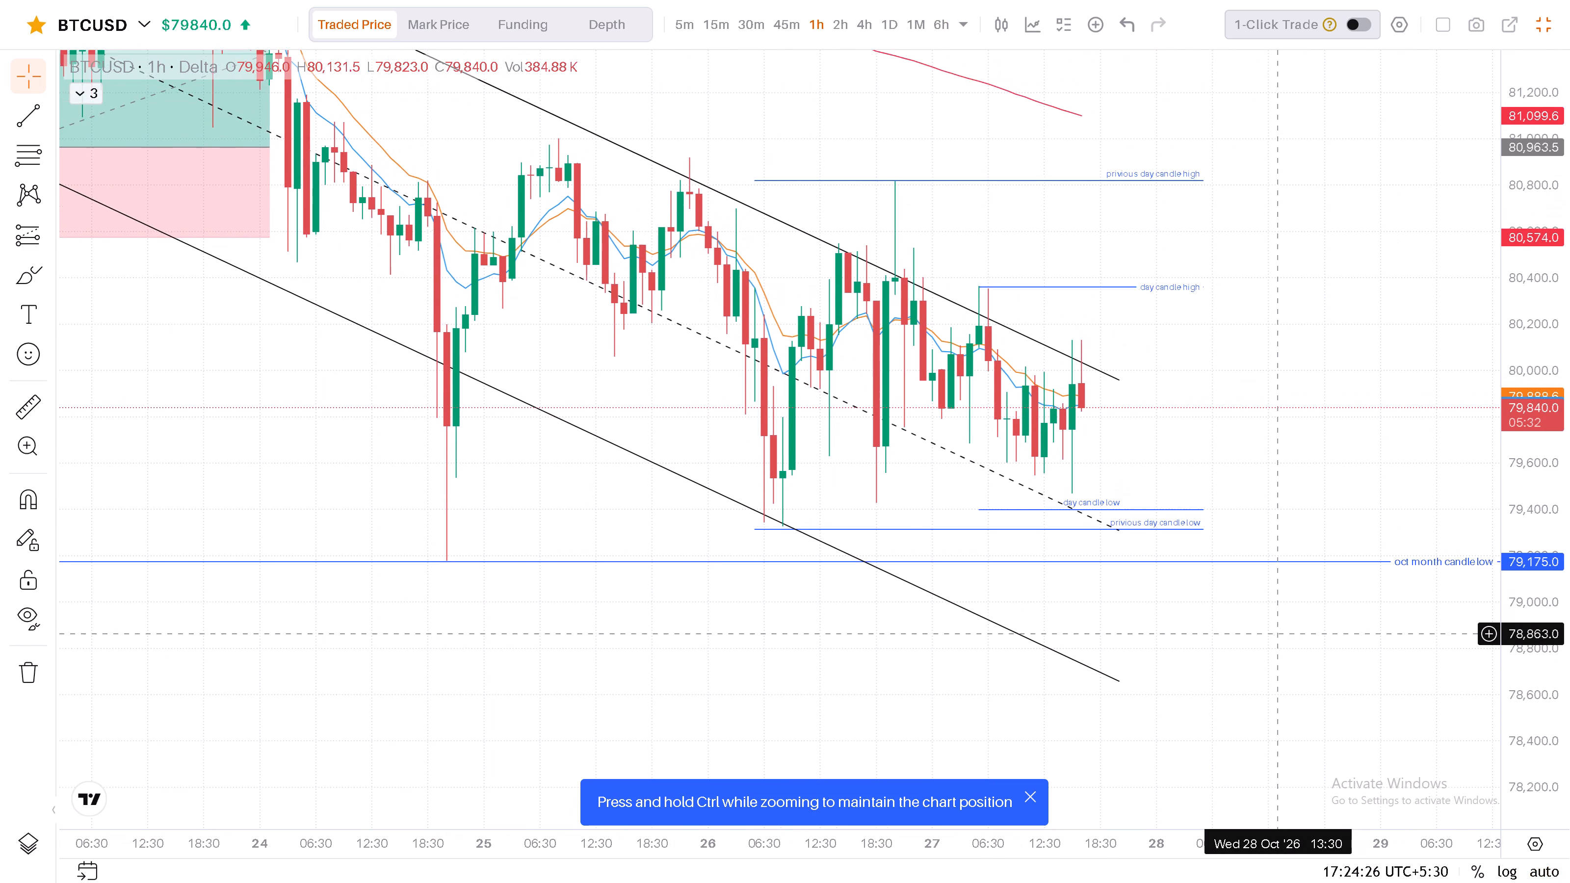
pyautogui.moveTo(1282, 637); pyautogui.dragTo(1290, 675)
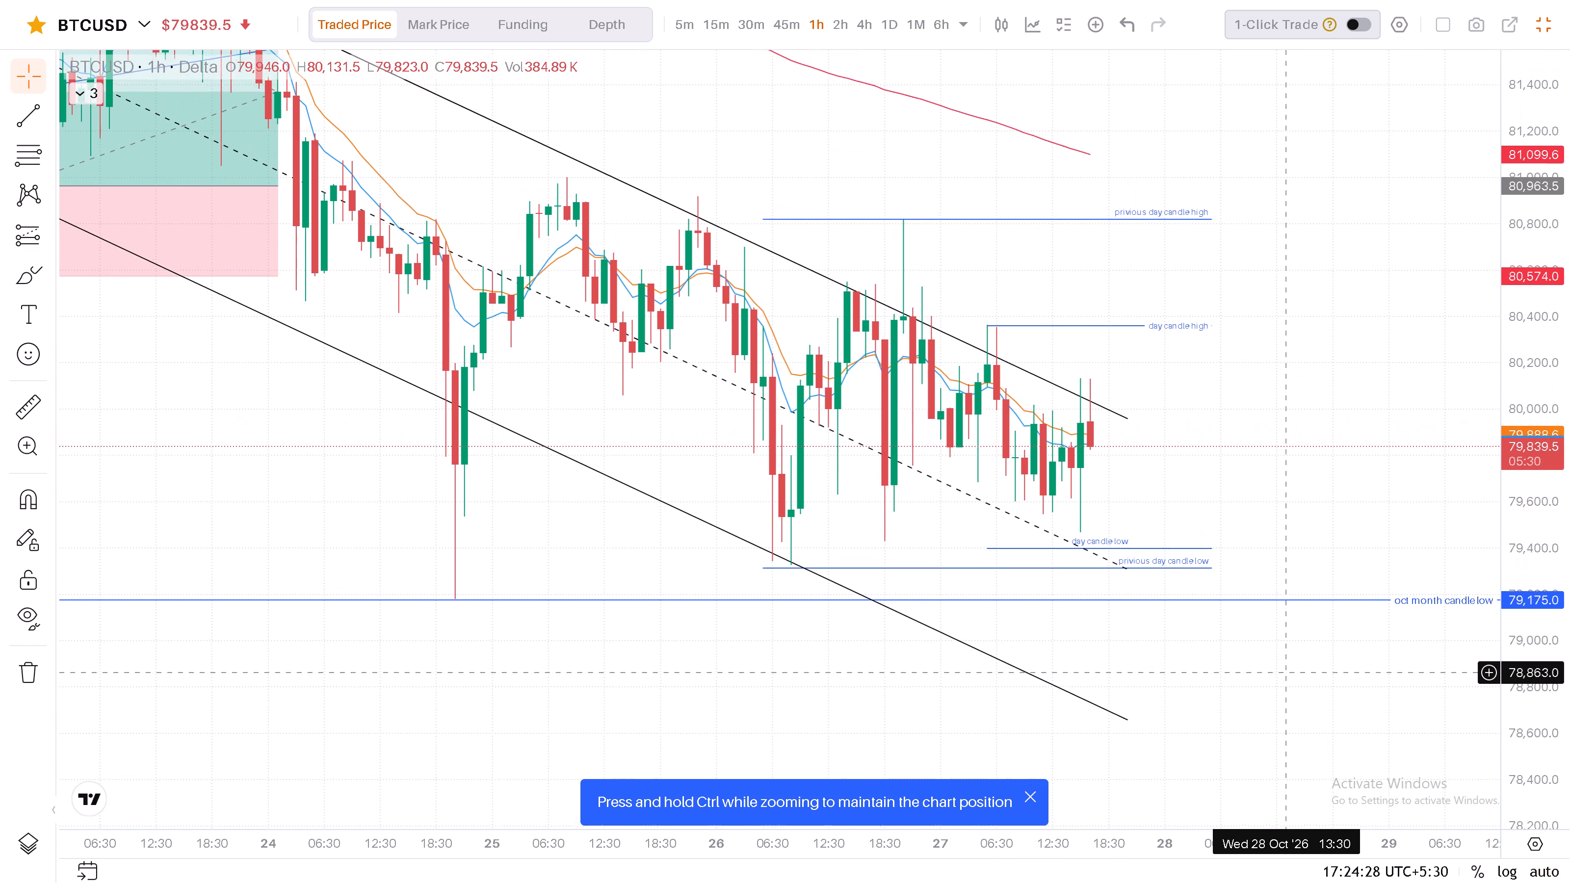
pyautogui.moveTo(1290, 675); pyautogui.dragTo(1298, 693)
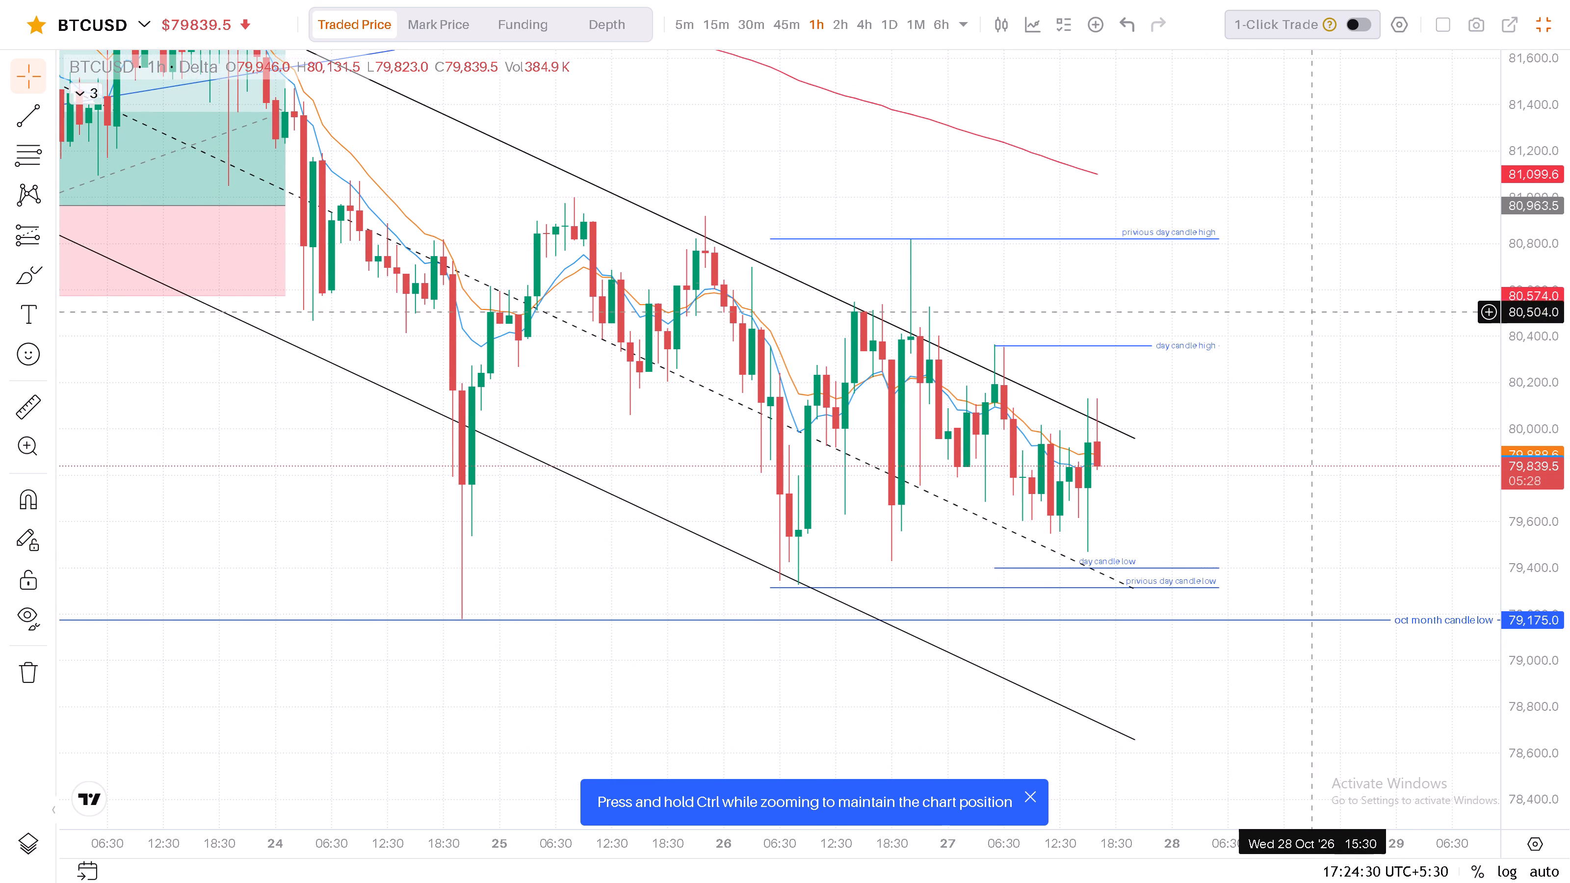
pyautogui.moveTo(1284, 282); pyautogui.dragTo(1233, 375)
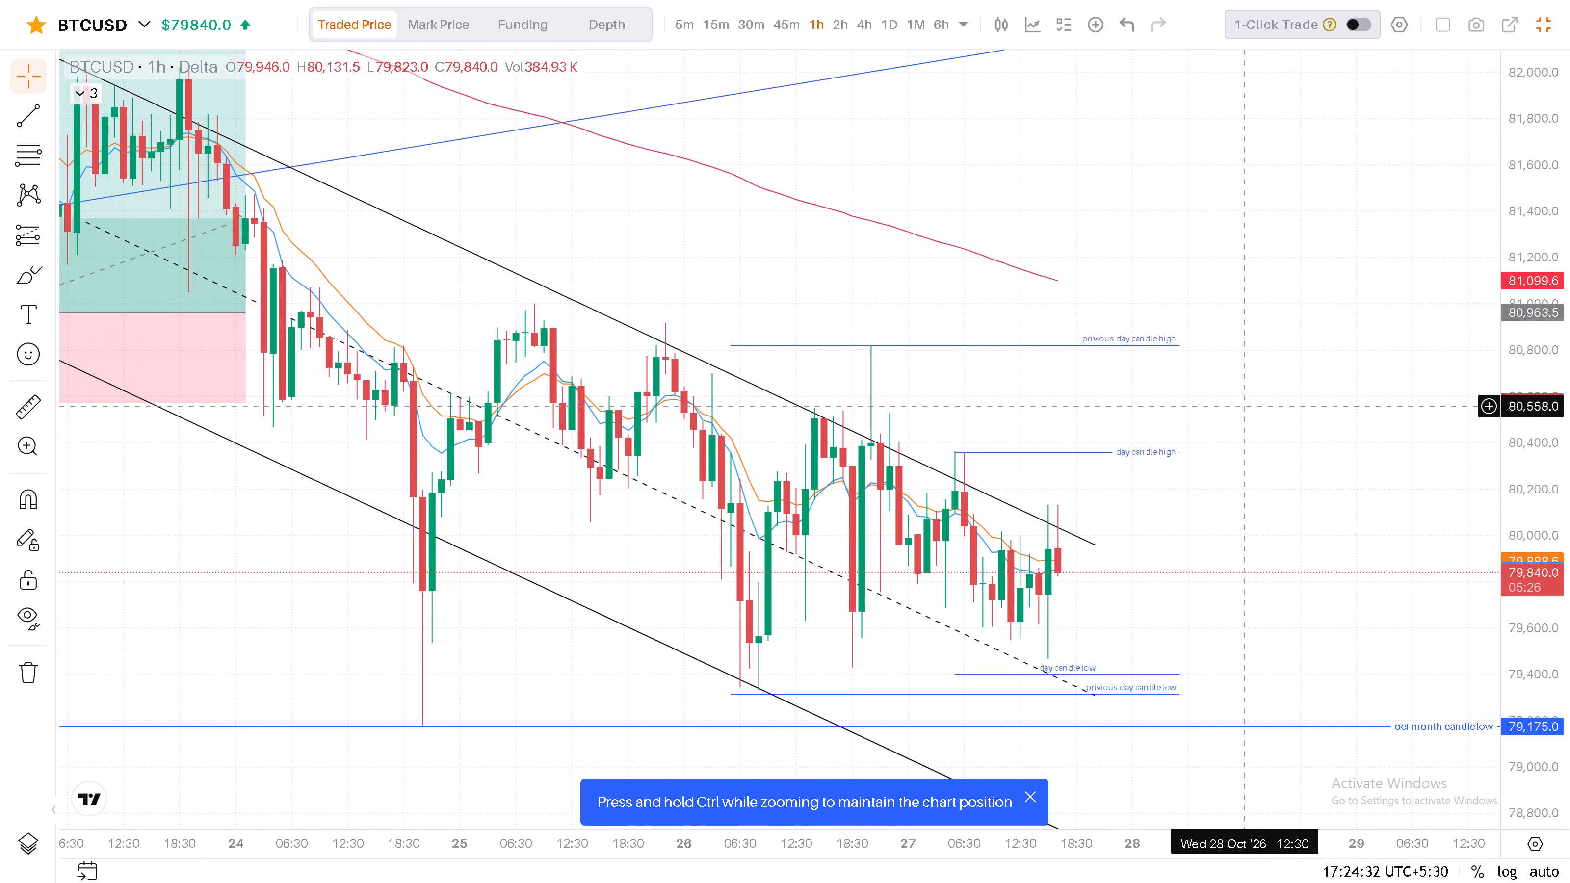
pyautogui.moveTo(1233, 375); pyautogui.dragTo(1235, 312)
pyautogui.scroll(4, 1235, 312)
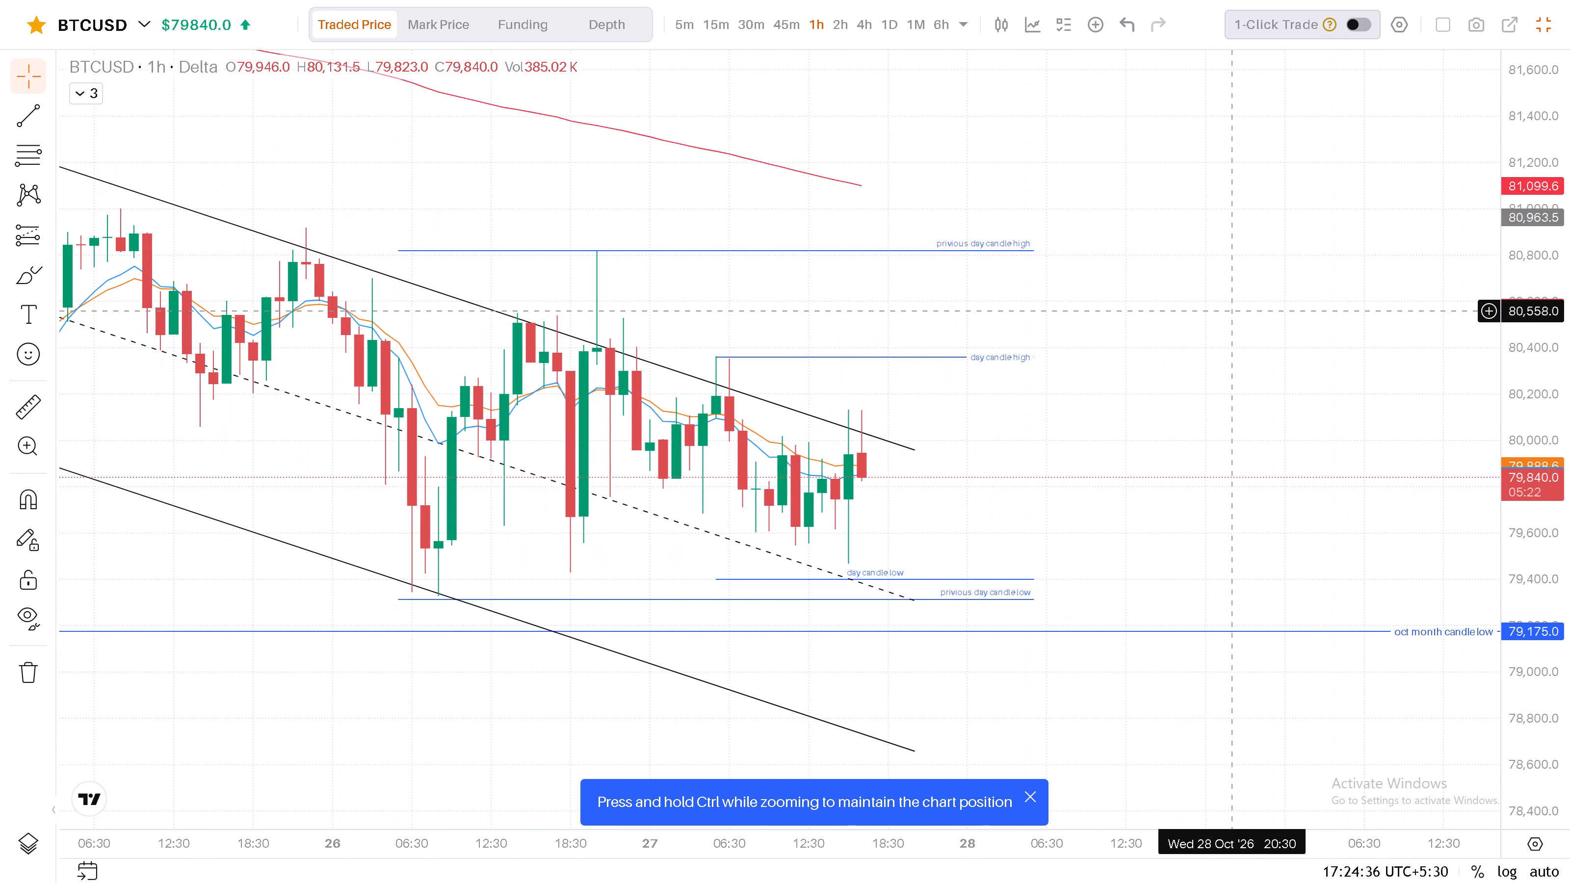
pyautogui.moveTo(1010, 547); pyautogui.dragTo(1096, 522)
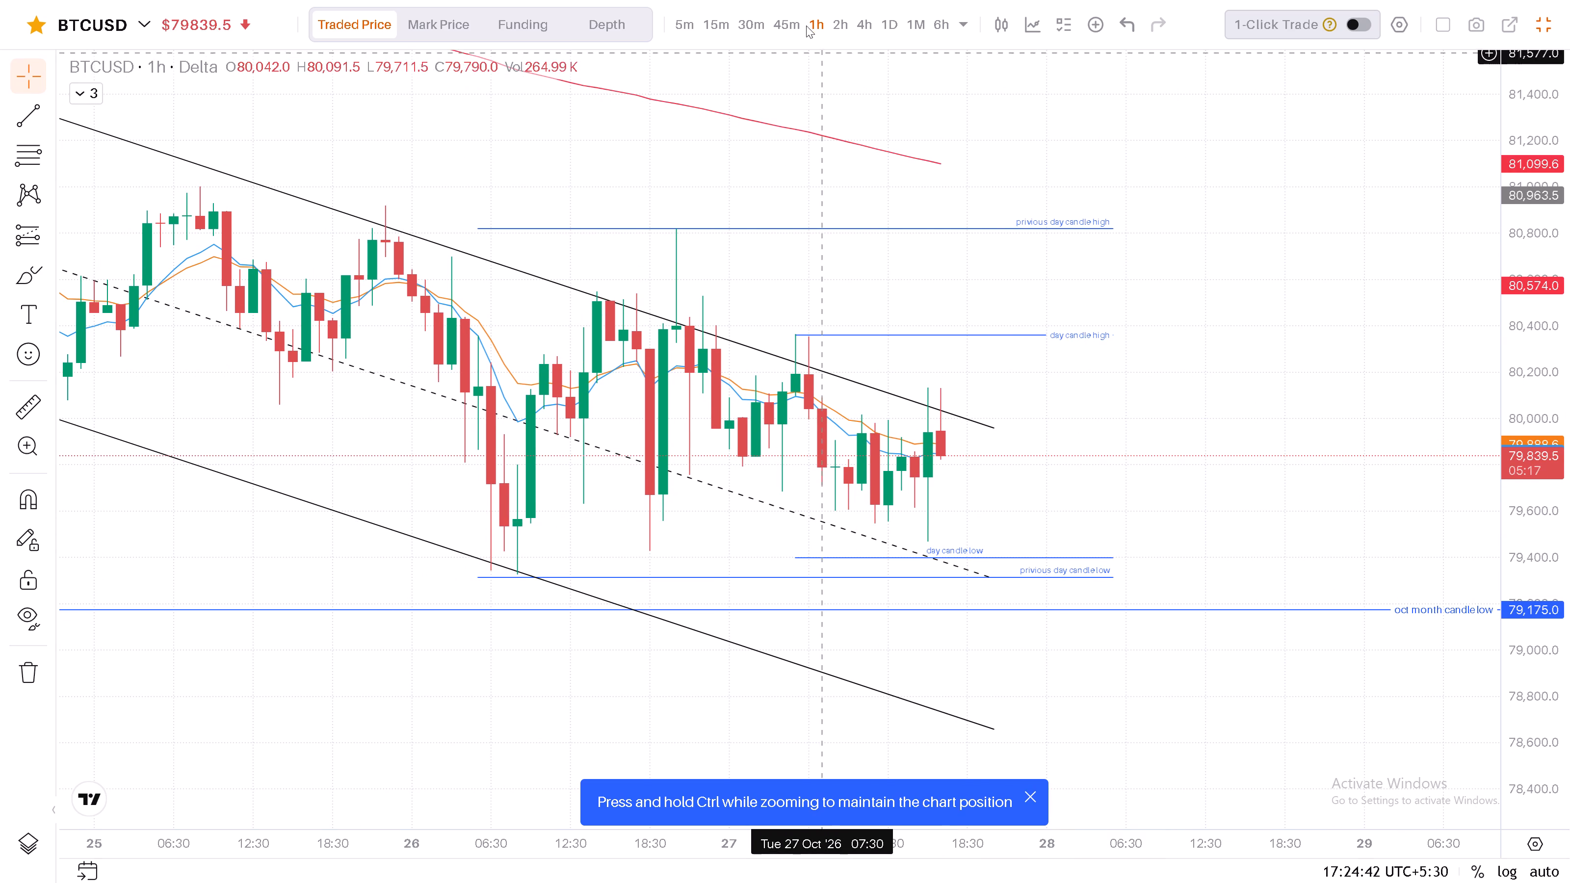
# Step the BTCUSD chart down through 45m and 30m to 15m and examine the 27 Oct candles against the channel and day lines.
pyautogui.click(786, 19)
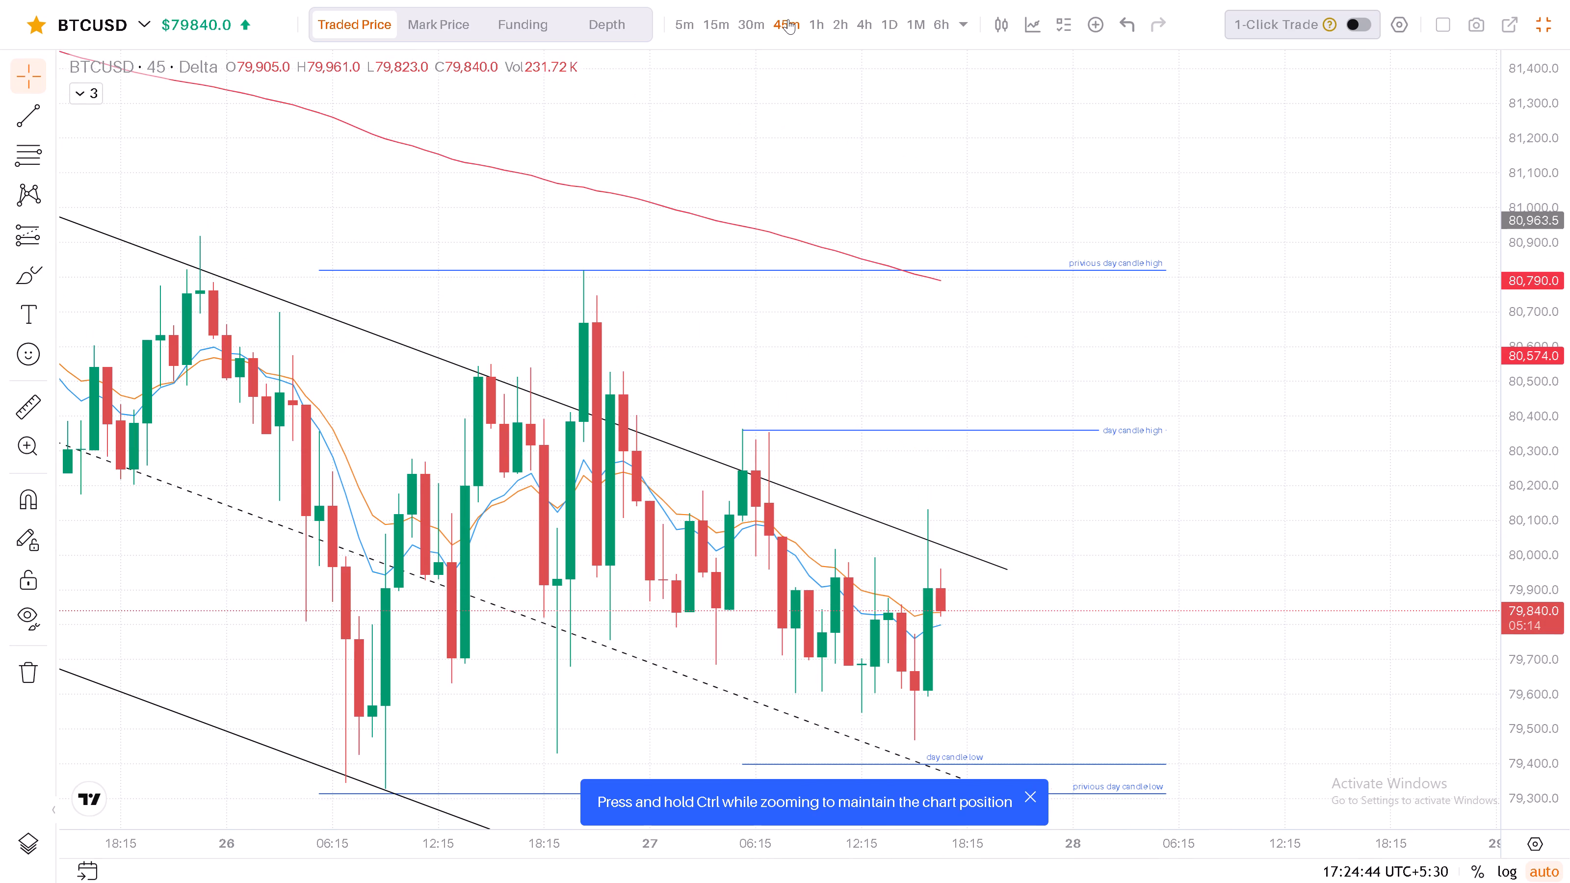
pyautogui.click(749, 25)
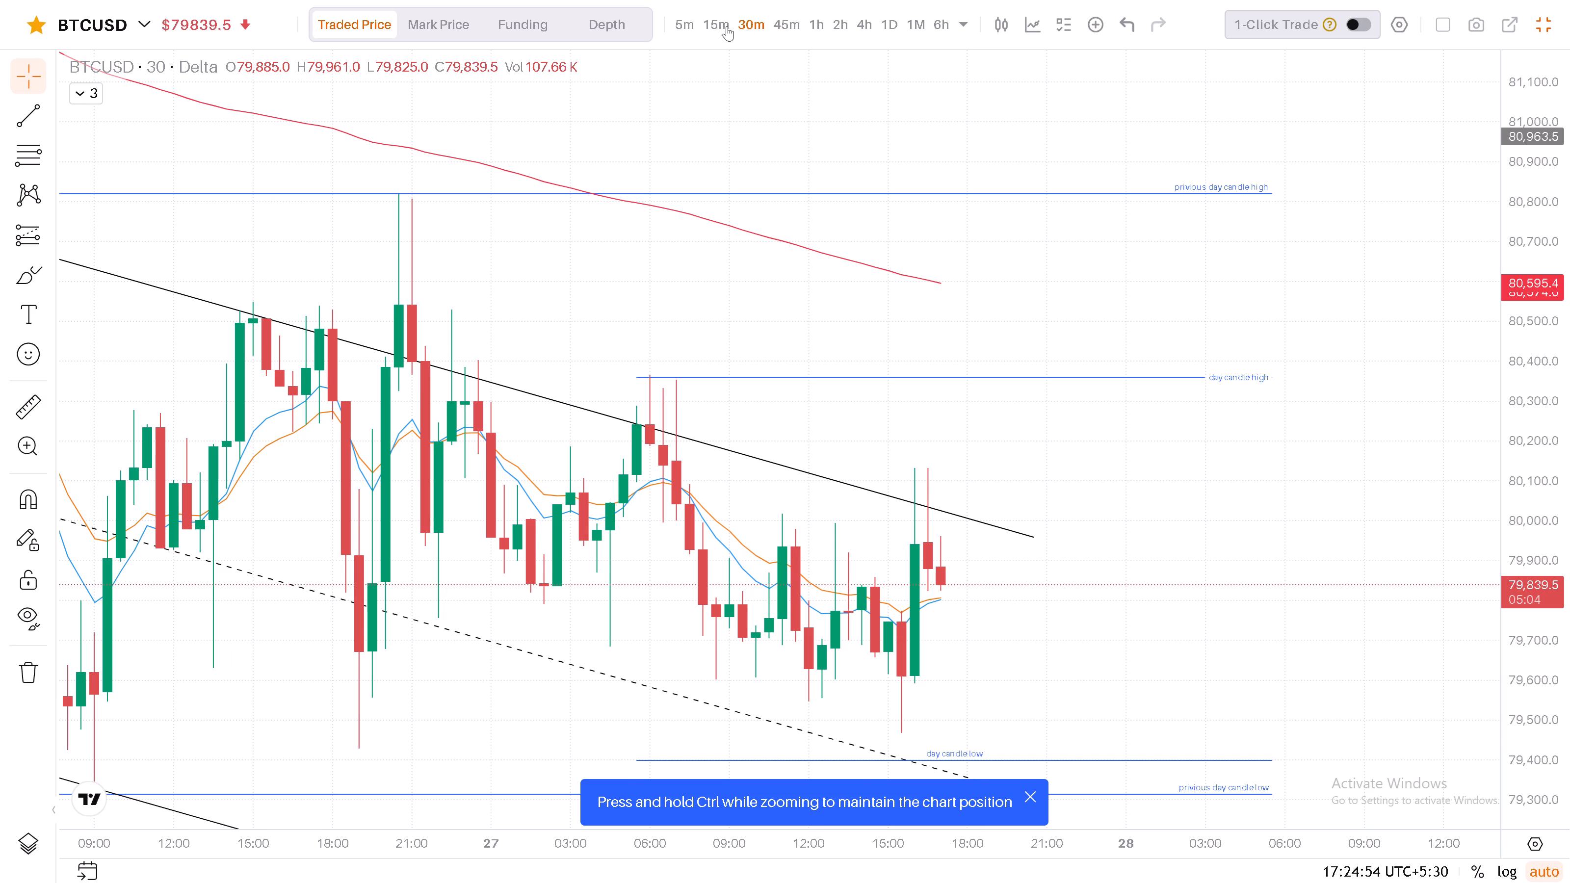
pyautogui.click(727, 26)
pyautogui.moveTo(1558, 354); pyautogui.dragTo(1558, 364)
pyautogui.moveTo(1554, 390); pyautogui.dragTo(1523, 538)
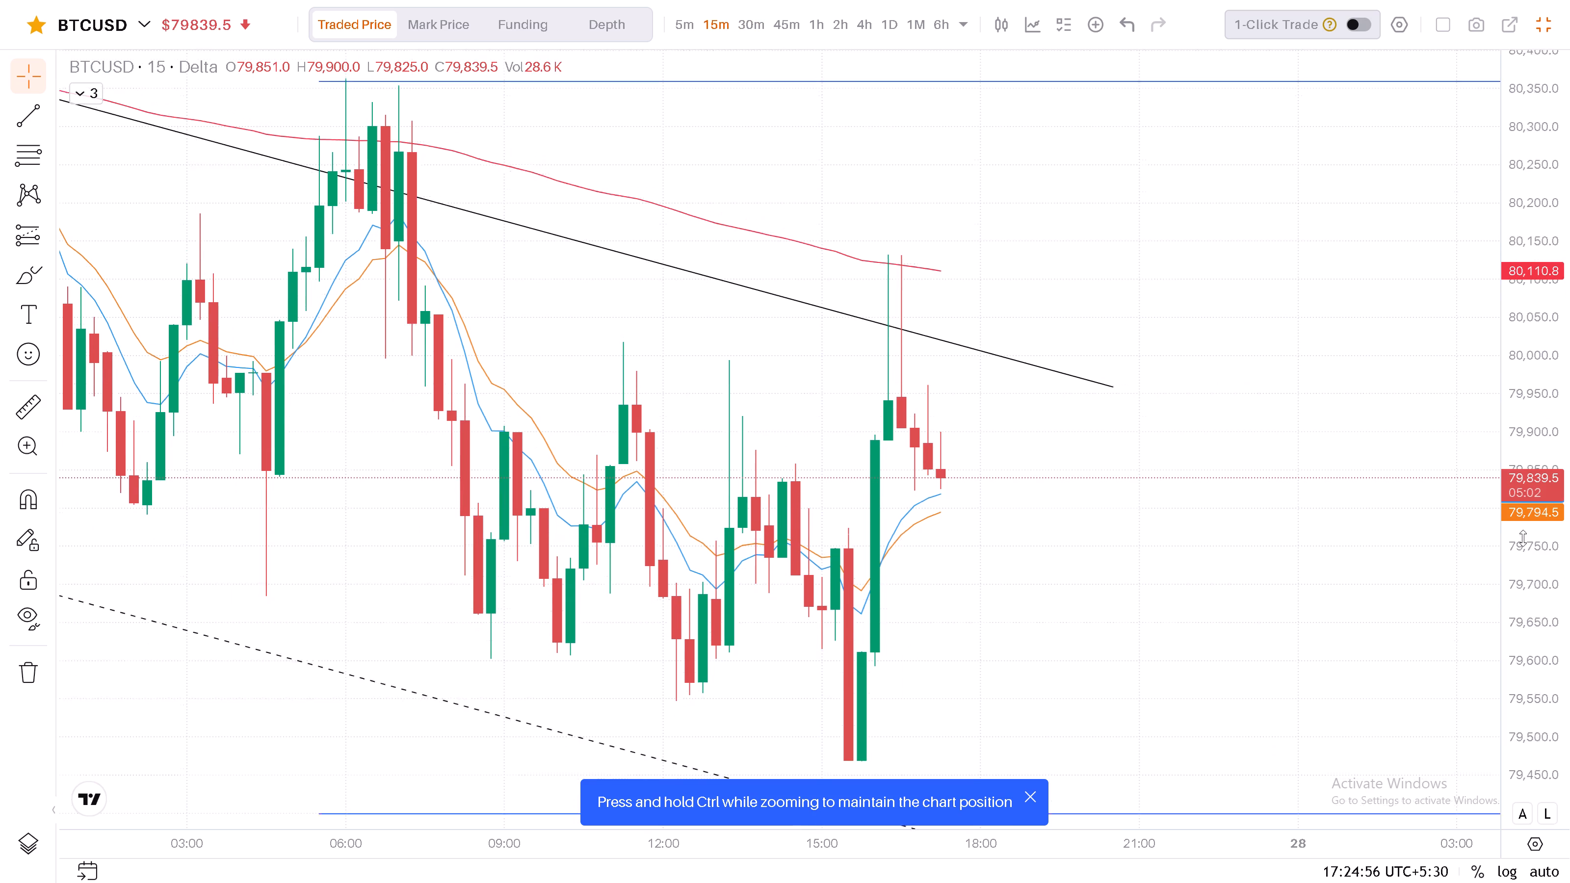
pyautogui.moveTo(1523, 538); pyautogui.dragTo(1505, 658)
pyautogui.click(1525, 482)
pyautogui.moveTo(1526, 486); pyautogui.dragTo(1527, 563)
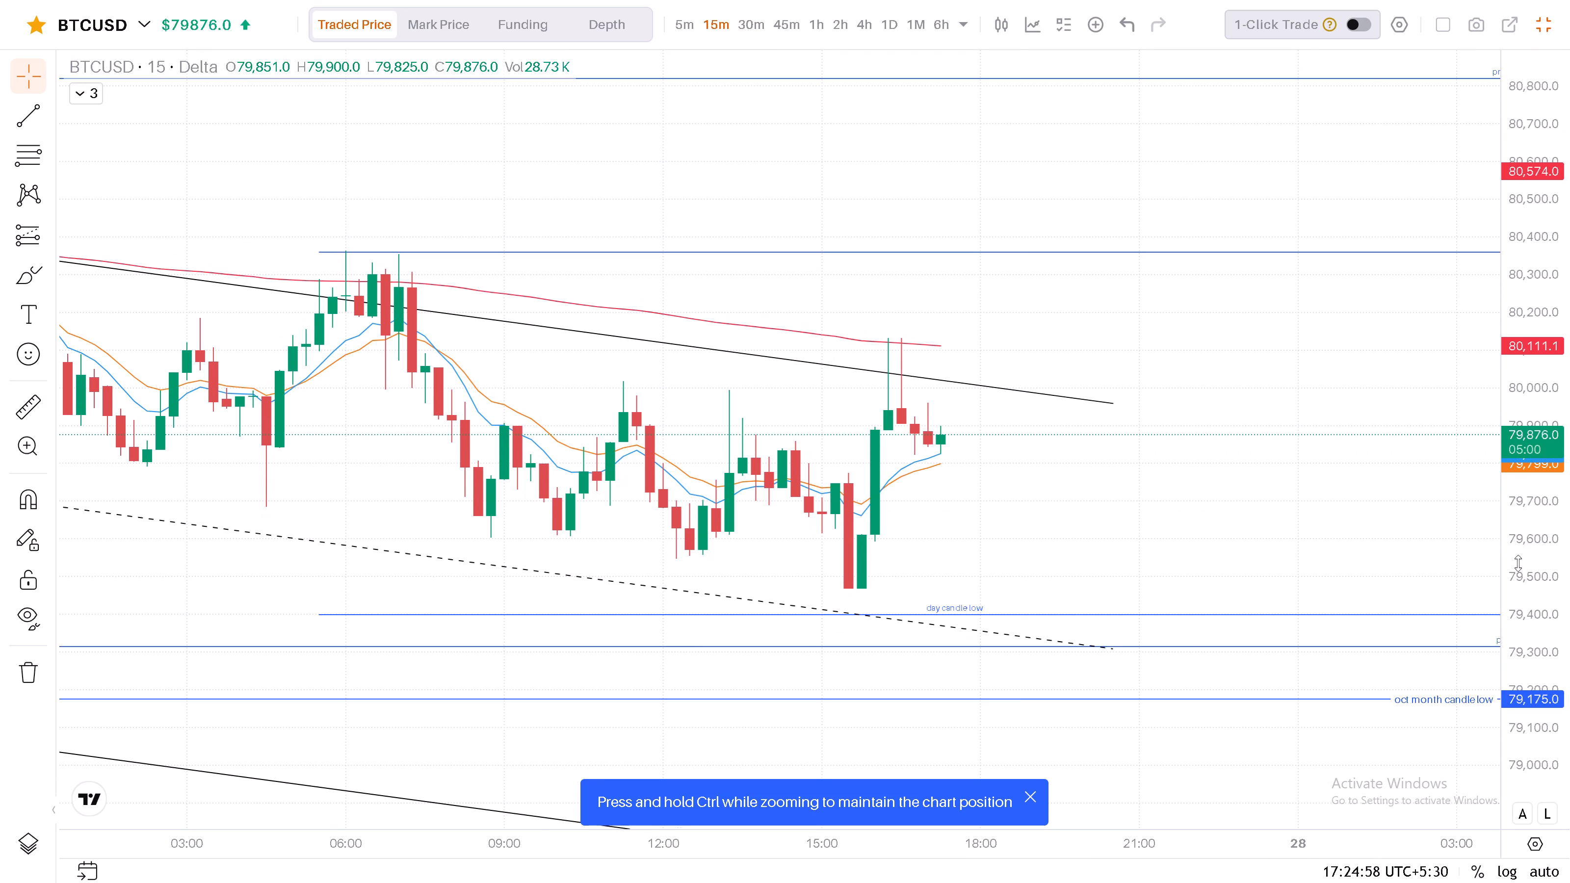
pyautogui.moveTo(1019, 499); pyautogui.dragTo(1133, 423)
pyautogui.click(1133, 423)
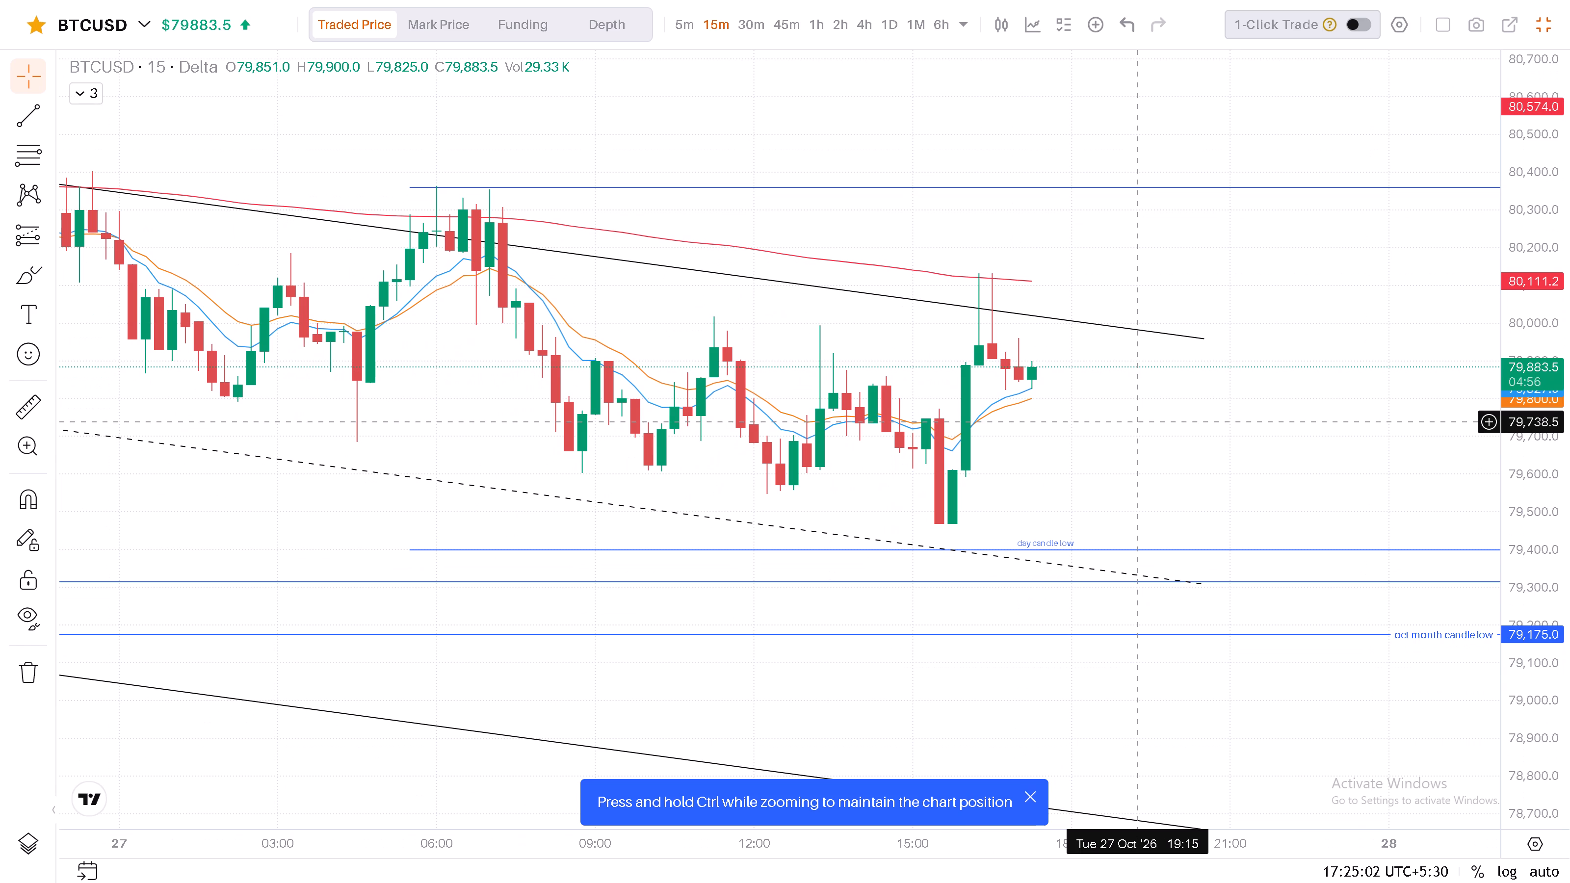
pyautogui.moveTo(1100, 466); pyautogui.dragTo(1205, 487)
# Switch to the 5m timeframe and examine the 27 Oct candles against the upper channel line and the day candle low.
pyautogui.click(680, 25)
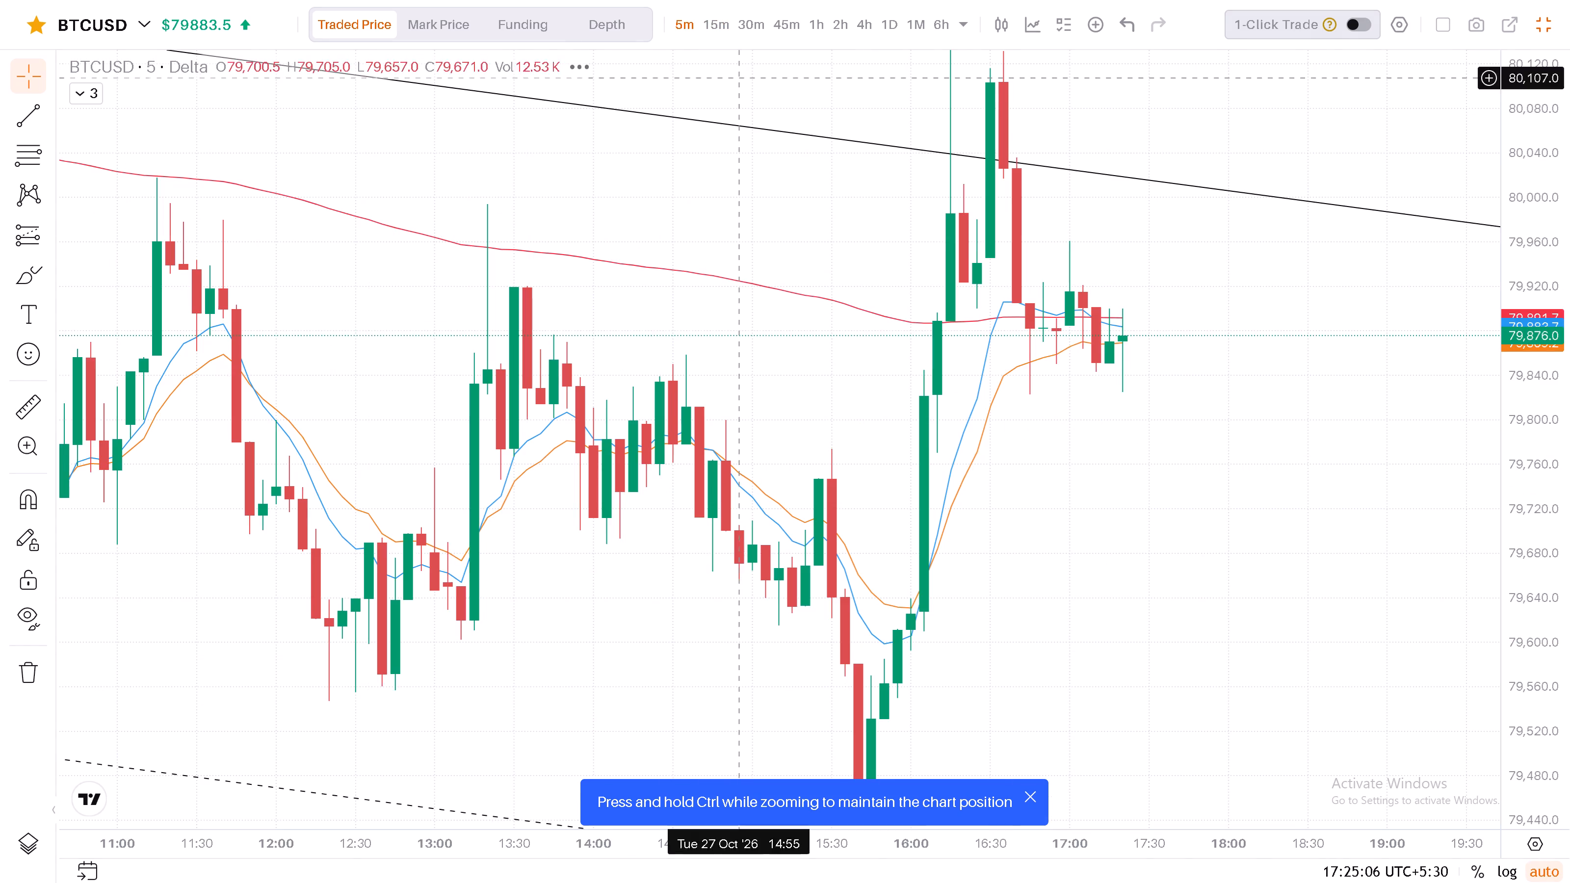
pyautogui.moveTo(1559, 229); pyautogui.dragTo(1558, 241)
pyautogui.moveTo(1558, 246); pyautogui.dragTo(1518, 559)
pyautogui.scroll(-5, 1039, 538)
pyautogui.scroll(2, 1039, 538)
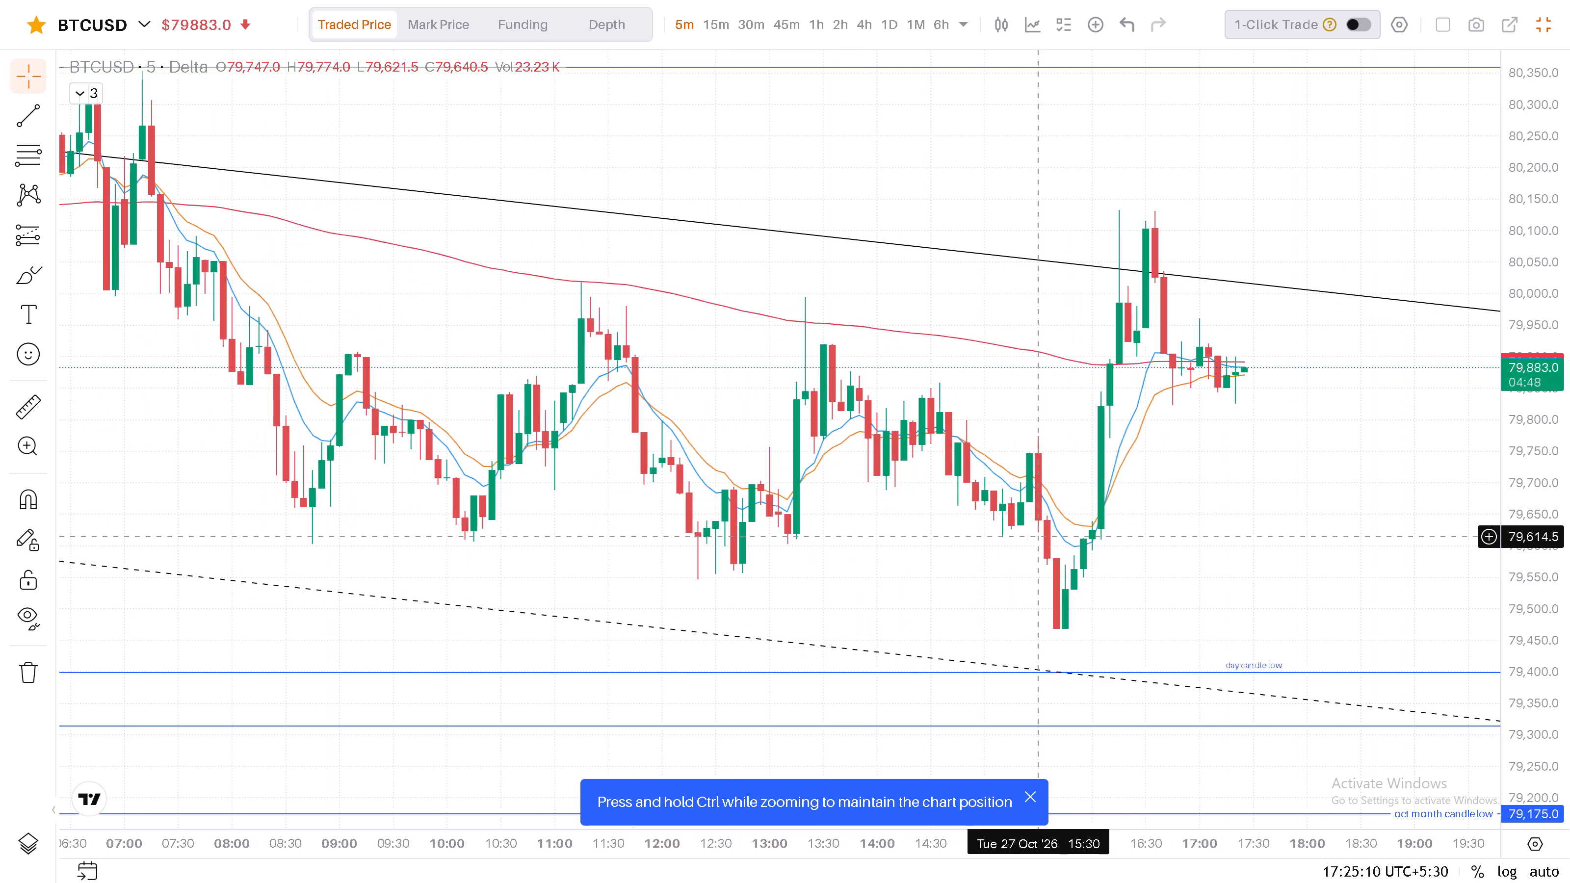
pyautogui.scroll(6, 1039, 538)
pyautogui.scroll(-3, 1039, 538)
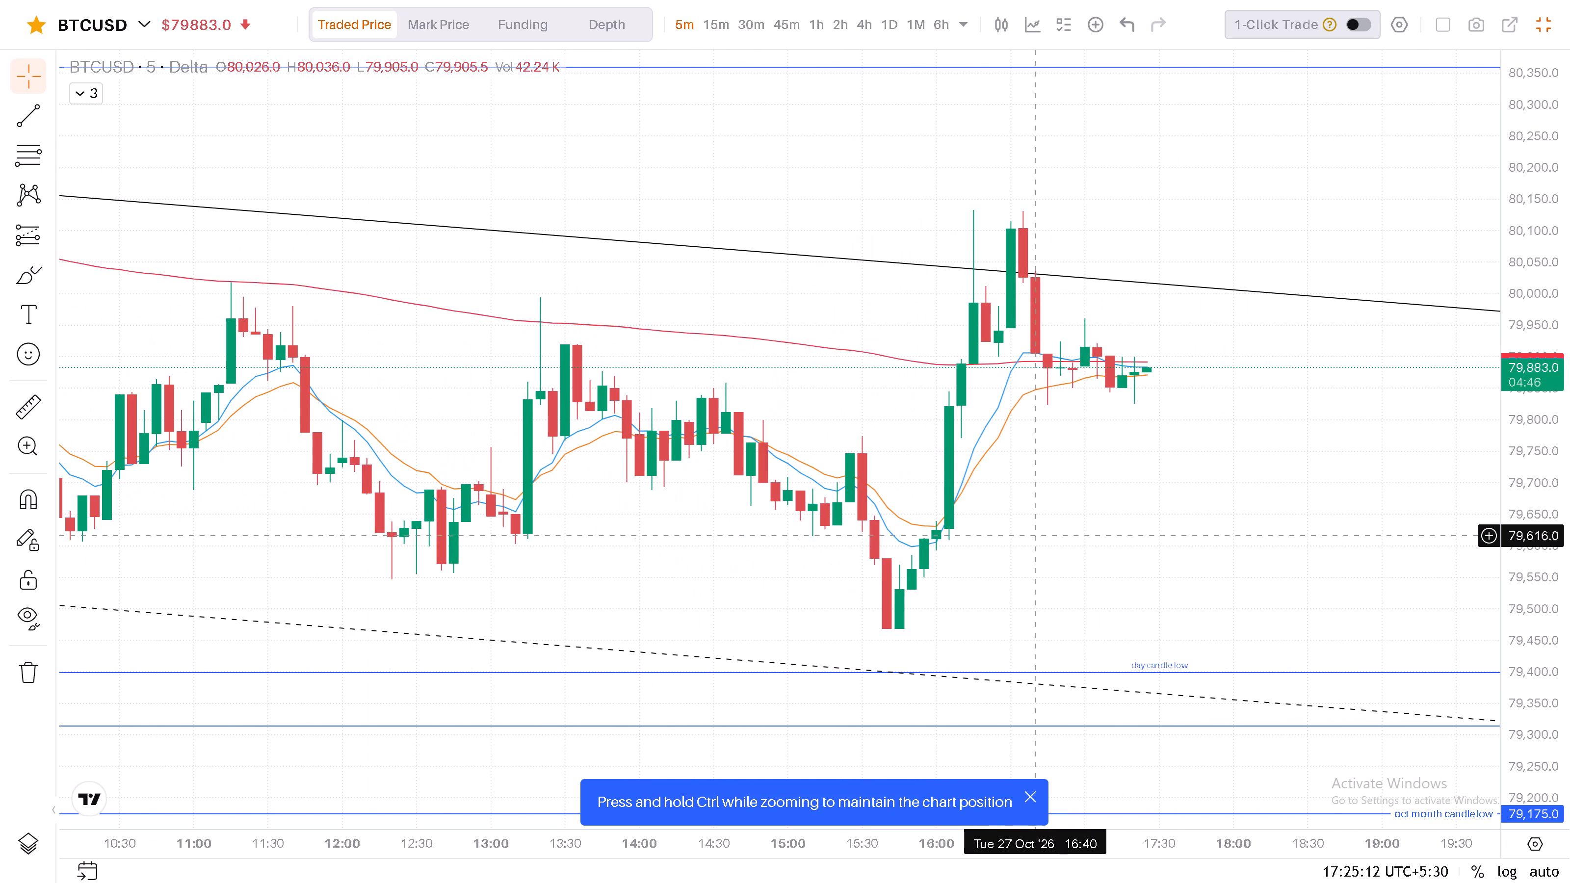
pyautogui.moveTo(1207, 465); pyautogui.dragTo(1118, 488)
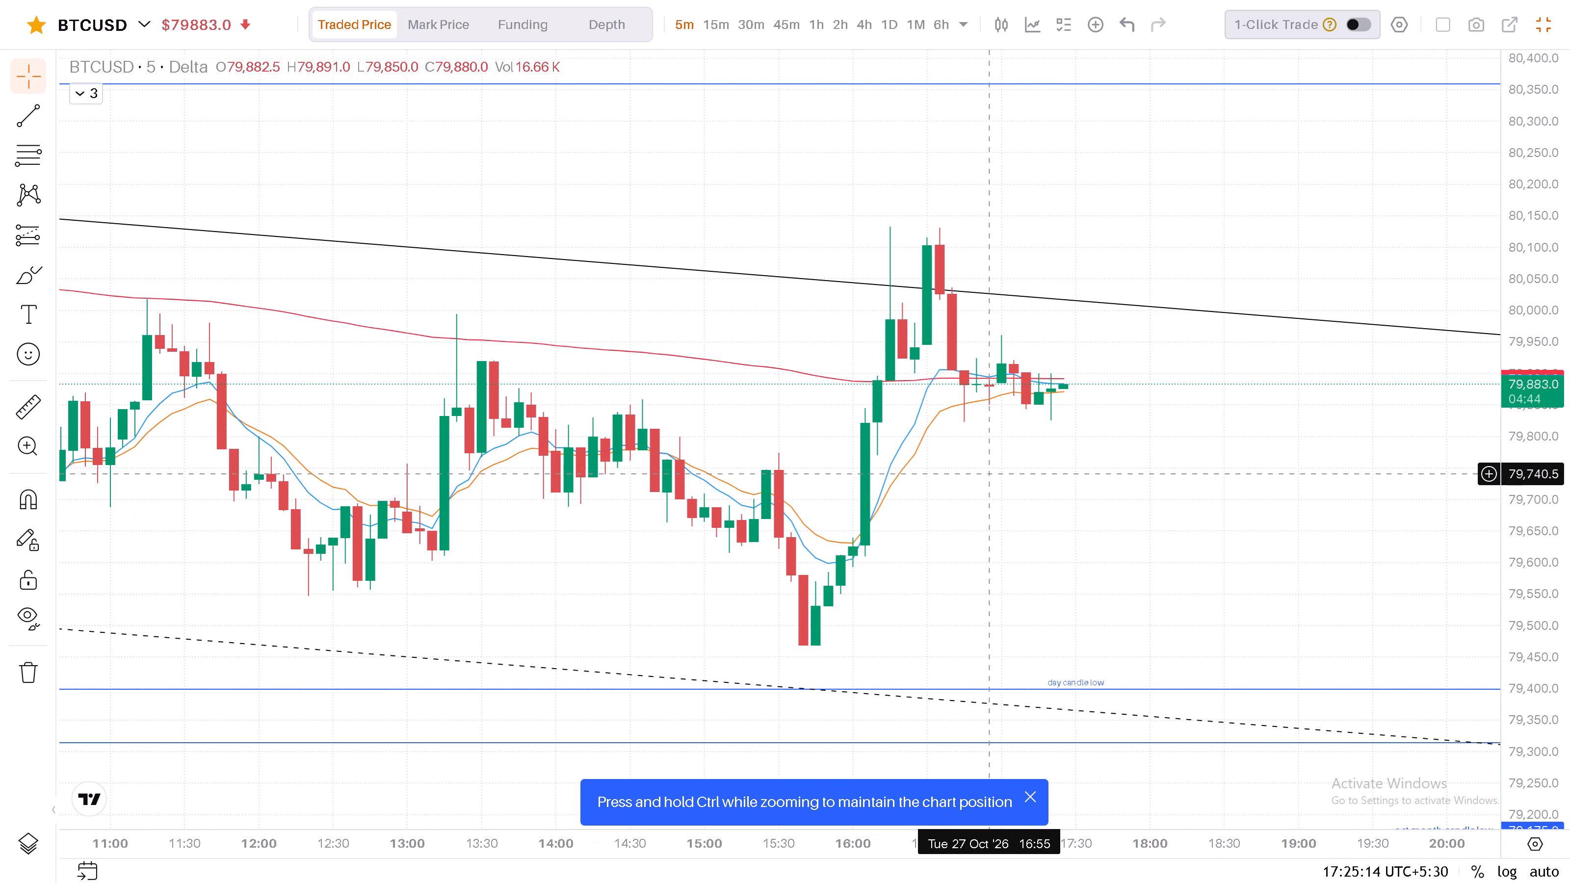
# Return to the 1h timeframe and examine the 24 to 27 Oct candles within the whole descending channel.
pyautogui.click(814, 19)
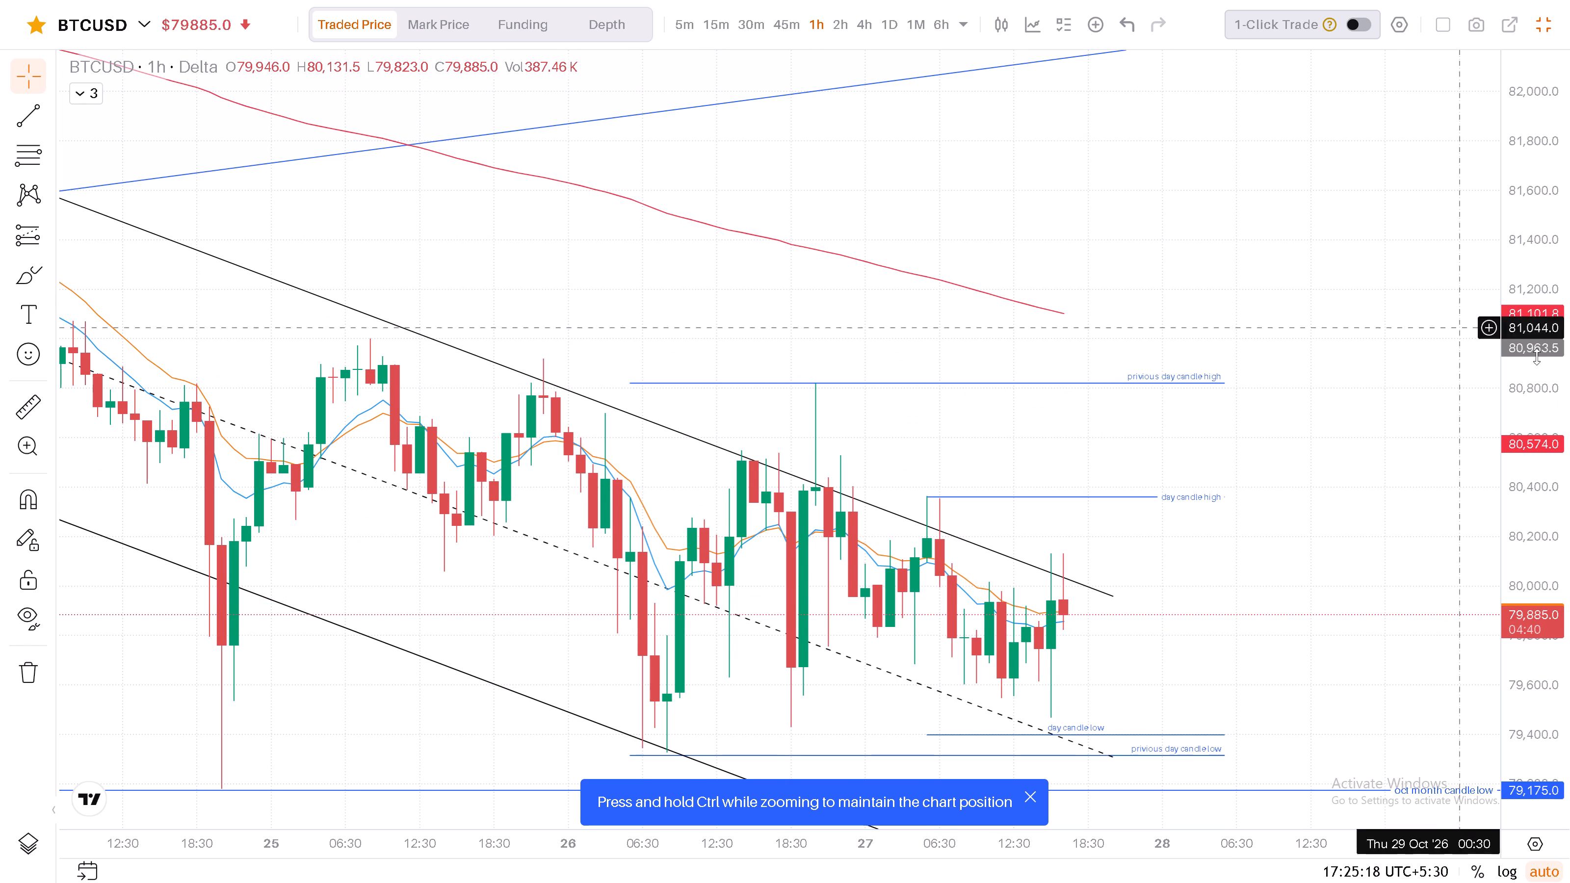
pyautogui.moveTo(1517, 235); pyautogui.dragTo(1489, 480)
pyautogui.moveTo(1230, 499); pyautogui.dragTo(1208, 409)
pyautogui.moveTo(1344, 413); pyautogui.dragTo(1297, 439)
pyautogui.click(1297, 439)
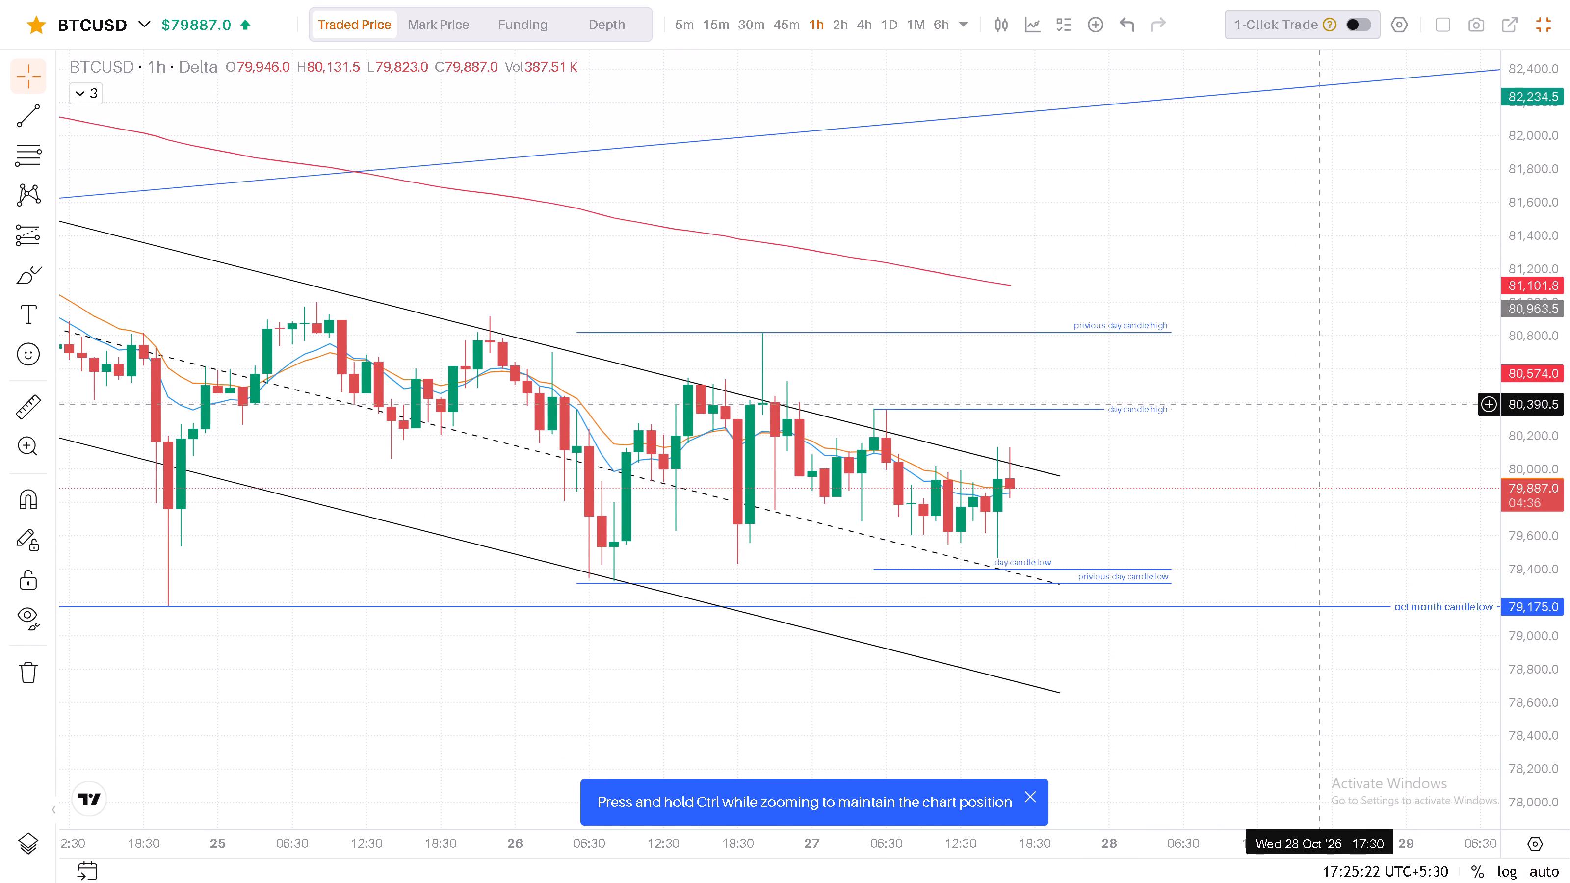
pyautogui.moveTo(1314, 404); pyautogui.dragTo(1302, 425)
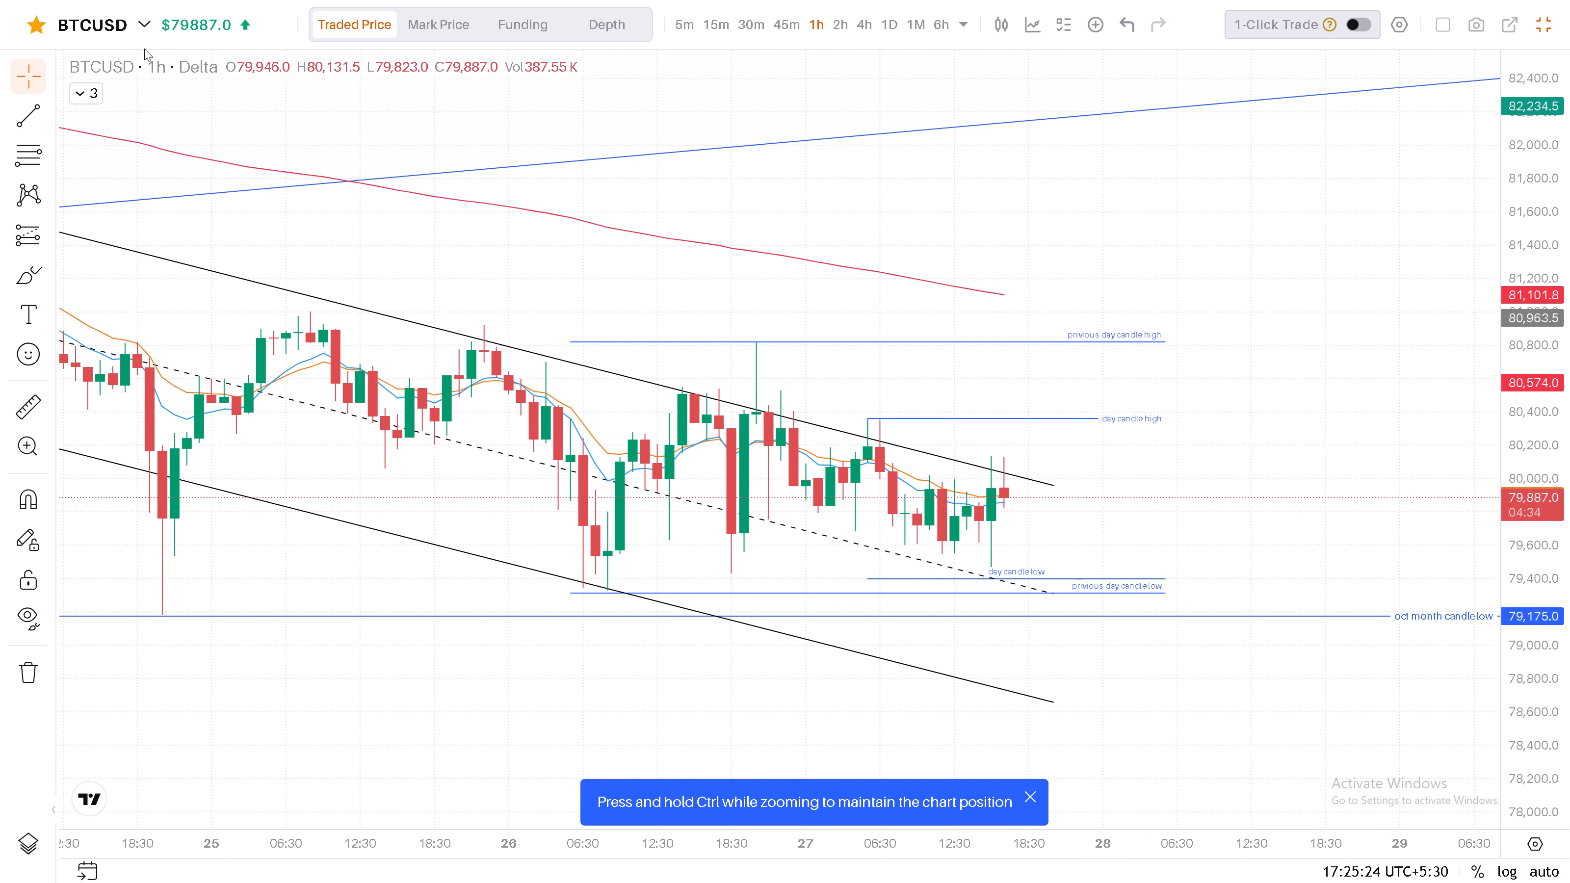
# Switch the chart to the XRPUSD perpetual and examine its 1h candles of 23 to 27 Oct against the descending channel.
pyautogui.click(148, 23)
pyautogui.click(90, 87)
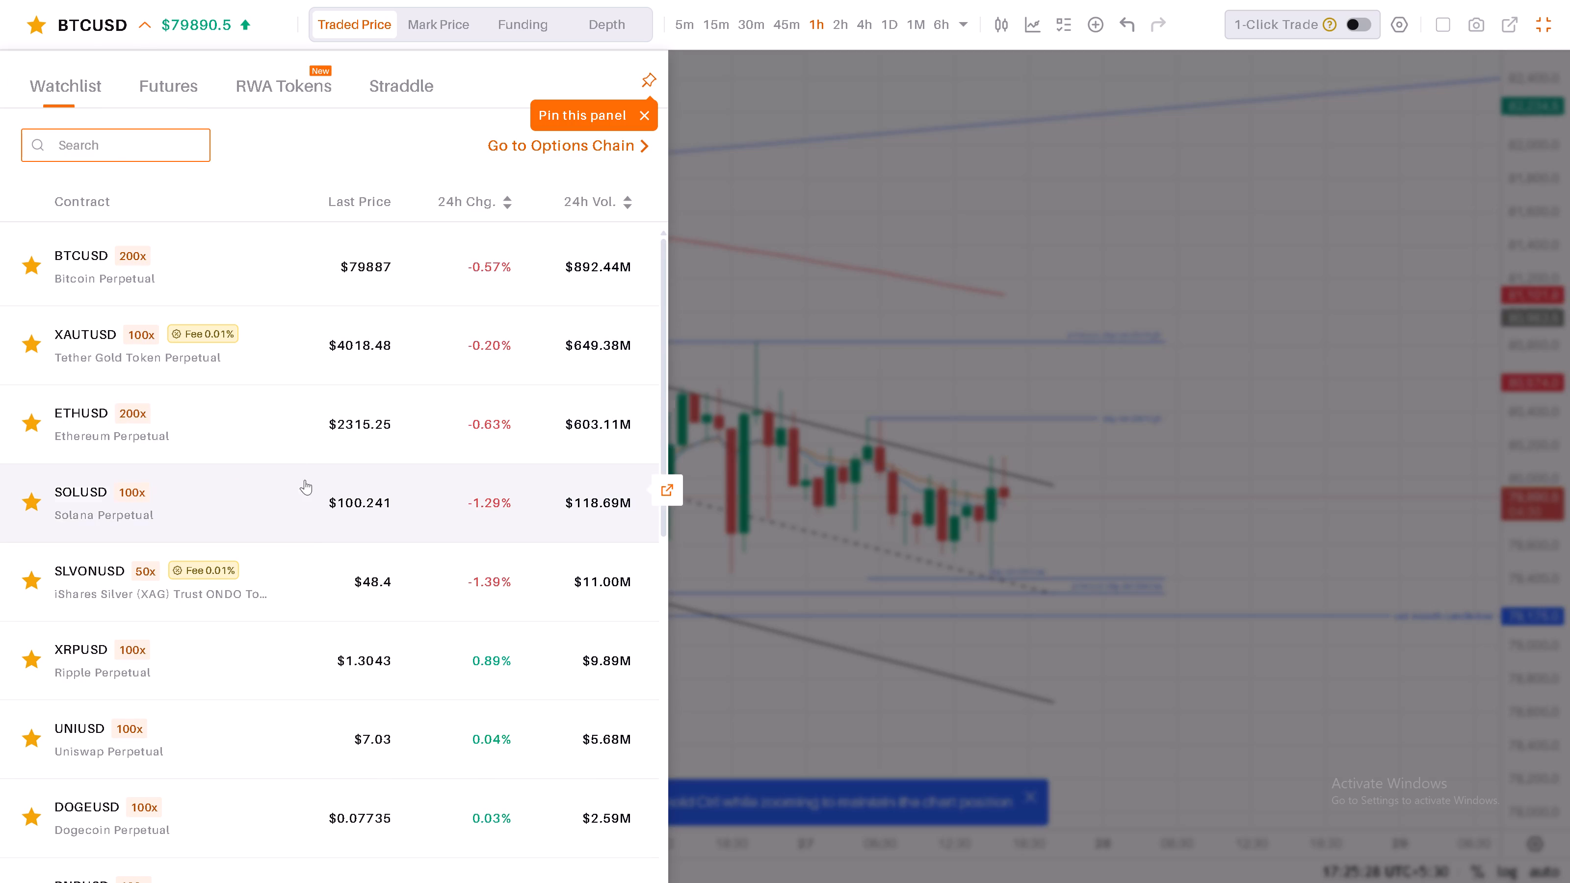
pyautogui.click(311, 641)
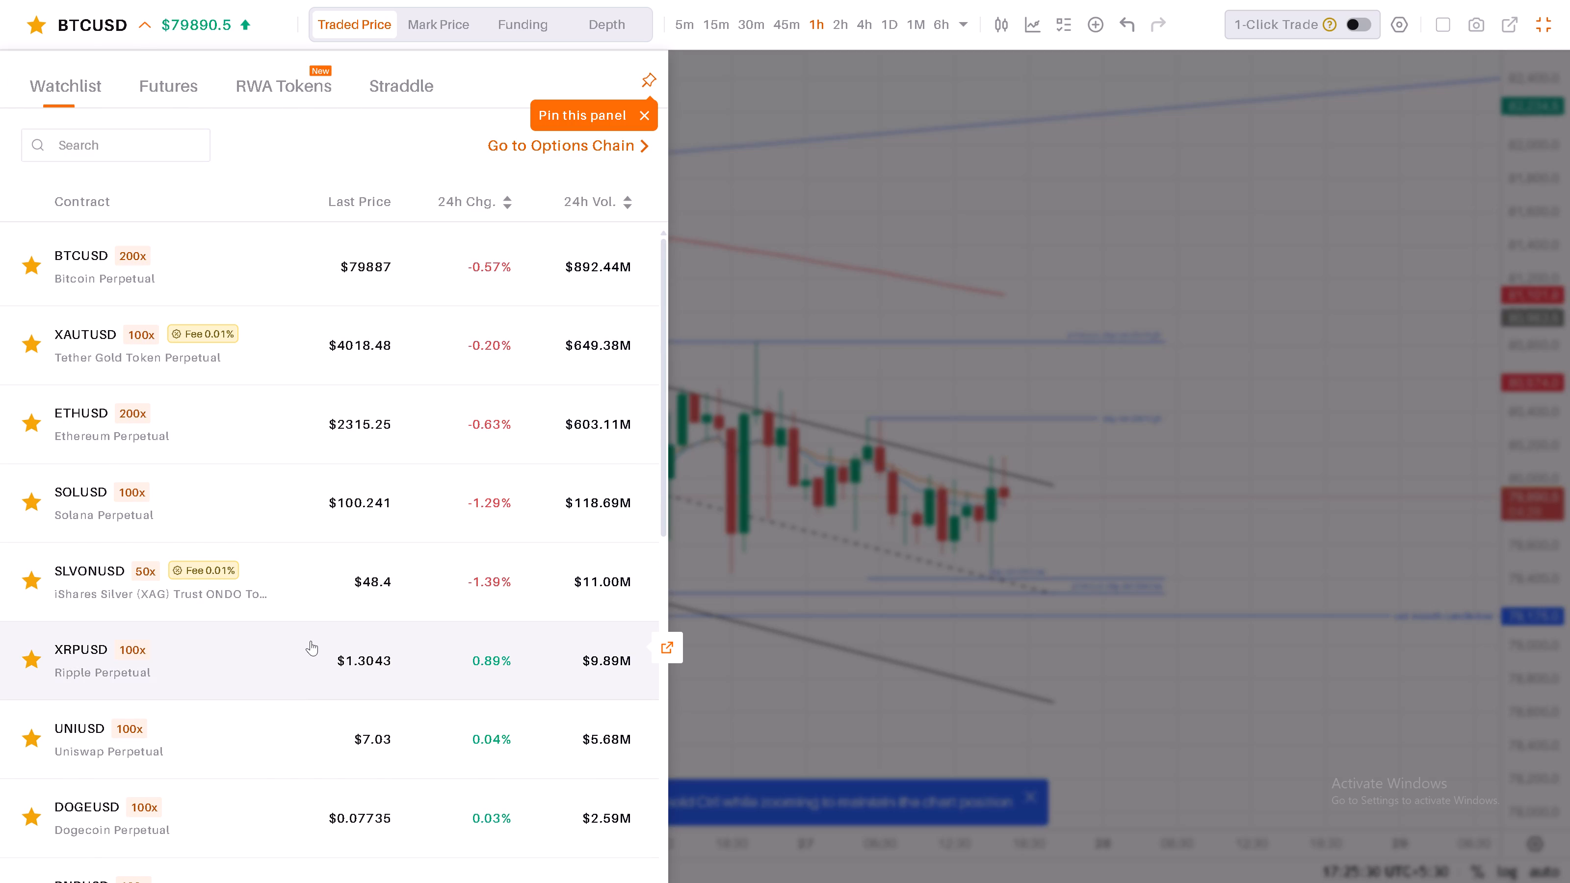
pyautogui.moveTo(1544, 228); pyautogui.dragTo(1544, 230)
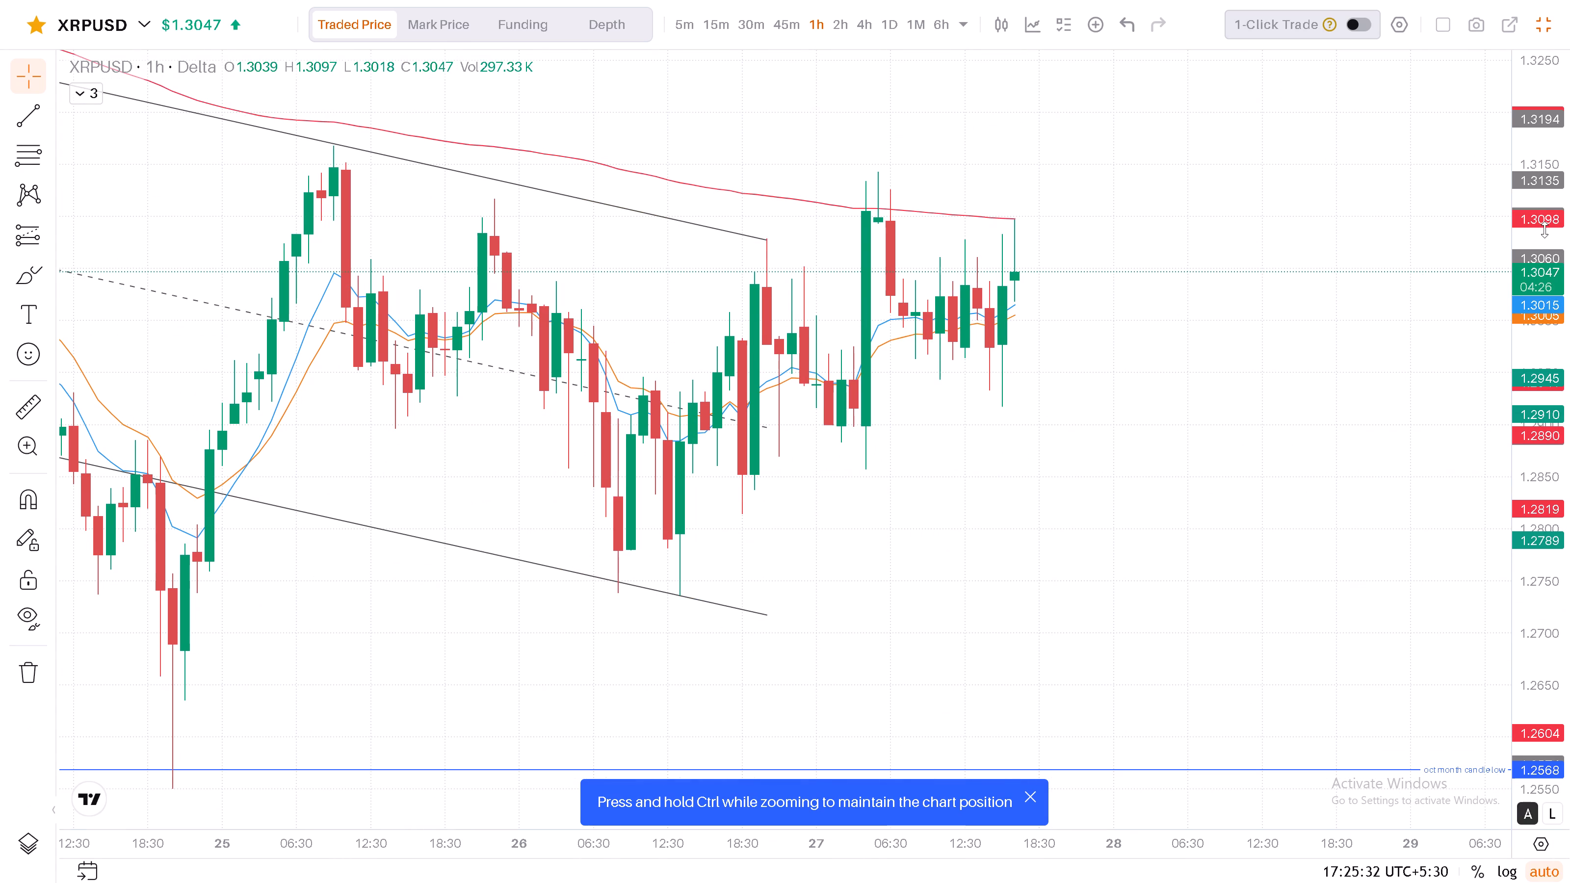
pyautogui.moveTo(1544, 230); pyautogui.dragTo(1546, 297)
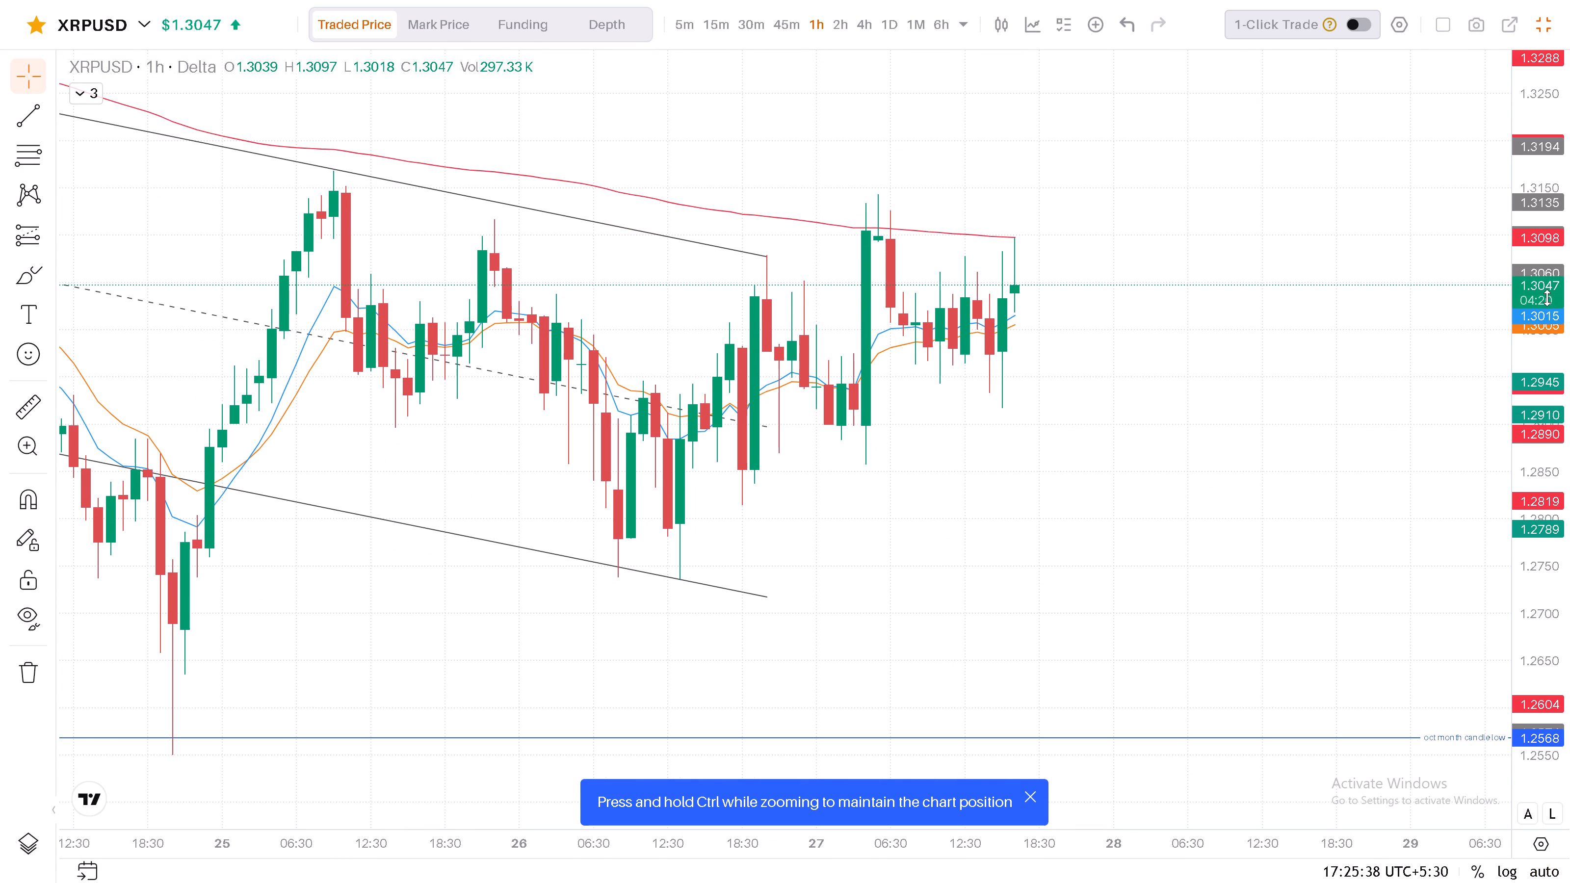
pyautogui.moveTo(943, 483); pyautogui.dragTo(1024, 597)
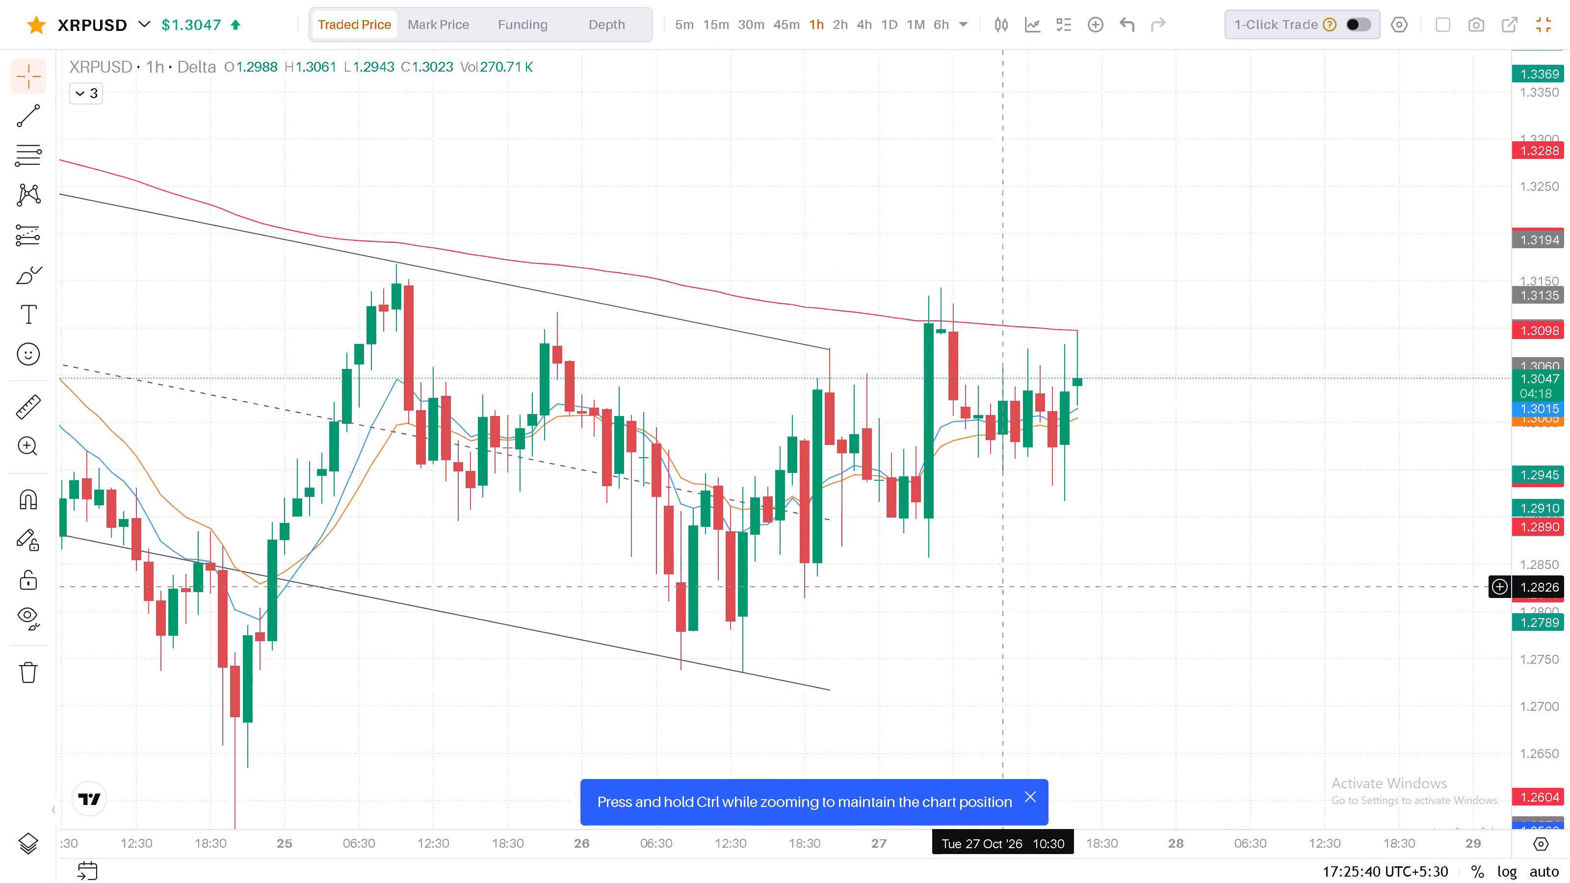
pyautogui.moveTo(1024, 597); pyautogui.dragTo(1259, 646)
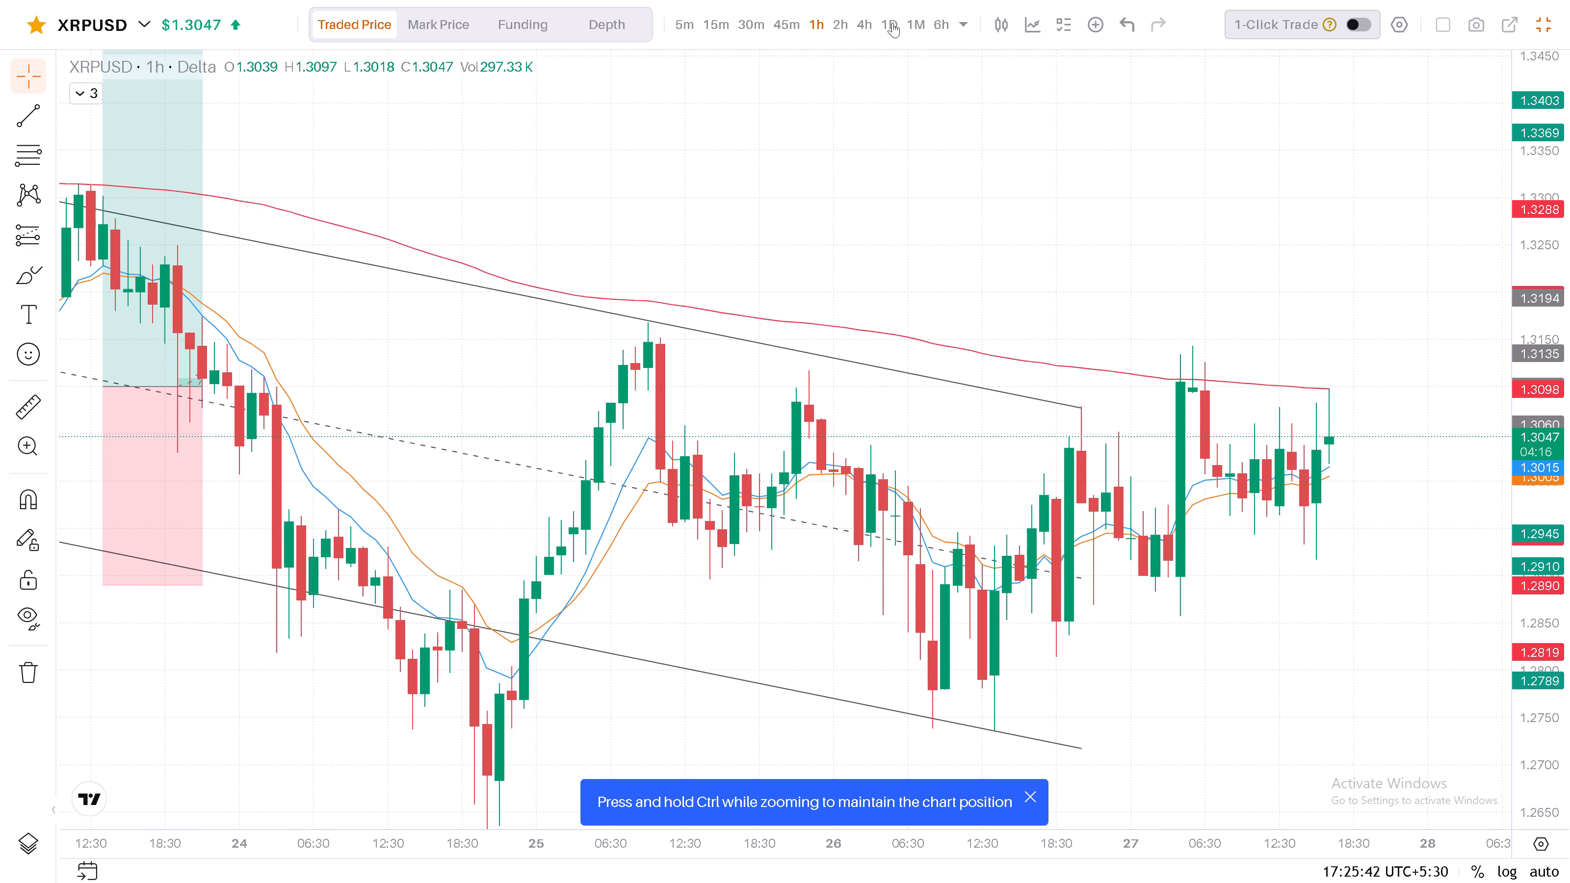
# On the XRPUSD daily timeframe, move the "one day candle low" horizontal line to the 27 Oct candle's high at about 1.3144.
pyautogui.click(893, 22)
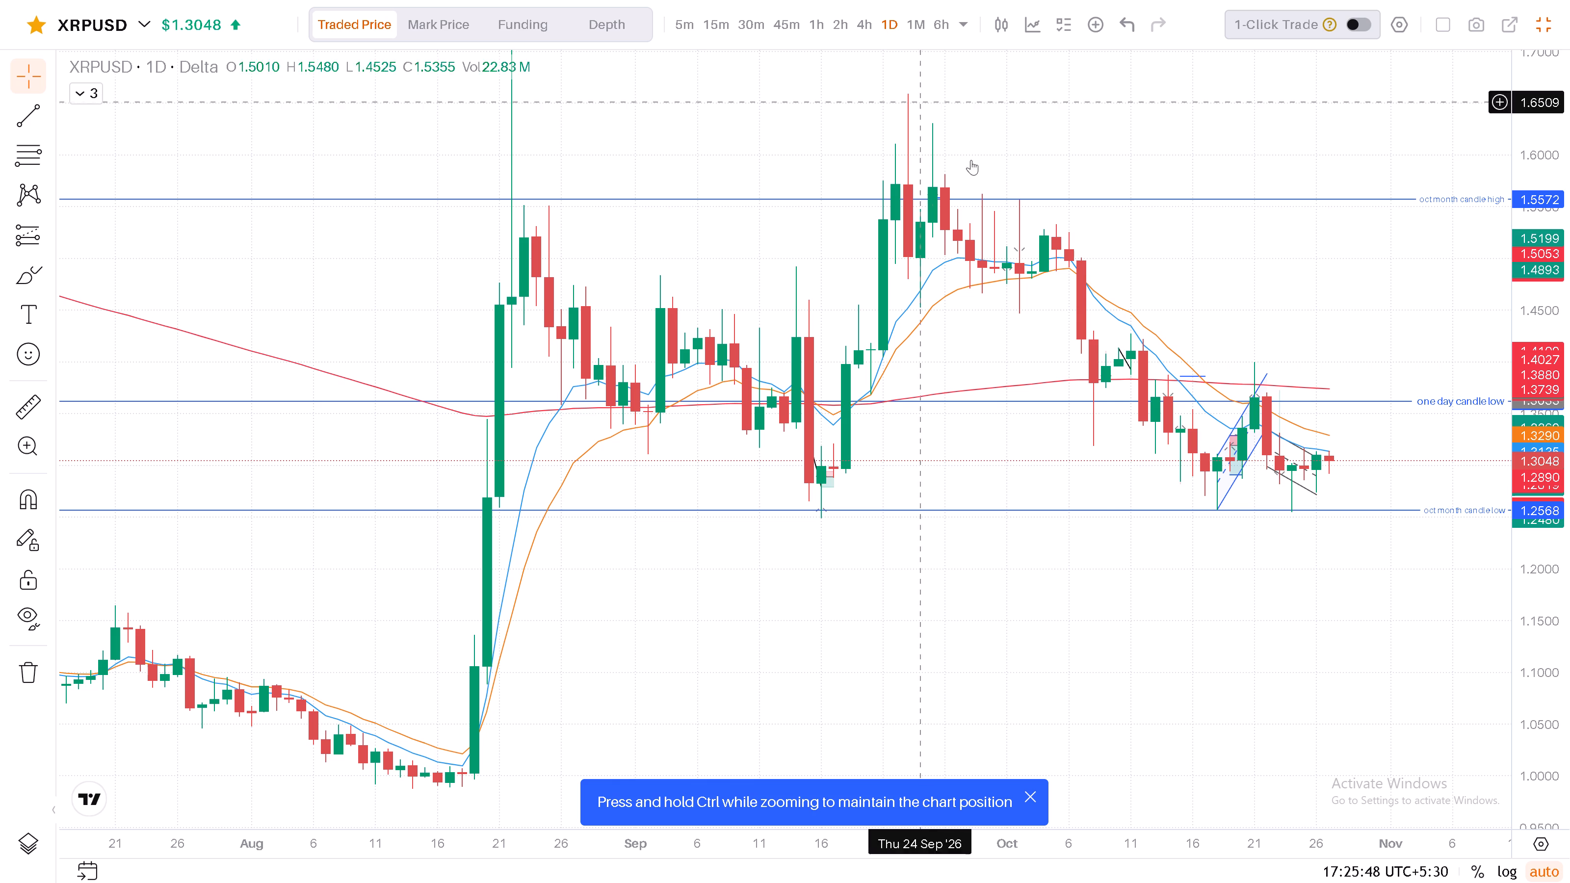
pyautogui.moveTo(1548, 479); pyautogui.dragTo(1528, 364)
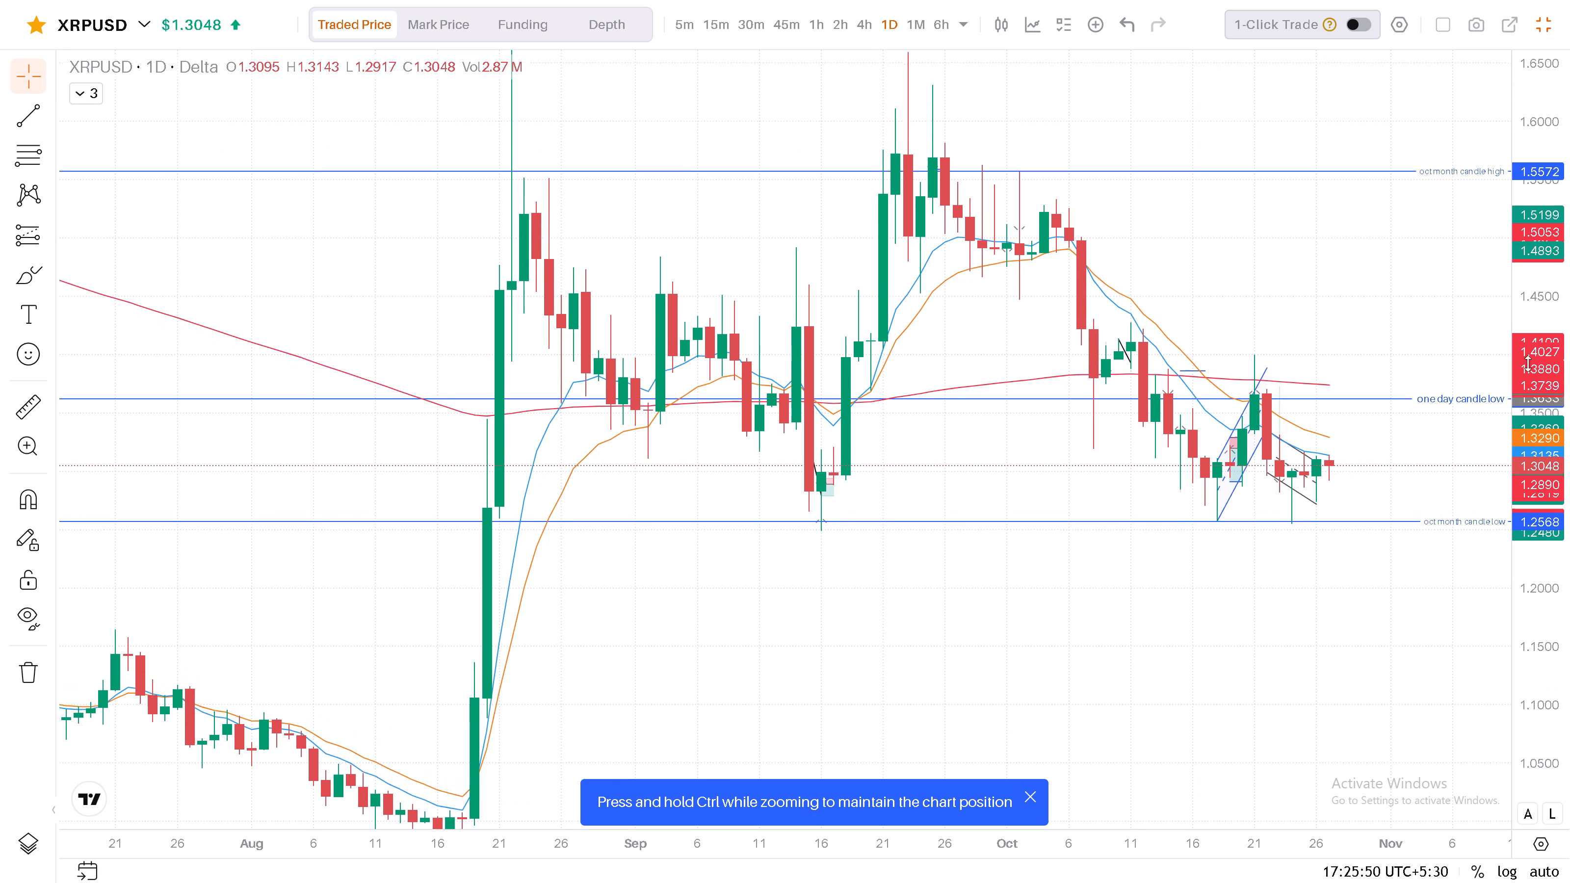
pyautogui.moveTo(1528, 364); pyautogui.dragTo(1521, 338)
pyautogui.scroll(6, 1446, 418)
pyautogui.moveTo(1128, 428); pyautogui.dragTo(1049, 424)
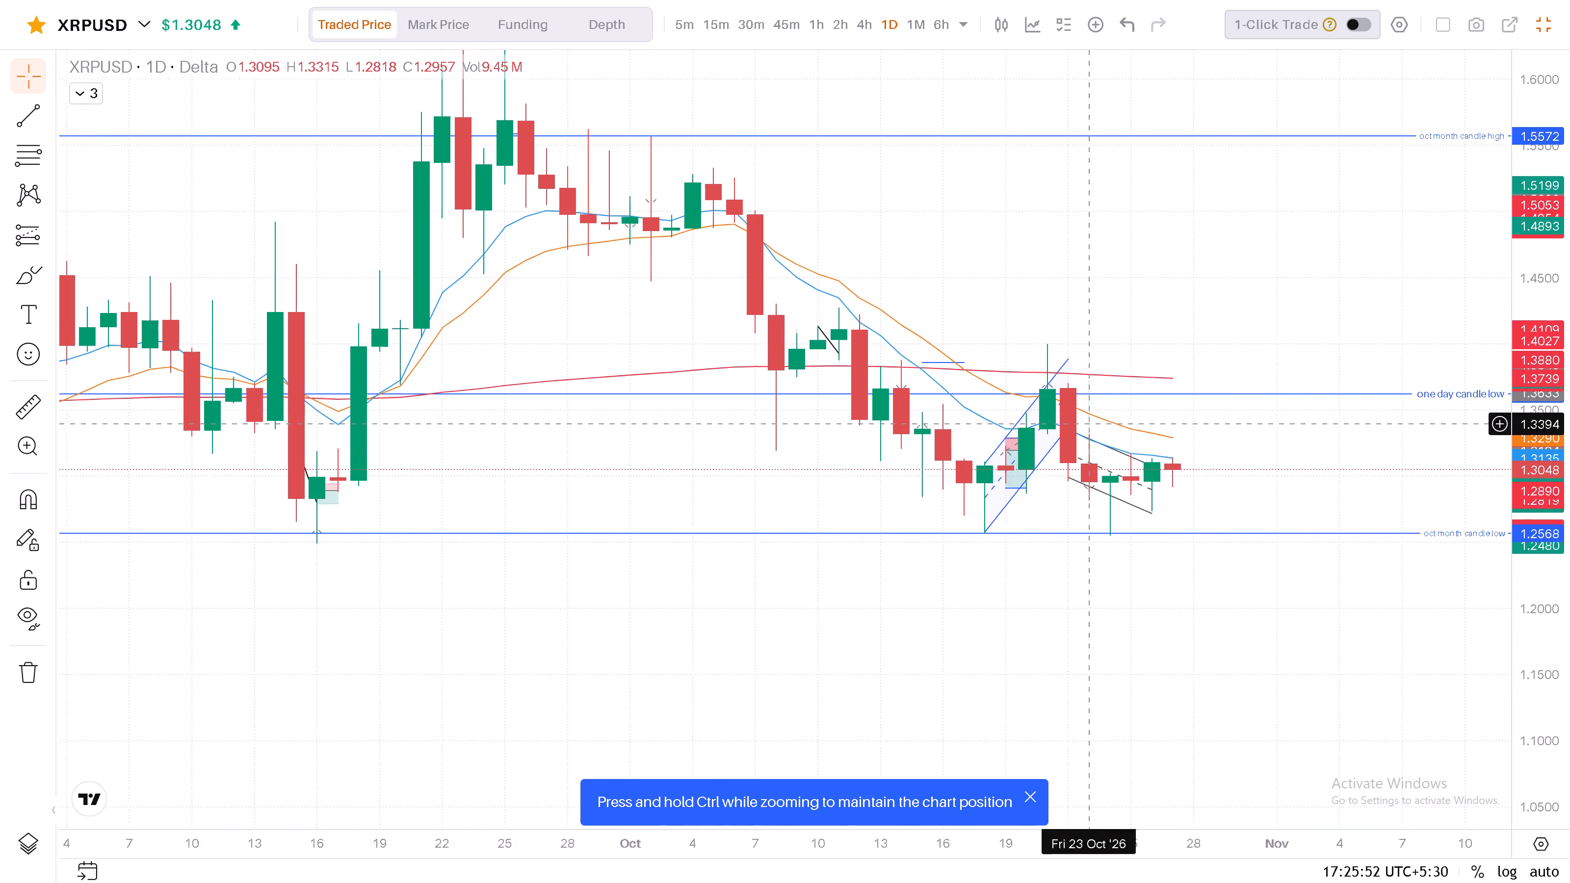
pyautogui.moveTo(1049, 424); pyautogui.dragTo(765, 416)
pyautogui.moveTo(1537, 703); pyautogui.dragTo(1531, 443)
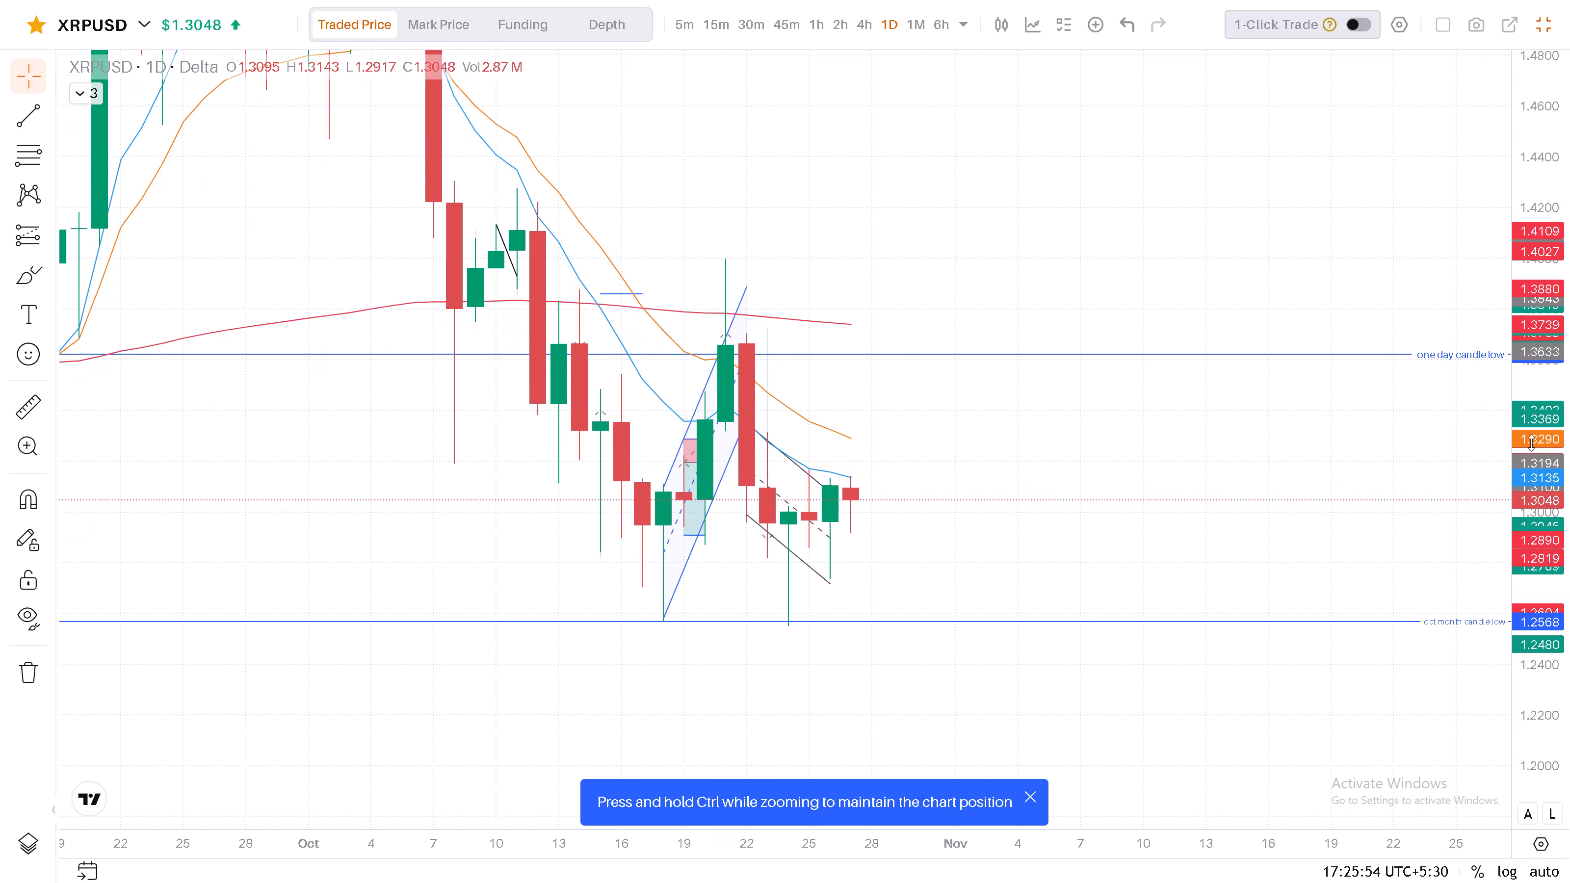
pyautogui.moveTo(1531, 443); pyautogui.dragTo(1535, 409)
pyautogui.moveTo(1535, 458); pyautogui.dragTo(1538, 420)
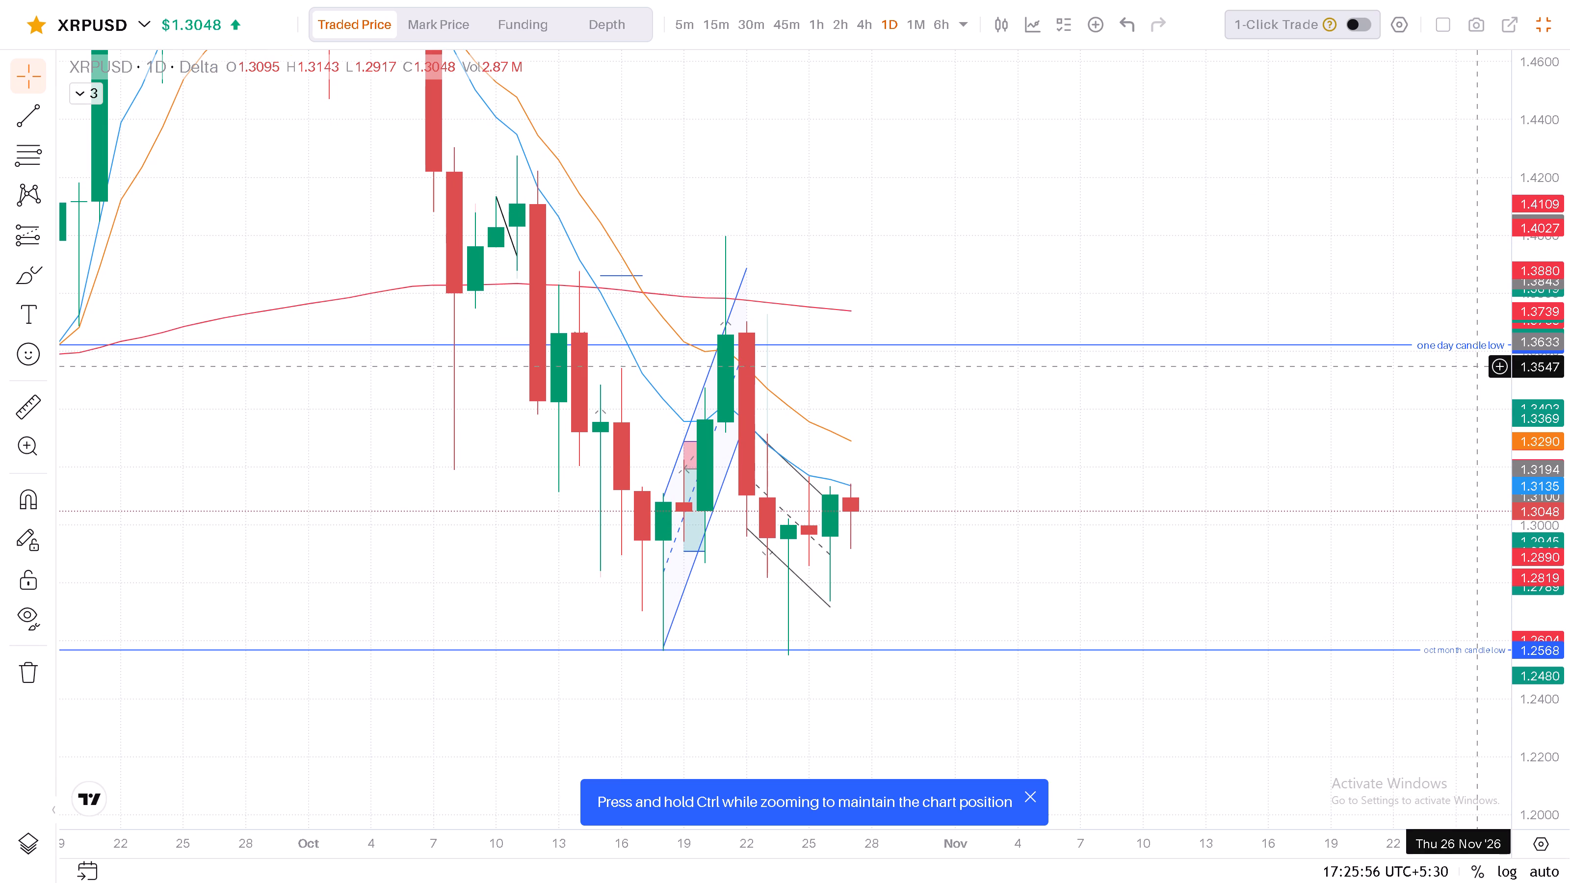
pyautogui.moveTo(1367, 342); pyautogui.dragTo(1358, 453)
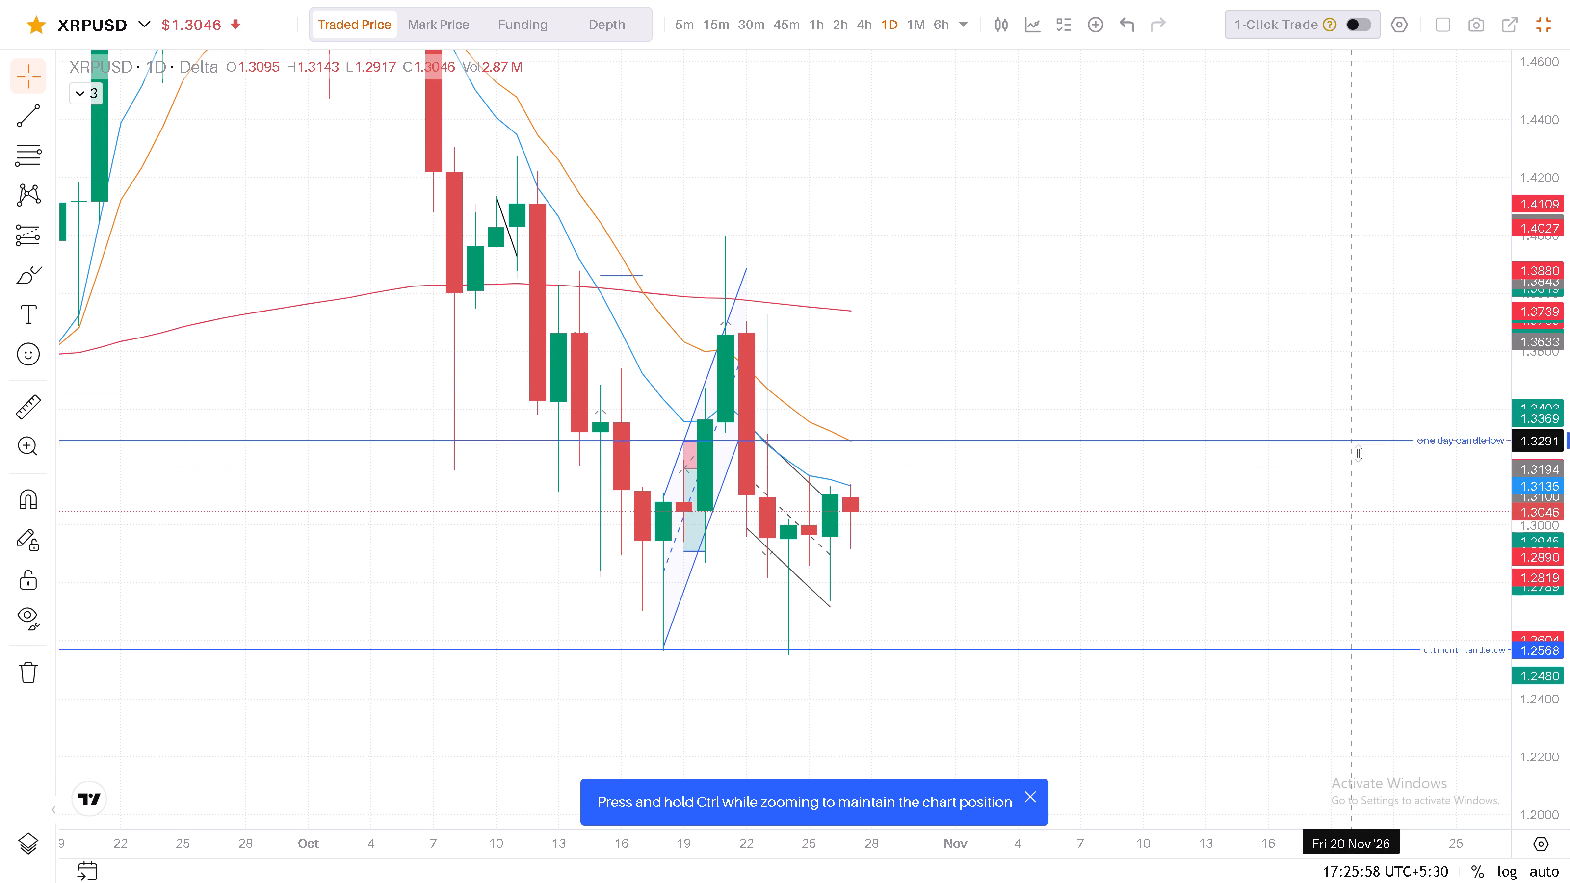
pyautogui.moveTo(1358, 453); pyautogui.dragTo(1357, 485)
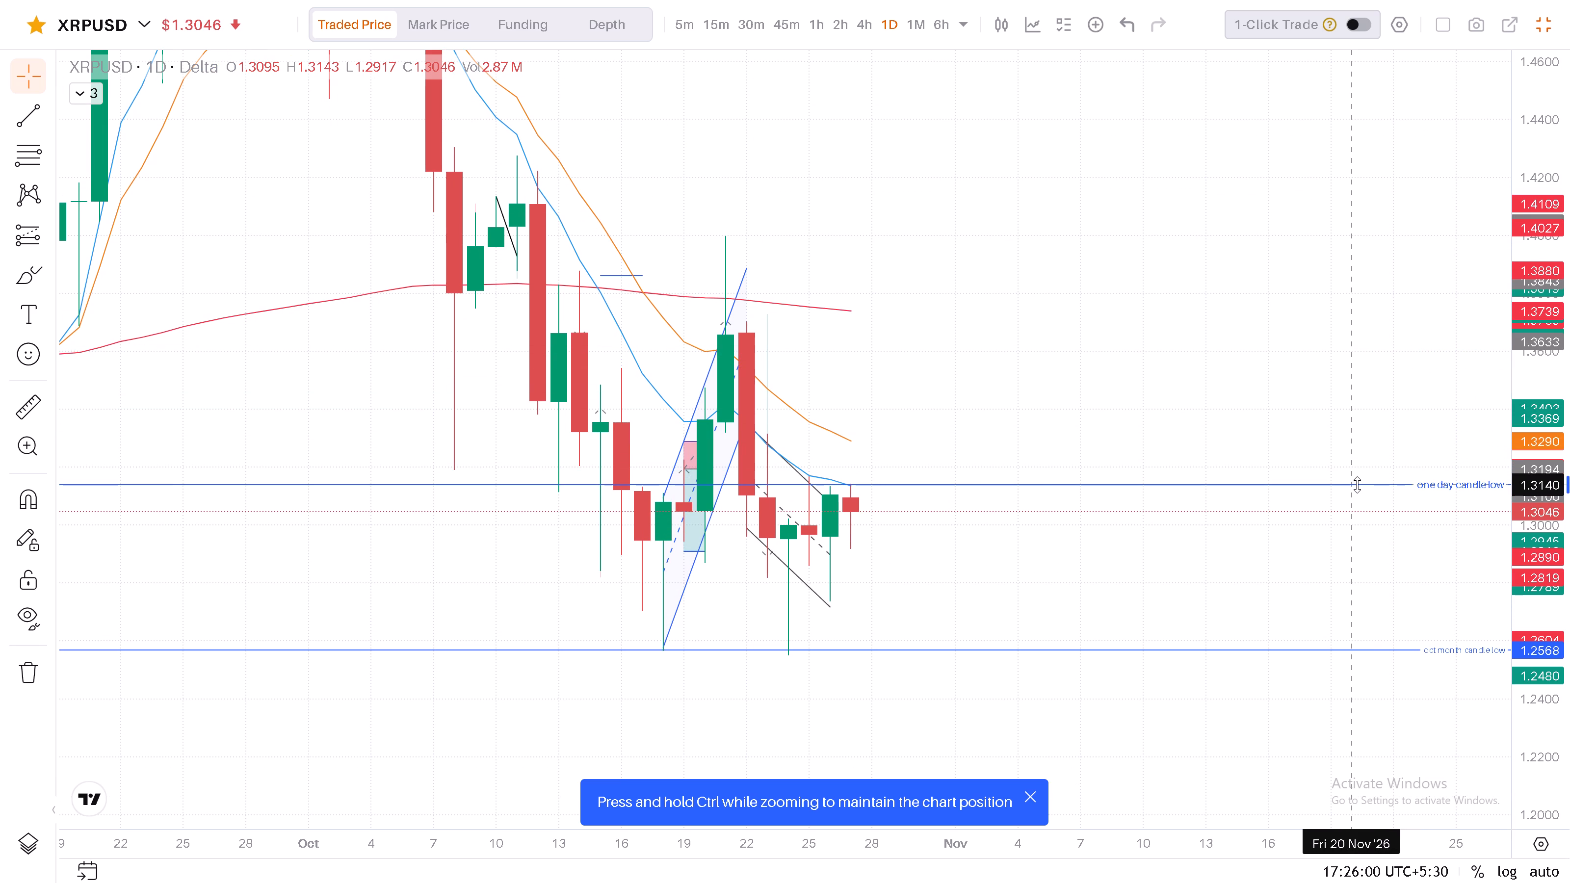
pyautogui.moveTo(1357, 485); pyautogui.dragTo(1356, 485)
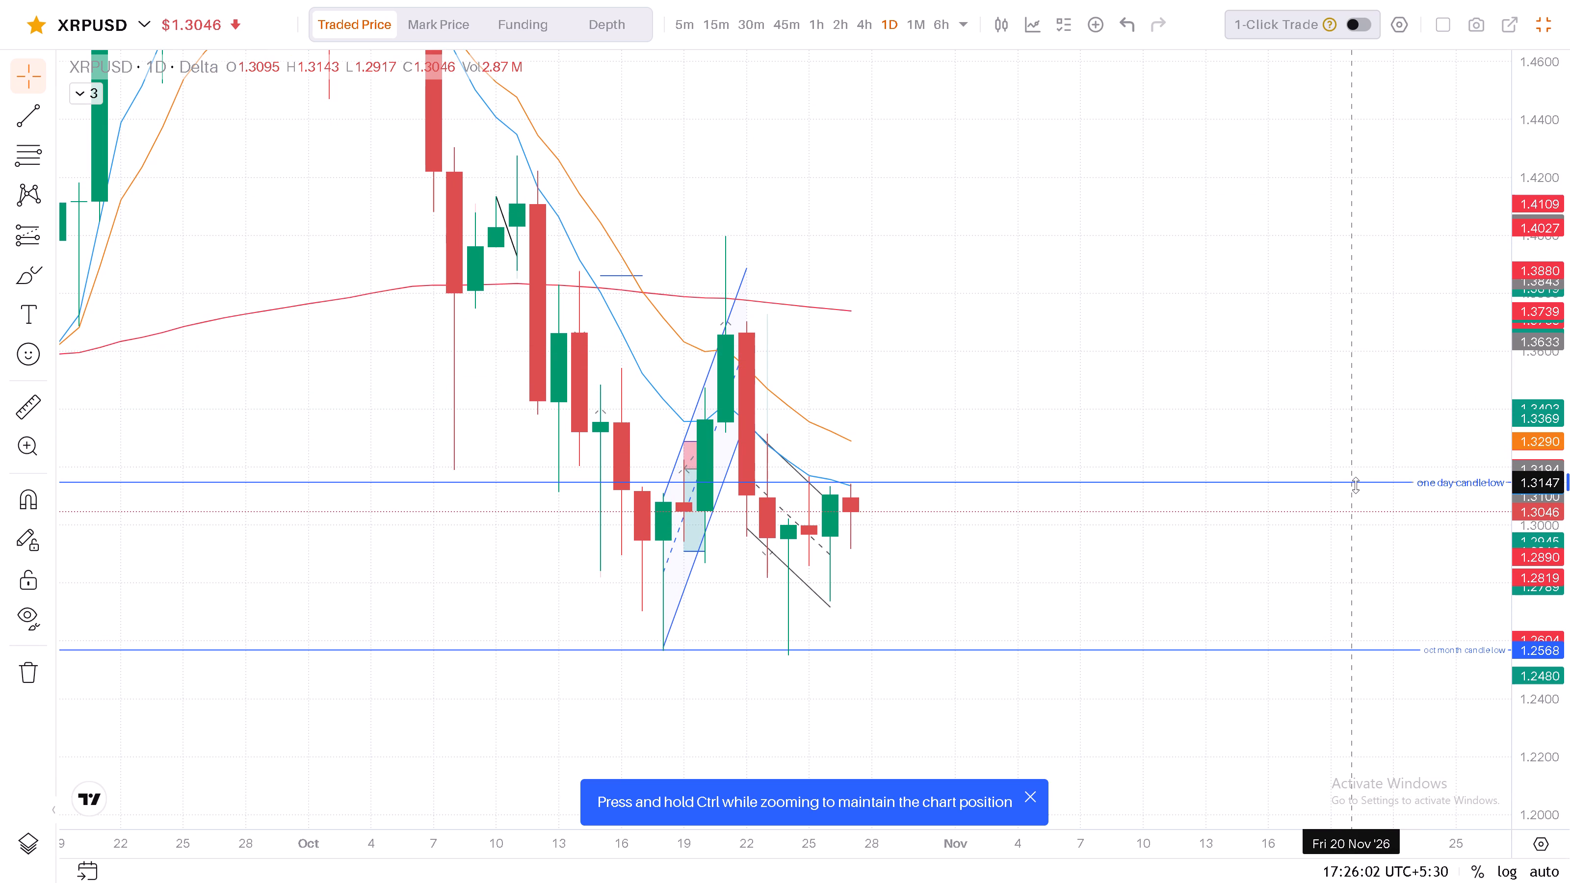
pyautogui.moveTo(1356, 485); pyautogui.dragTo(1356, 484)
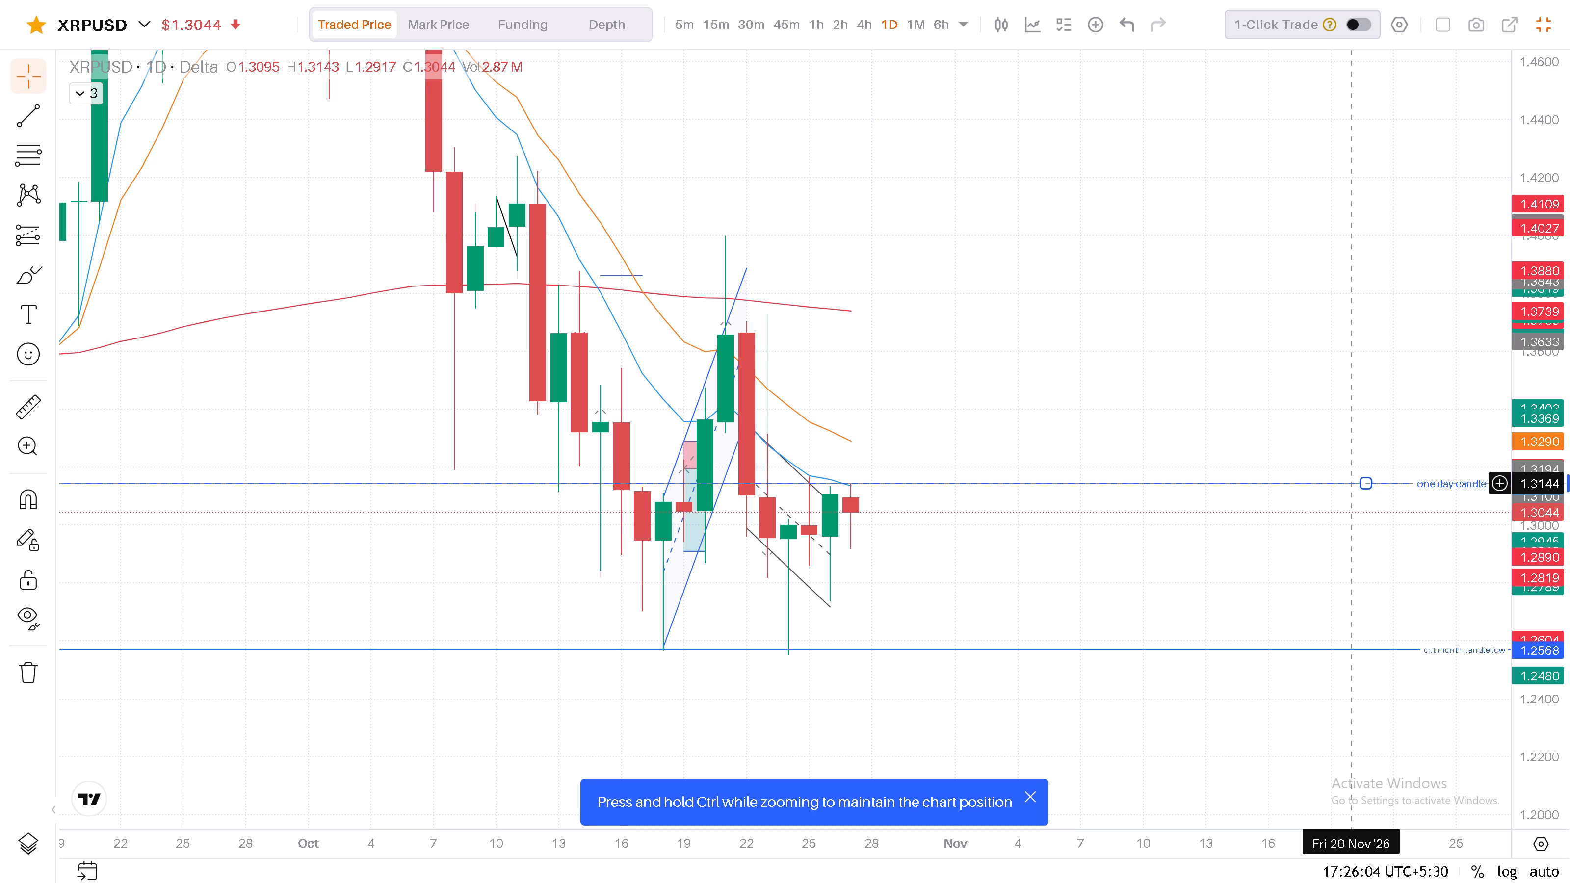
# Change the text of the horizontal line at 1.3144 to "day candle high".
pyautogui.moveTo(1554, 653); pyautogui.dragTo(1557, 220)
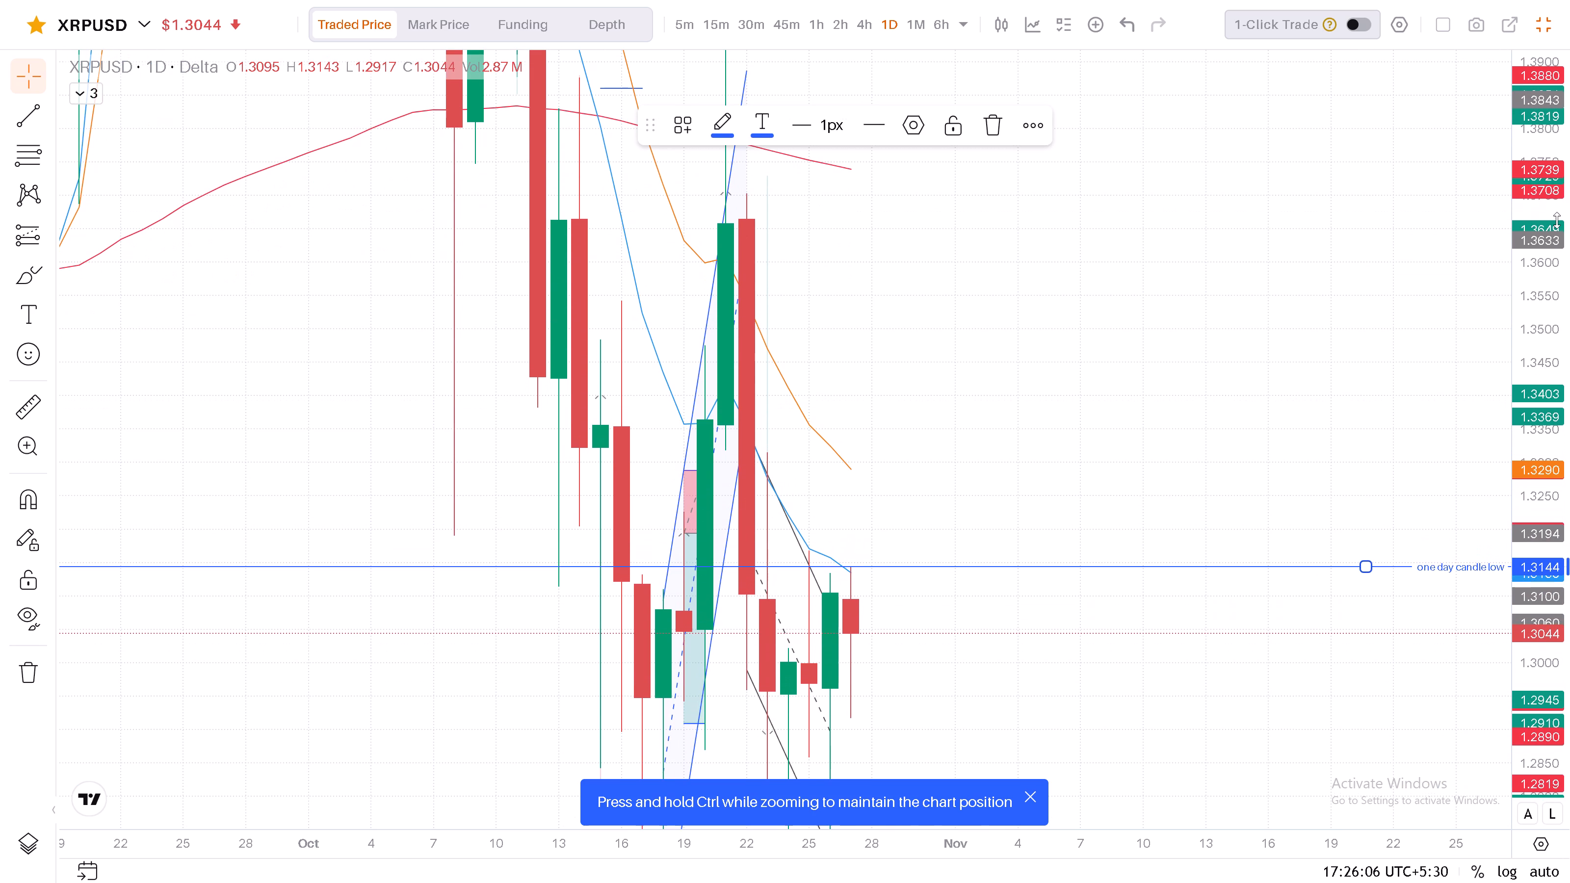
pyautogui.click(924, 121)
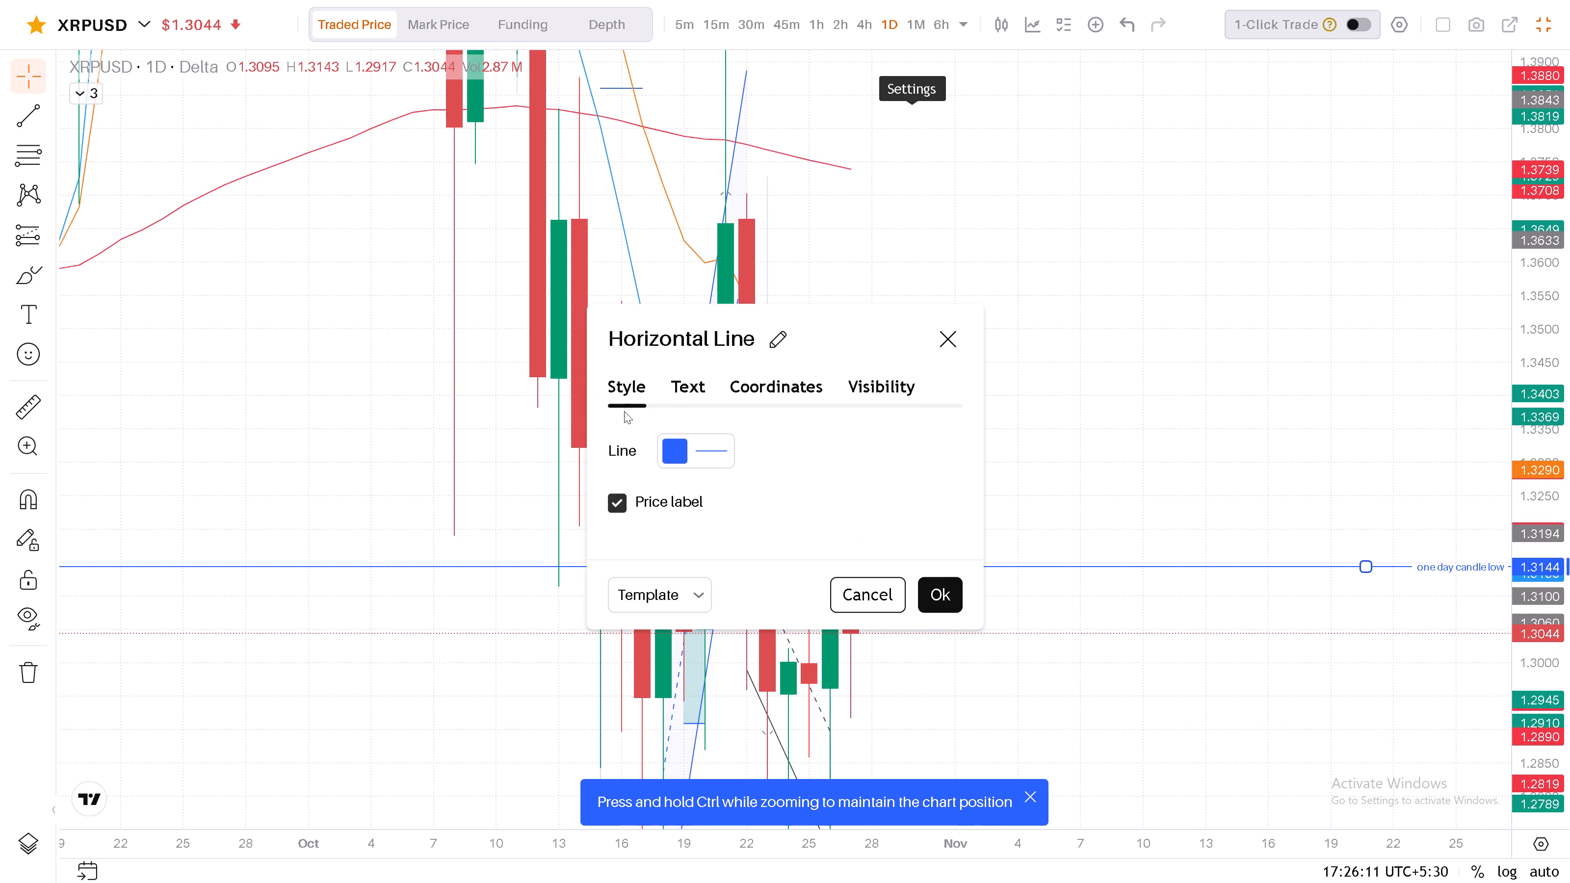
pyautogui.click(694, 381)
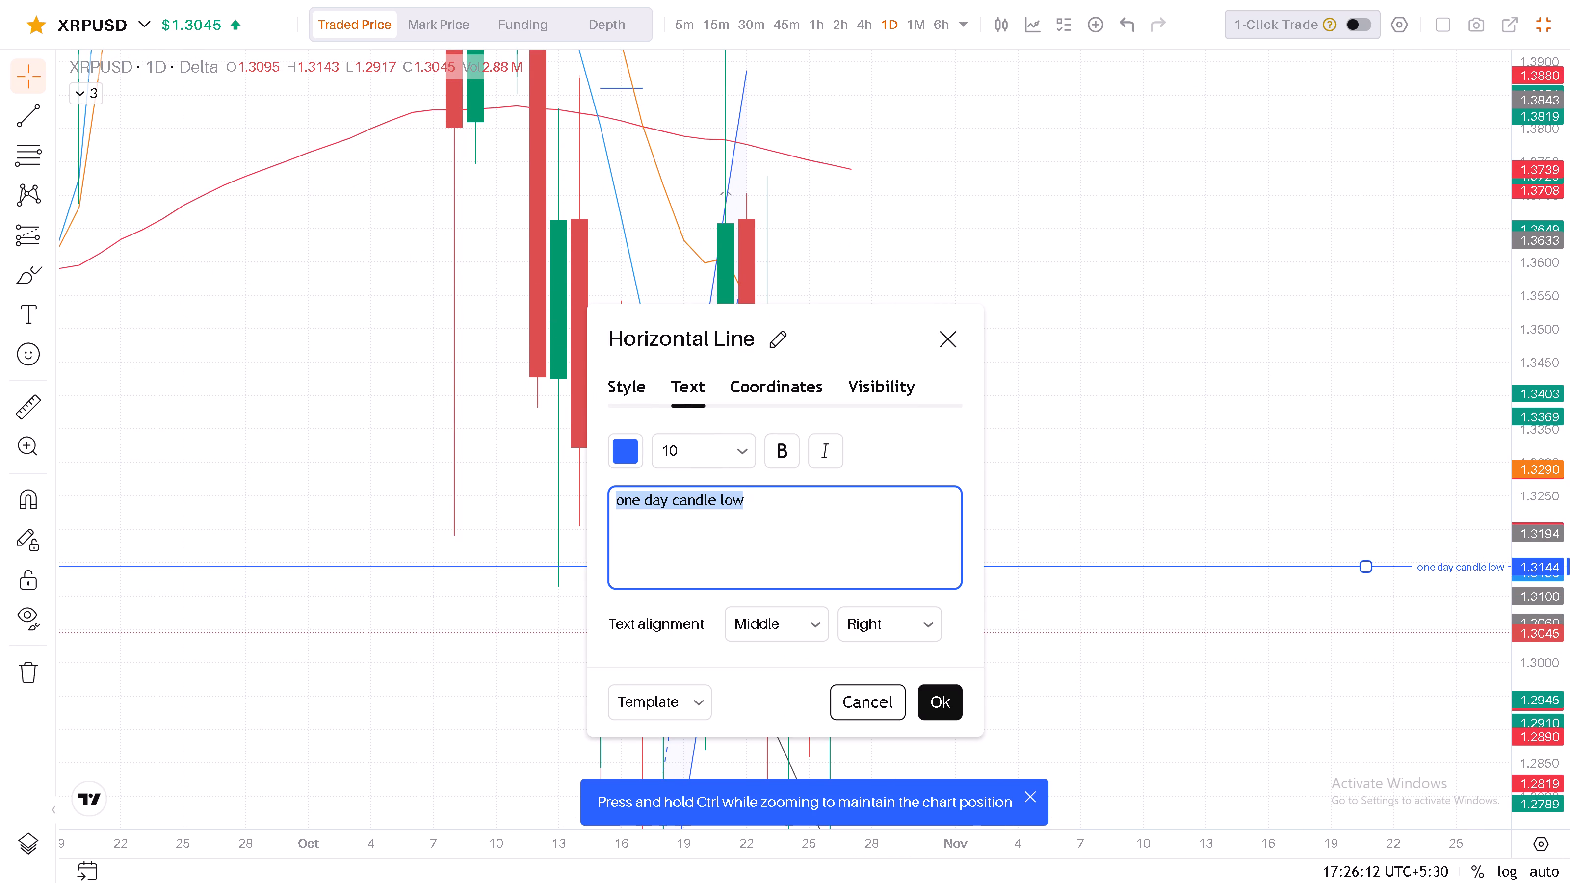
pyautogui.click(647, 500)
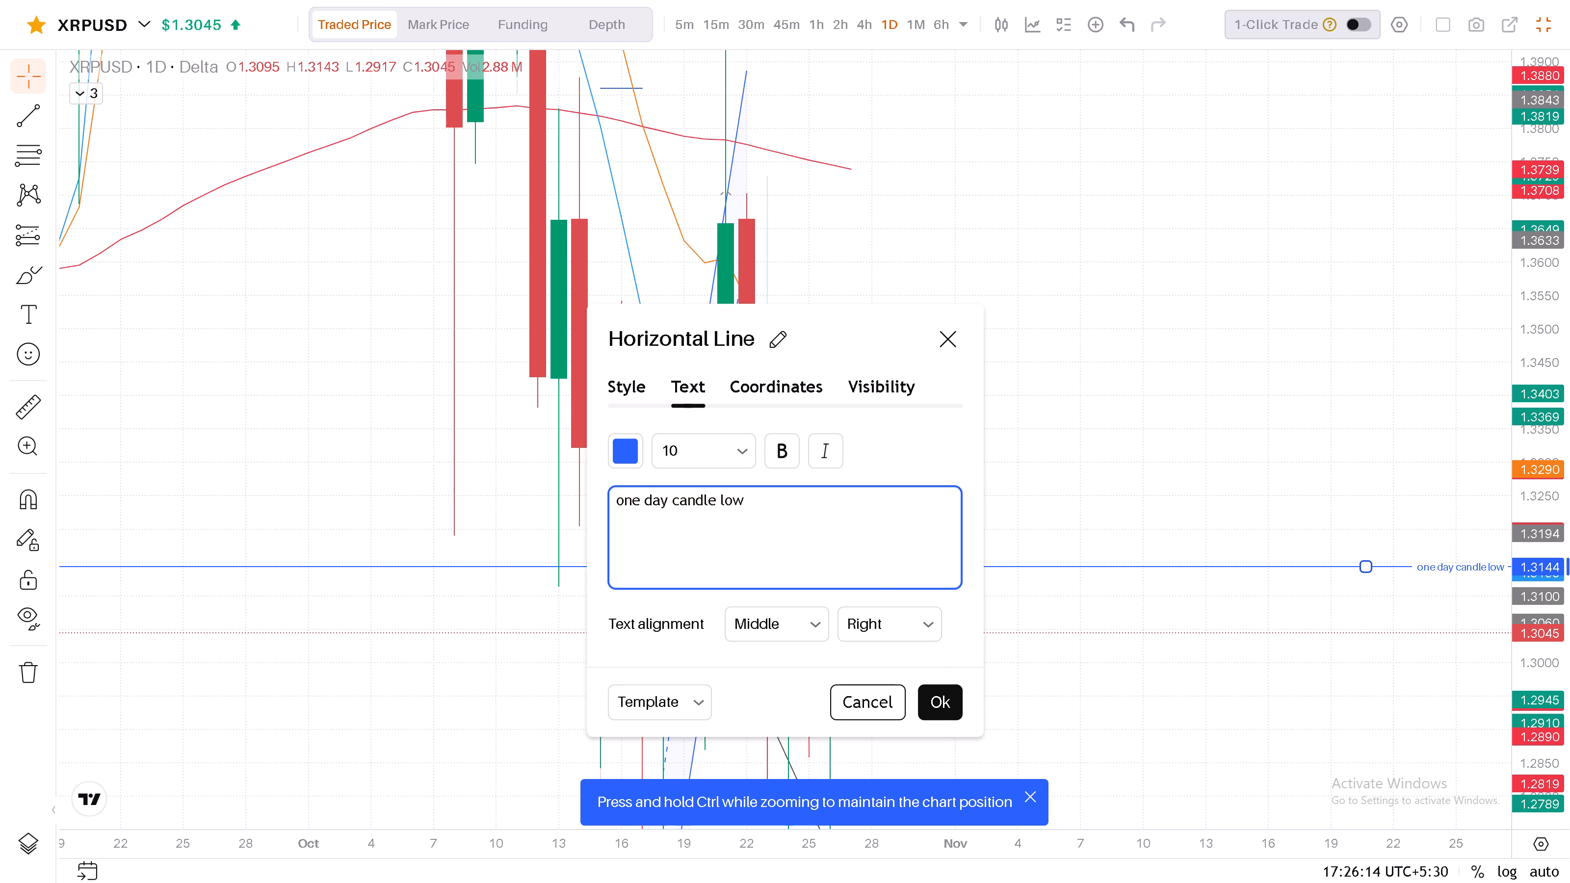
pyautogui.press('BackSpace')
pyautogui.press('BackSpace')
pyautogui.press('BackSpace')
pyautogui.press('BackSpace')
pyautogui.press('BackSpace')
pyautogui.press('BackSpace')
pyautogui.press('BackSpace')
pyautogui.press('BackSpace')
pyautogui.press('BackSpace')
pyautogui.press('BackSpace')
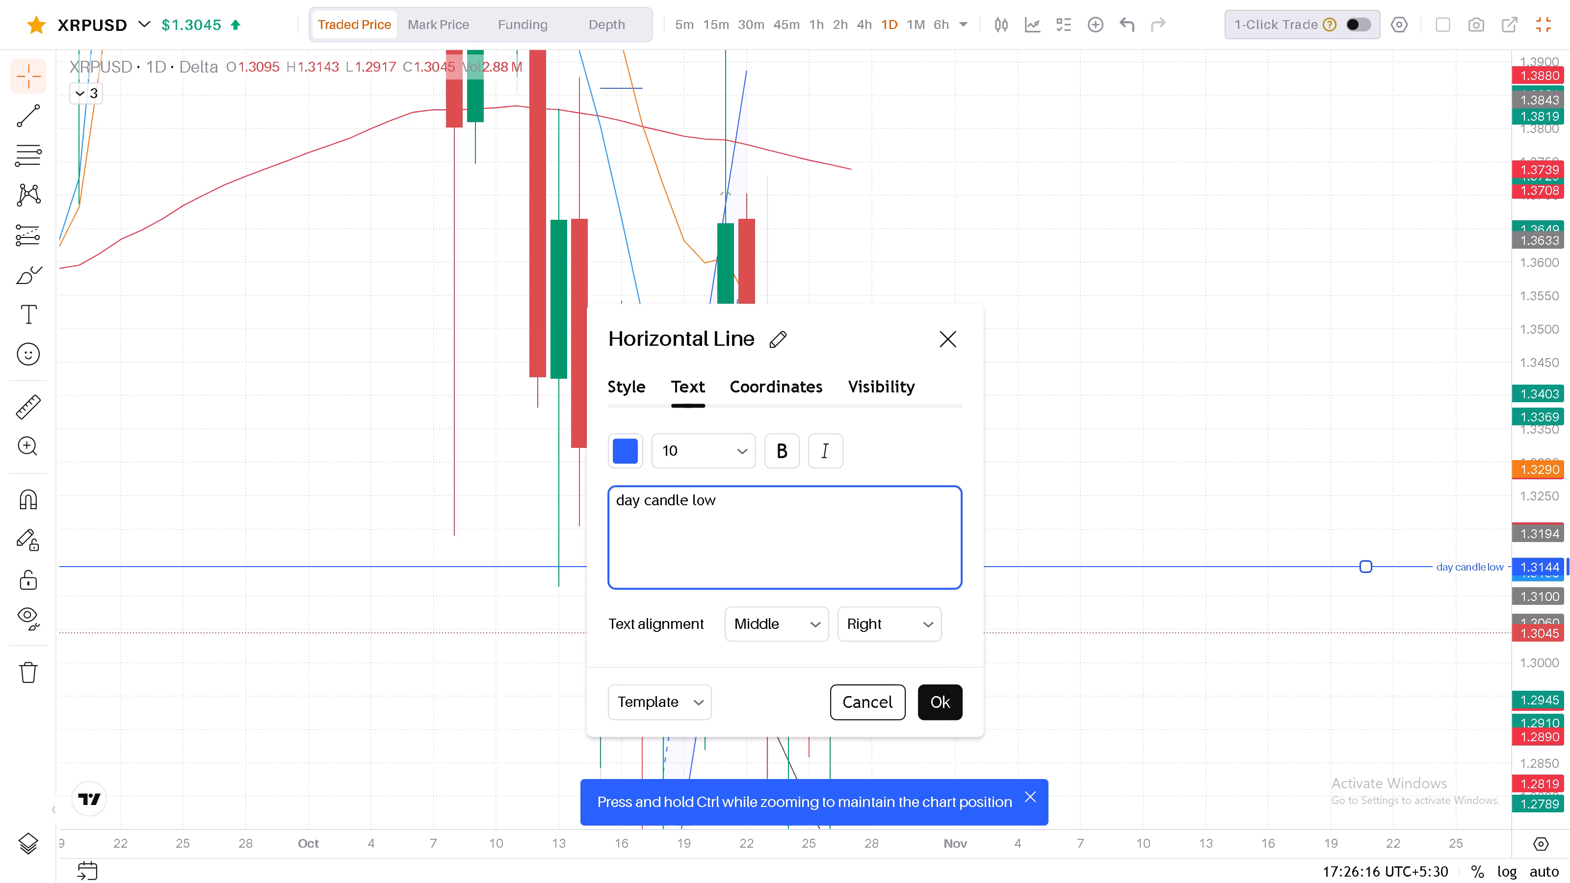
pyautogui.click(871, 501)
pyautogui.press('BackSpace')
pyautogui.press('BackSpace')
pyautogui.press('BackSpace')
pyautogui.write('hi')
pyautogui.write('gh')
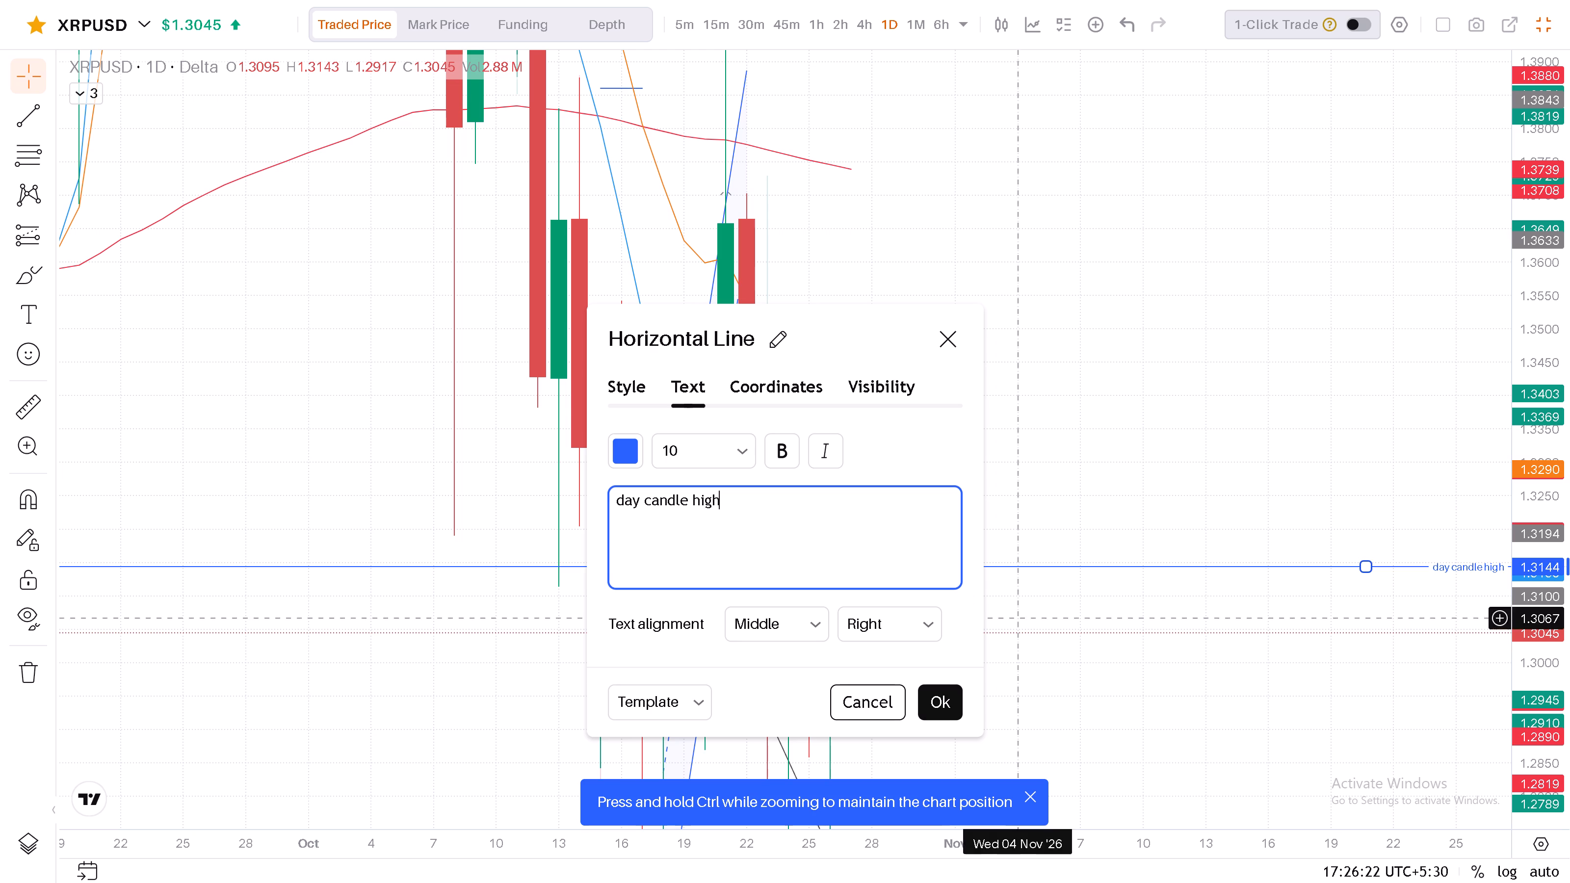
pyautogui.click(932, 702)
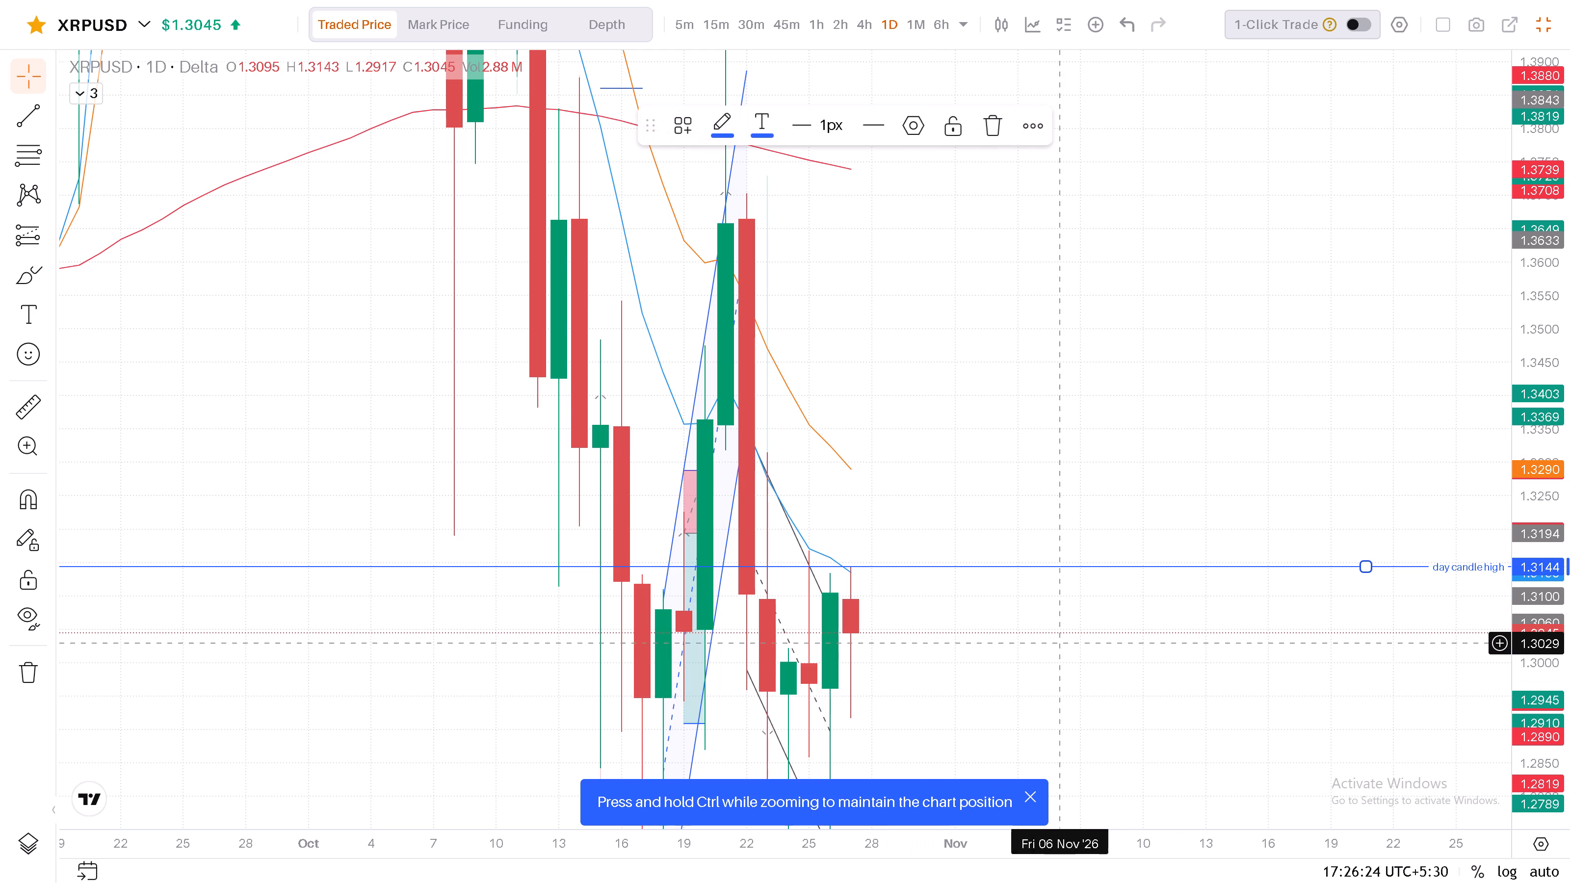
# Move the "day candle high" horizontal line to the 26 Oct daily candle's high at about 1.3134.
pyautogui.moveTo(1035, 560); pyautogui.dragTo(1033, 432)
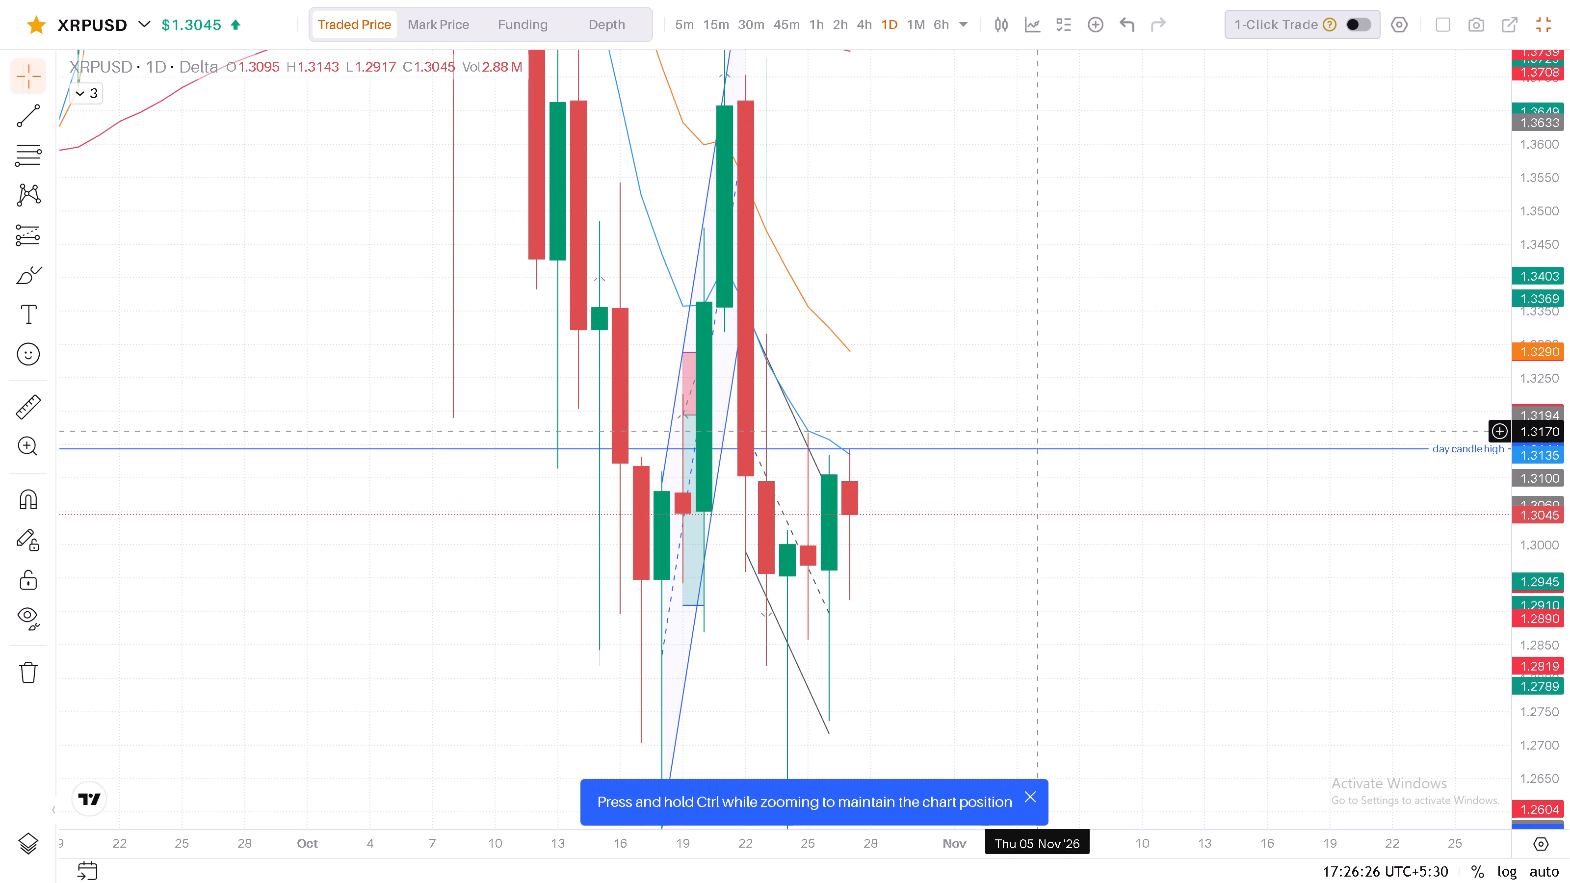
pyautogui.doubleClick(1058, 541)
pyautogui.moveTo(1525, 409); pyautogui.dragTo(1479, 671)
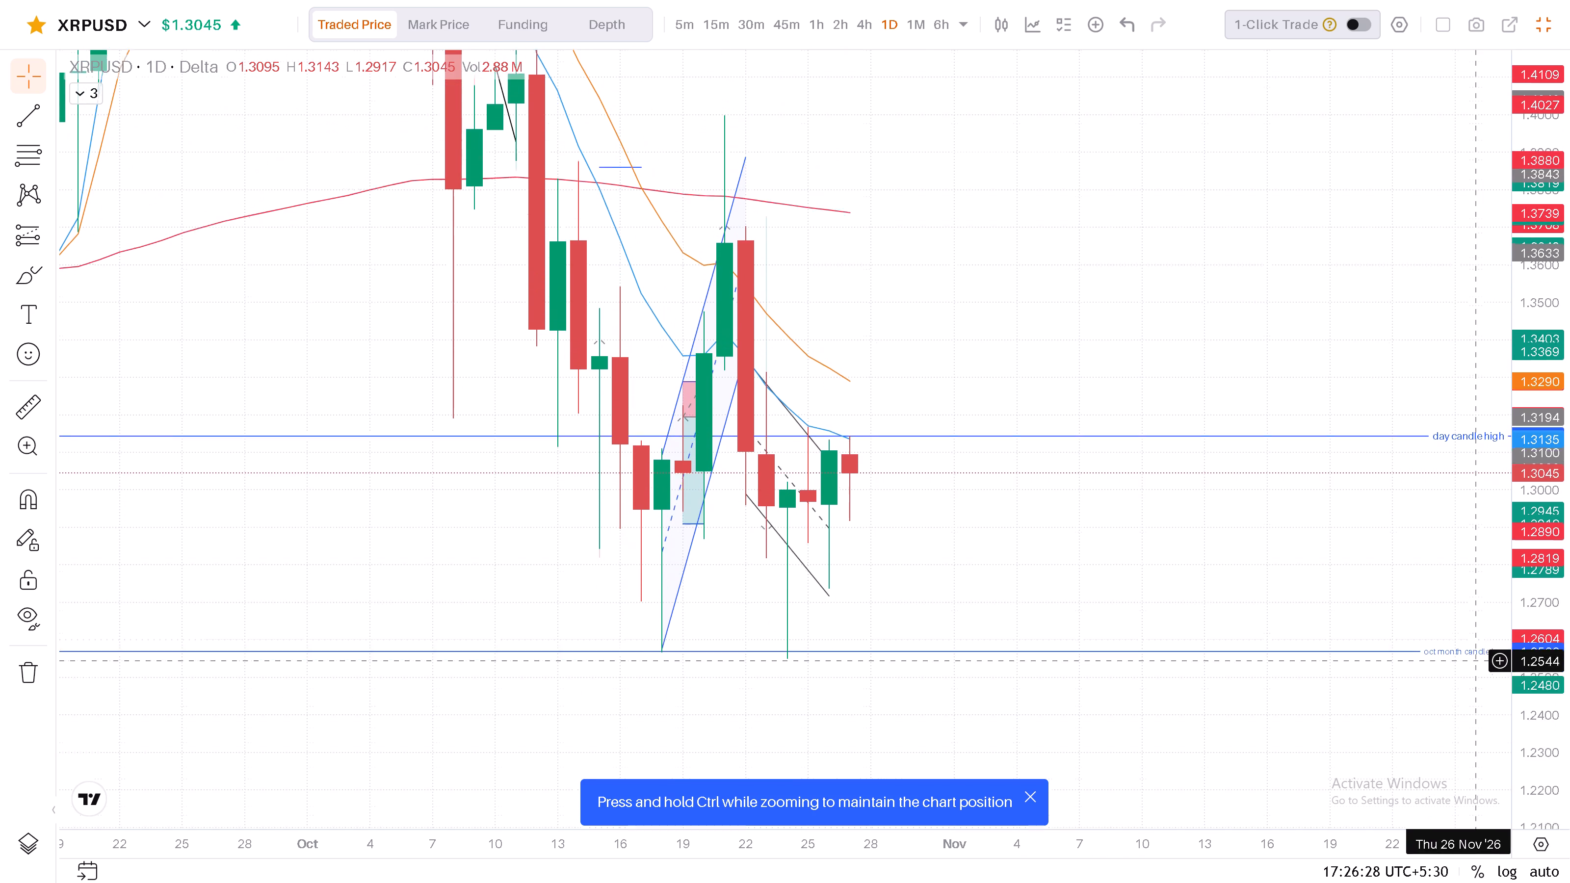
pyautogui.moveTo(1479, 671); pyautogui.dragTo(1478, 673)
pyautogui.moveTo(1543, 483); pyautogui.dragTo(1547, 425)
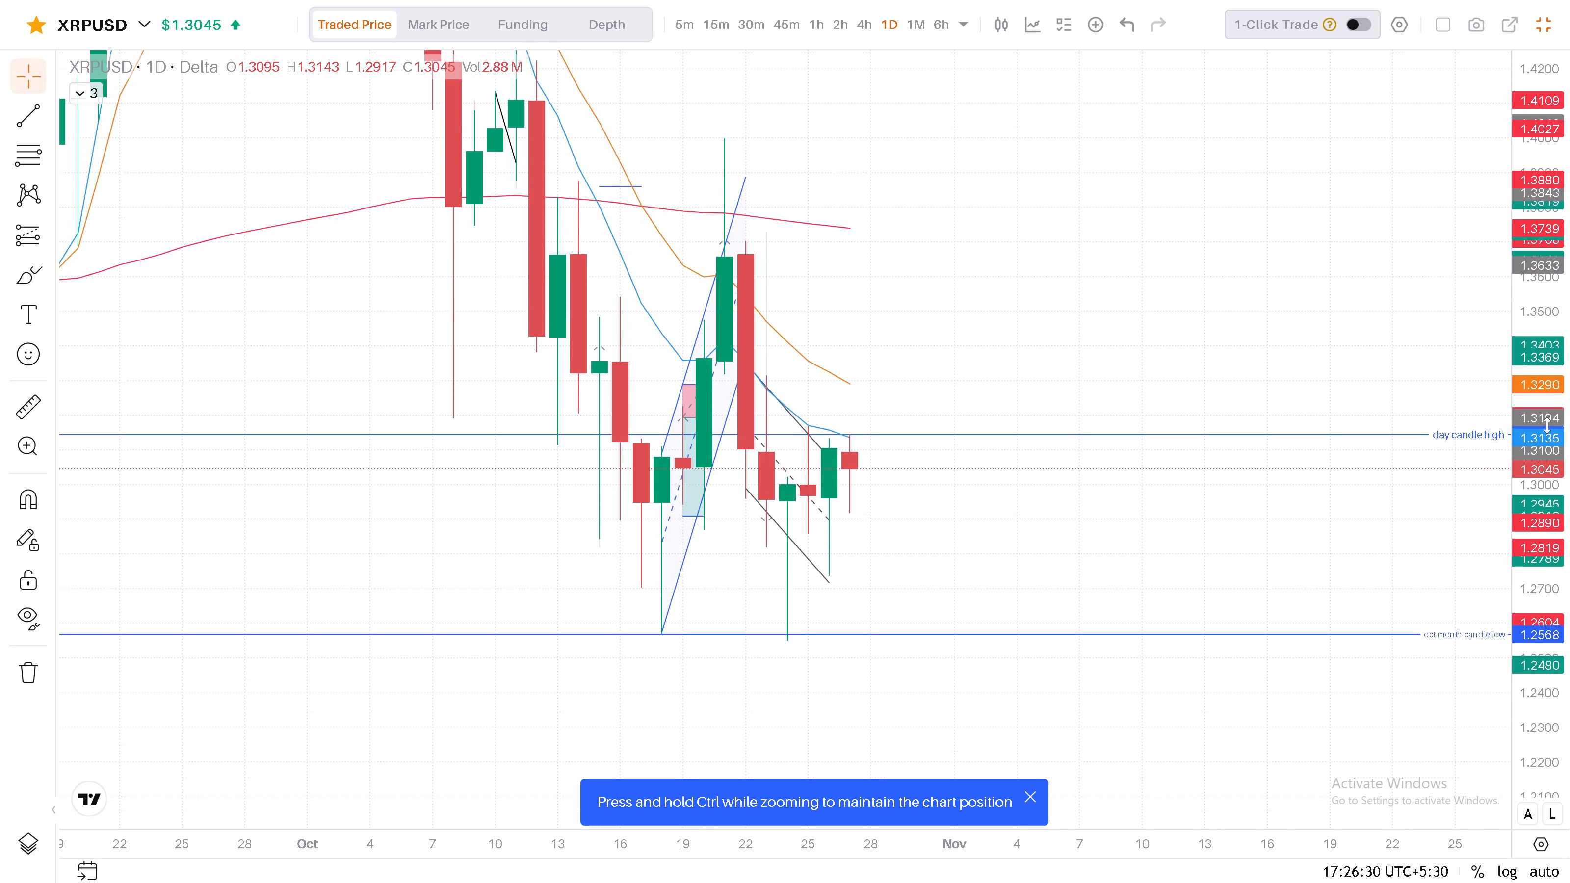
pyautogui.moveTo(1547, 425); pyautogui.dragTo(1563, 428)
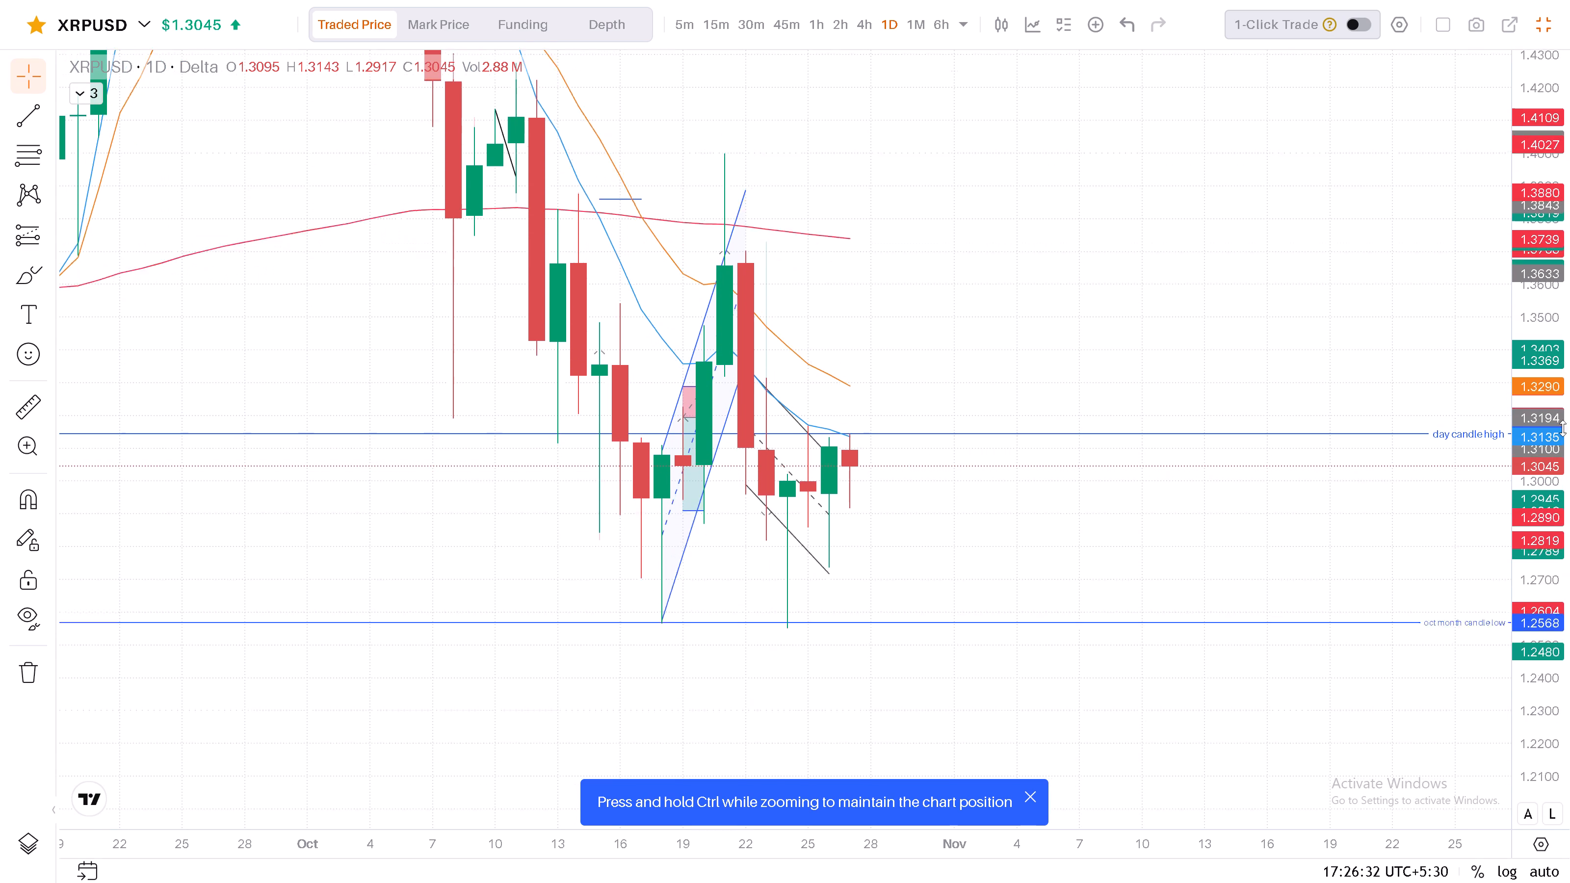
pyautogui.moveTo(1563, 428); pyautogui.dragTo(1561, 353)
pyautogui.moveTo(1533, 599); pyautogui.dragTo(1520, 205)
pyautogui.moveTo(1534, 594); pyautogui.dragTo(1510, 307)
pyautogui.moveTo(1130, 567); pyautogui.dragTo(1110, 502)
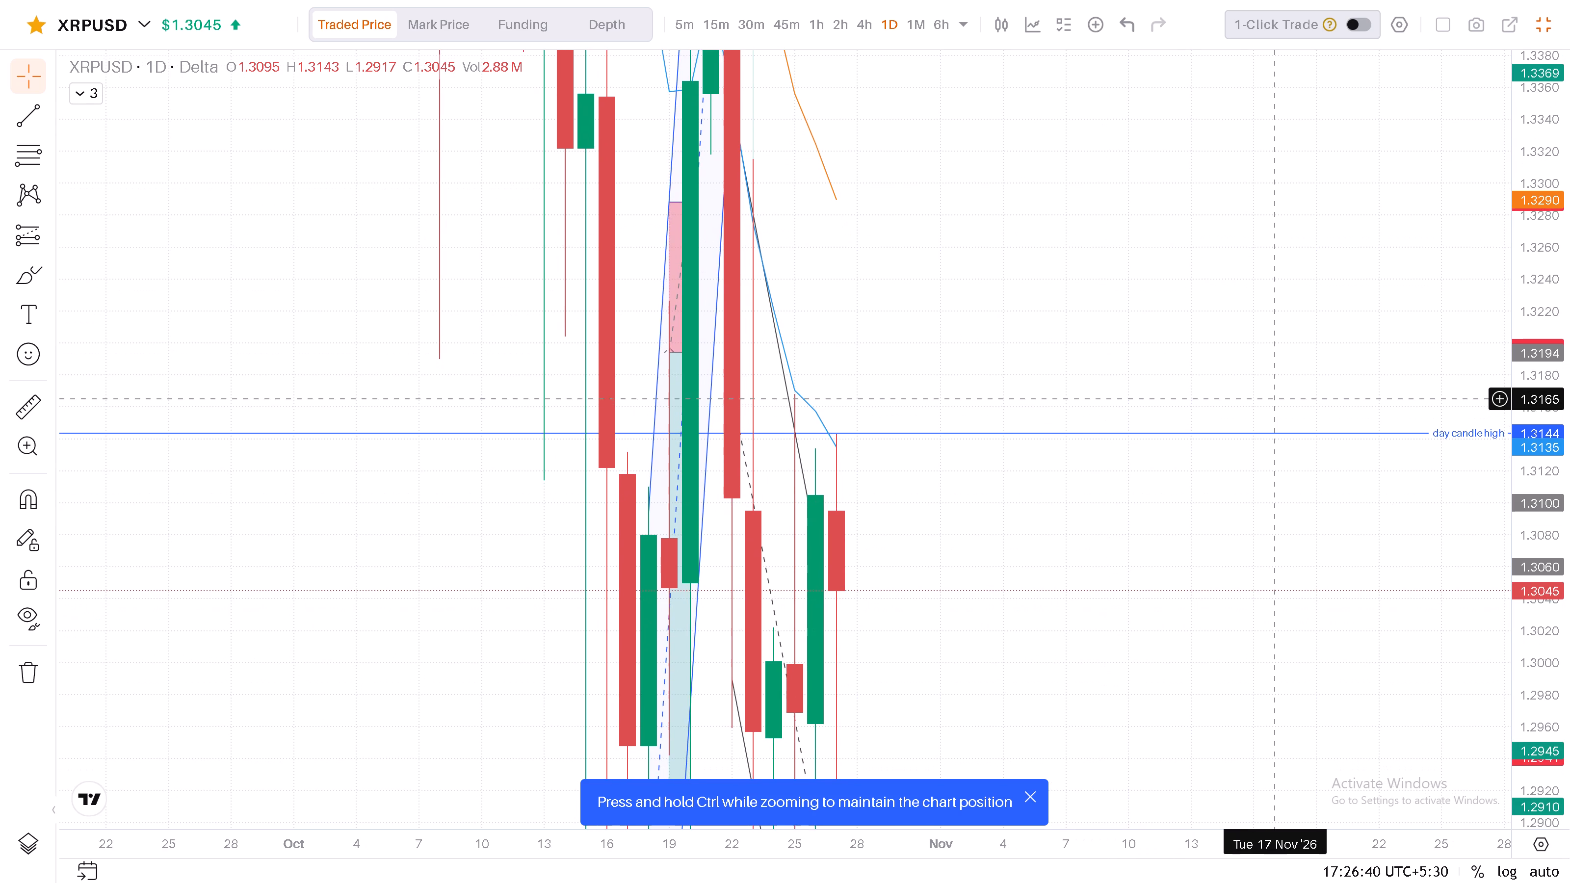
pyautogui.moveTo(1364, 437); pyautogui.dragTo(1366, 417)
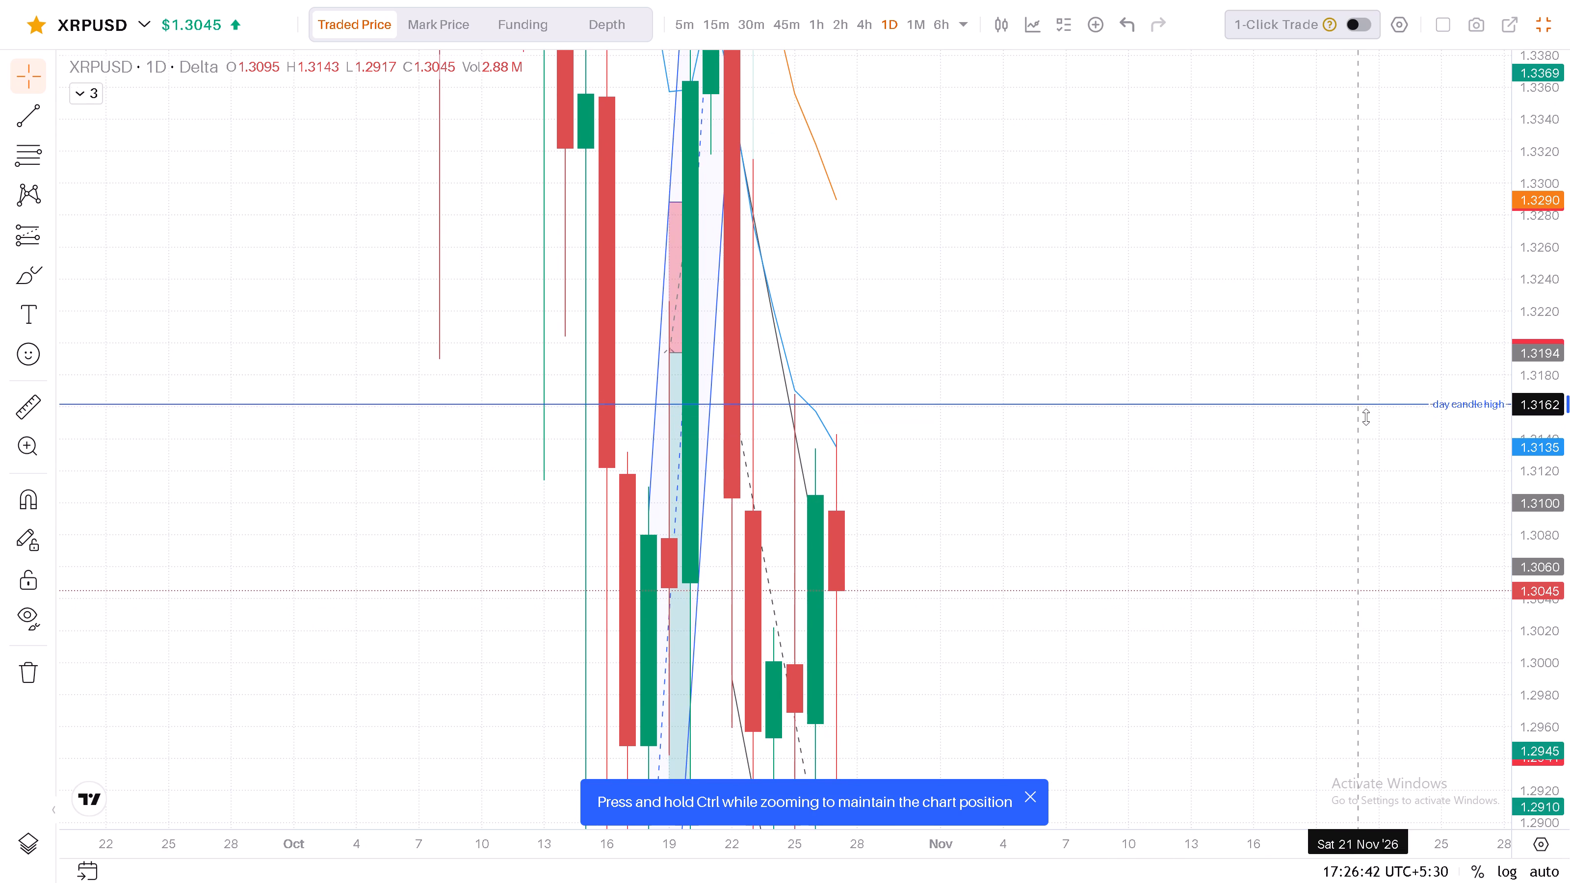
pyautogui.moveTo(1366, 417); pyautogui.dragTo(1365, 450)
# Change the text of the horizontal line at the 26 Oct candle's high to "privious day candle high".
pyautogui.click(916, 128)
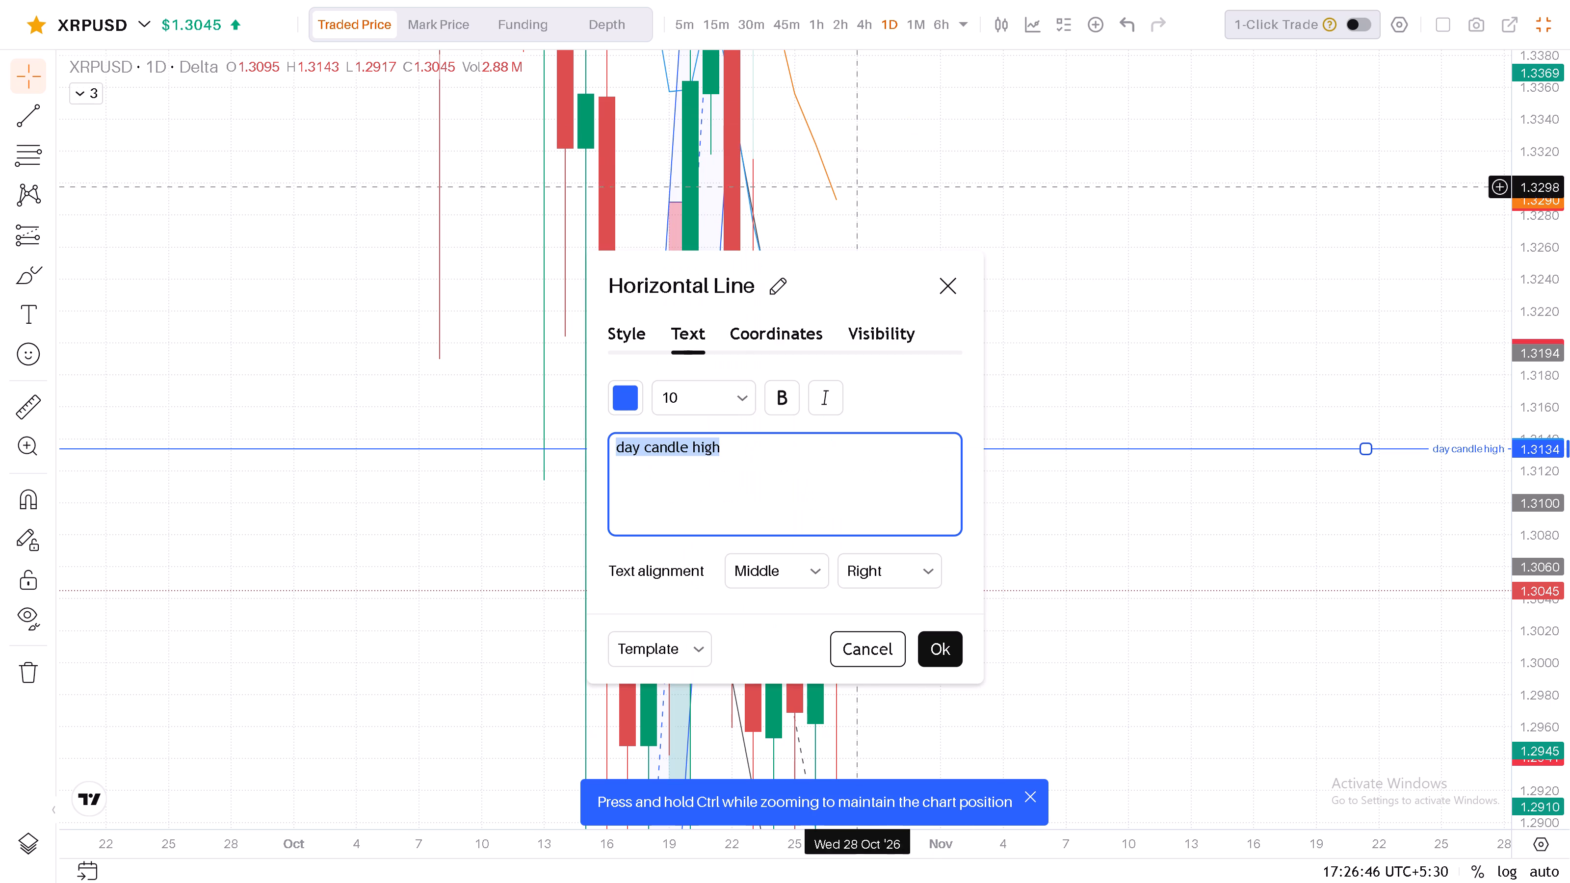
pyautogui.click(615, 446)
pyautogui.write('privious')
pyautogui.press('space')
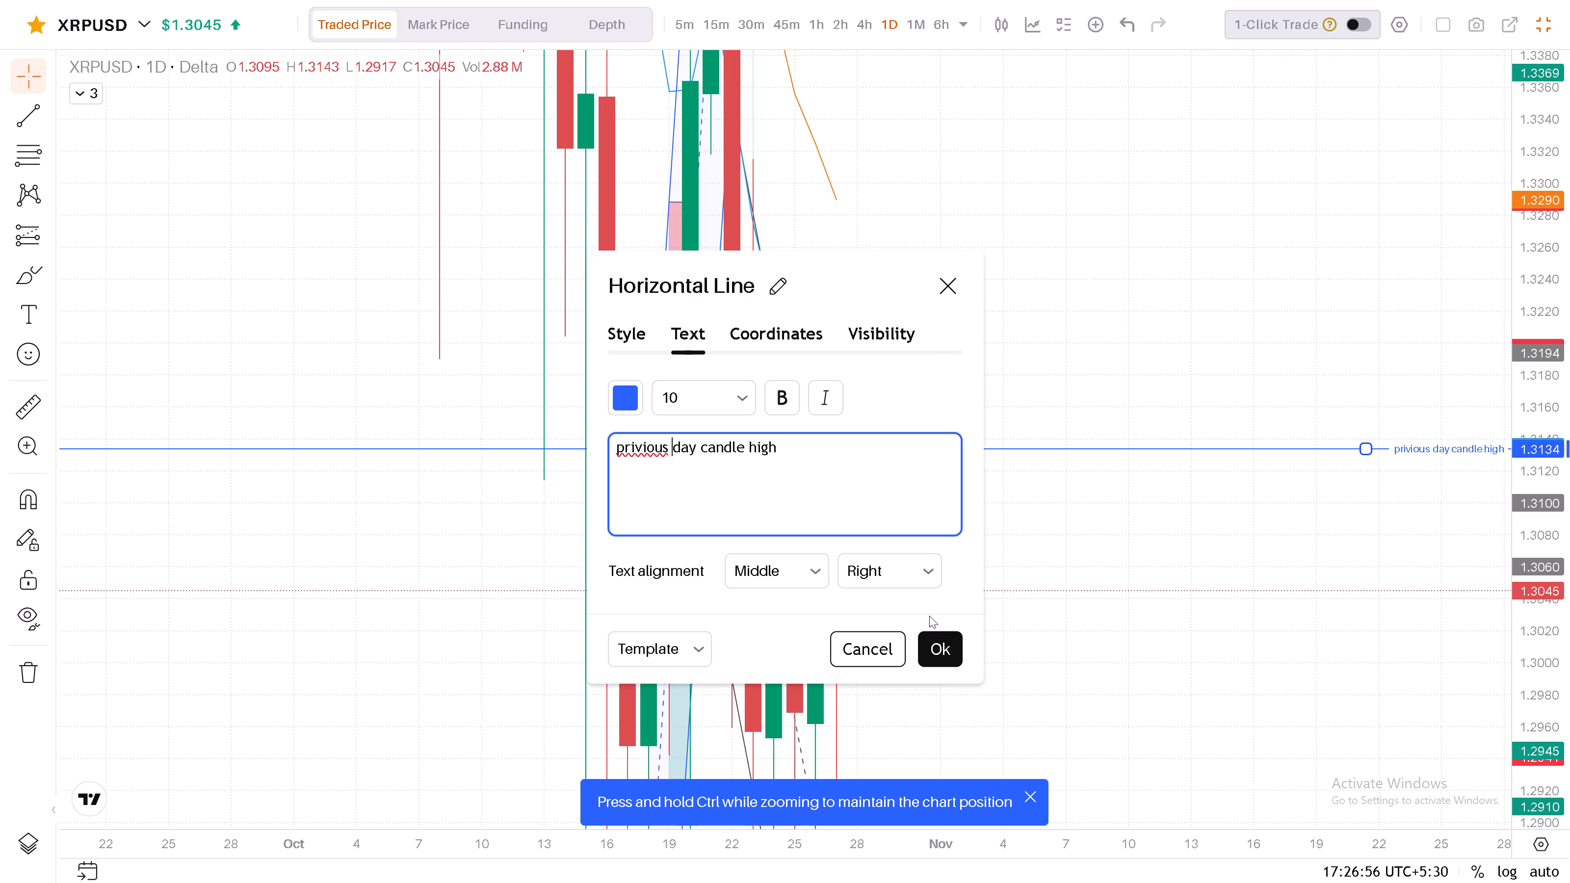
pyautogui.click(934, 647)
pyautogui.click(1058, 578)
# Draw a horizontal line at the 26 Oct daily candle's low, about 1.2738, with a thickness of 1px.
pyautogui.moveTo(1058, 631); pyautogui.dragTo(1051, 611)
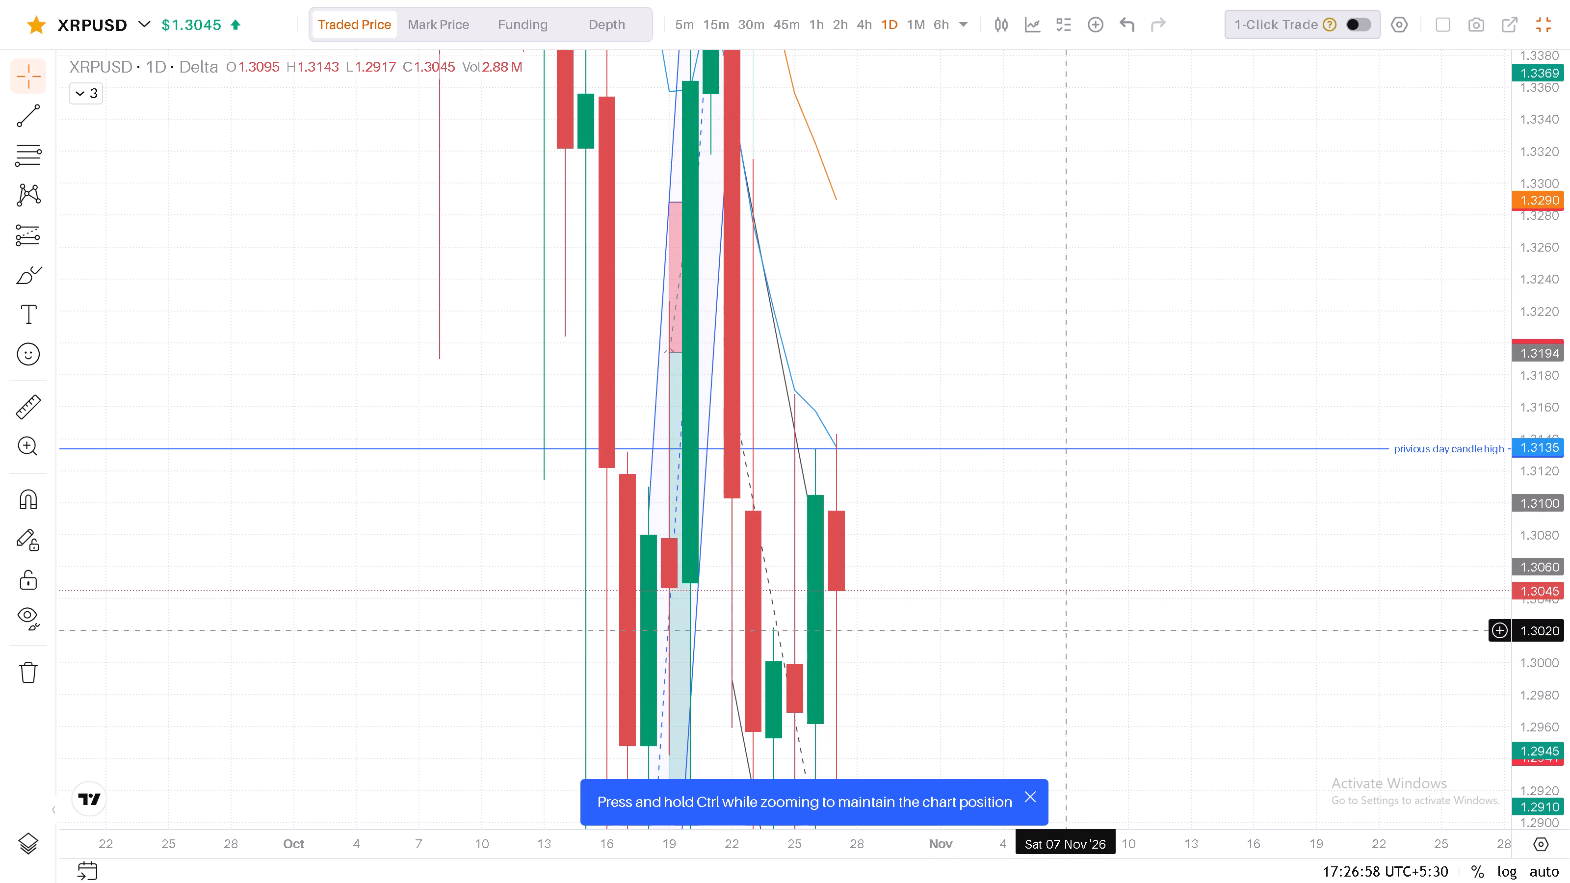
pyautogui.moveTo(1051, 611); pyautogui.dragTo(1002, 402)
pyautogui.moveTo(1537, 302); pyautogui.dragTo(1545, 444)
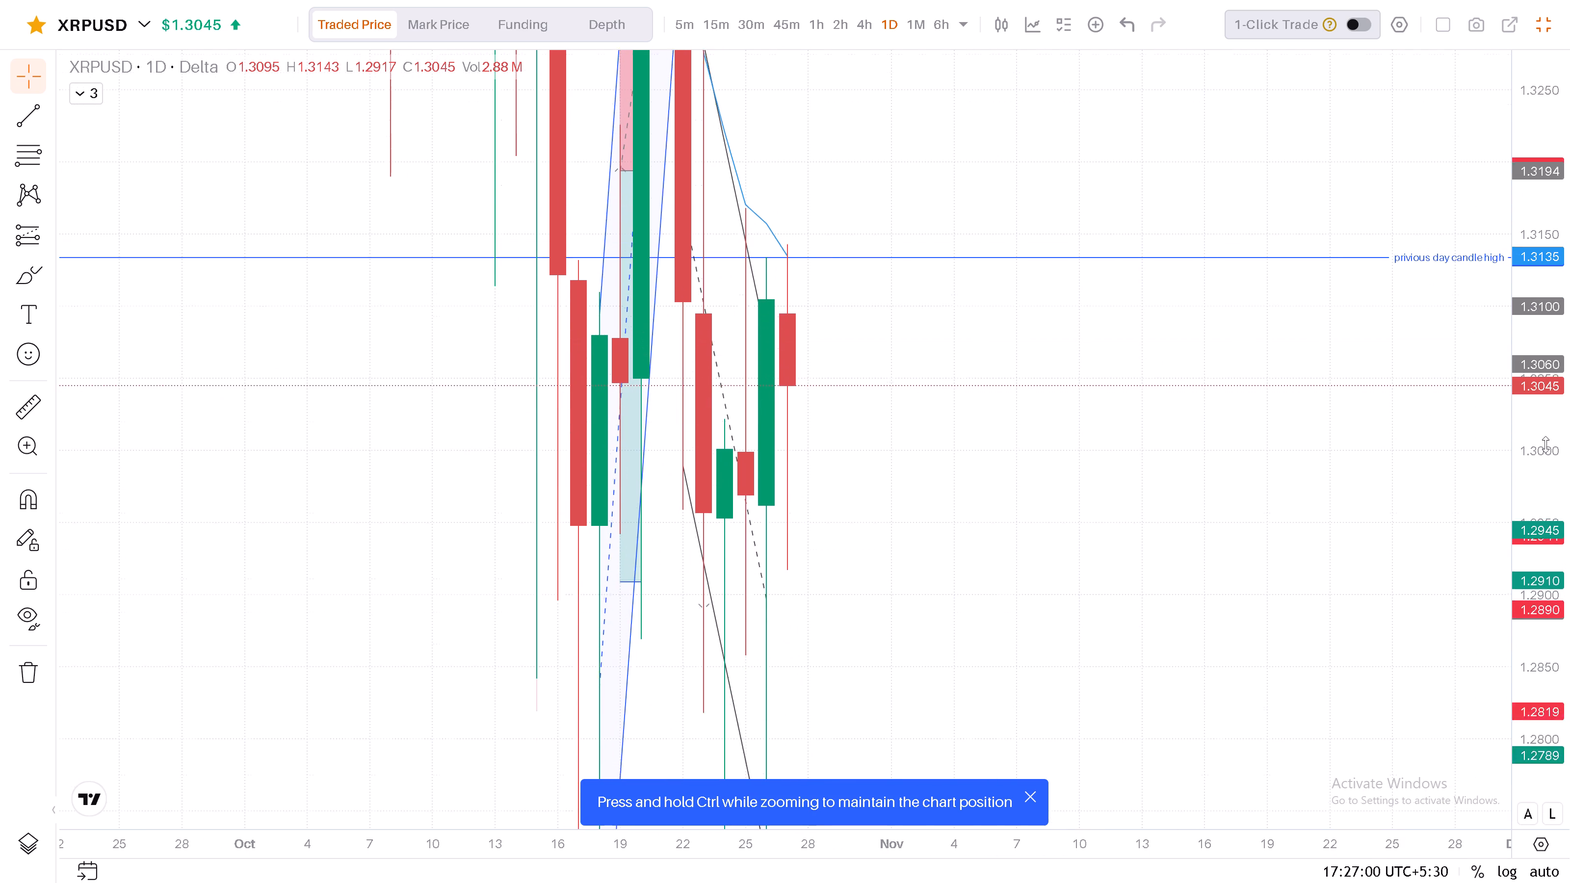
pyautogui.moveTo(1545, 444); pyautogui.dragTo(1492, 722)
pyautogui.moveTo(1537, 448); pyautogui.dragTo(1526, 625)
pyautogui.moveTo(973, 485); pyautogui.dragTo(977, 456)
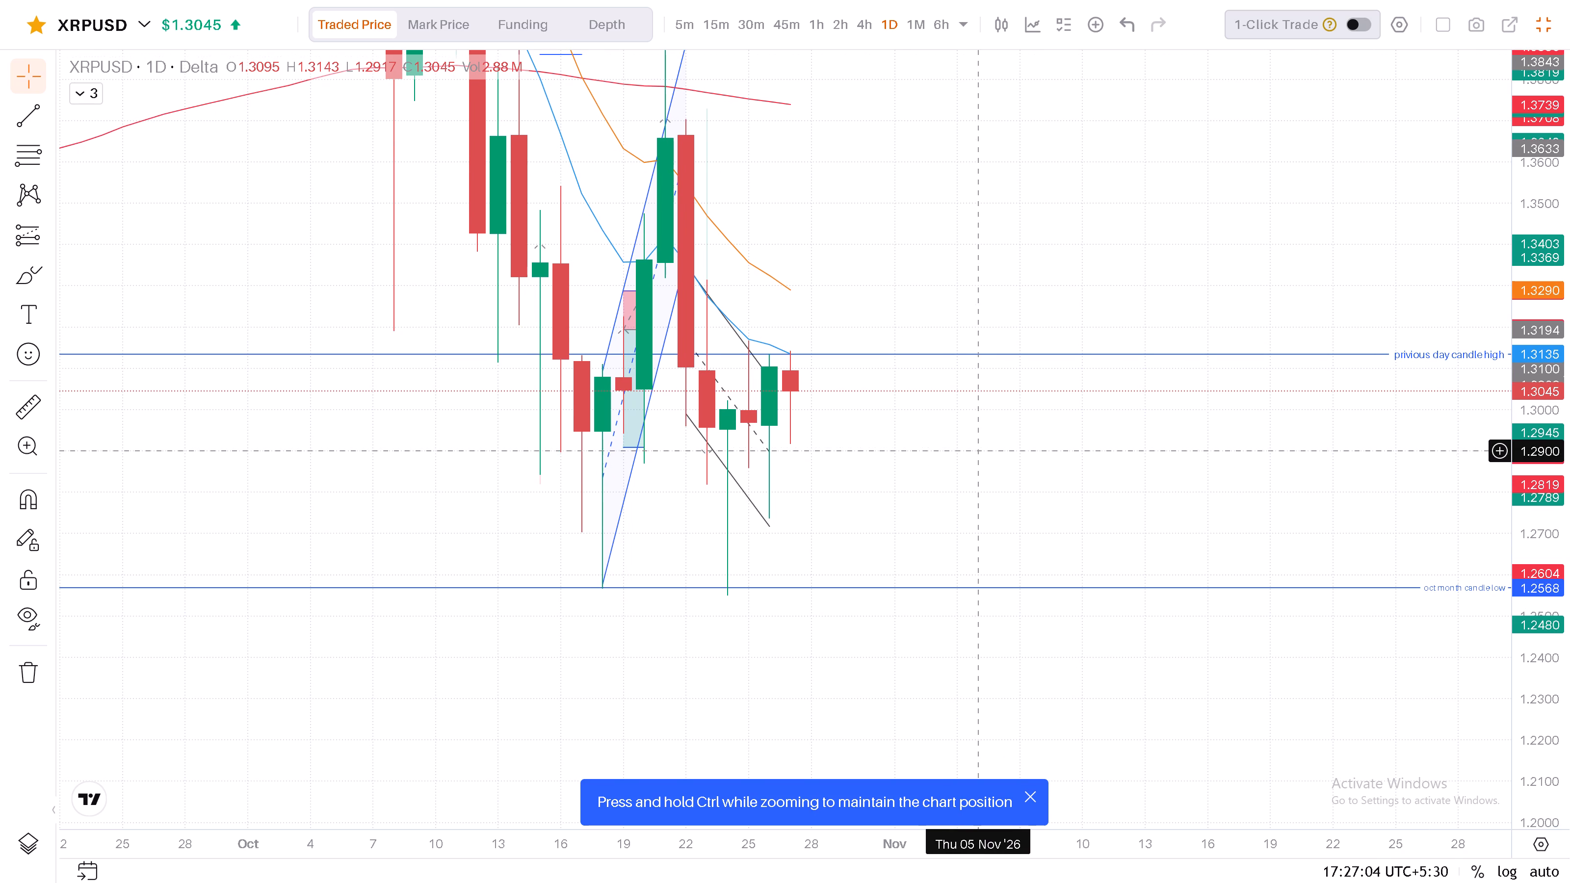
pyautogui.click(46, 112)
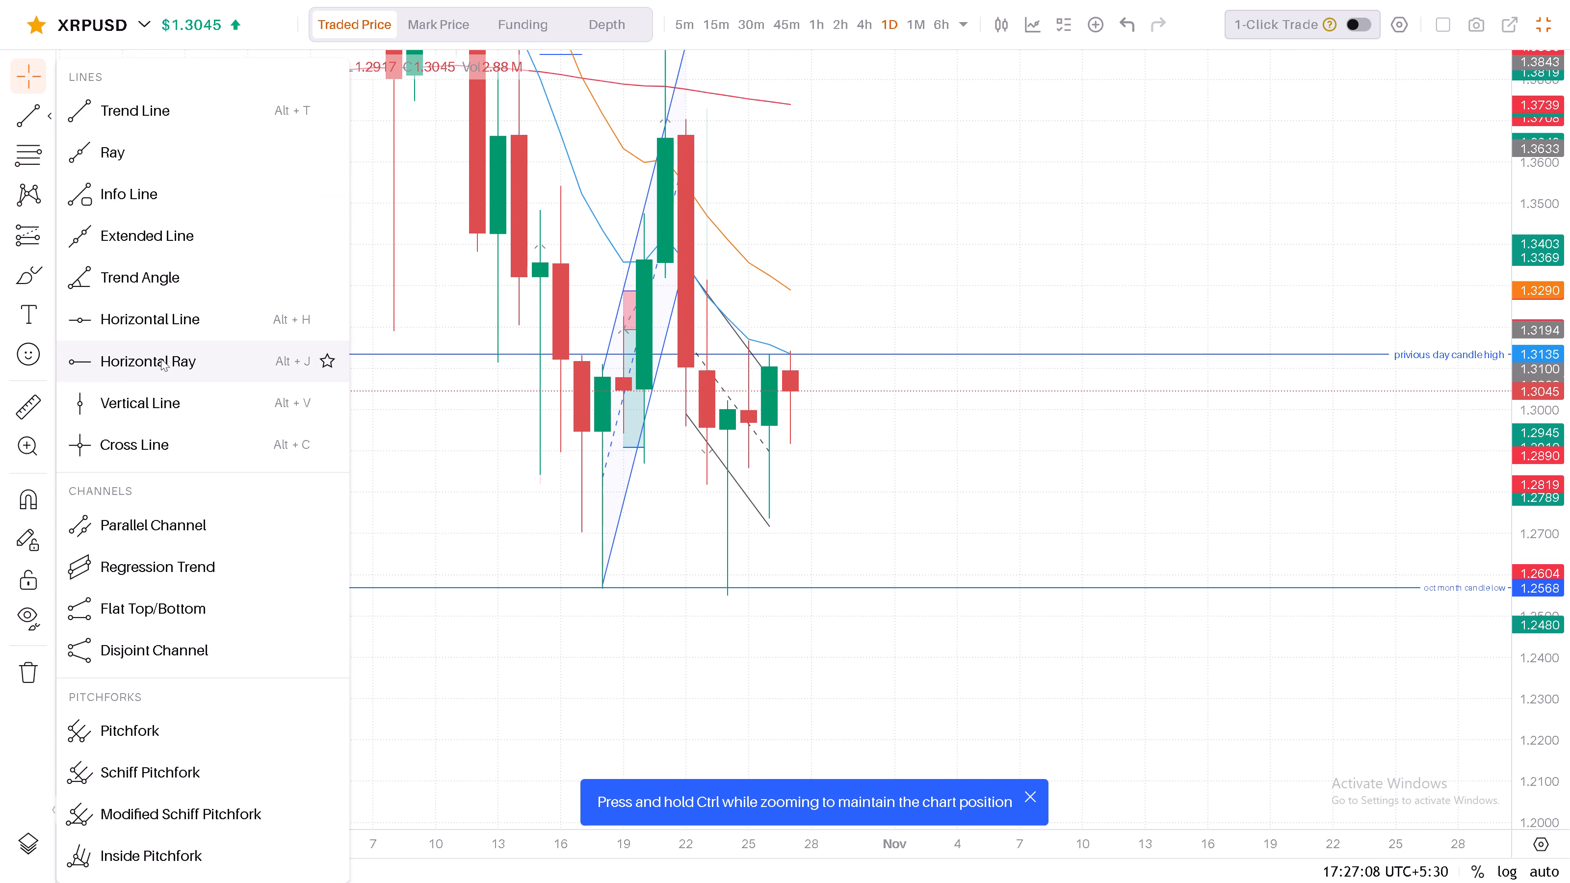
pyautogui.click(179, 315)
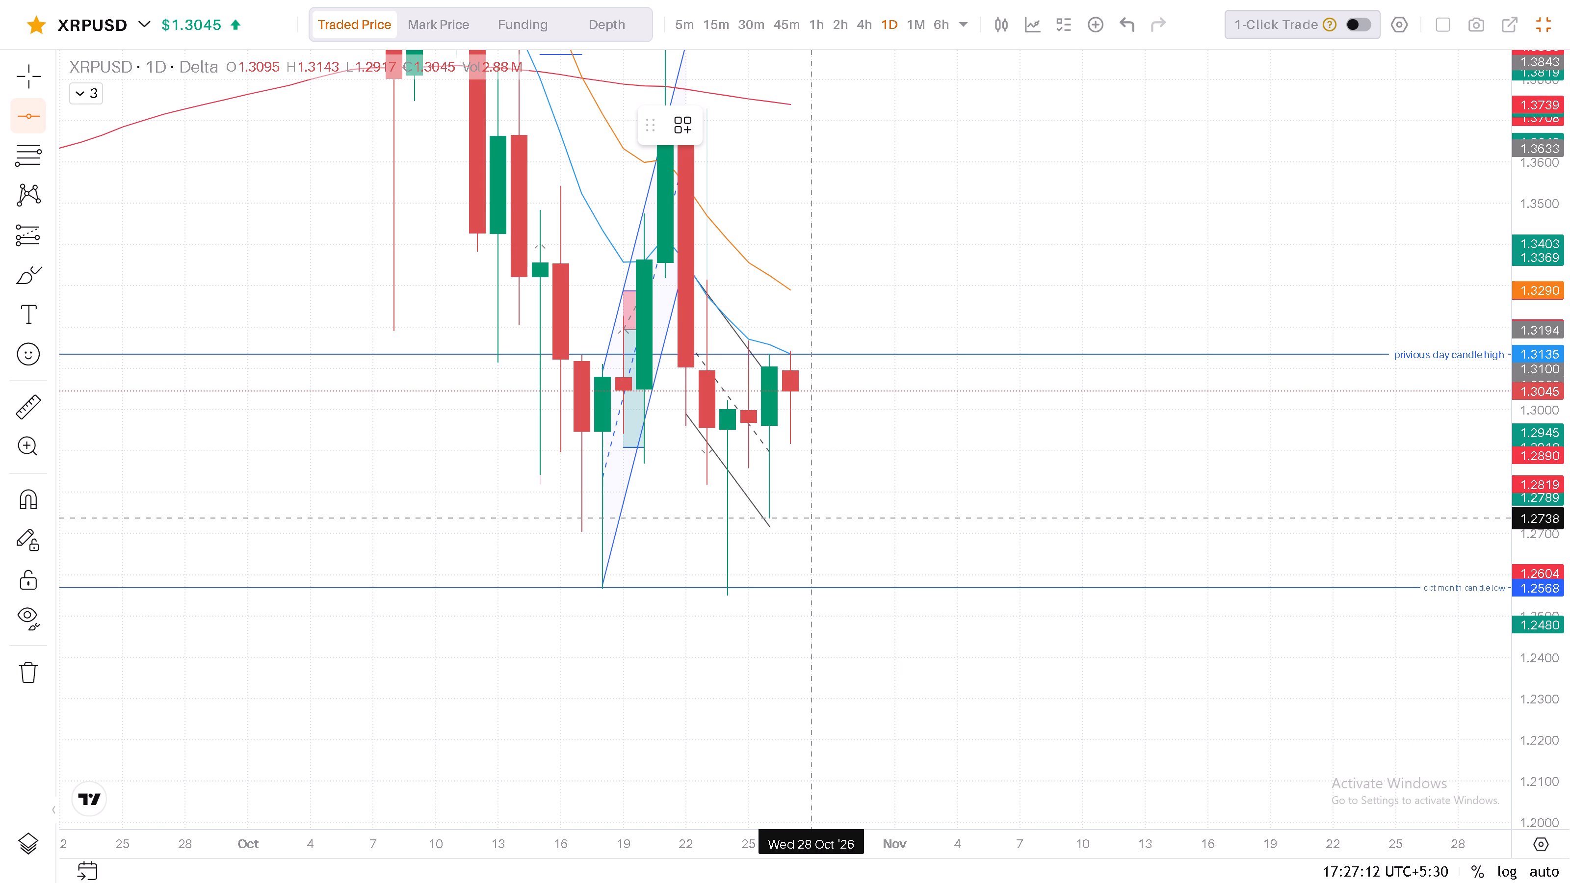
pyautogui.click(806, 518)
pyautogui.click(836, 116)
pyautogui.click(845, 178)
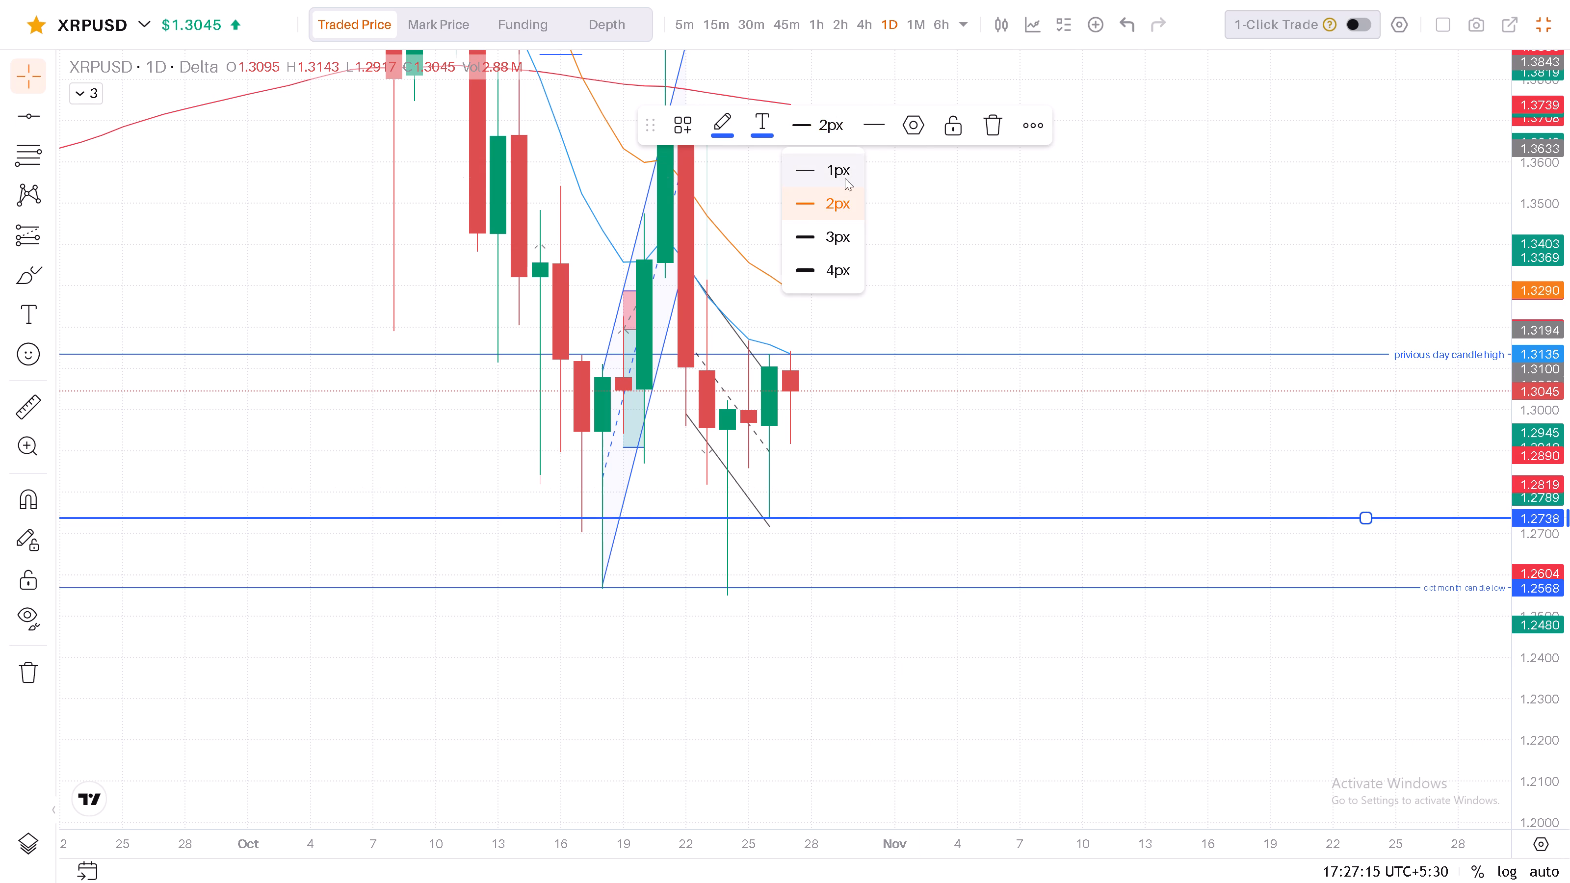
# Label the new horizontal line at 1.2738 "privious day candle low" and align the text right.
pyautogui.click(905, 137)
pyautogui.click(738, 429)
pyautogui.click(743, 442)
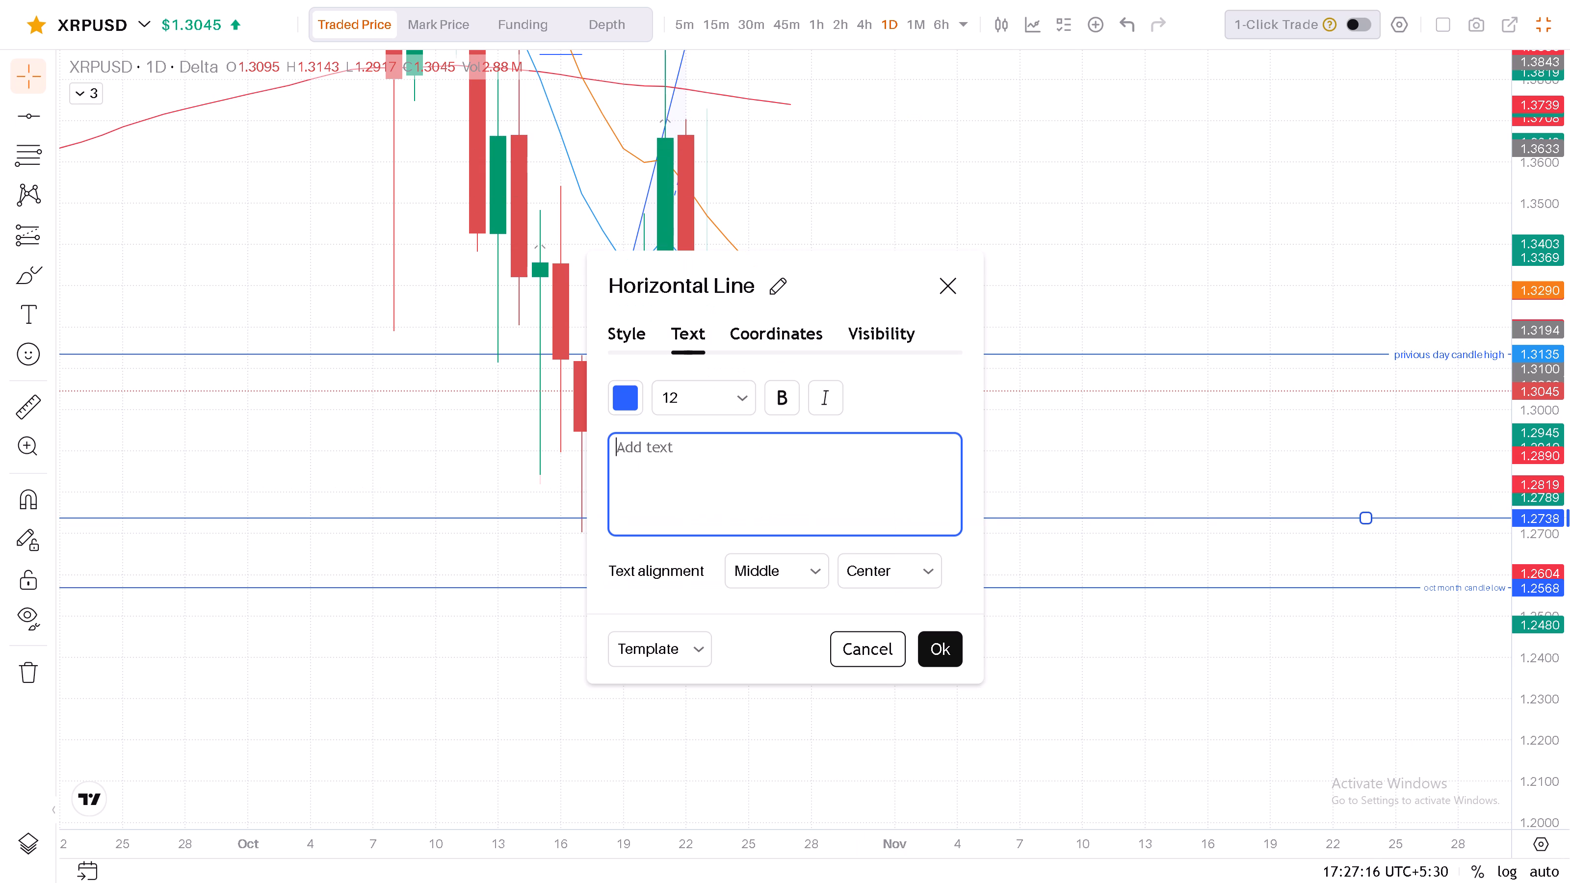
pyautogui.write('privious day candle')
pyautogui.press('space')
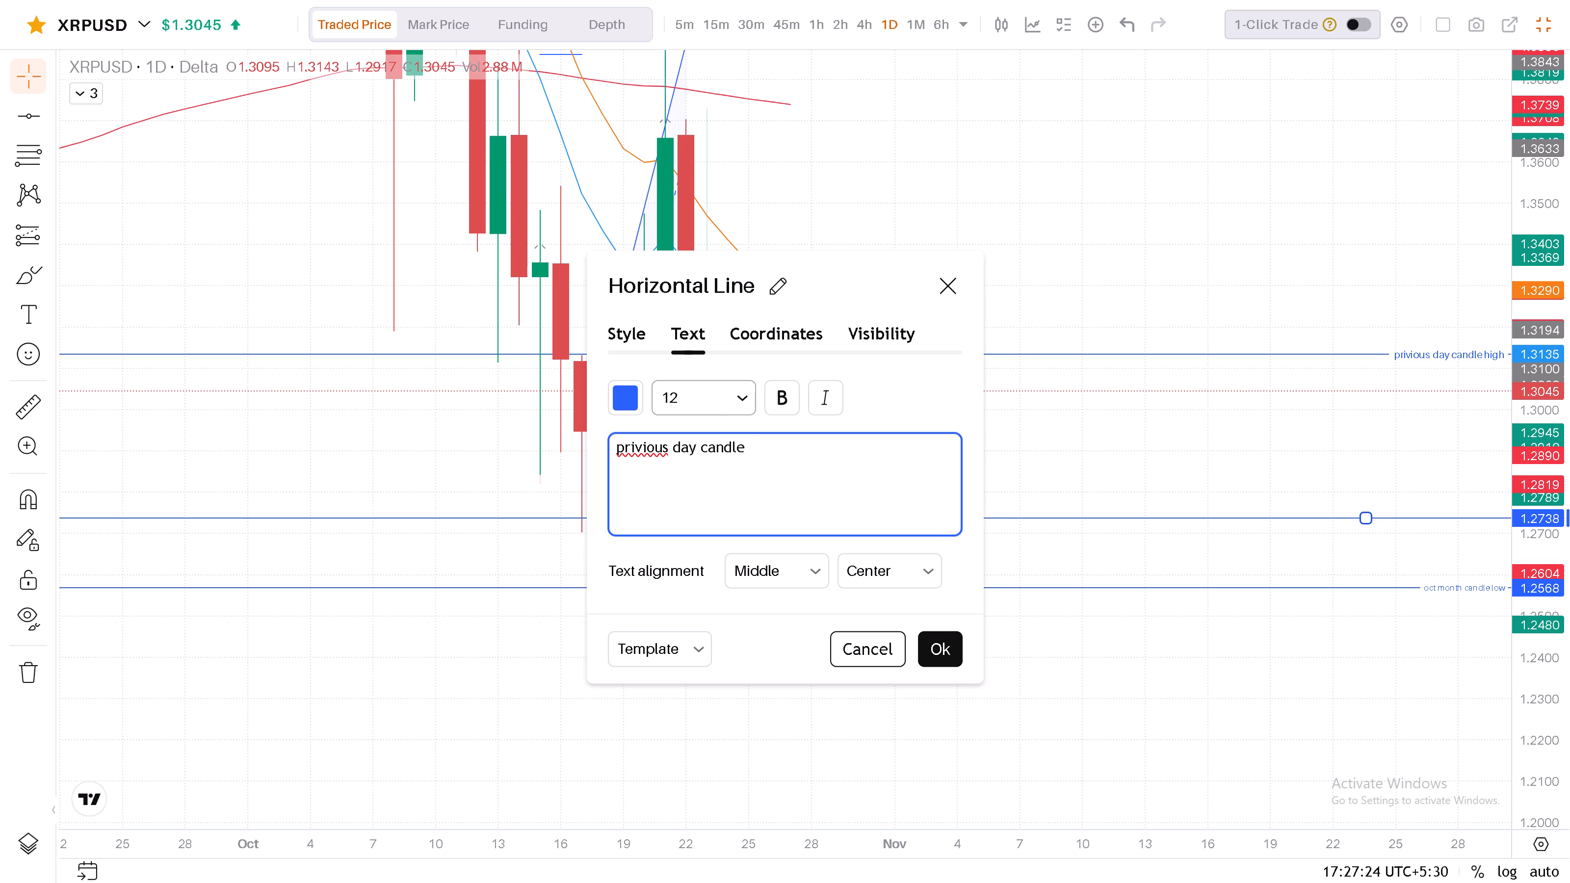
pyautogui.write('lo')
pyautogui.press('w')
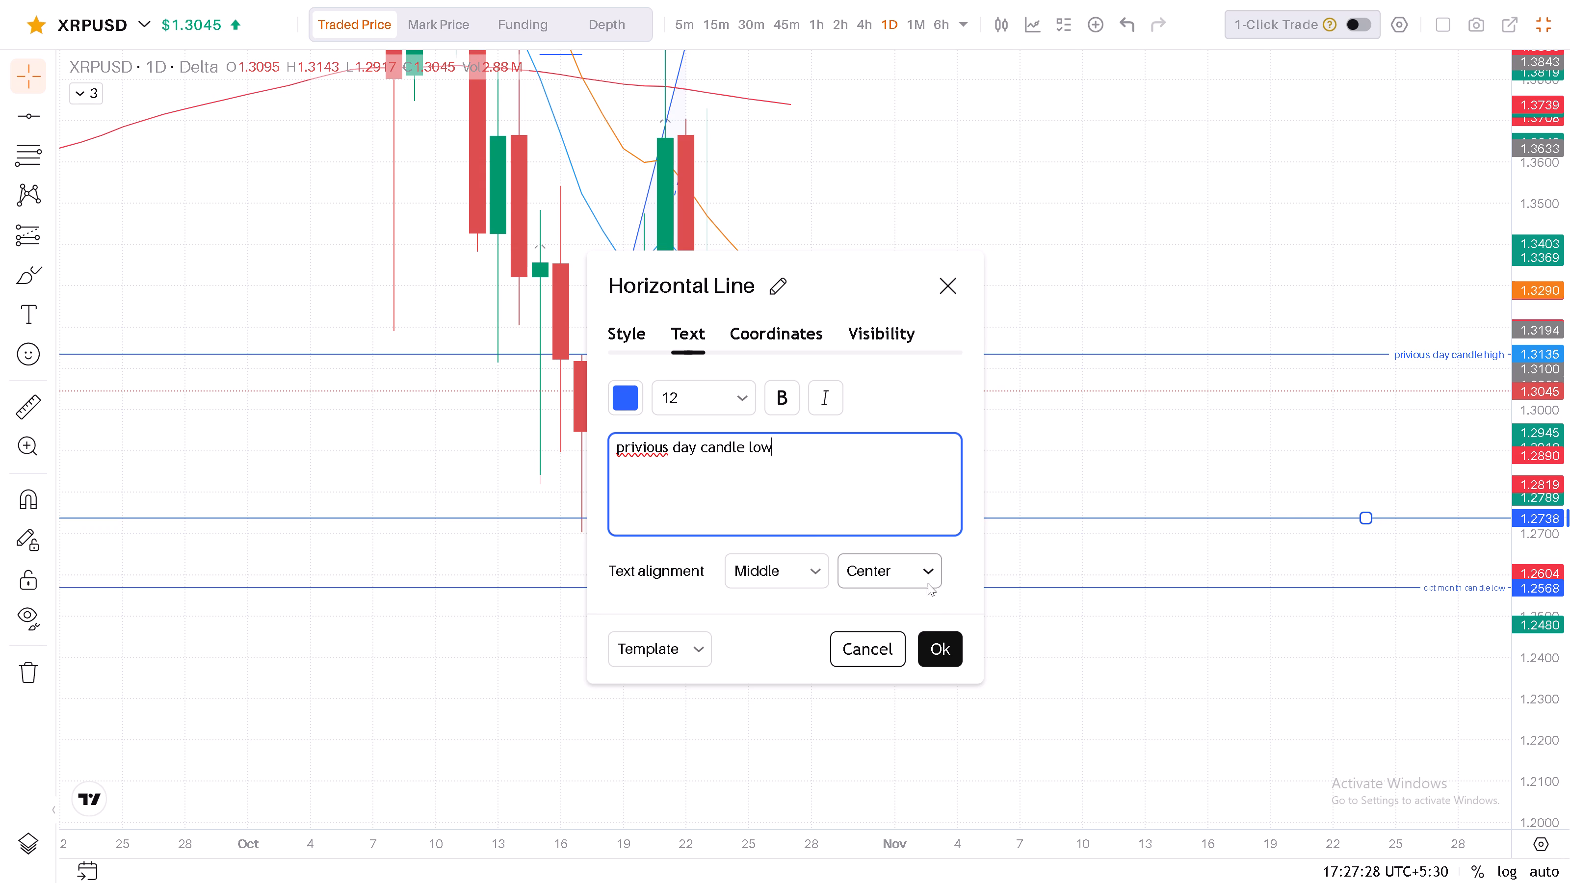
pyautogui.click(924, 575)
pyautogui.click(910, 671)
pyautogui.click(799, 577)
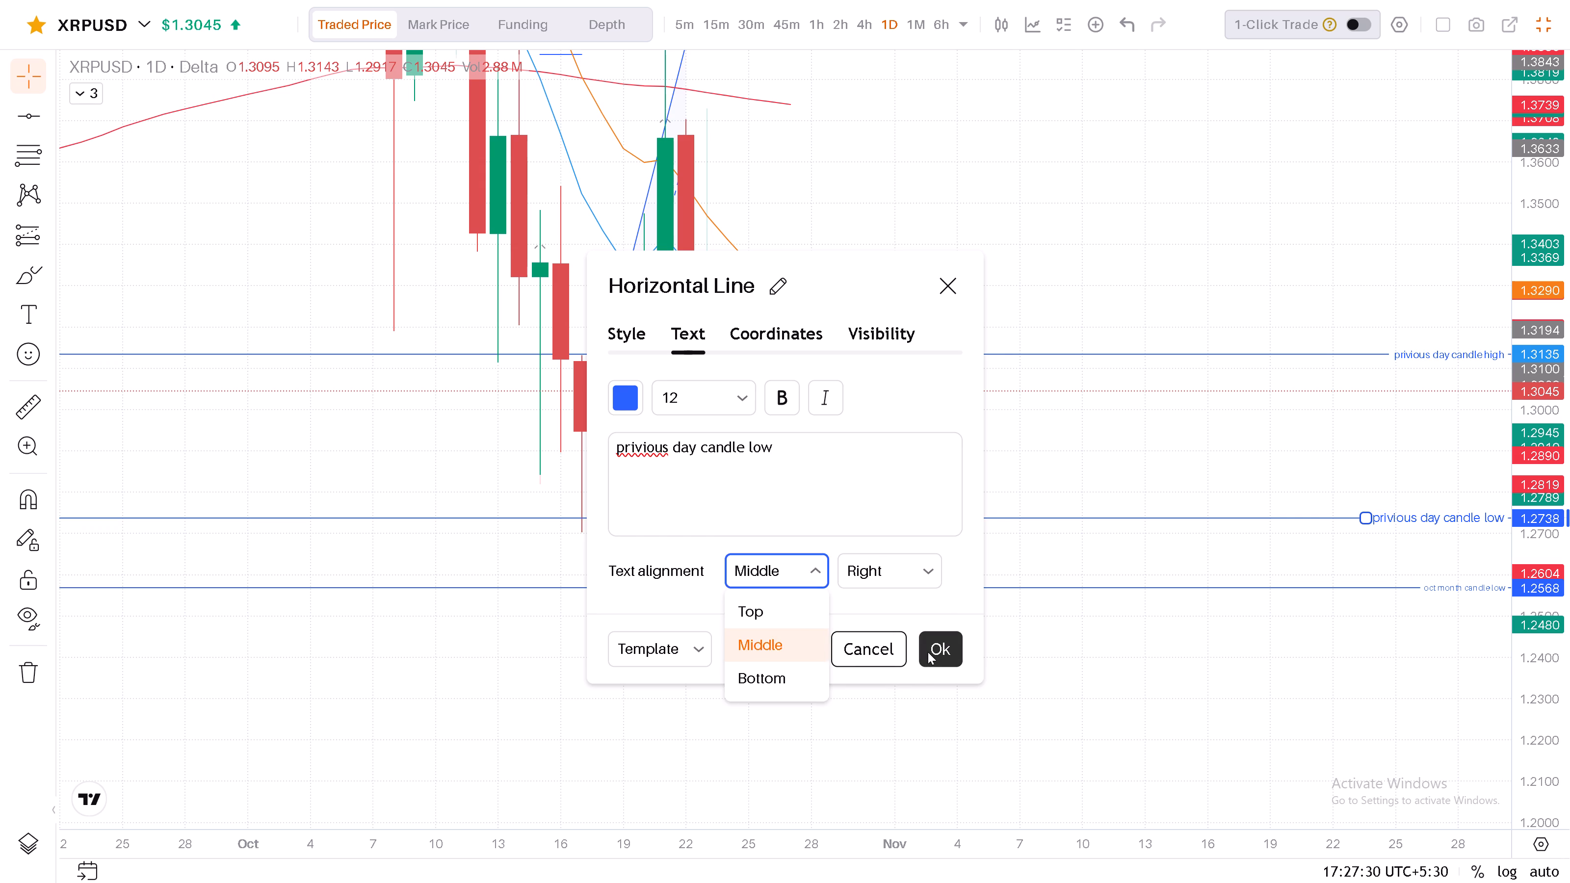
pyautogui.click(928, 652)
pyautogui.moveTo(890, 631); pyautogui.dragTo(903, 631)
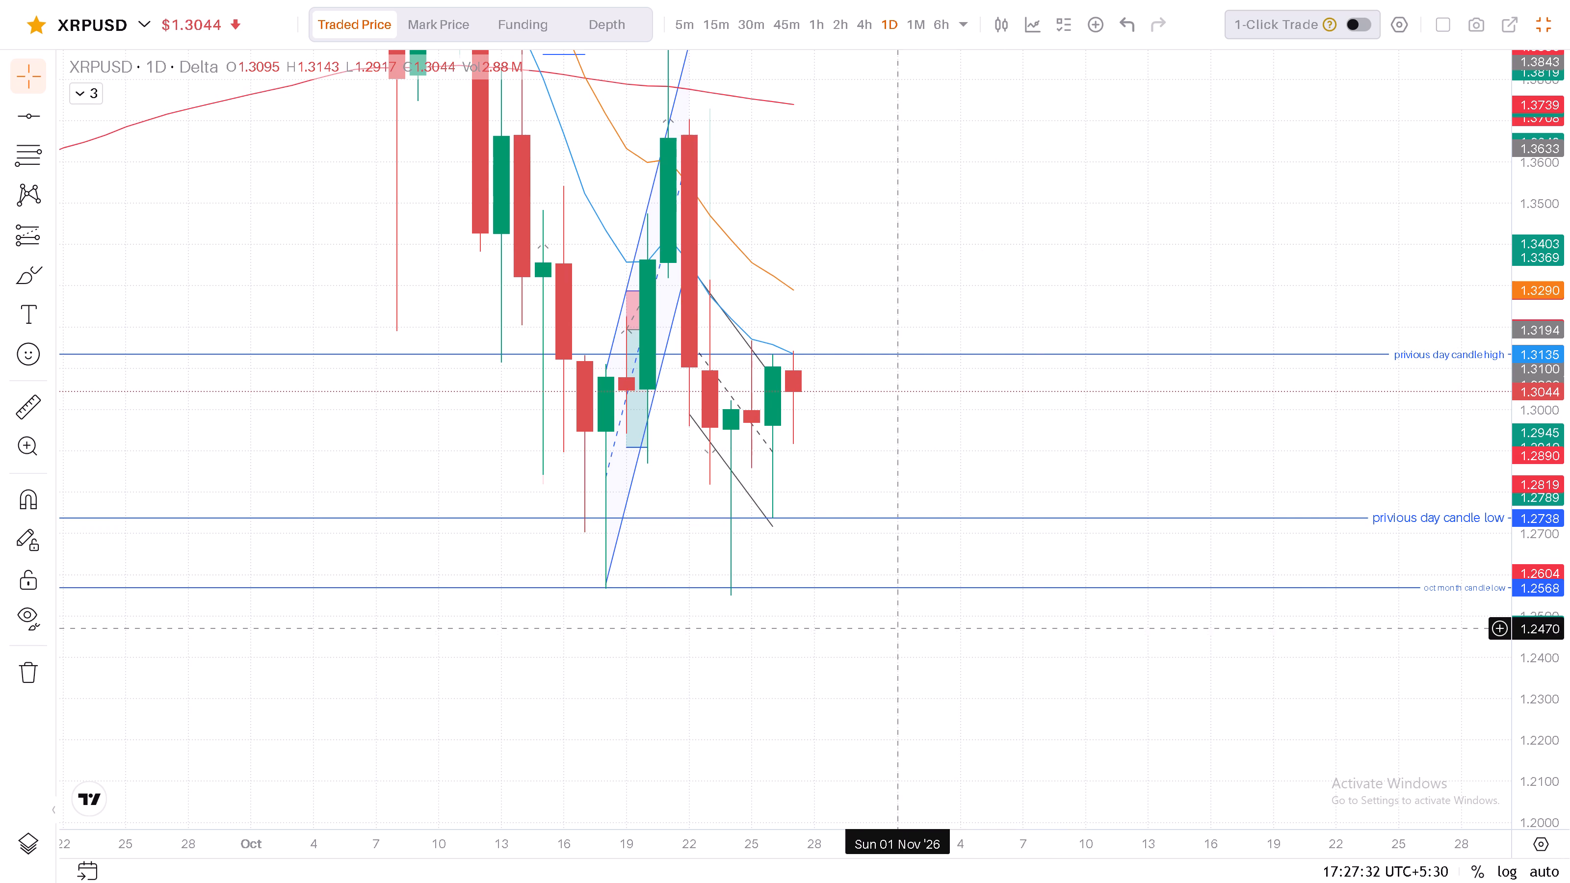
# Examine the XRPUSD candles on the 4h and 2h timeframes against the previous day lines and both channels.
pyautogui.click(859, 23)
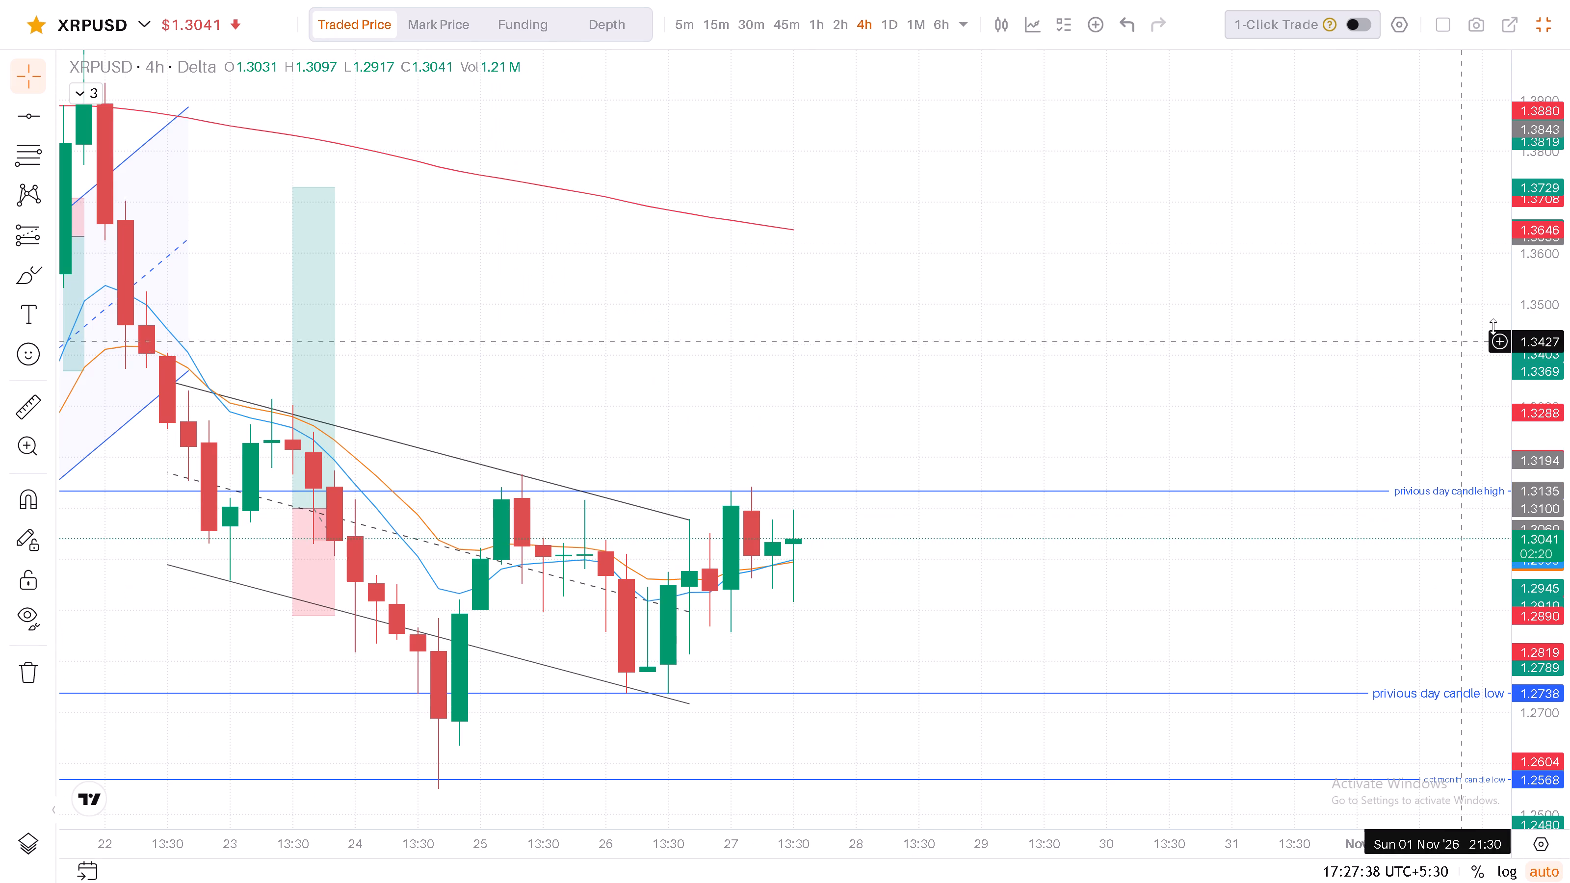
pyautogui.moveTo(1533, 310); pyautogui.dragTo(1507, 405)
pyautogui.moveTo(662, 385); pyautogui.dragTo(846, 370)
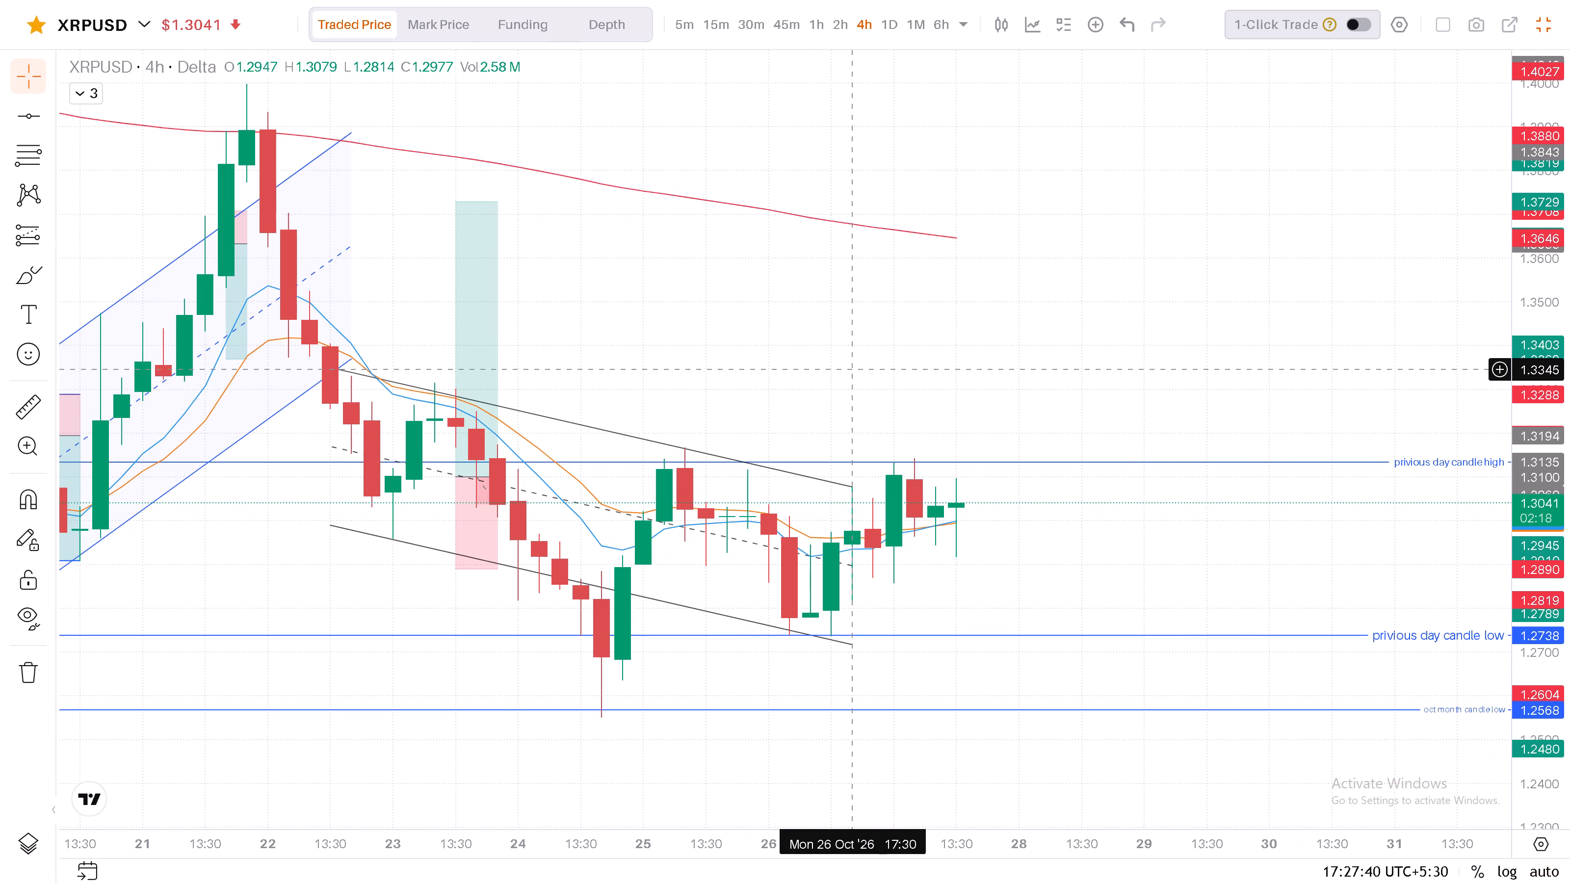
pyautogui.click(840, 26)
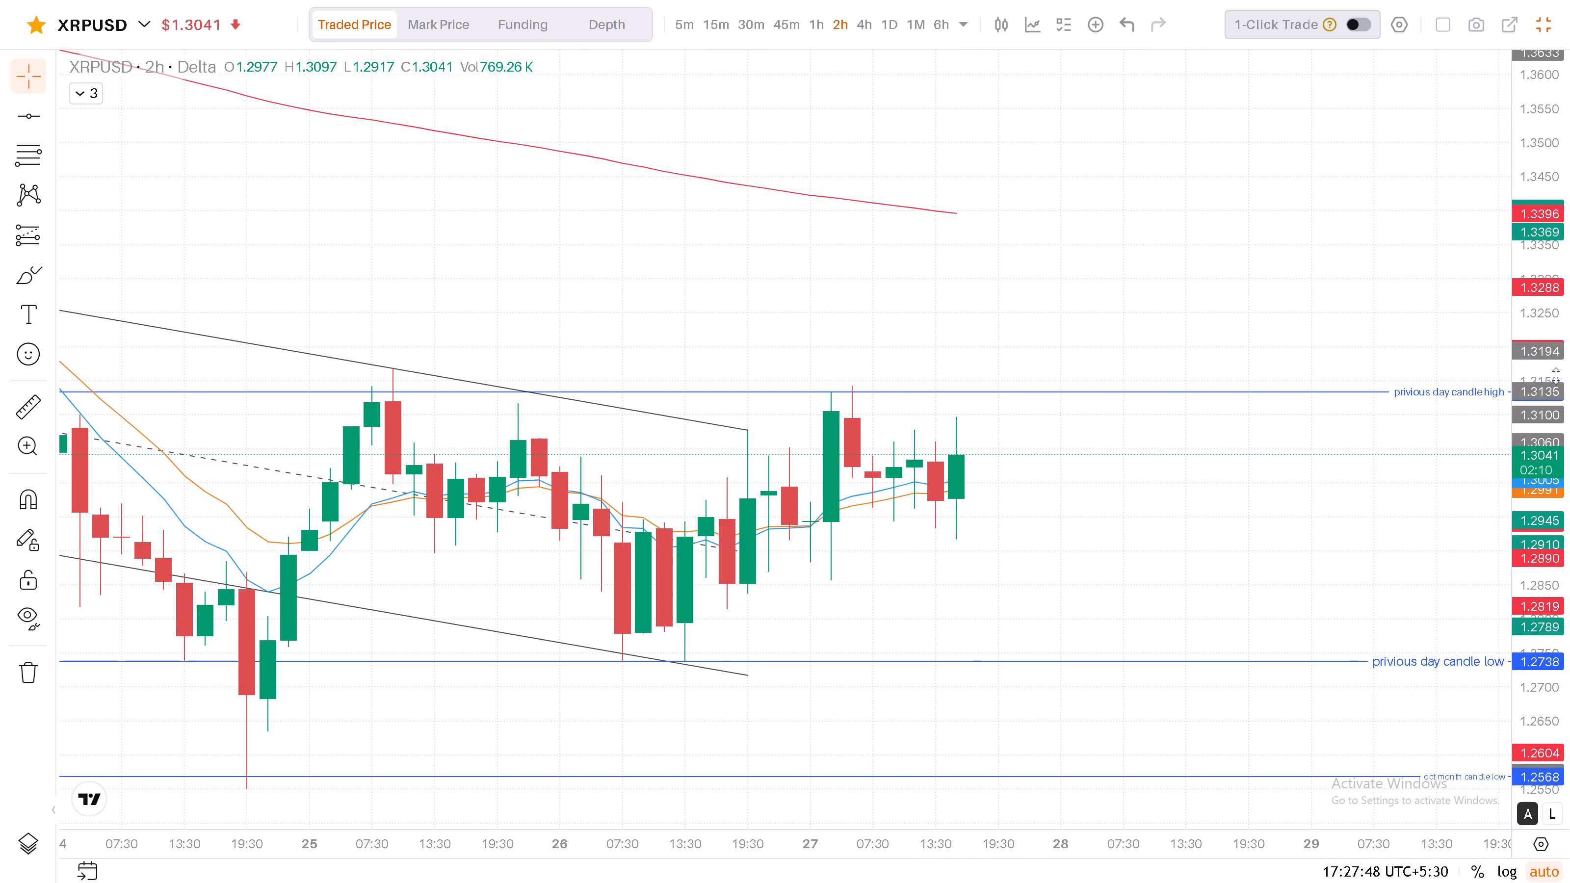
pyautogui.moveTo(1556, 376); pyautogui.dragTo(1533, 510)
pyautogui.scroll(-5, 1119, 574)
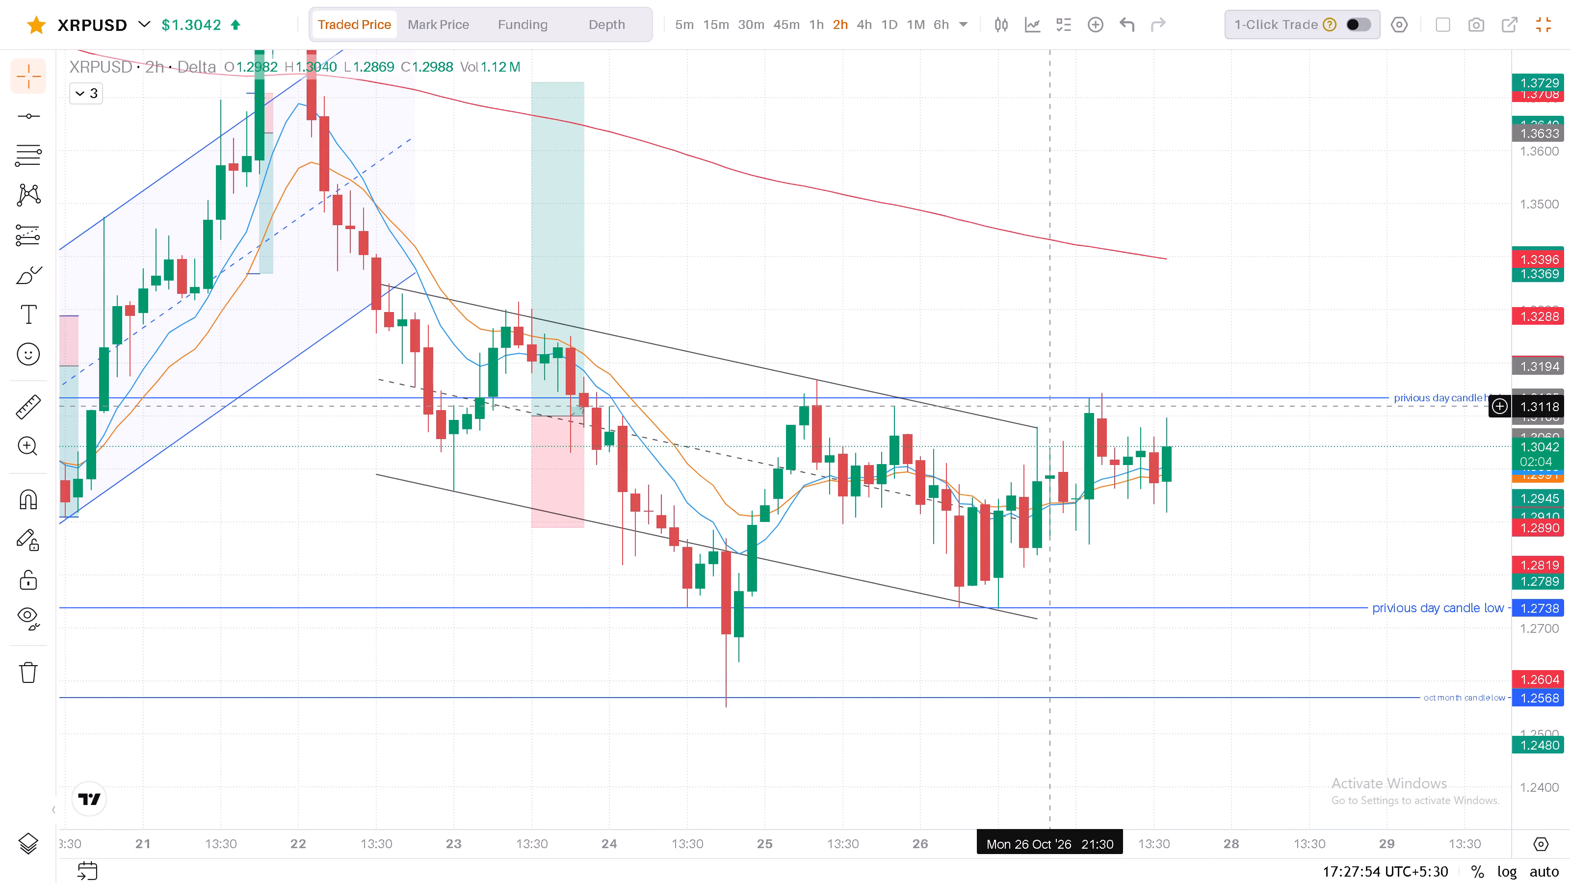
pyautogui.scroll(-3, 1047, 406)
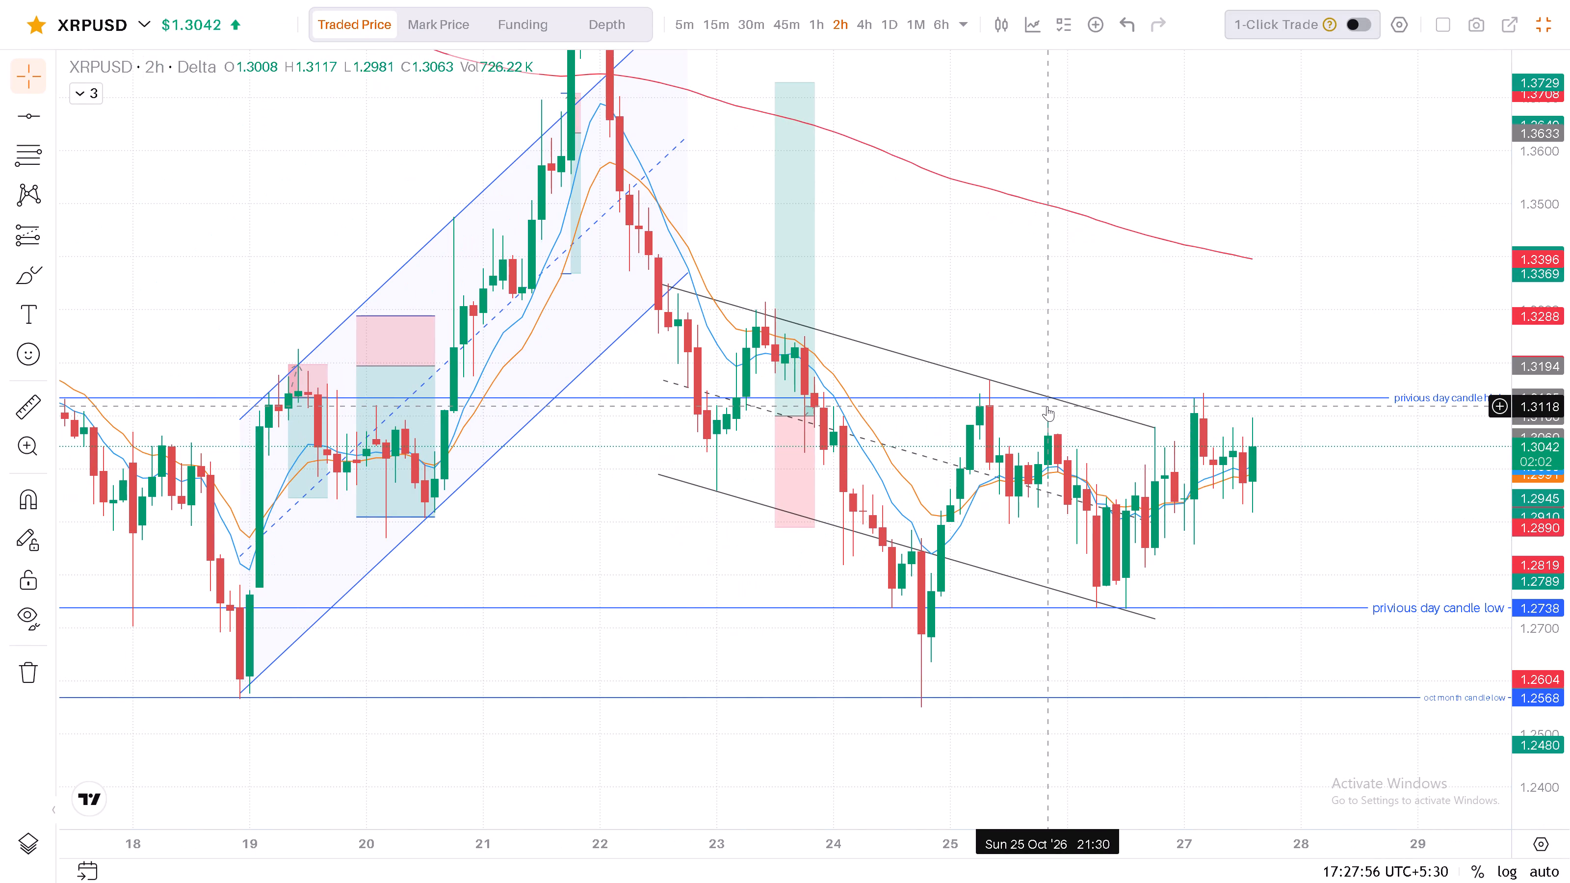
pyautogui.scroll(-3, 1047, 406)
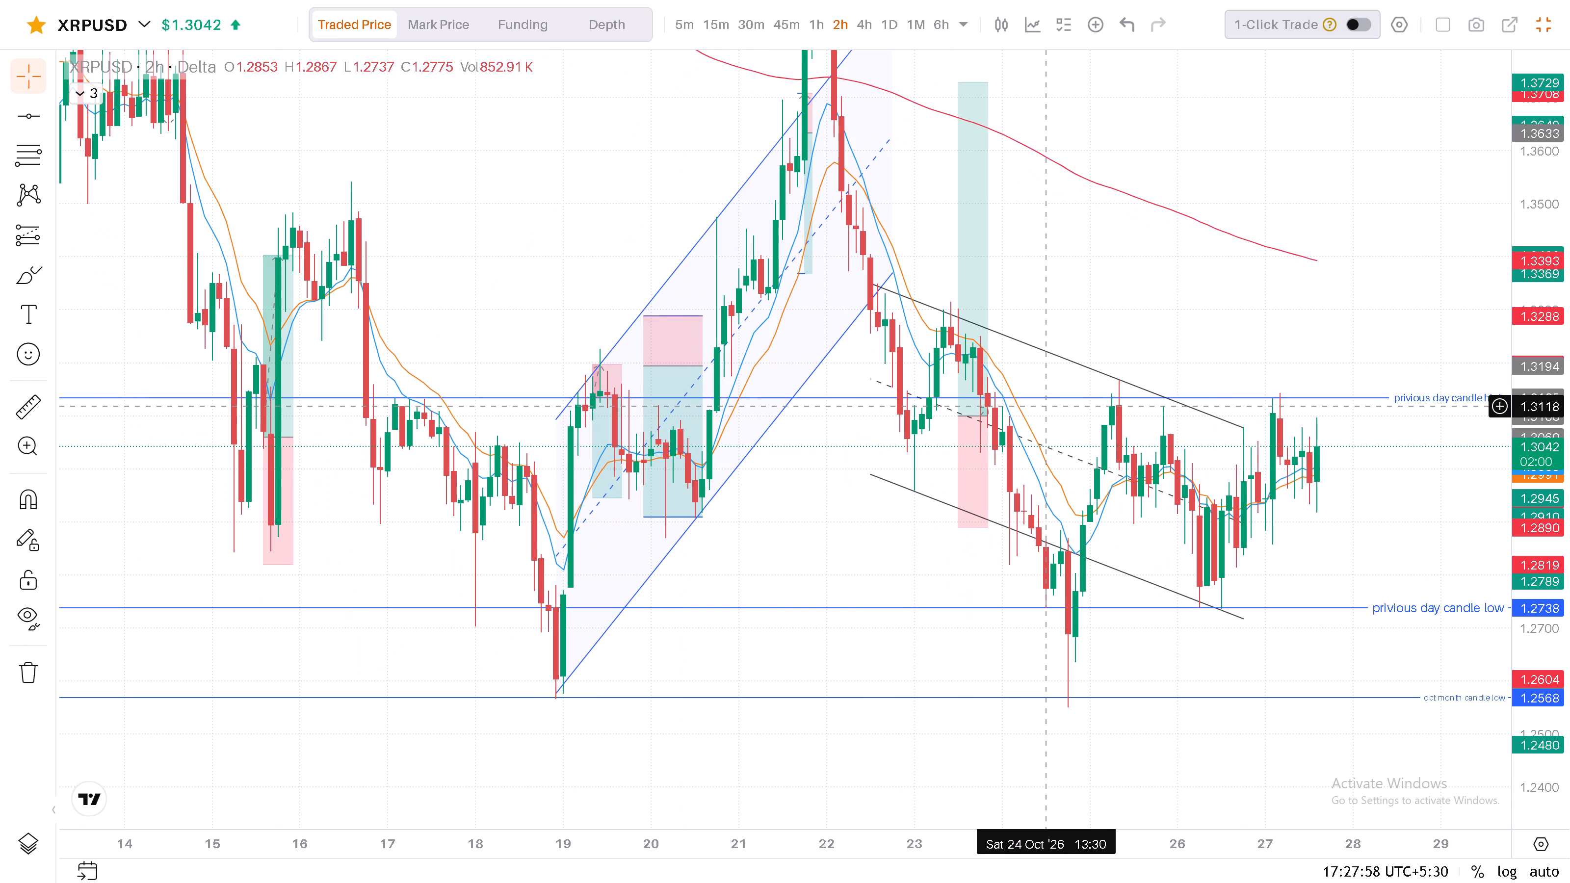
pyautogui.scroll(-5, 1047, 406)
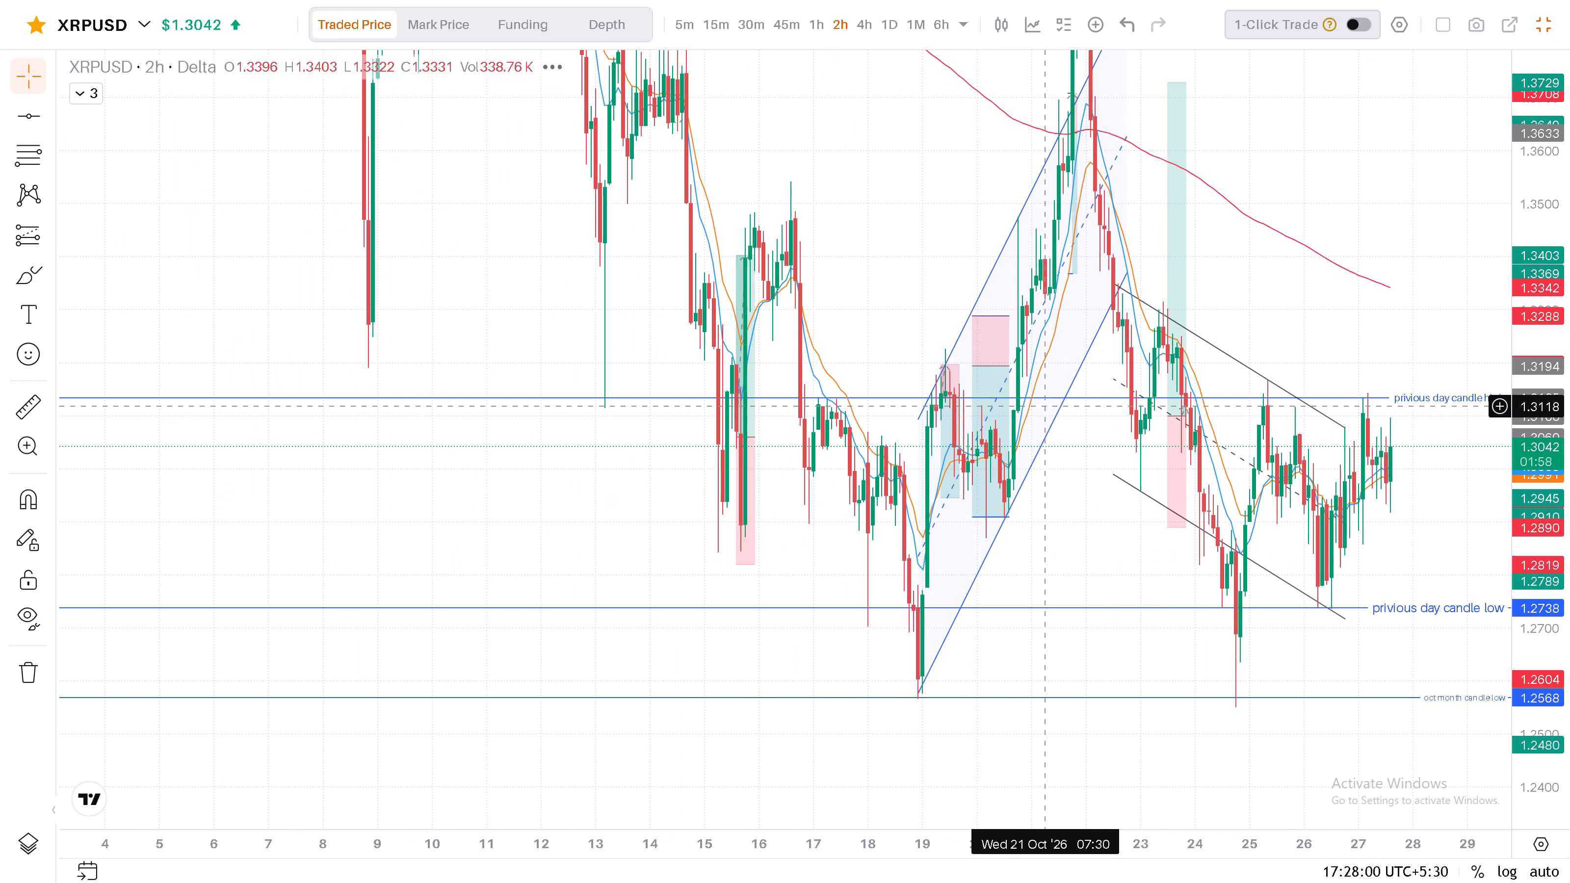
pyautogui.scroll(1, 1047, 406)
pyautogui.scroll(-1, 1047, 406)
pyautogui.scroll(6, 1047, 406)
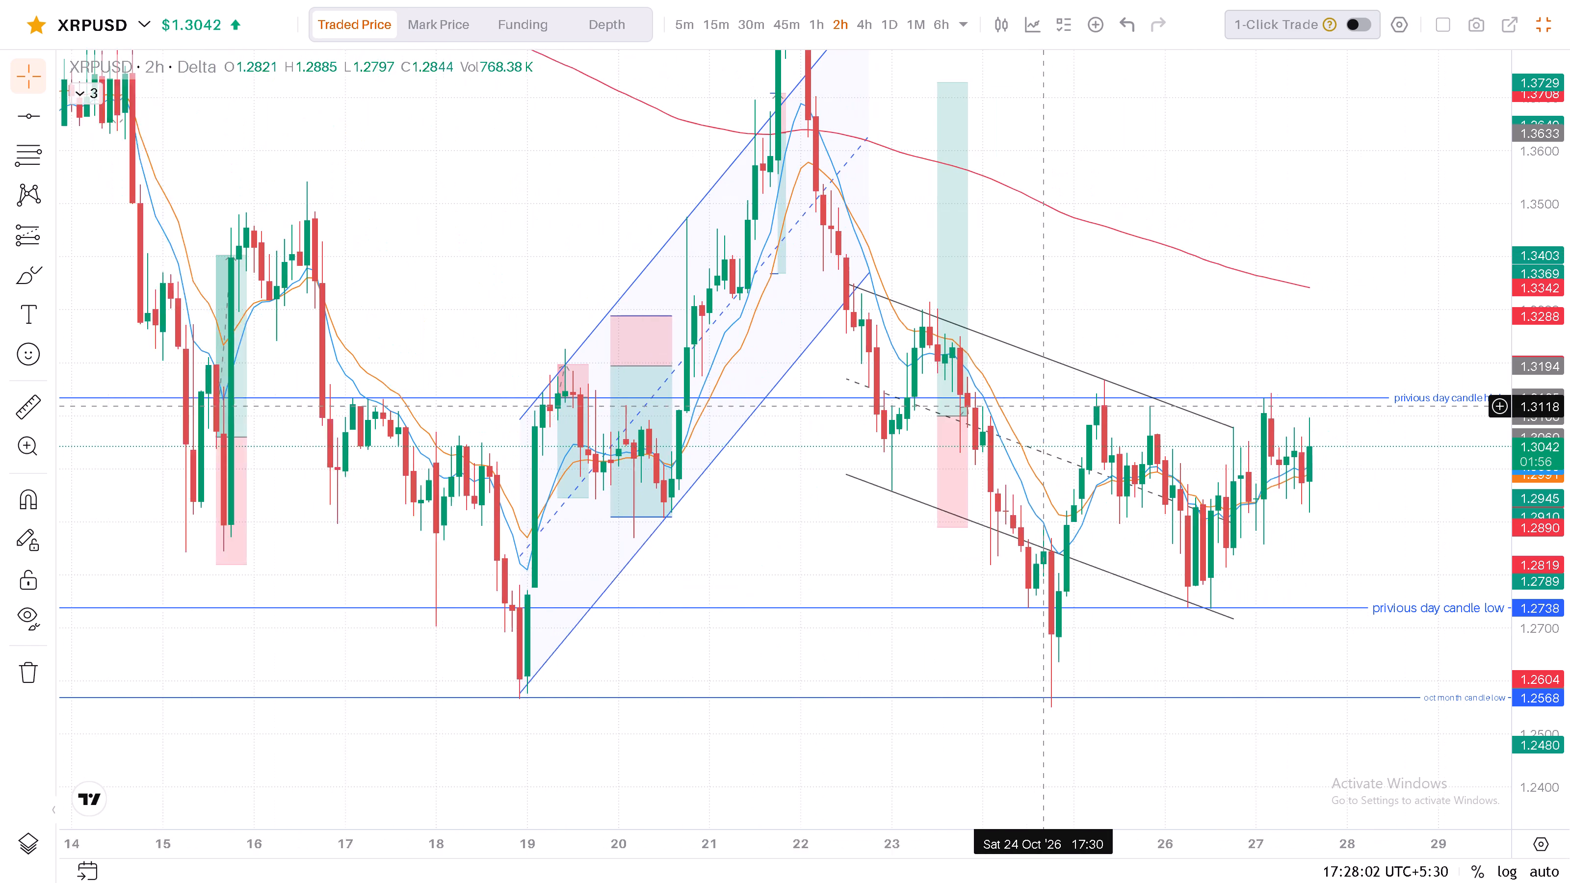
pyautogui.scroll(5, 1047, 406)
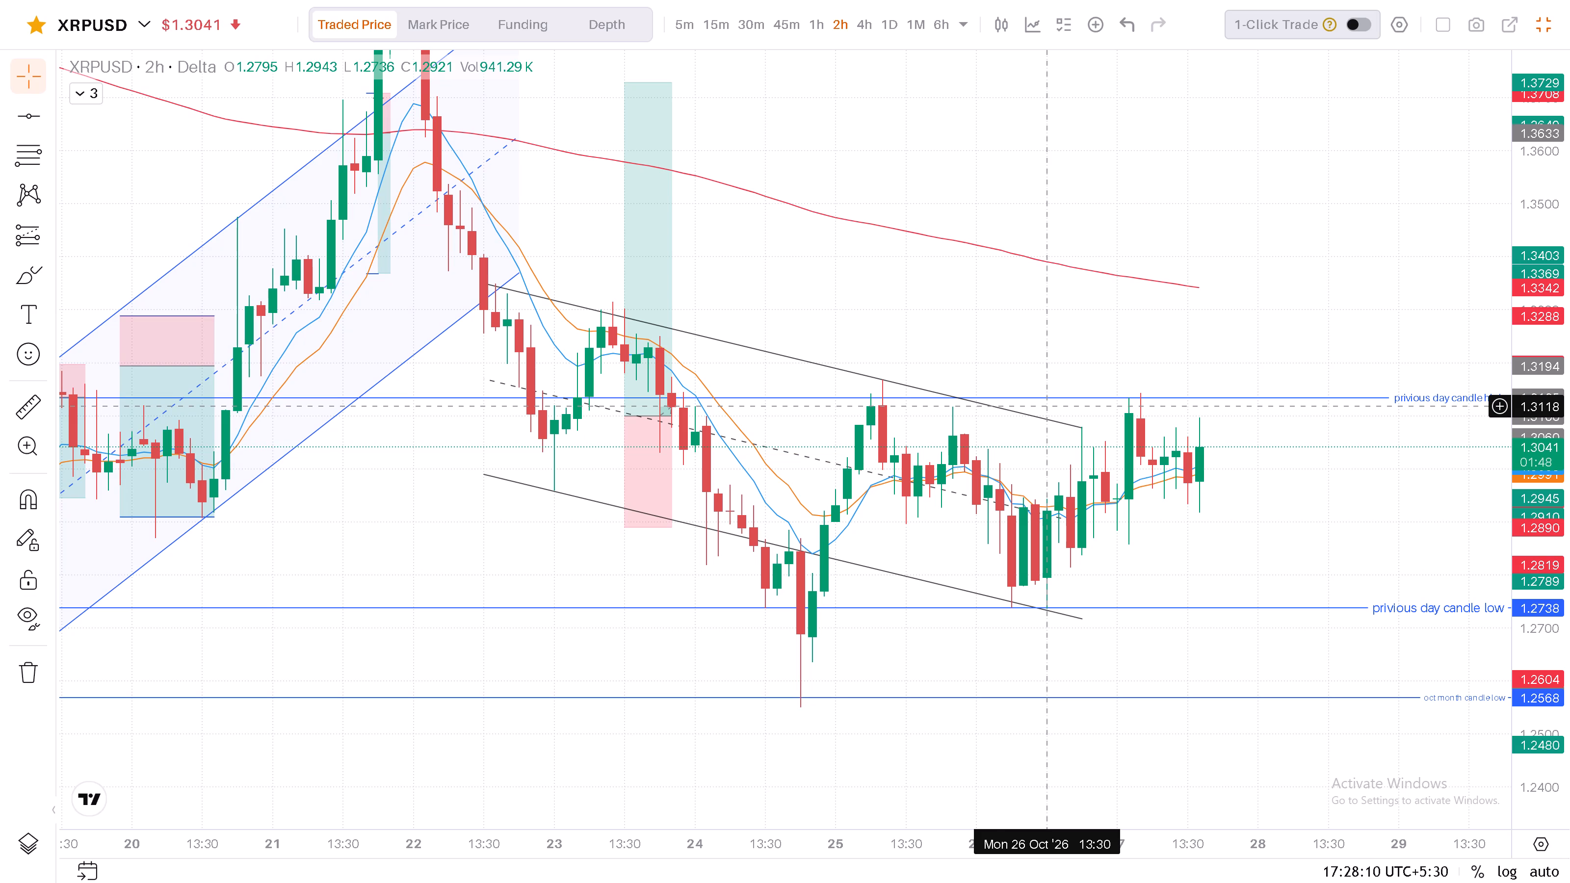
# On the 2h timeframe, extend the descending channel to 27 Oct 23:30, with its lower edge ending at about 1.2645.
pyautogui.moveTo(1081, 620); pyautogui.dragTo(1120, 631)
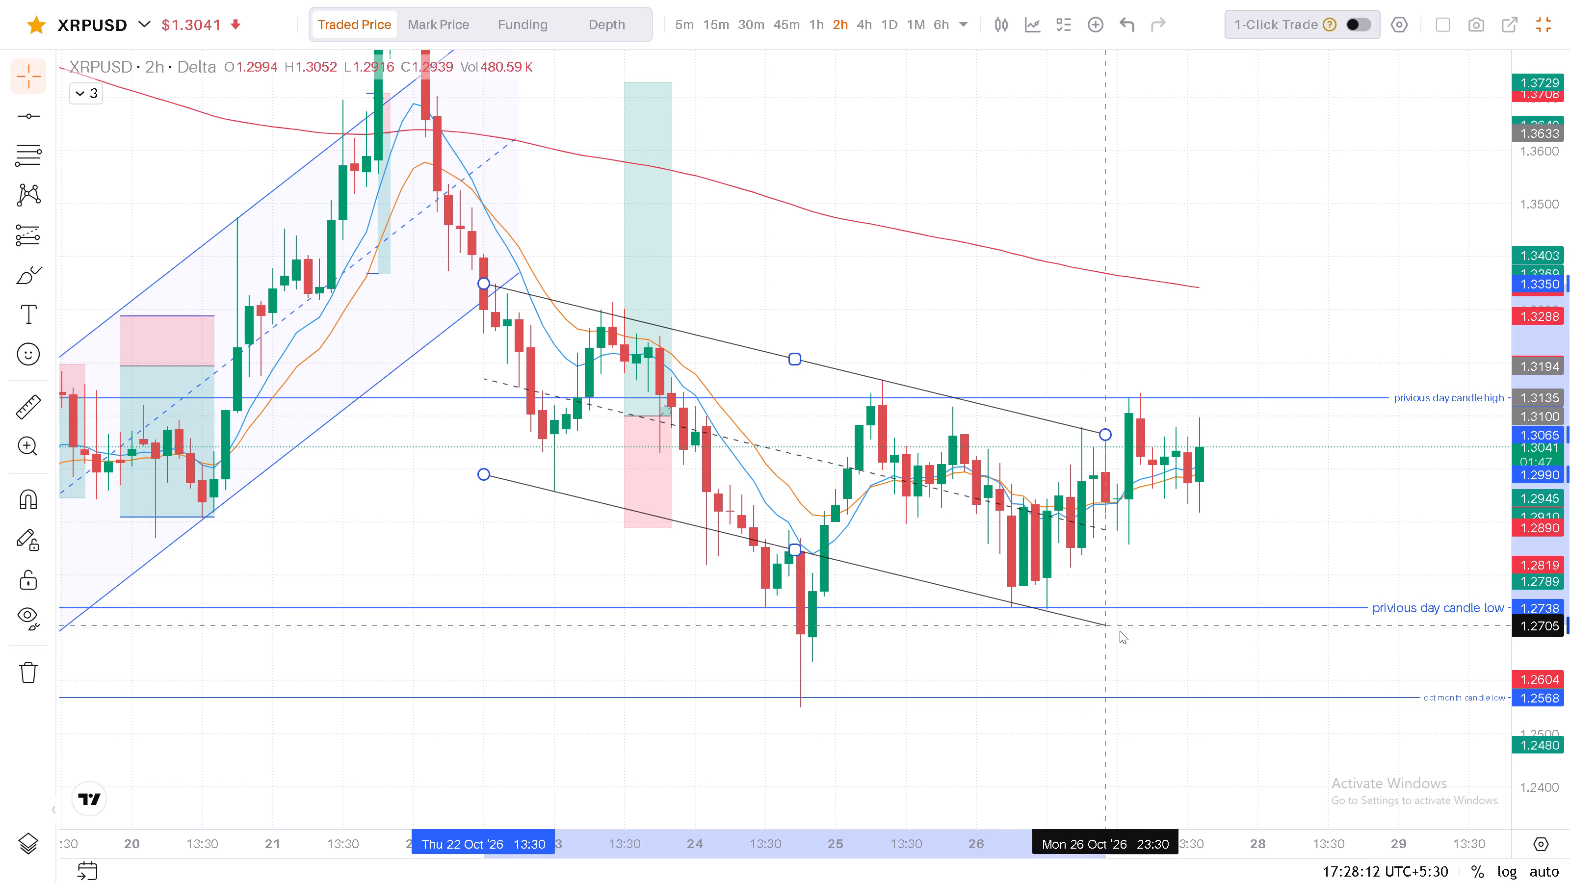
pyautogui.moveTo(1120, 631); pyautogui.dragTo(1242, 657)
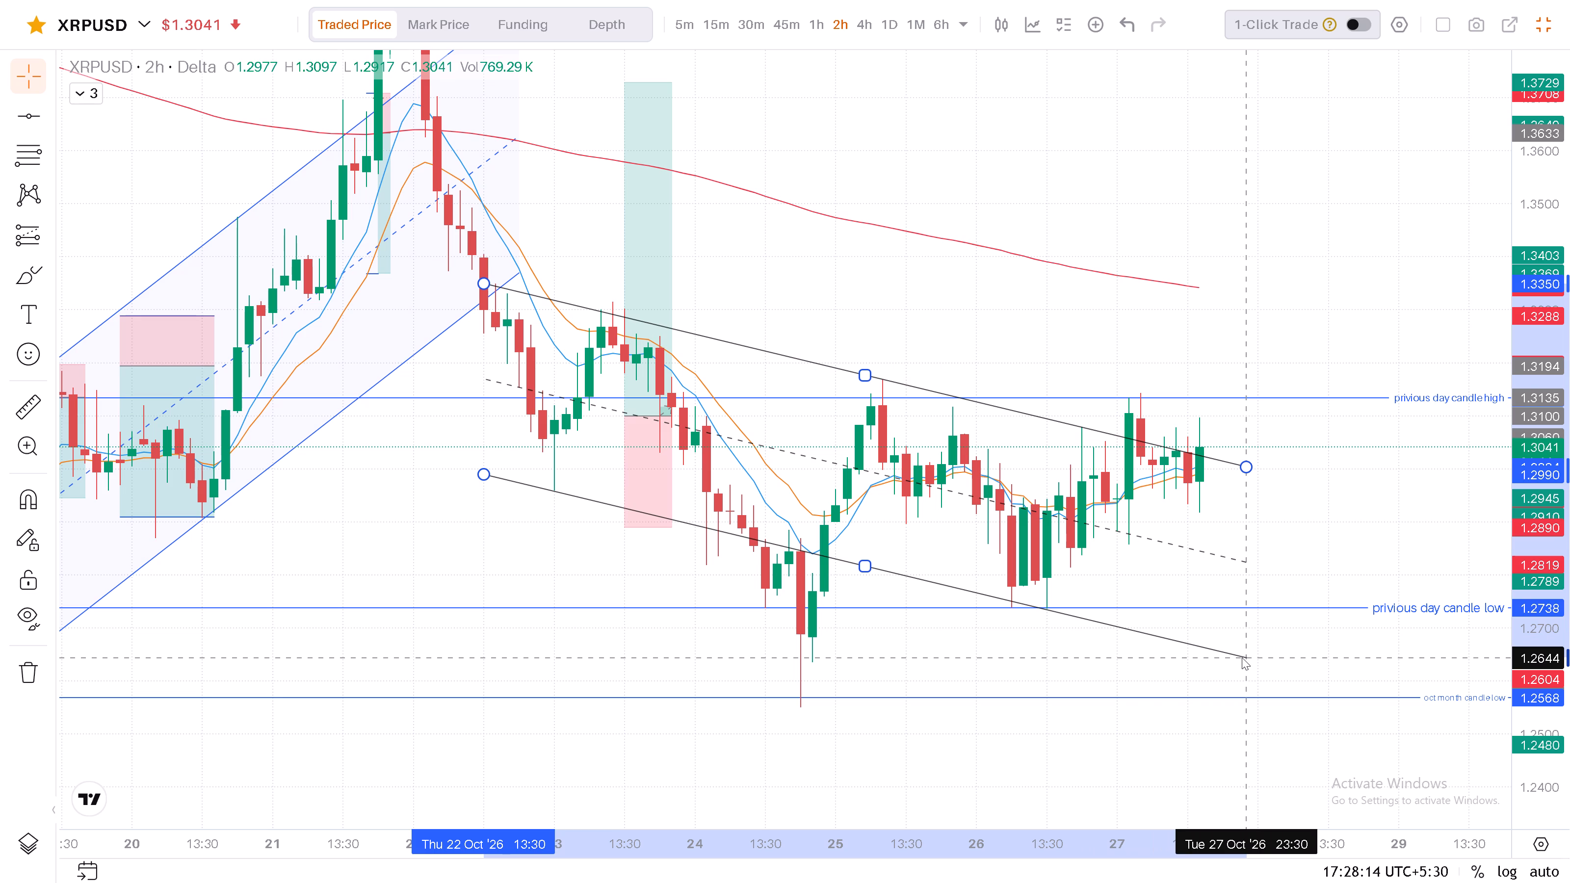
pyautogui.moveTo(1242, 657); pyautogui.dragTo(1245, 655)
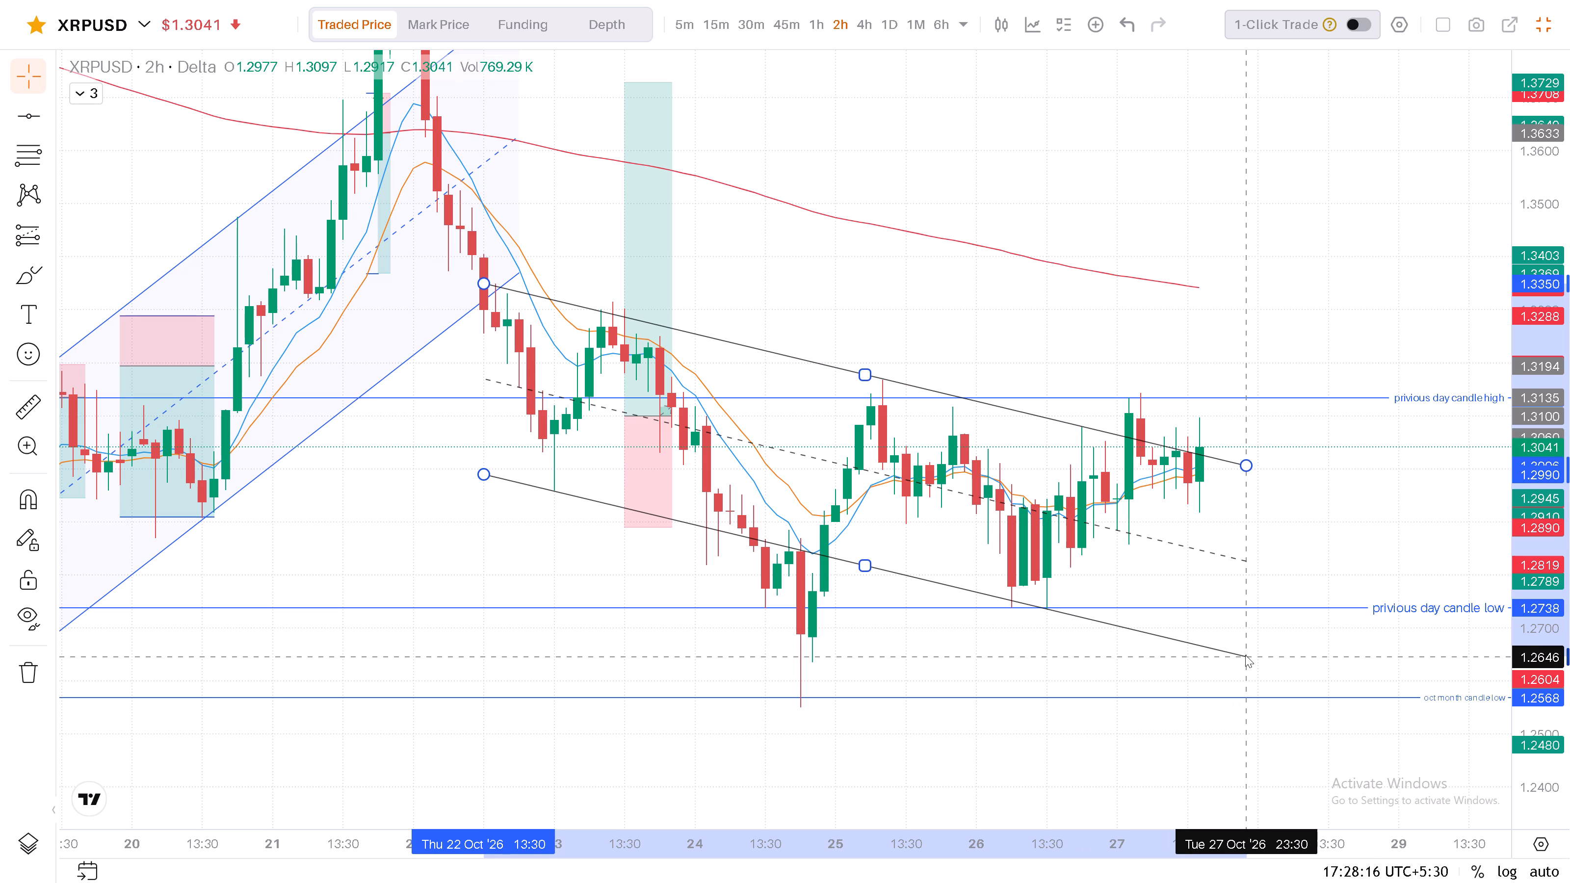
pyautogui.moveTo(1245, 655); pyautogui.dragTo(1242, 657)
pyautogui.click(1355, 494)
pyautogui.moveTo(1347, 501); pyautogui.dragTo(1236, 518)
pyautogui.click(1236, 518)
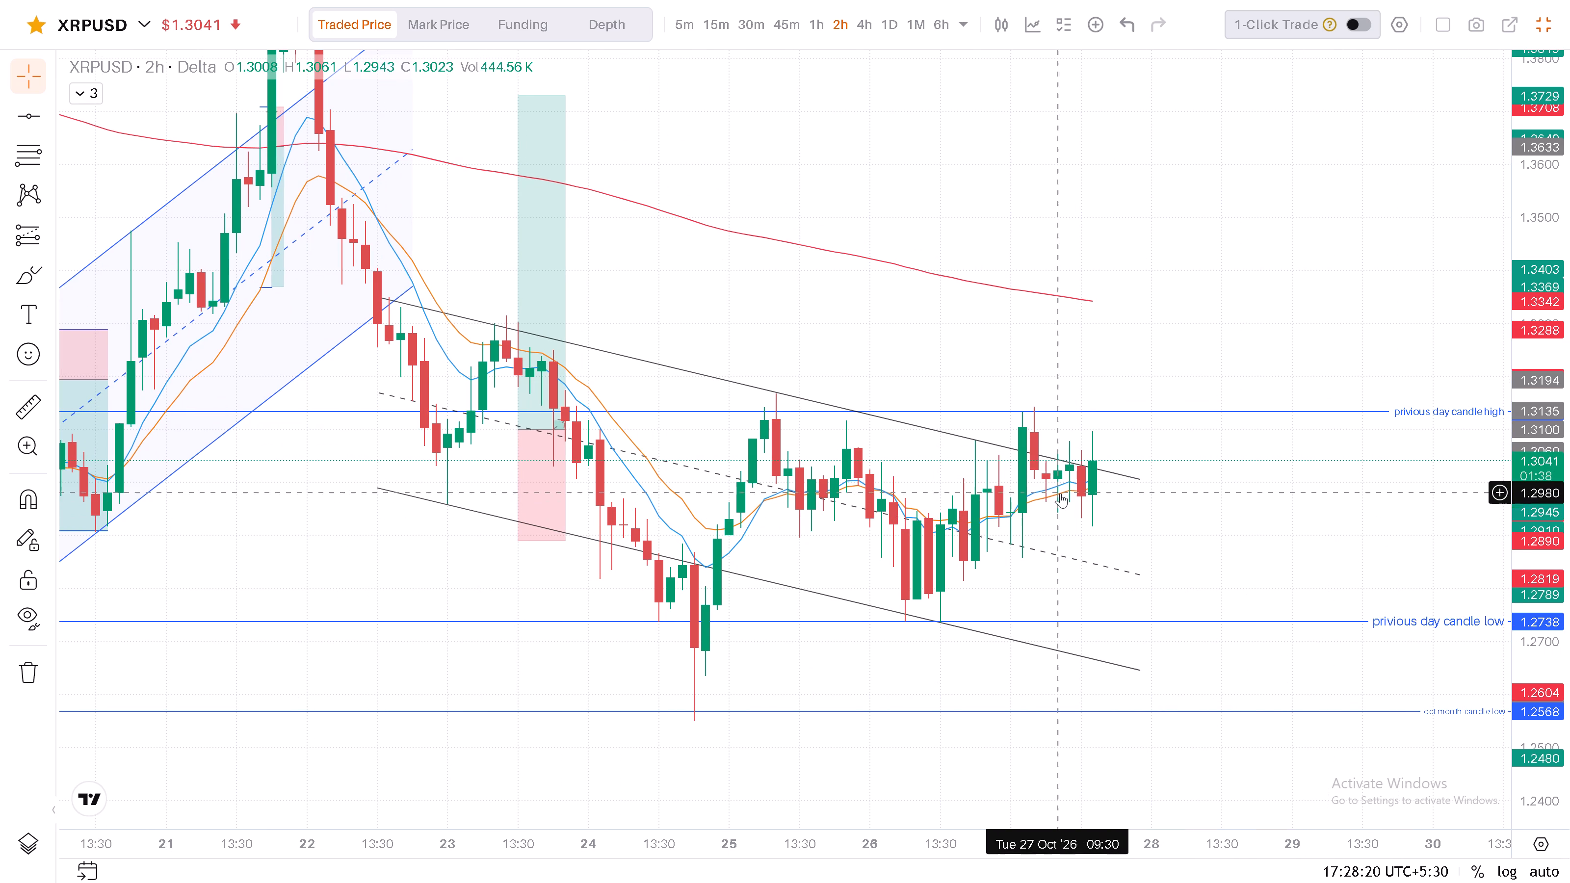
# Switch to the 1h timeframe and examine the 25 to 27 Oct candles against the extended descending channel and day lines.
pyautogui.click(820, 25)
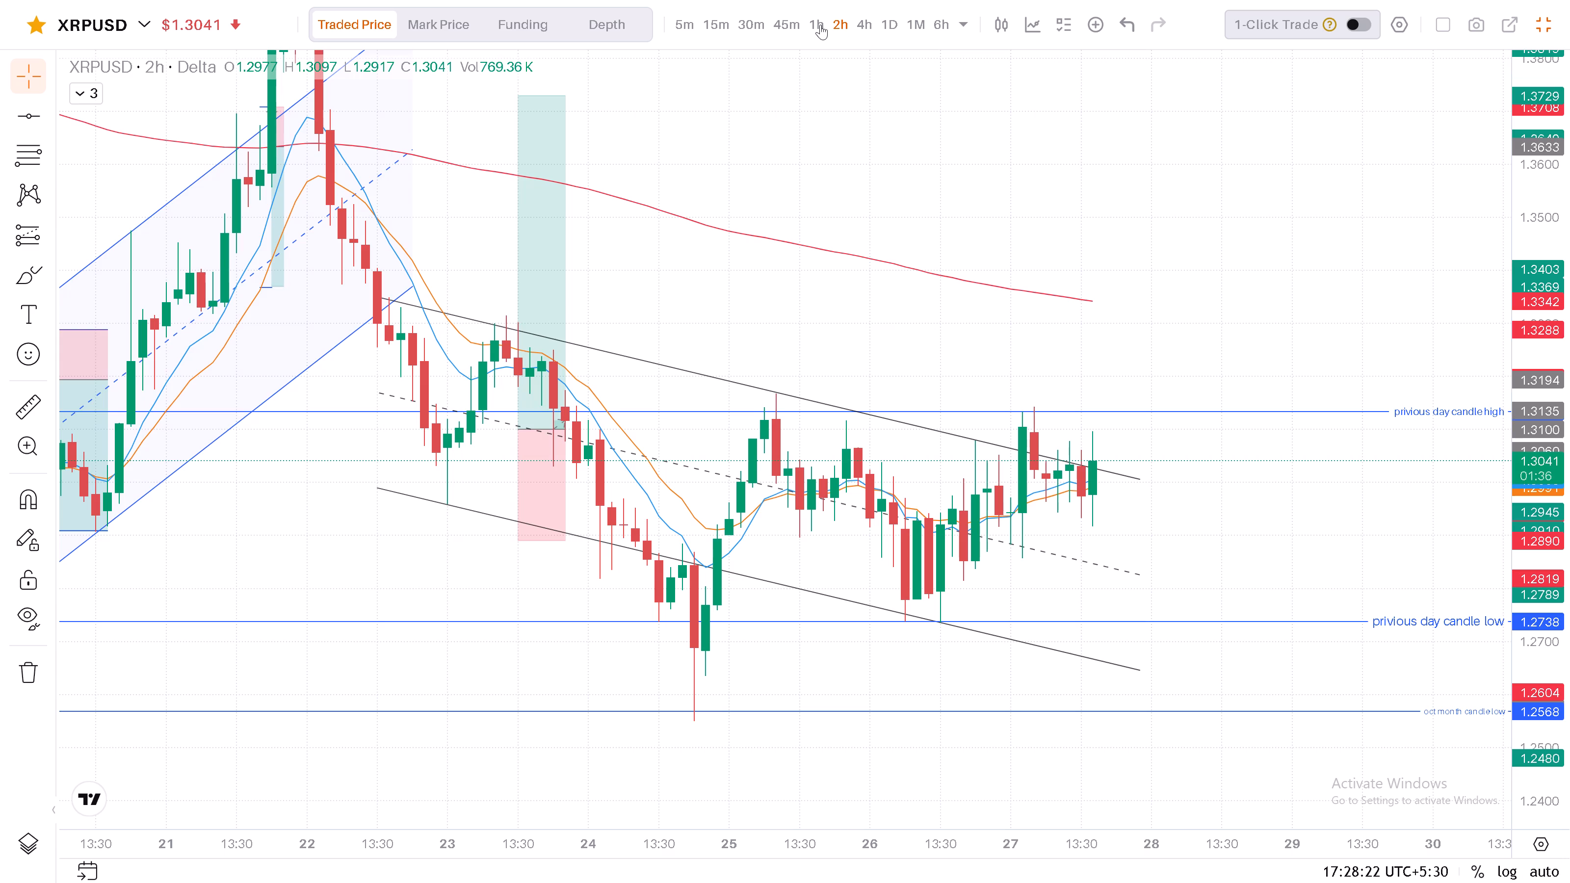
pyautogui.moveTo(1539, 352); pyautogui.dragTo(1518, 510)
pyautogui.moveTo(1271, 409); pyautogui.dragTo(1268, 410)
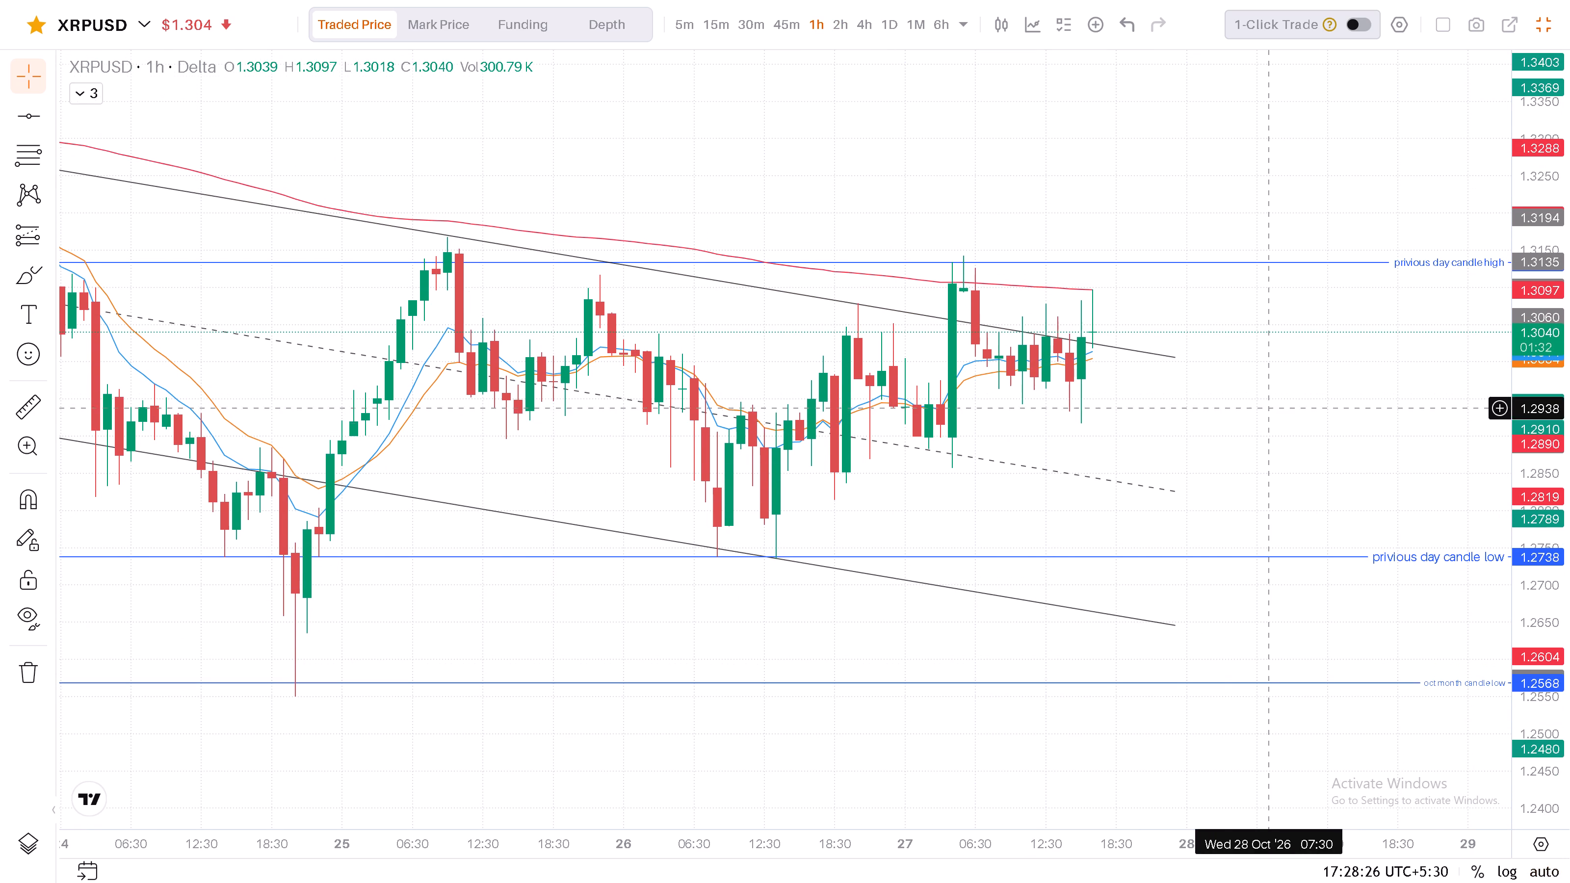
pyautogui.moveTo(1268, 410); pyautogui.dragTo(1222, 451)
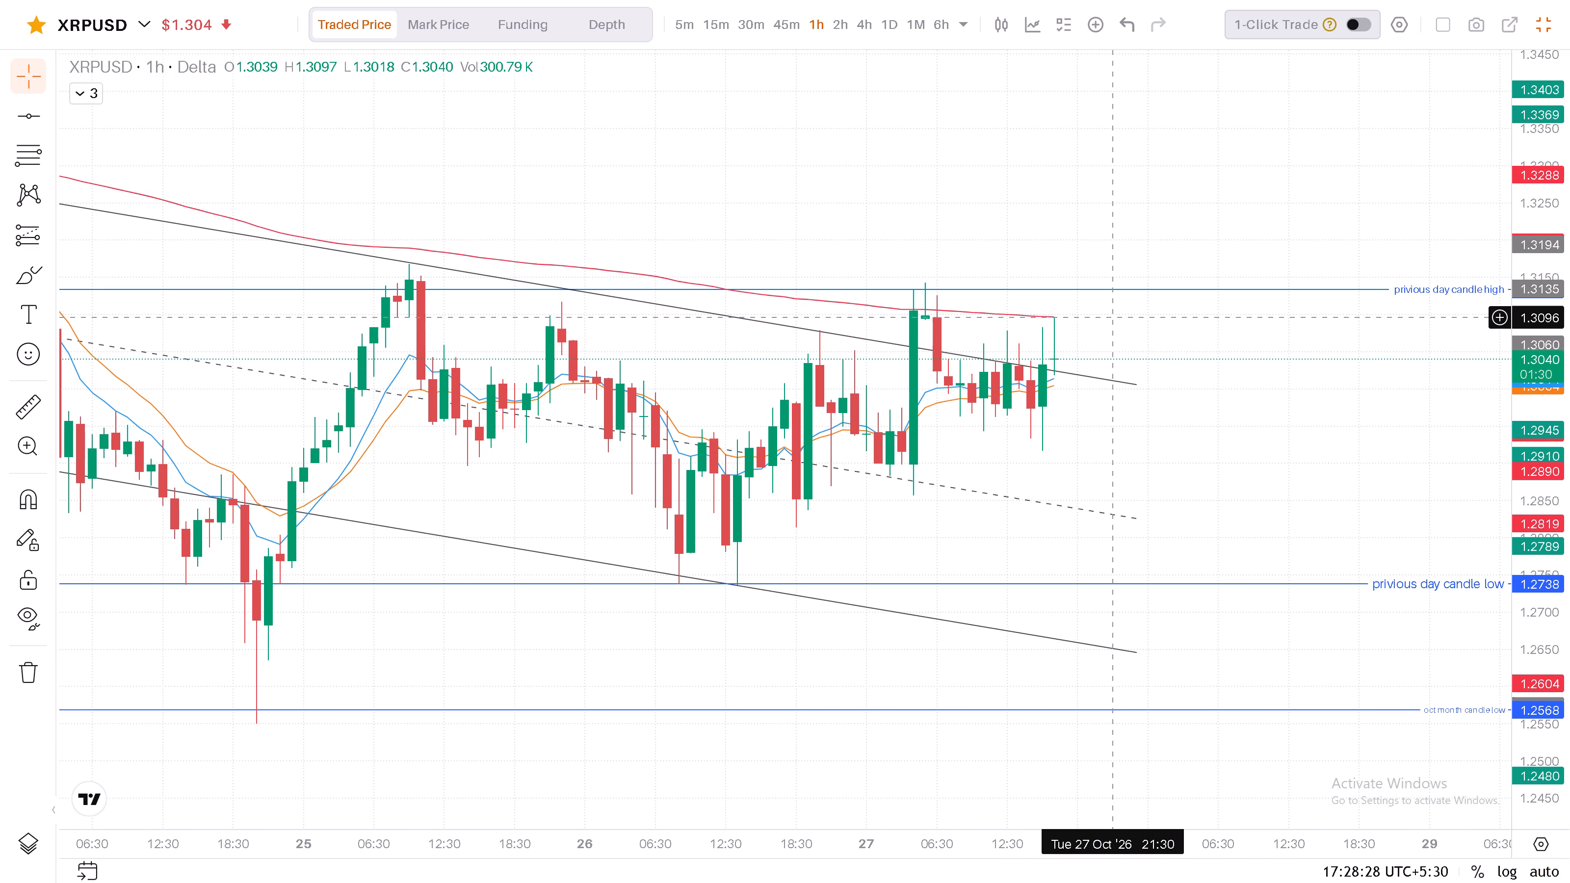
pyautogui.moveTo(1230, 430); pyautogui.dragTo(1205, 438)
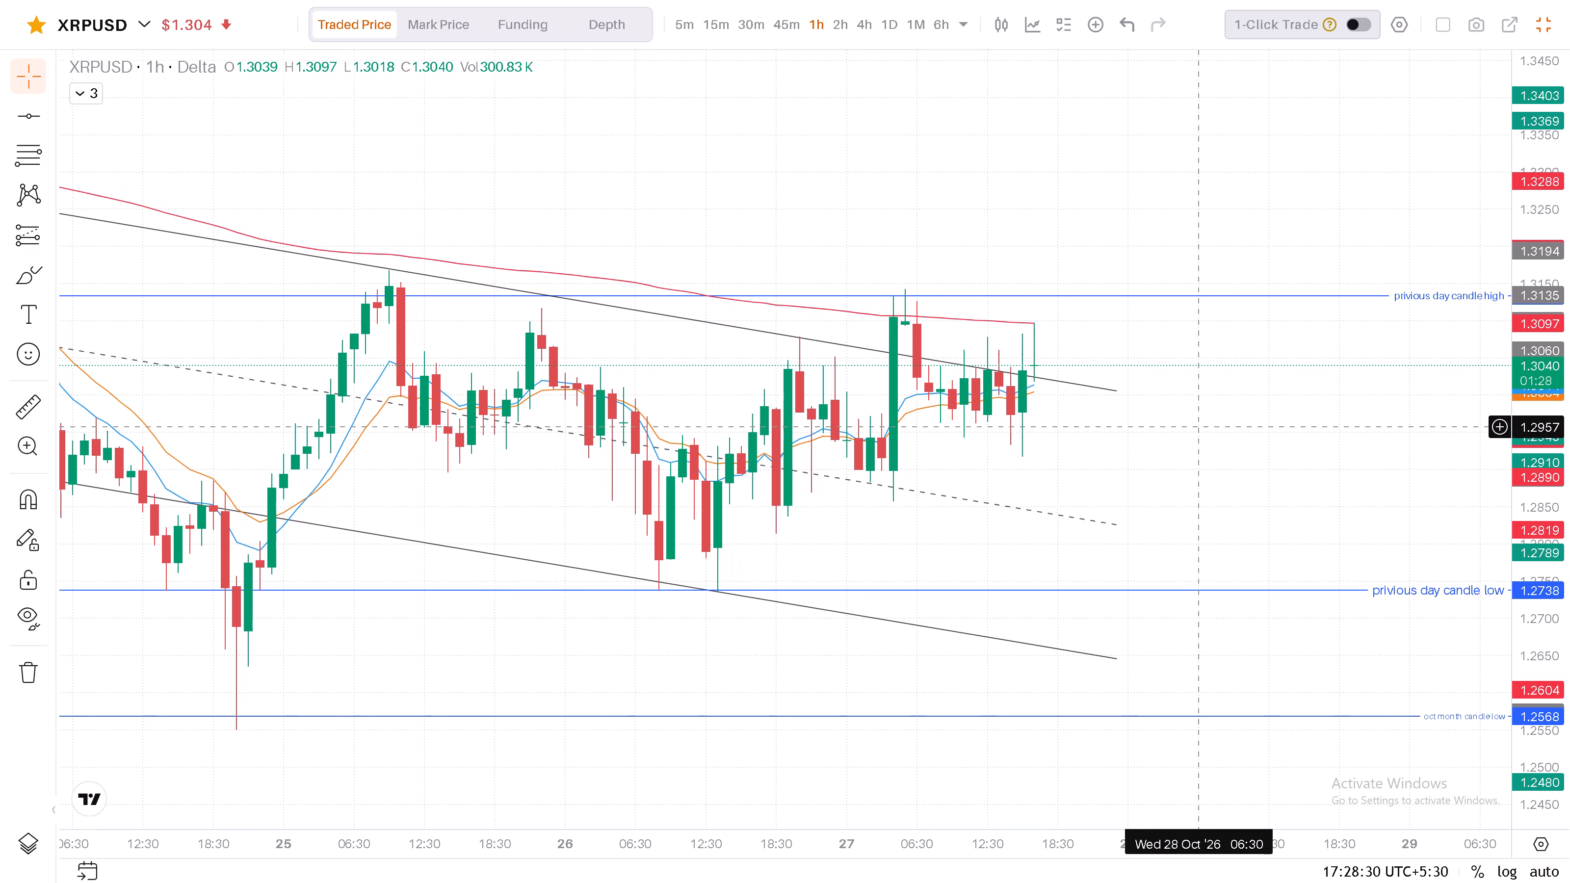